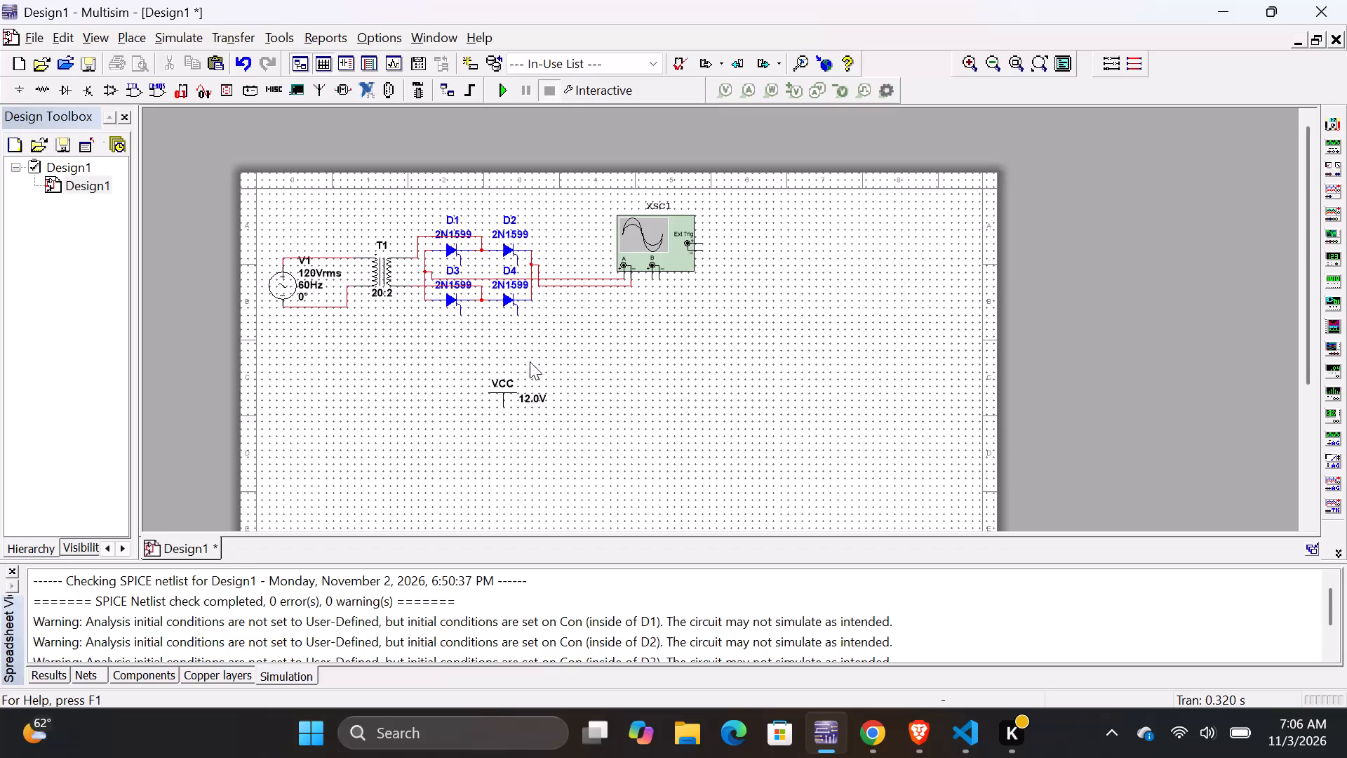
Select the whole existing rectifier circuit, including the VCC source and oscilloscope, and delete it from the schematic.
scroll(521, 349, up, 1)
scroll(477, 276, up, 1)
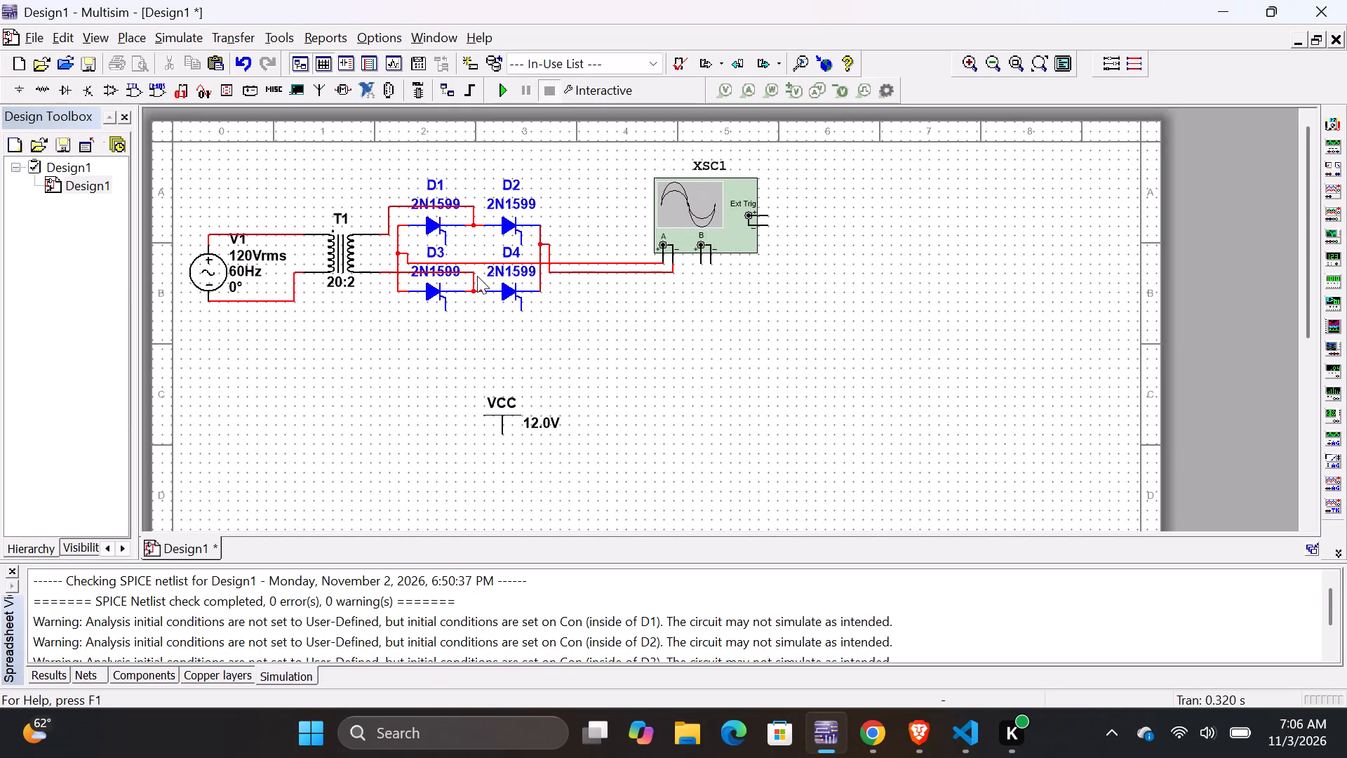
drag(204, 142, 249, 211)
drag(212, 159, 807, 426)
right_drag(798, 412, 791, 415)
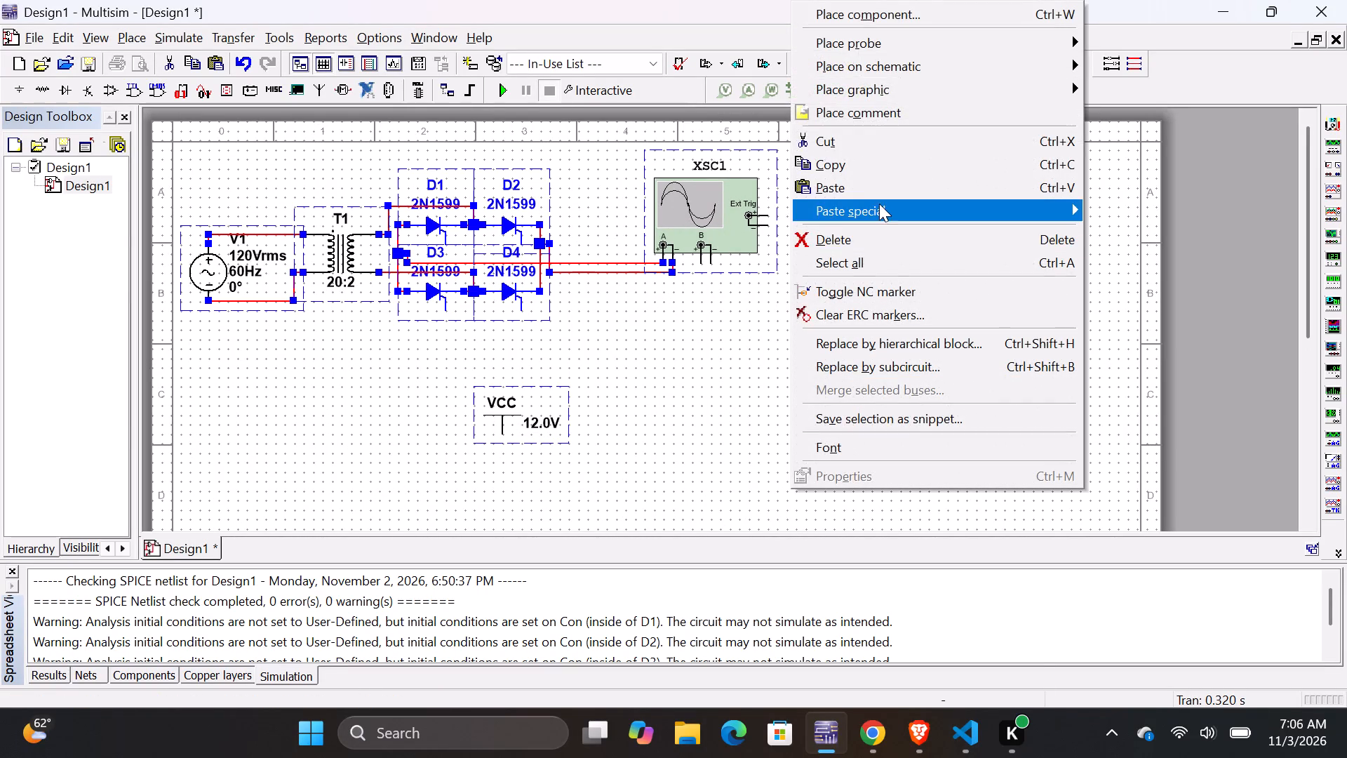
click(871, 231)
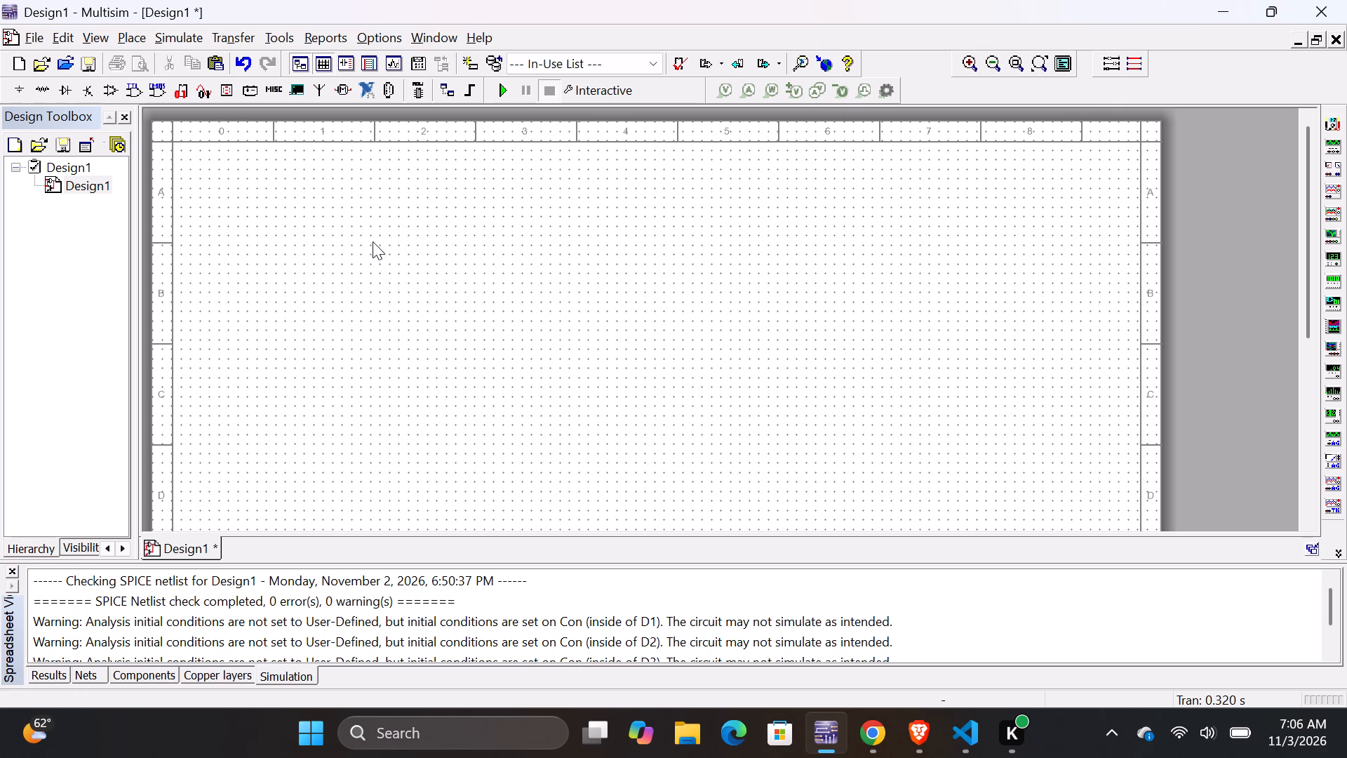
Place an AC_VOLTAGE component from the Sources group near the left edge of the sheet, in row C.
click(131, 35)
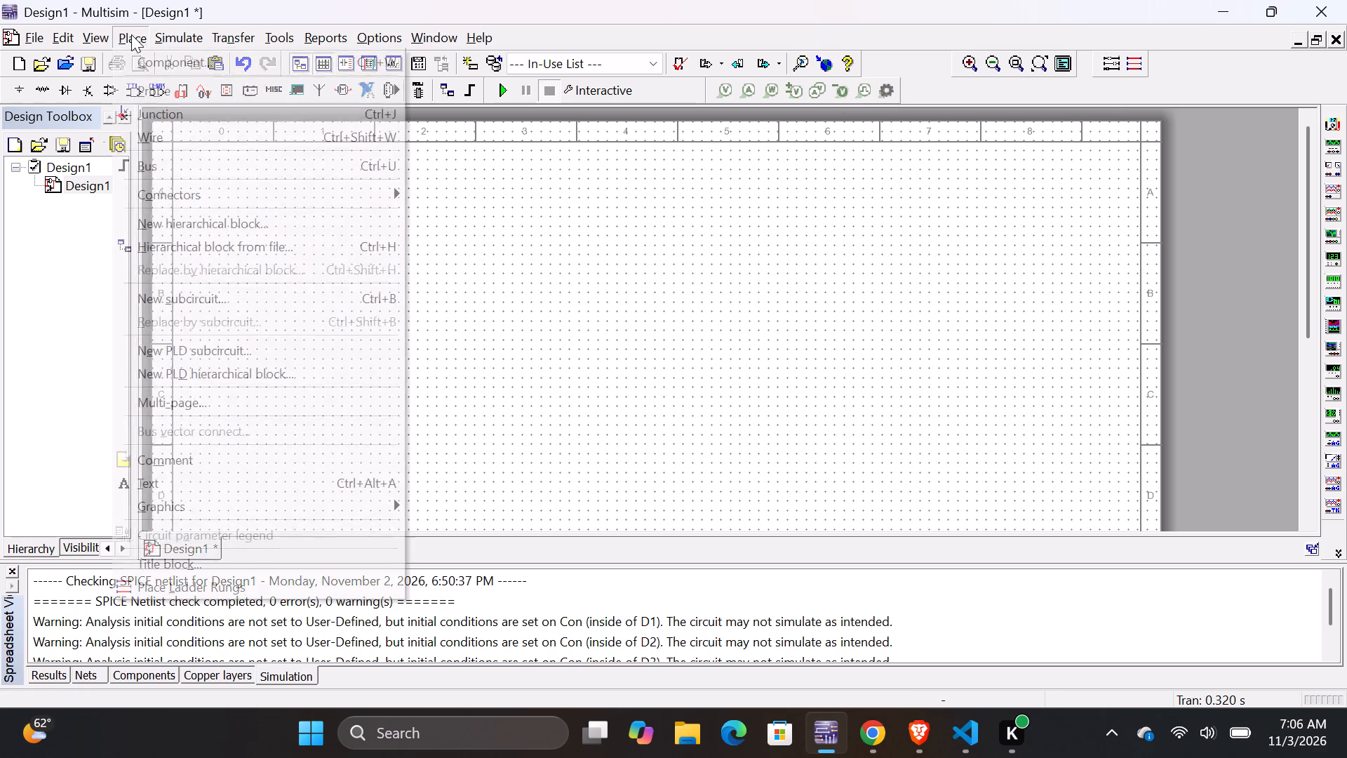
click(208, 70)
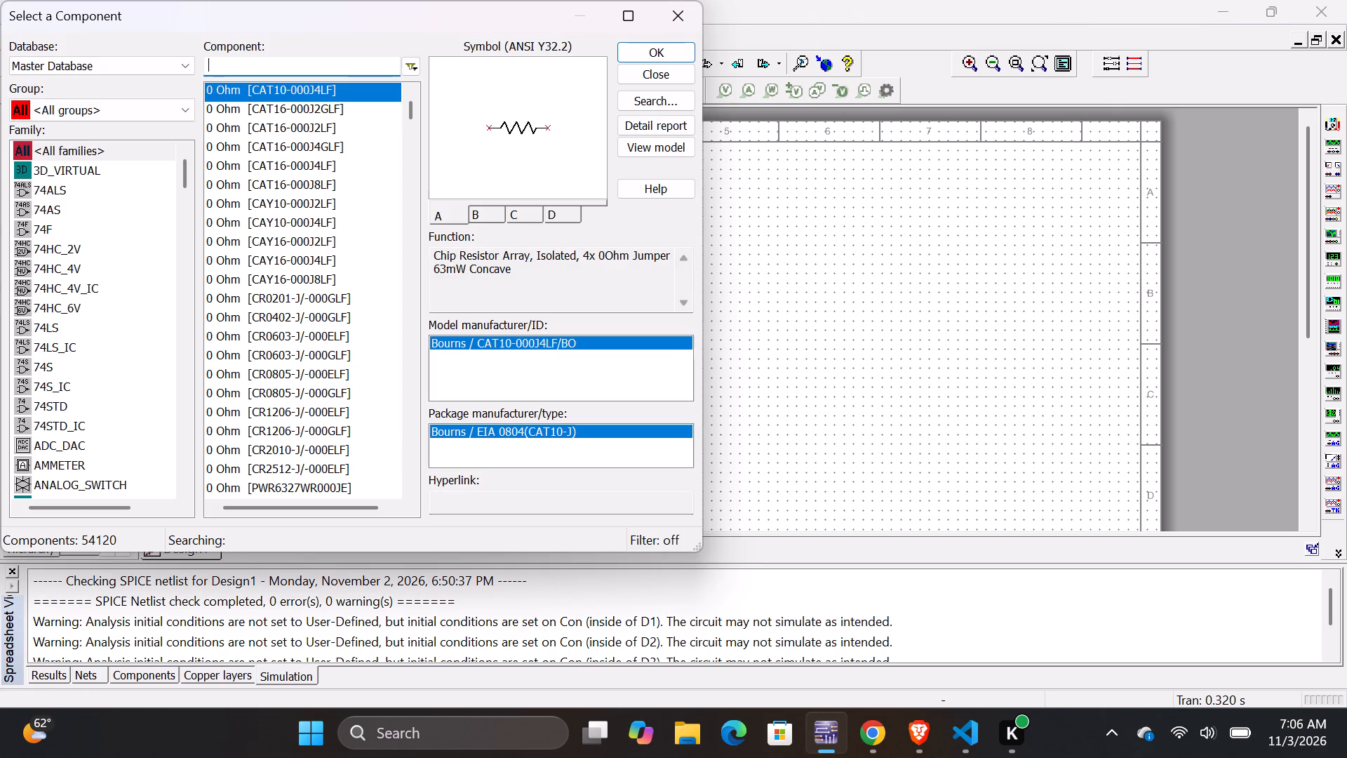
click(135, 104)
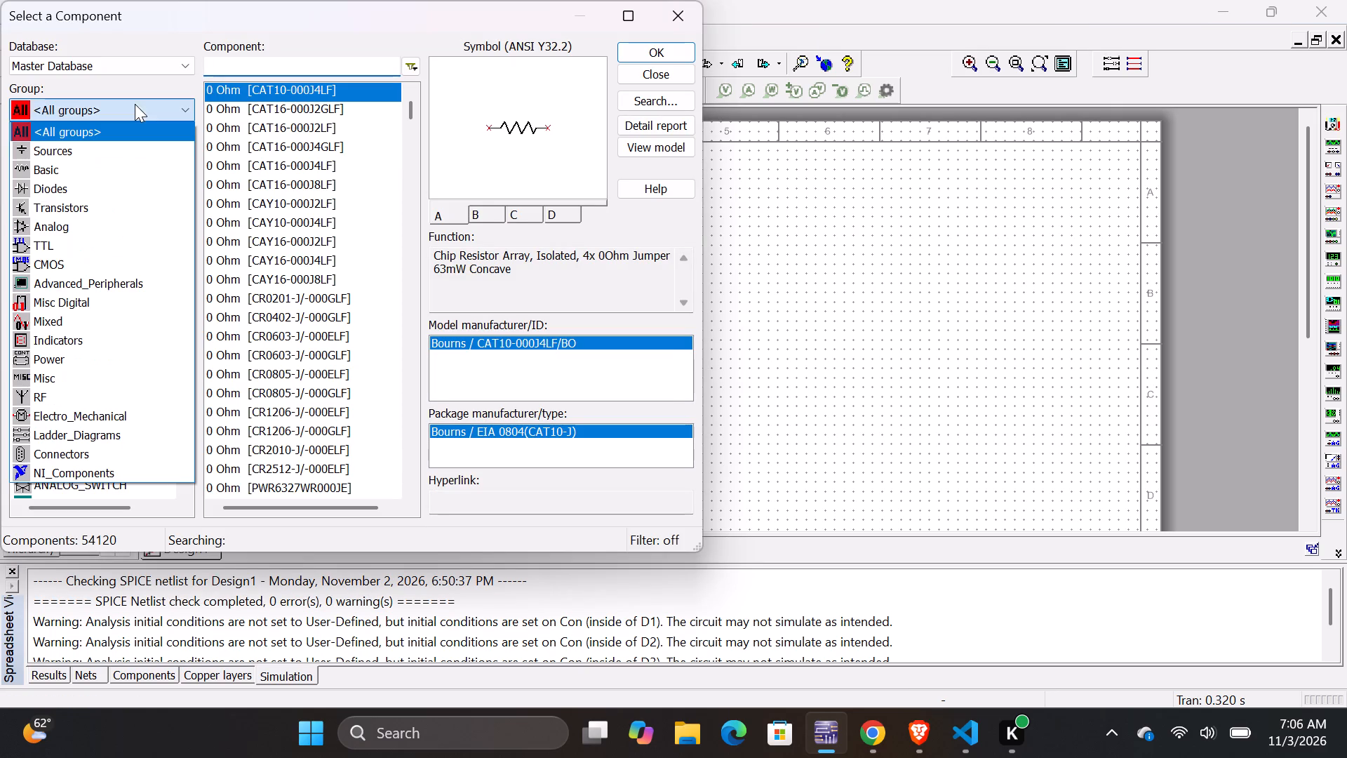
click(129, 154)
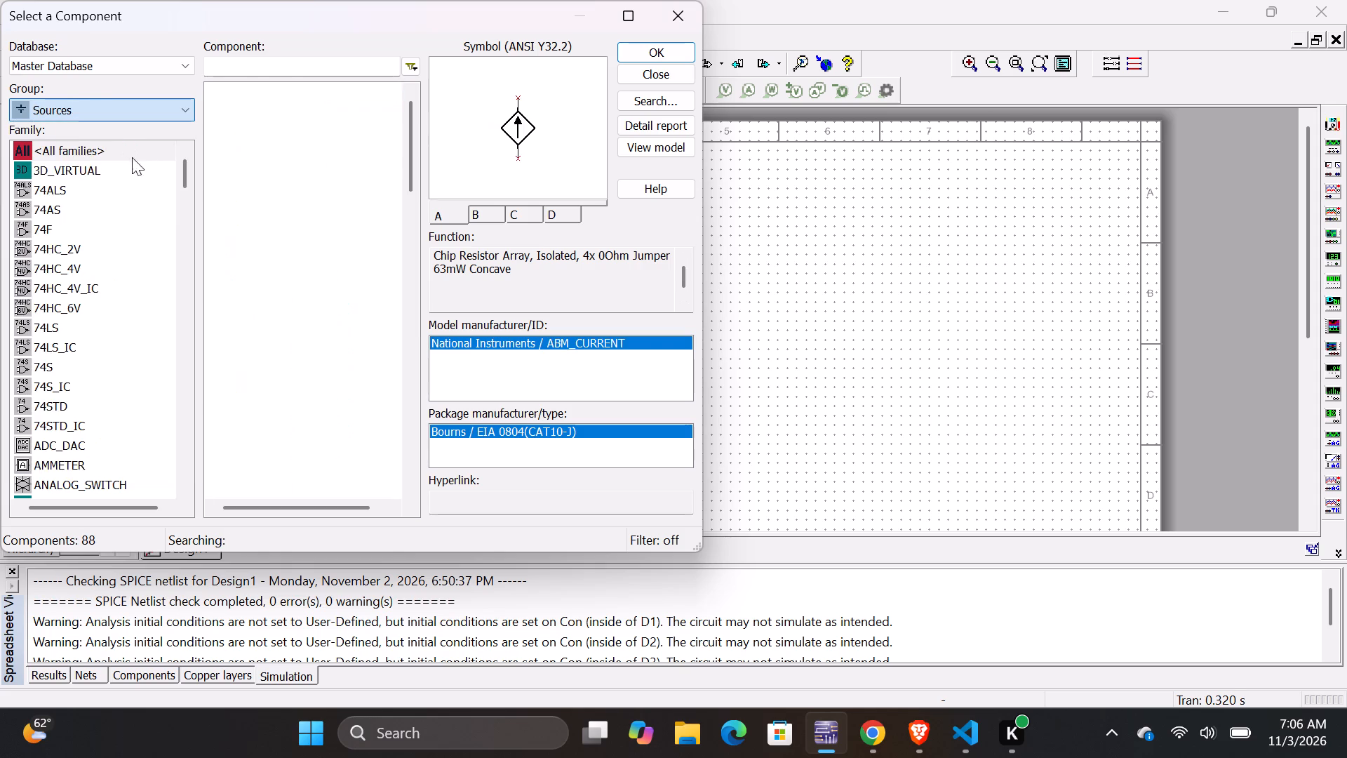
click(274, 167)
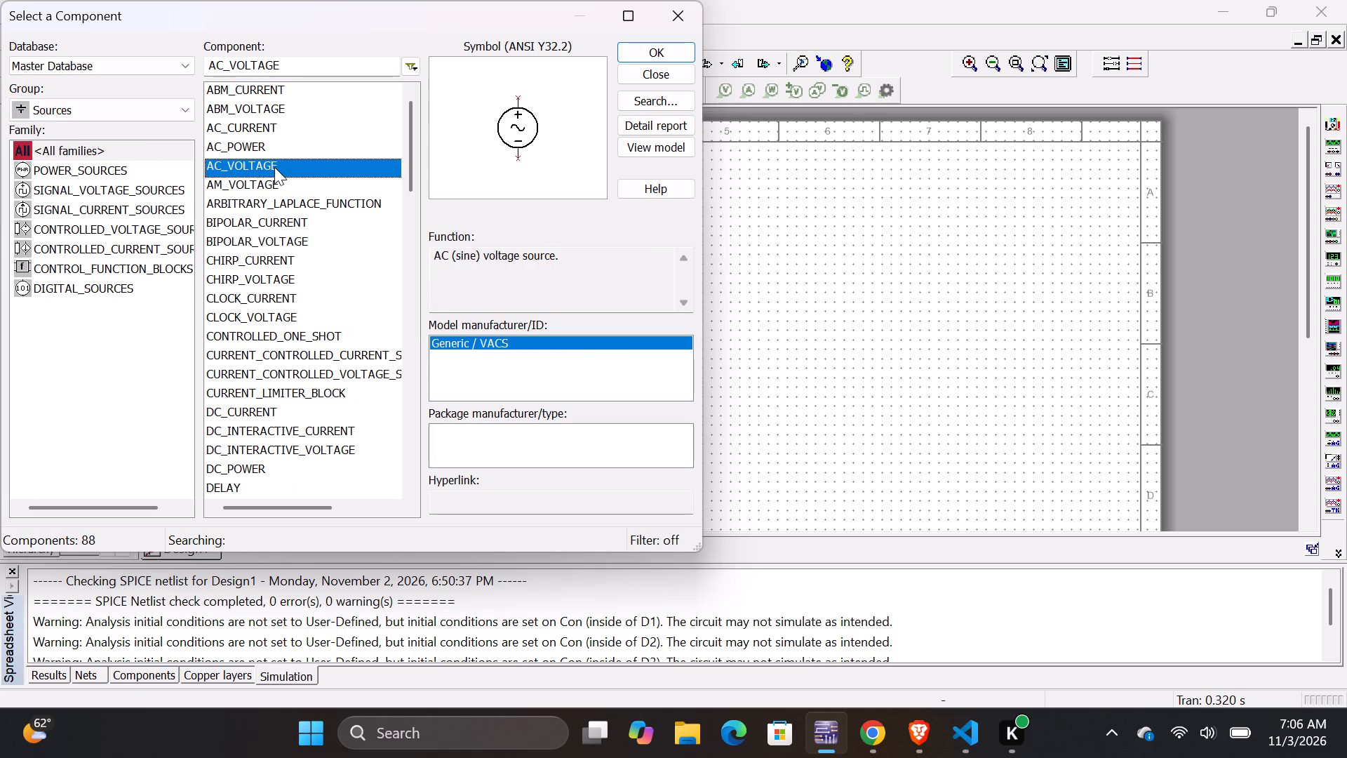
click(651, 50)
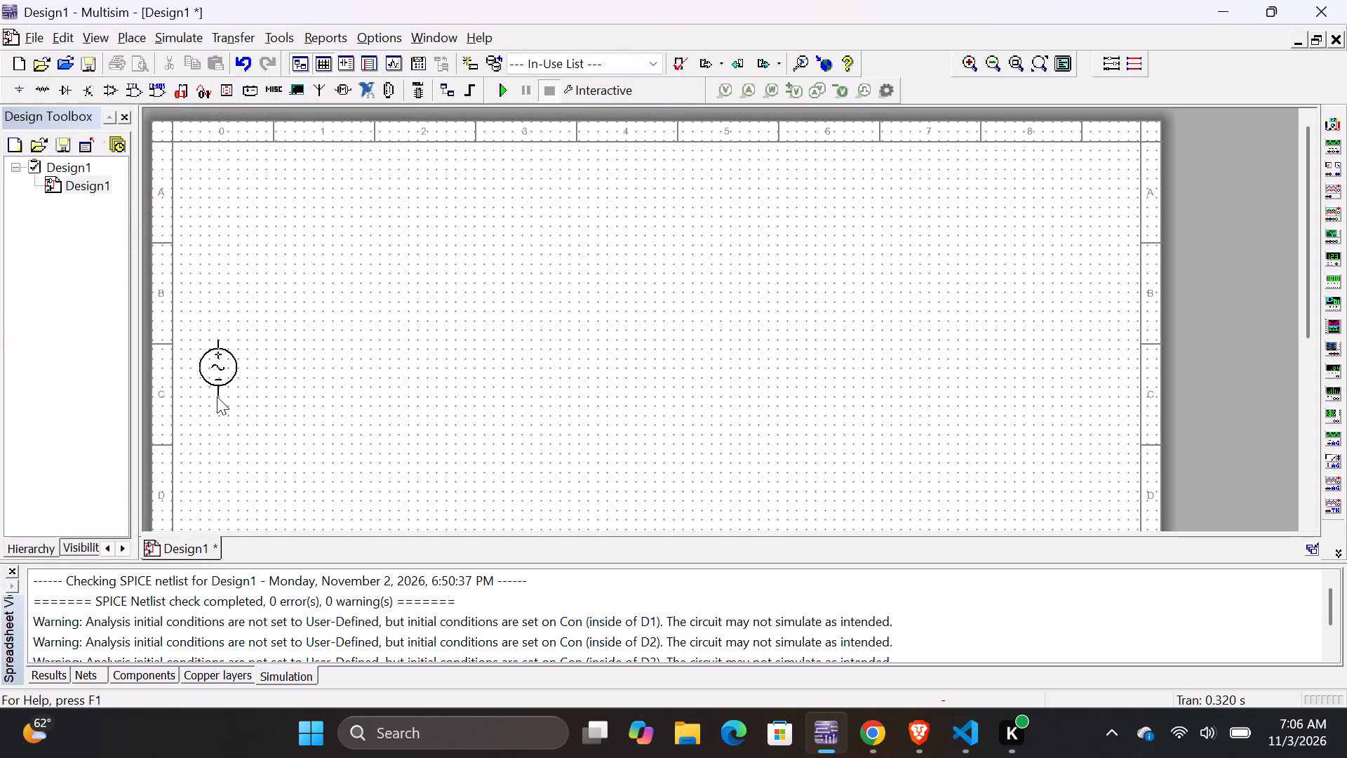
click(213, 397)
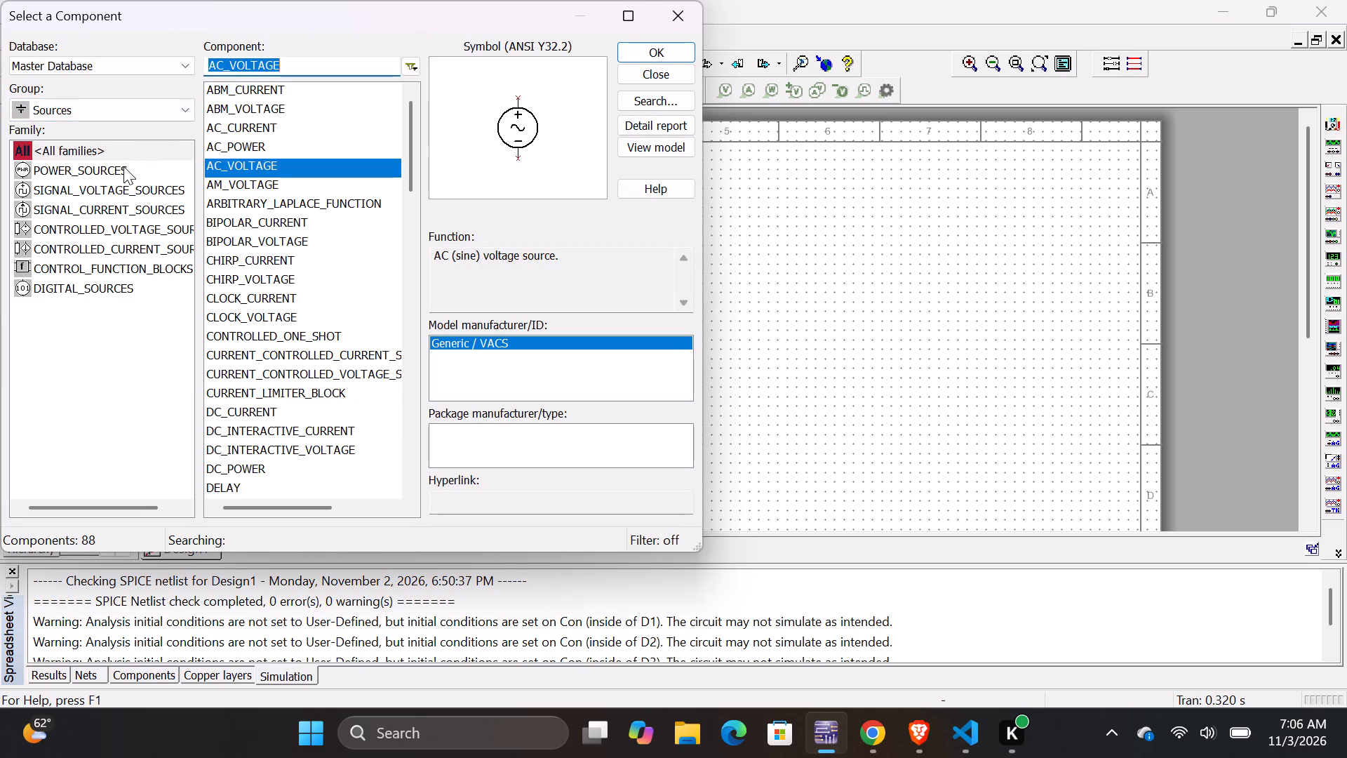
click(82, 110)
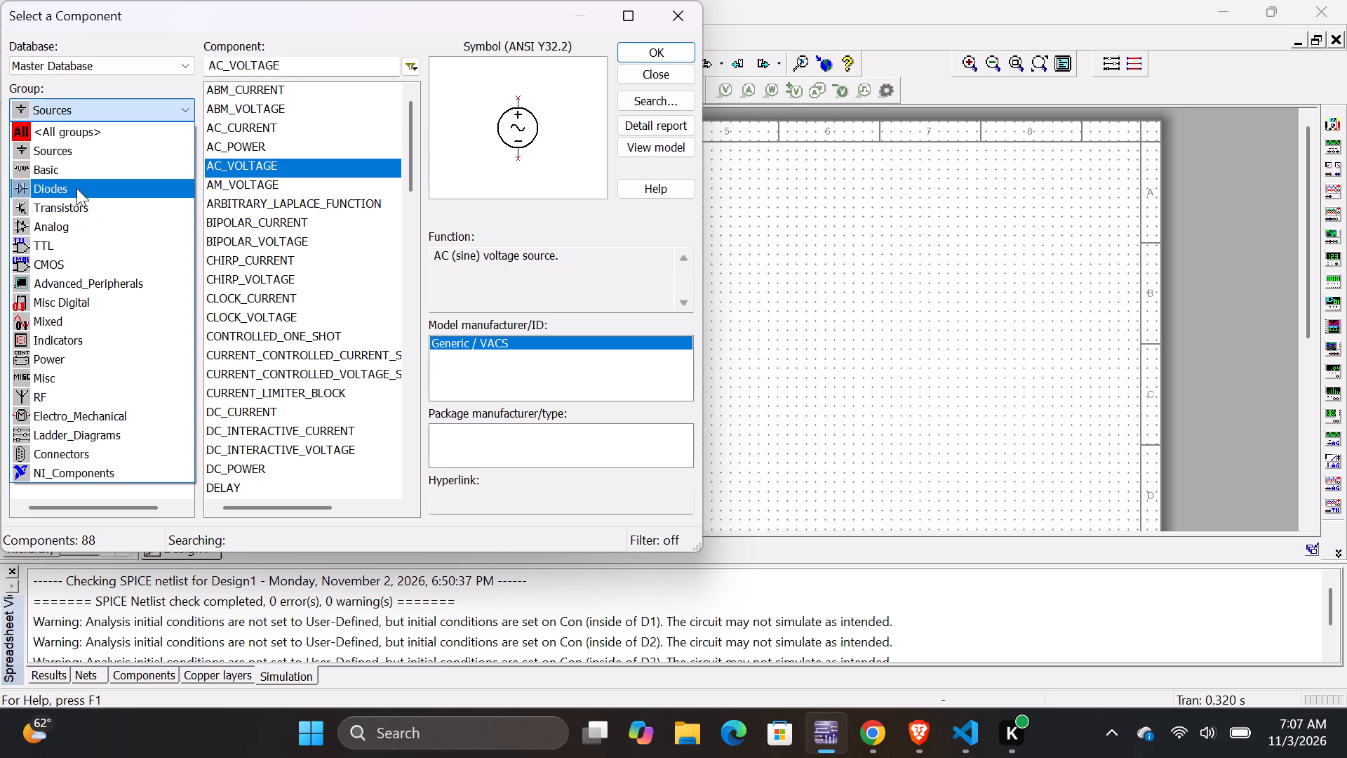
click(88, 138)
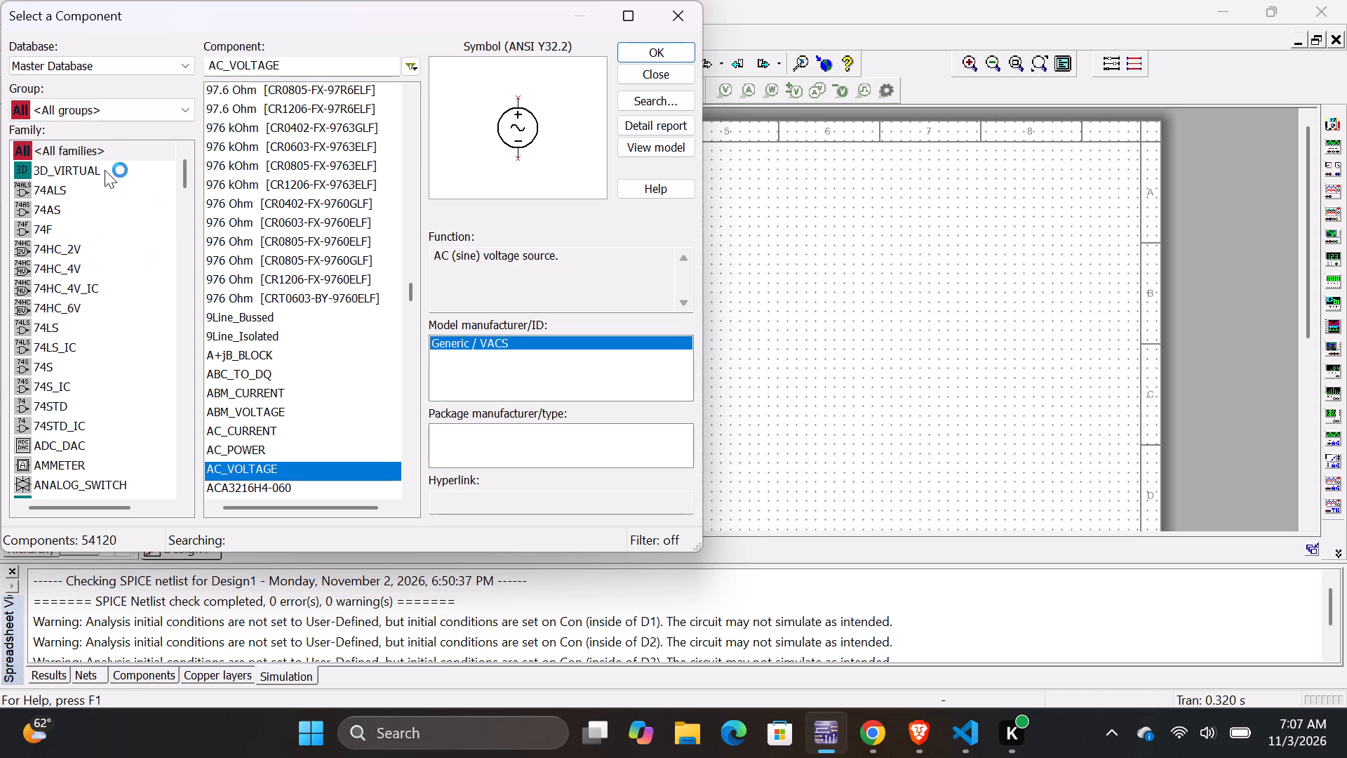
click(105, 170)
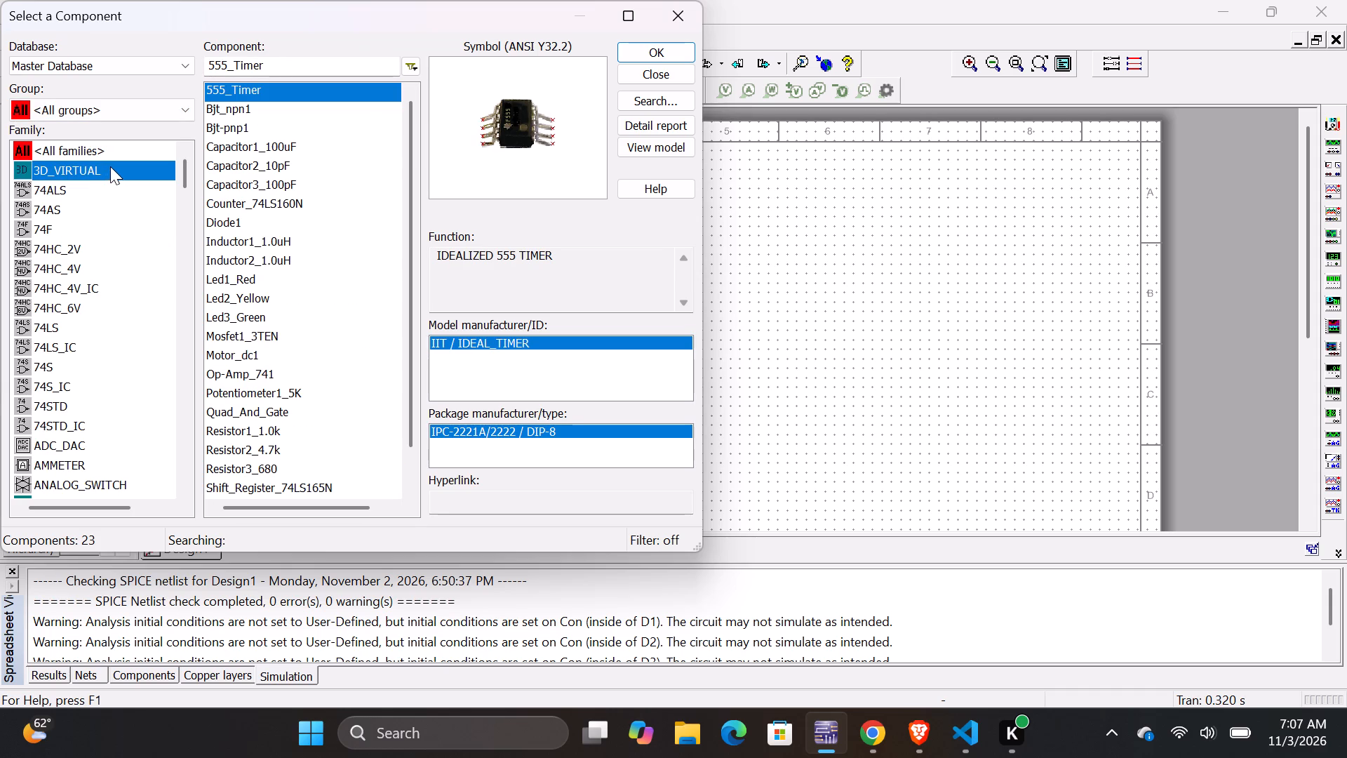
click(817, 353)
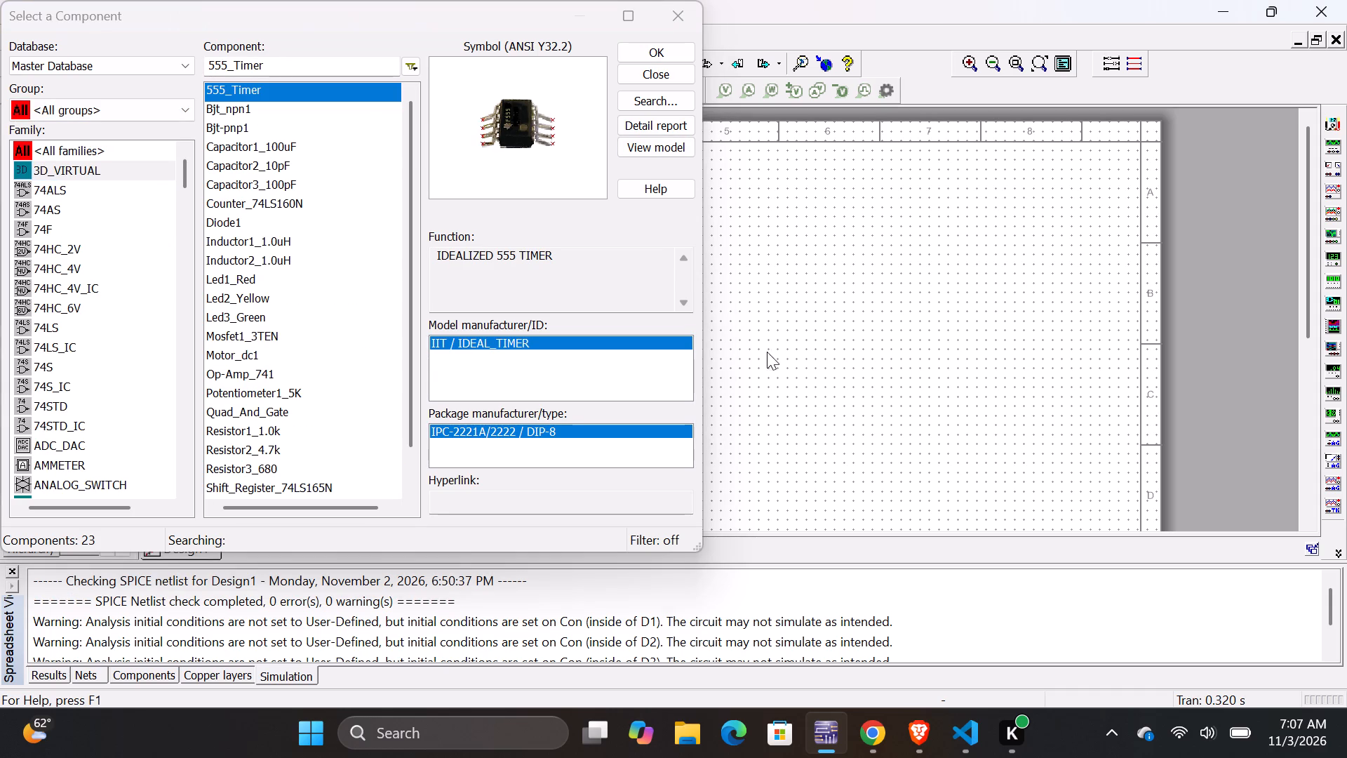
Switch to Chrome and restart the internet speed test on Fast.com.
click(876, 739)
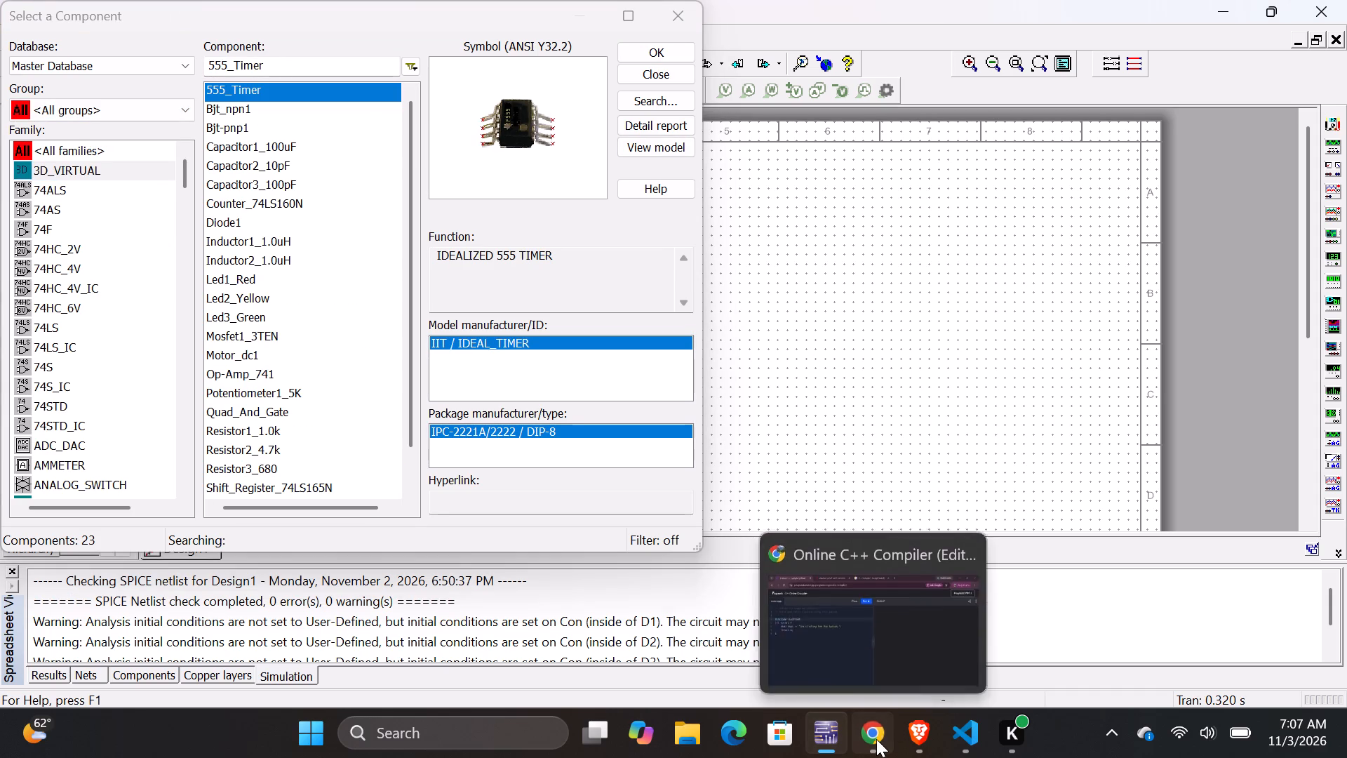
click(659, 18)
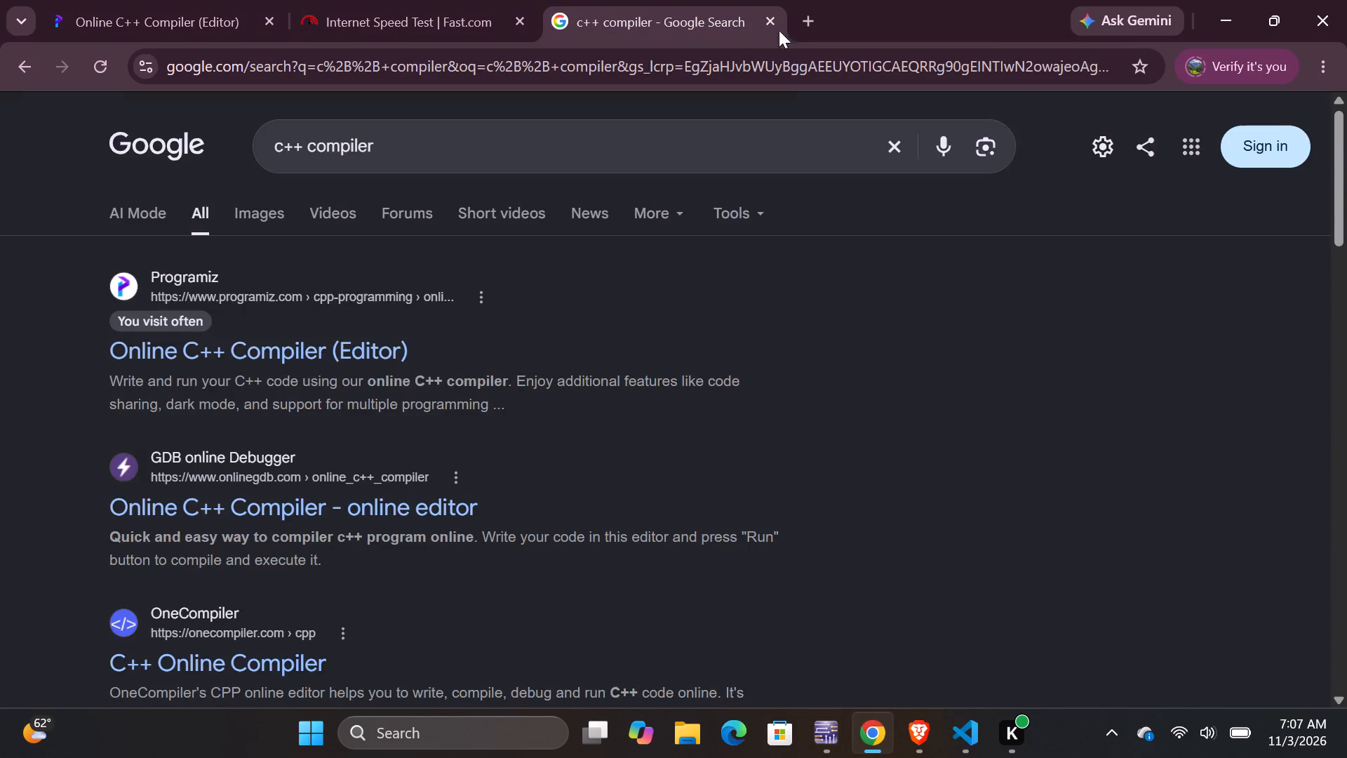
click(354, 0)
click(827, 397)
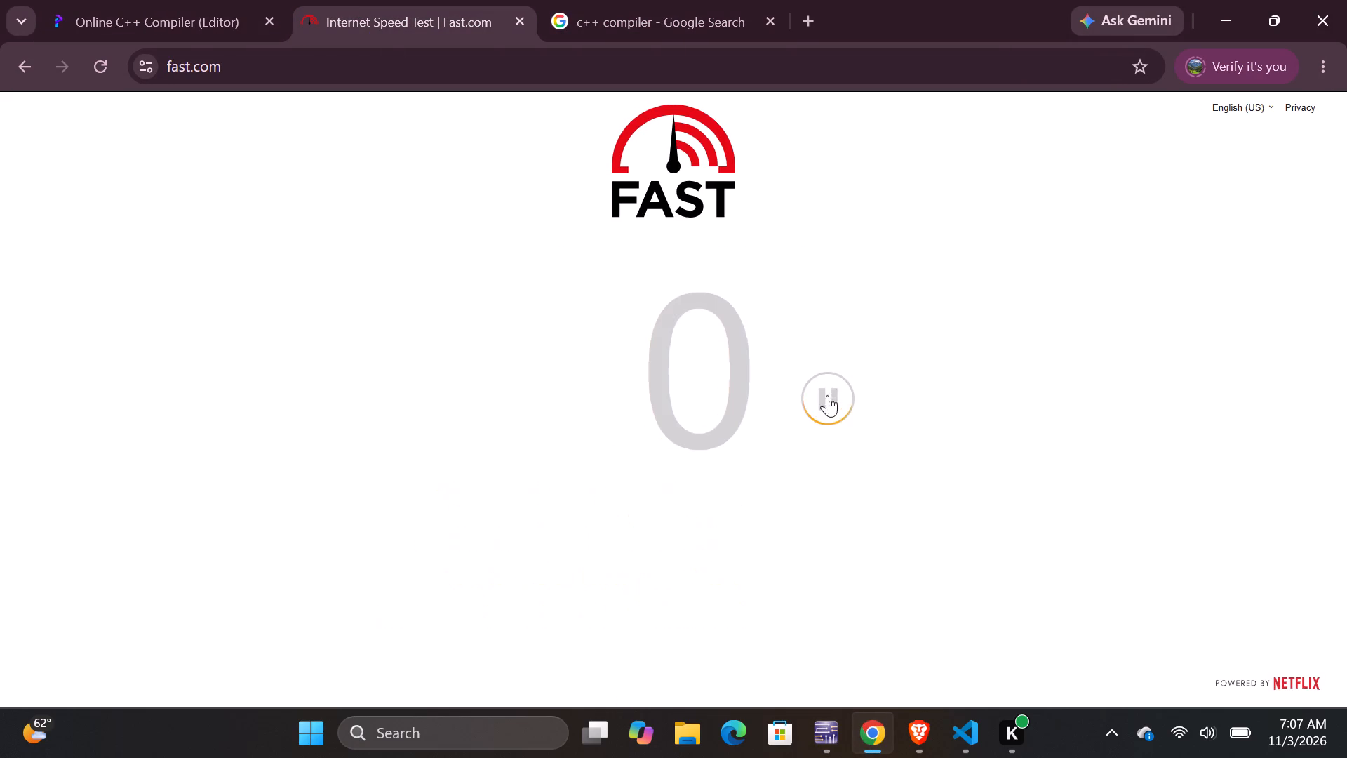
Open a new browser tab with its address bar ready for a web search.
click(691, 9)
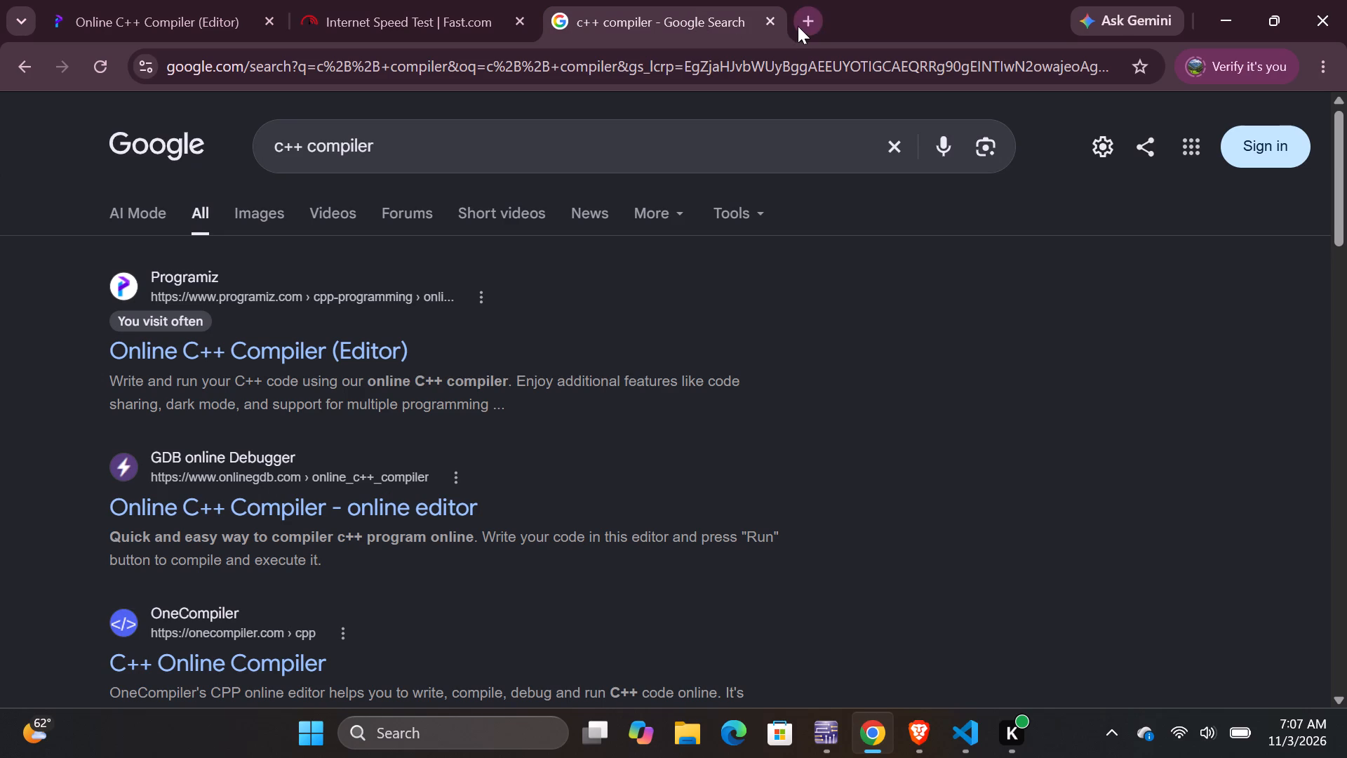
click(798, 26)
click(612, 67)
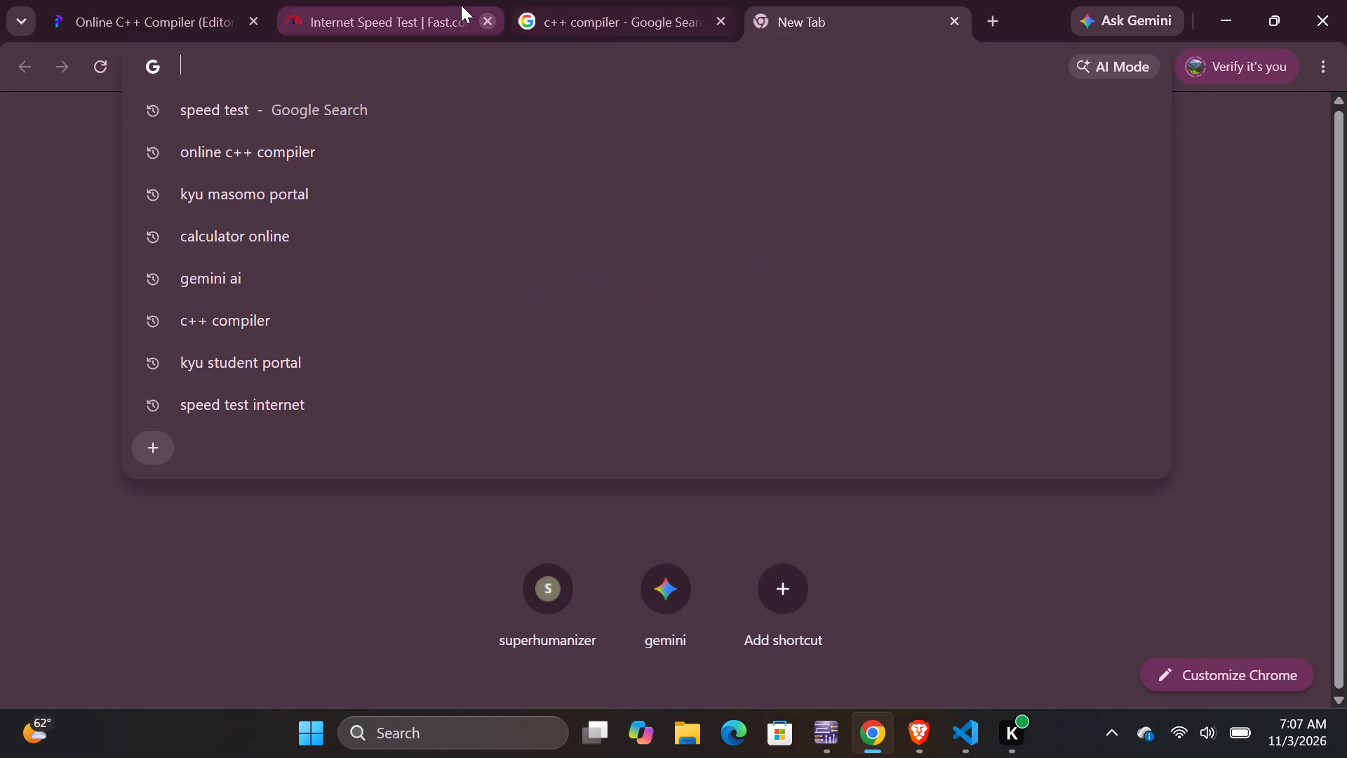
click(457, 3)
click(830, 18)
click(812, 65)
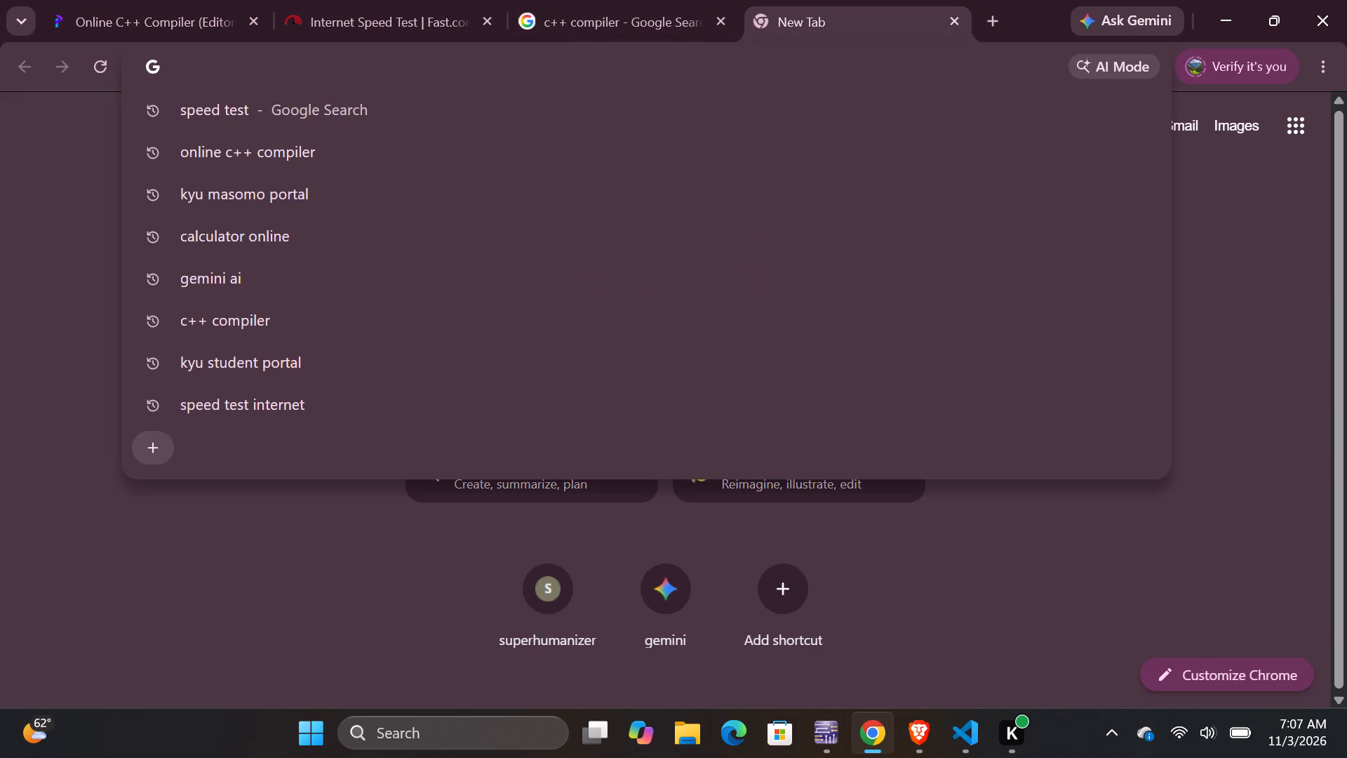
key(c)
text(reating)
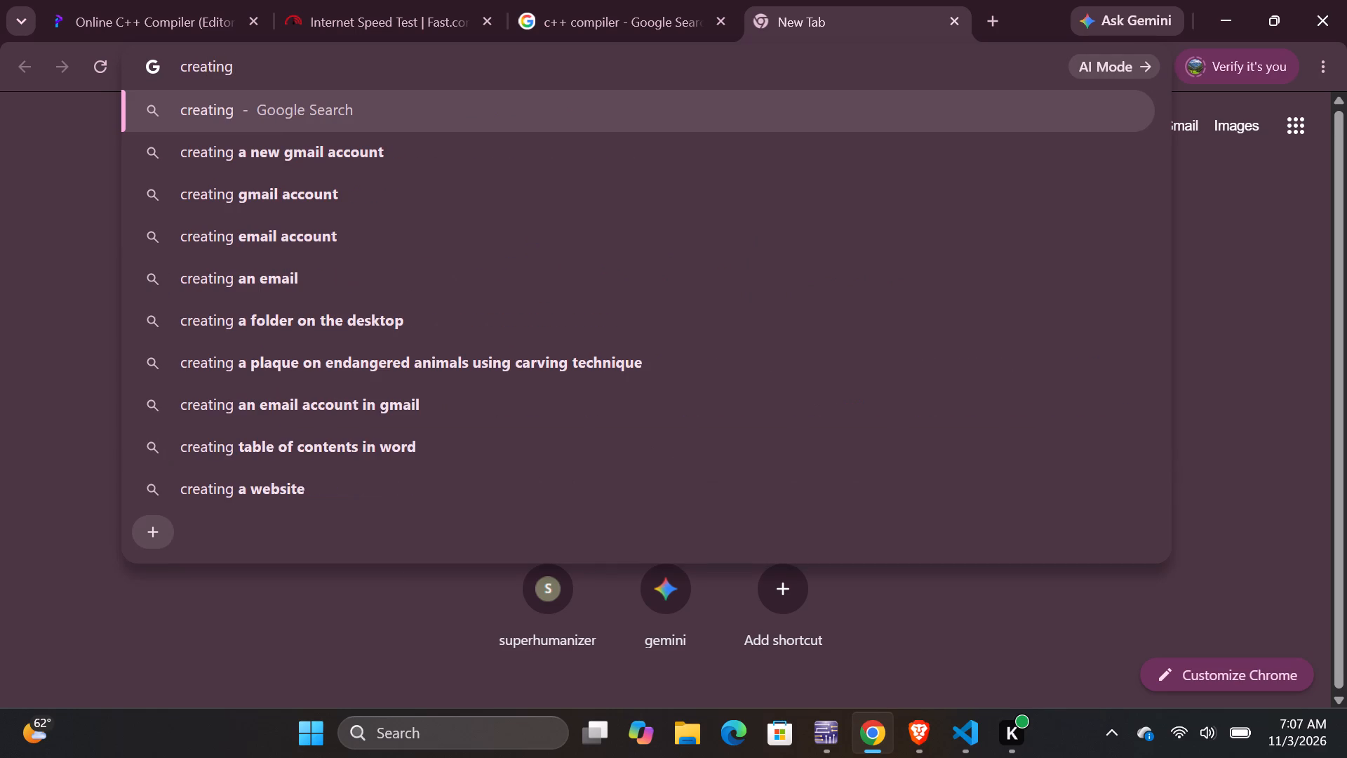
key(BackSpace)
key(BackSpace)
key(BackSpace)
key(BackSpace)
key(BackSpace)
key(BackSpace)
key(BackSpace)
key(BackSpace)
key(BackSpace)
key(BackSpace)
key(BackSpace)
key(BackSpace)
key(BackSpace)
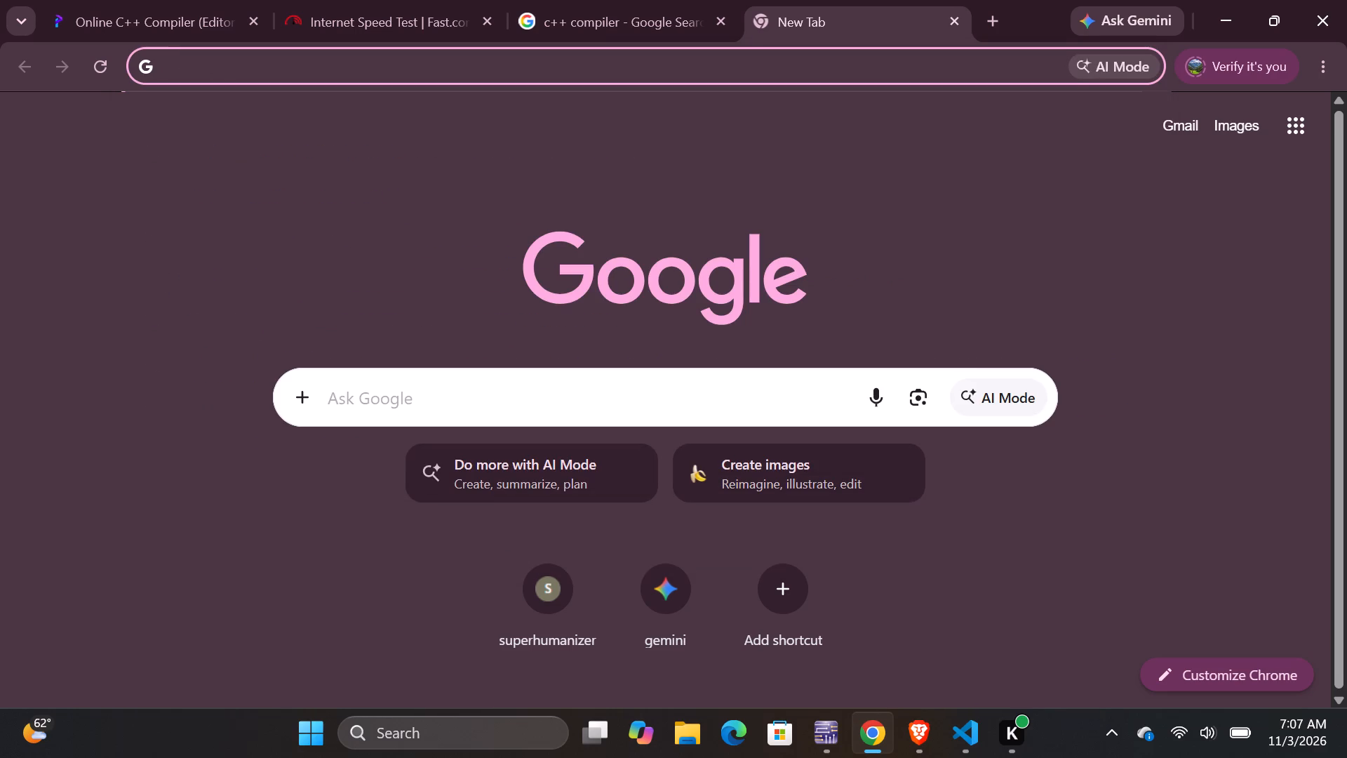
Search the web for "high audio amplifier circuit".
text(high a)
text(udio amplifier)
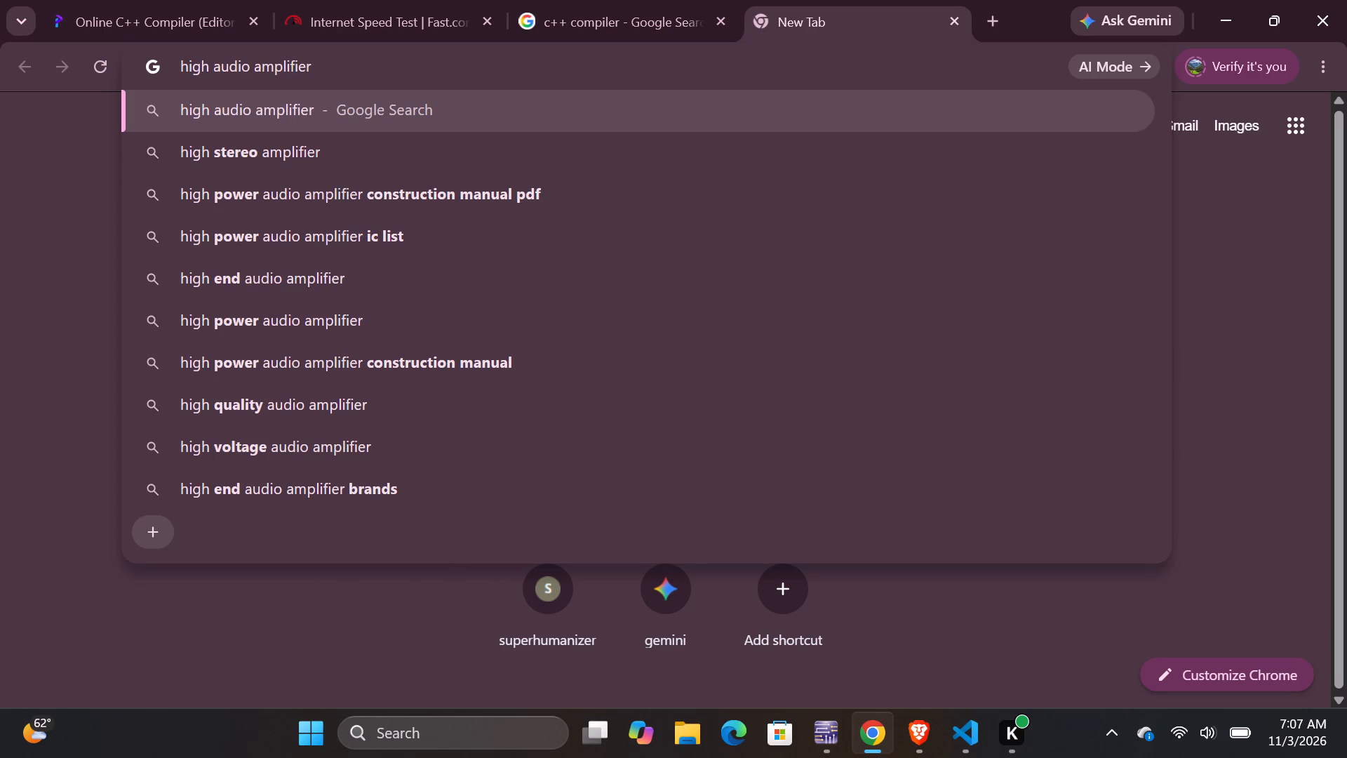
key(space)
text(circuit)
key(Return)
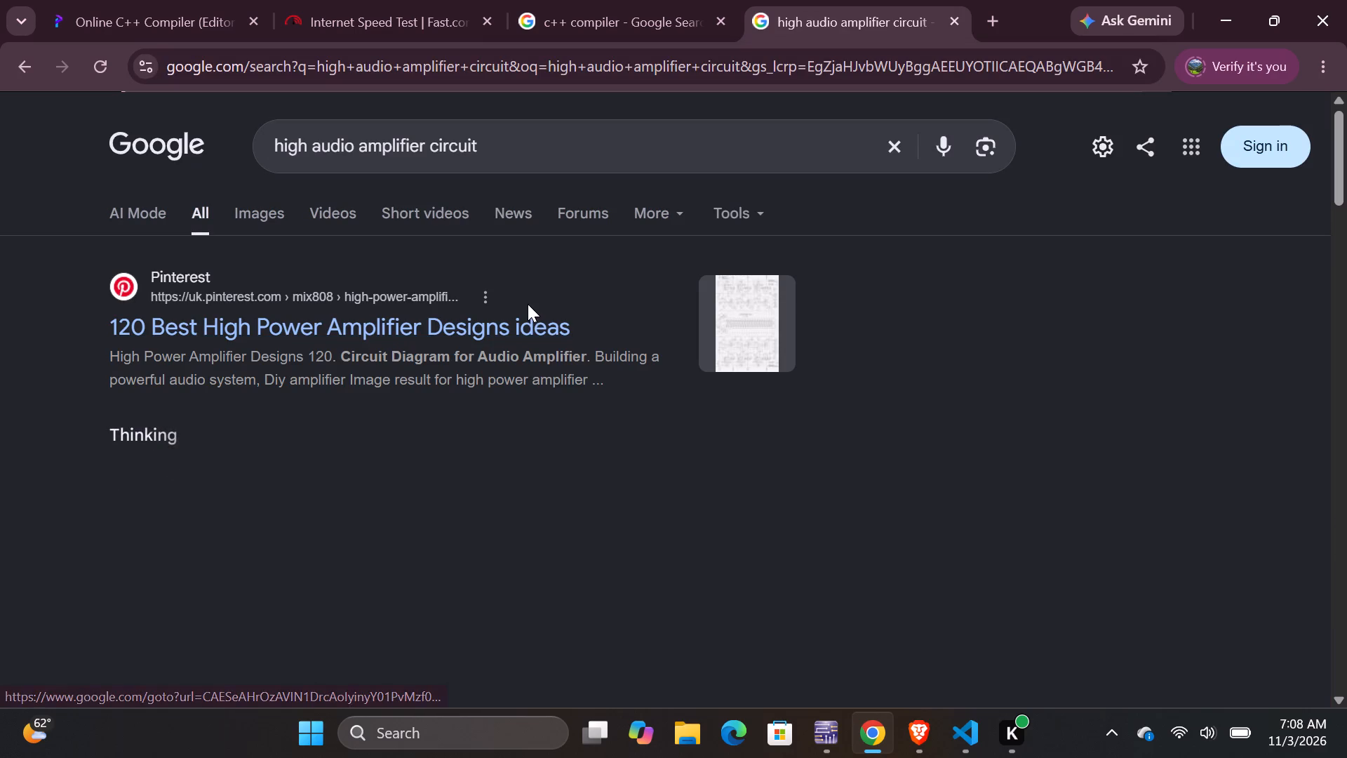
Open the Pinterest result "120 Best High Power Amplifier Designs ideas" and examine its amplifier circuit diagrams.
click(436, 325)
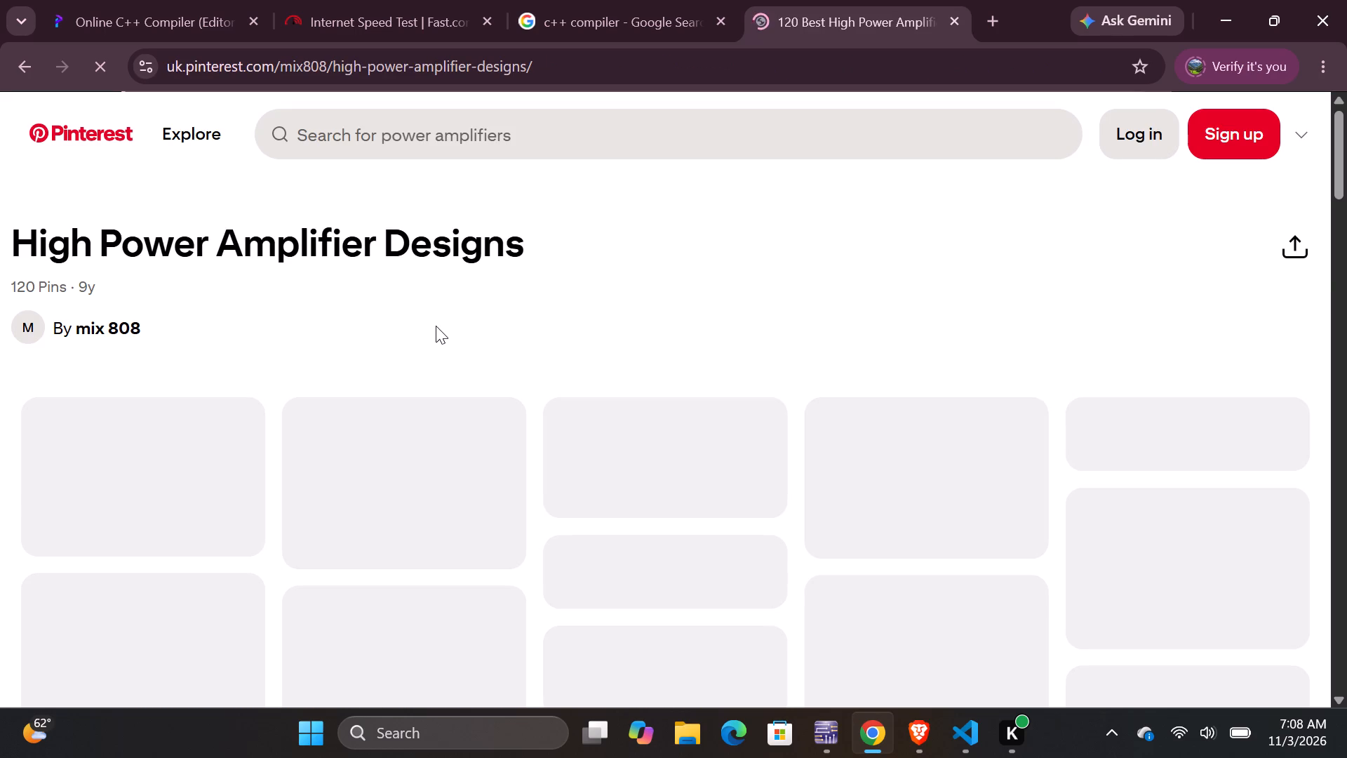
scroll(436, 326, down, 2)
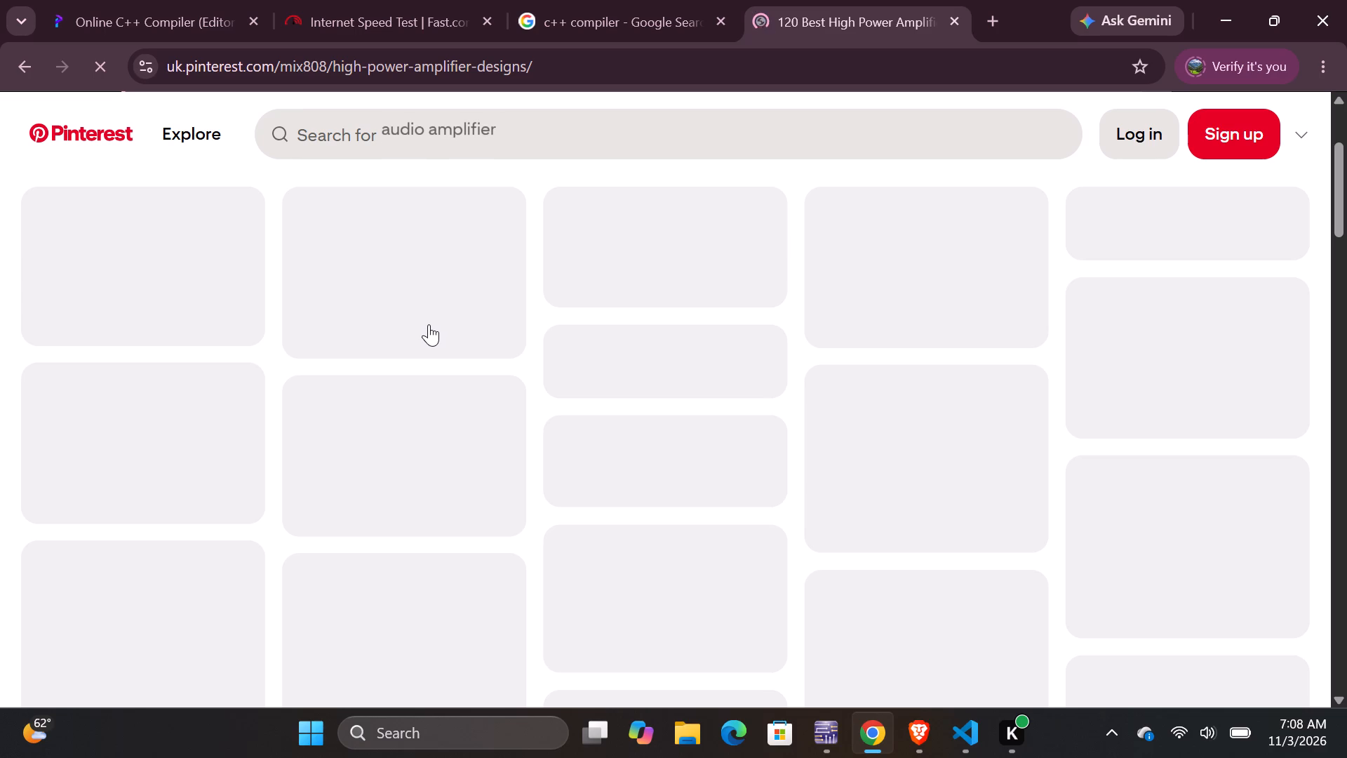
scroll(429, 324, down, 3)
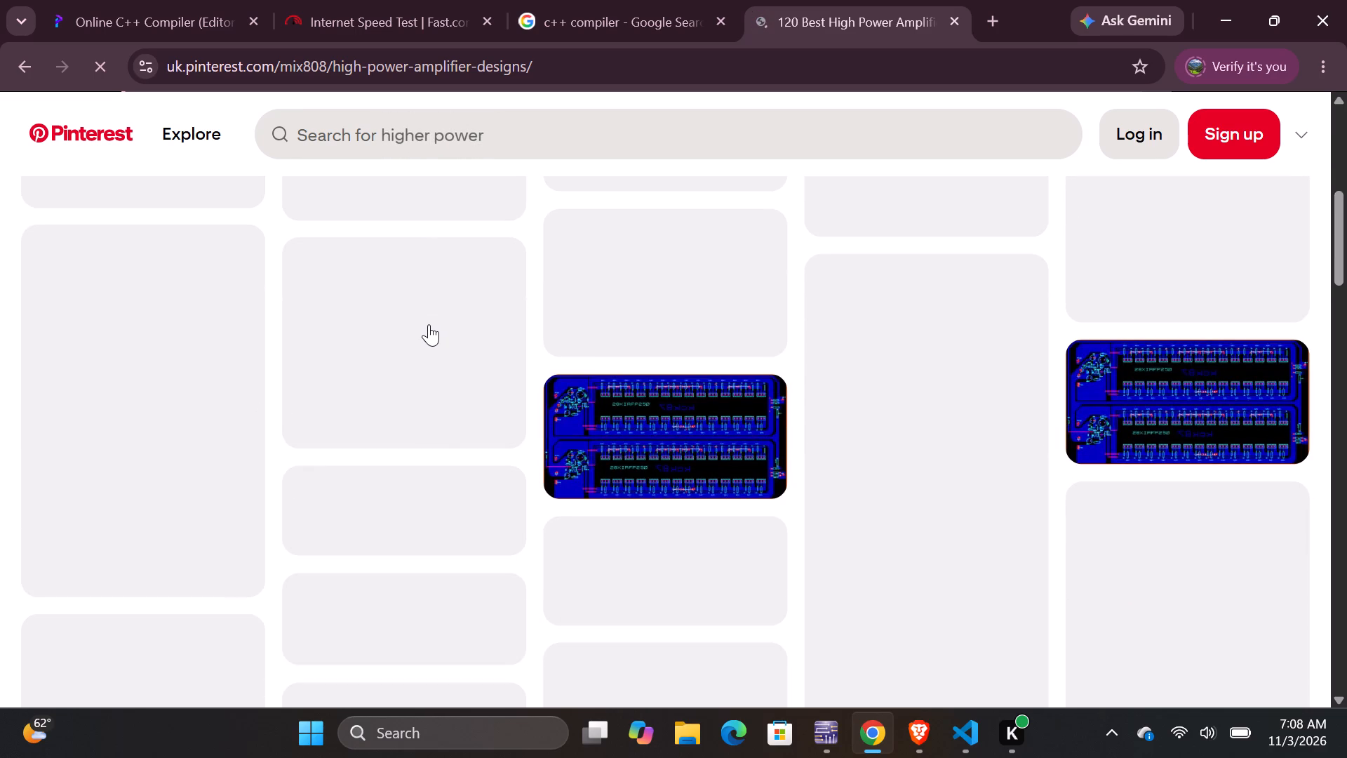
scroll(429, 324, up, 2)
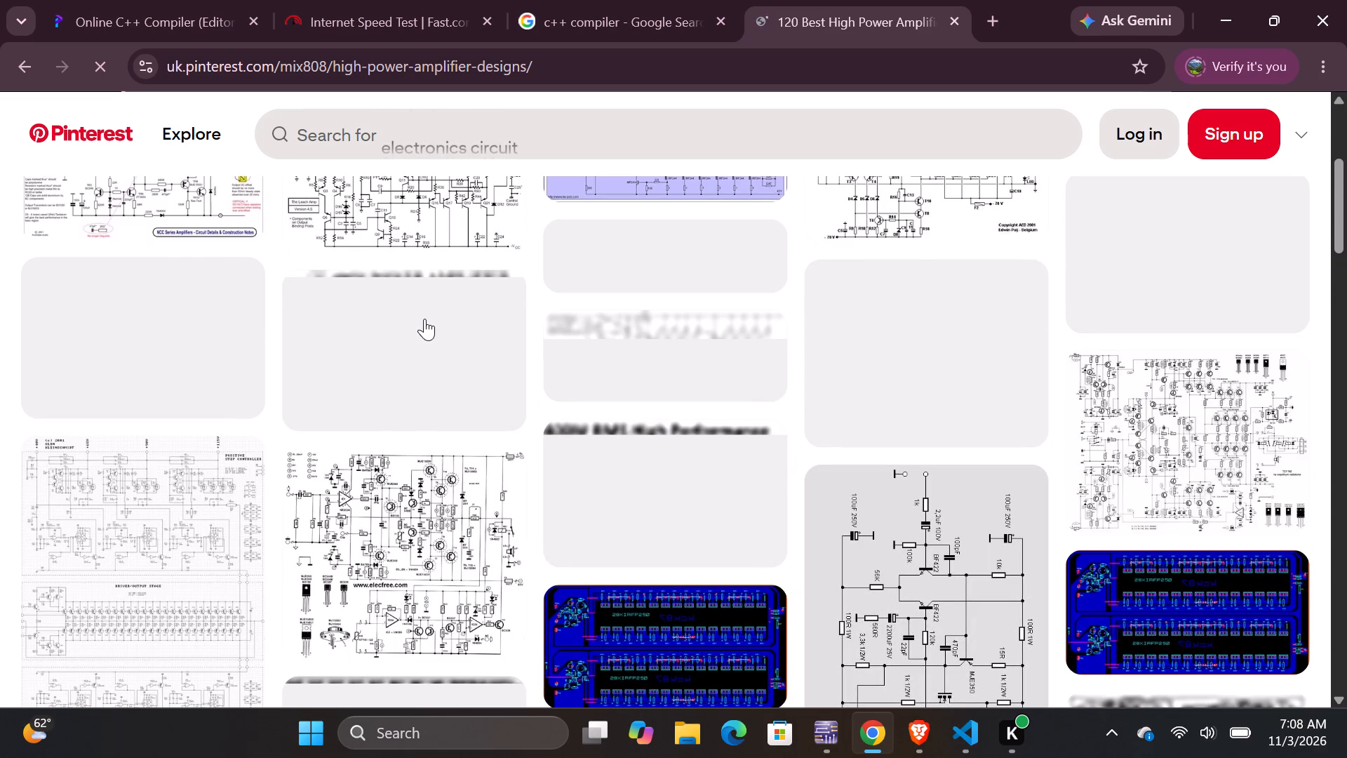
scroll(421, 319, down, 1)
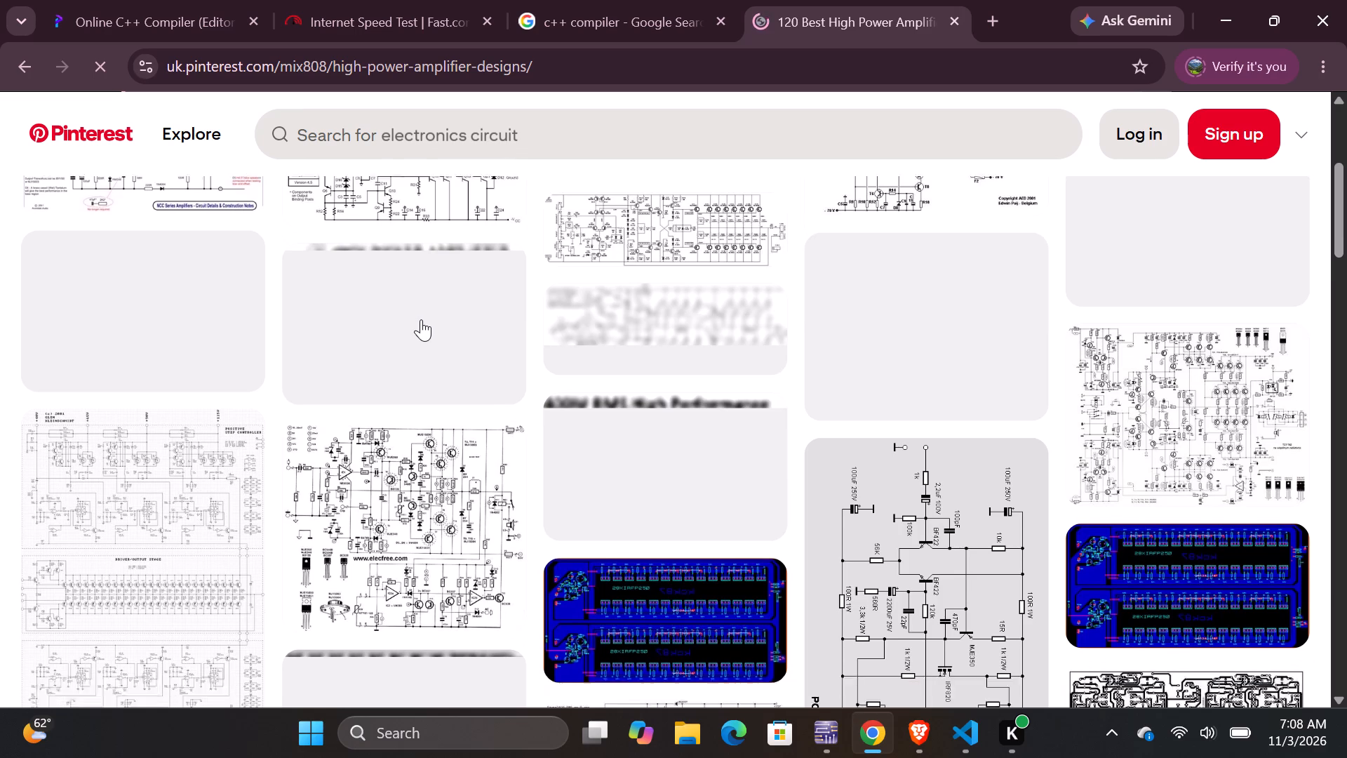
scroll(421, 319, down, 2)
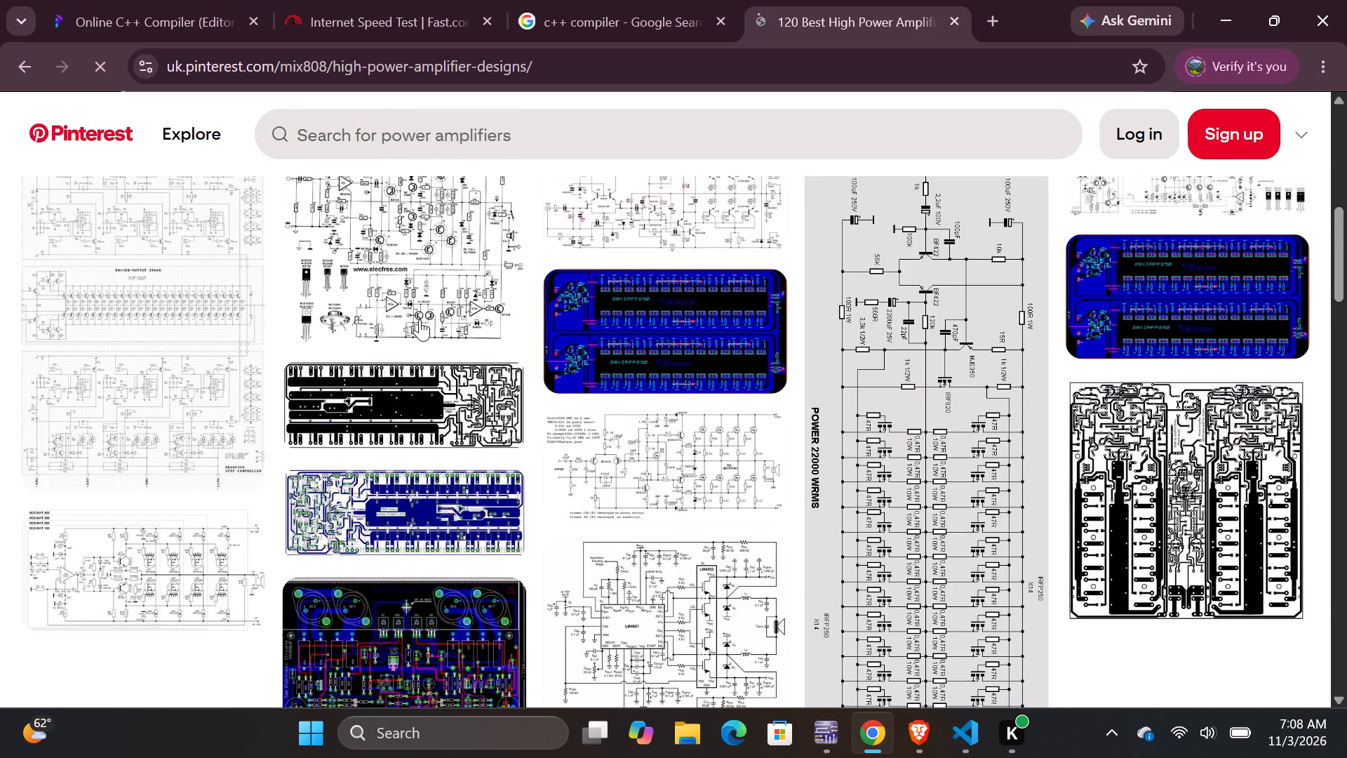
scroll(420, 319, up, 1)
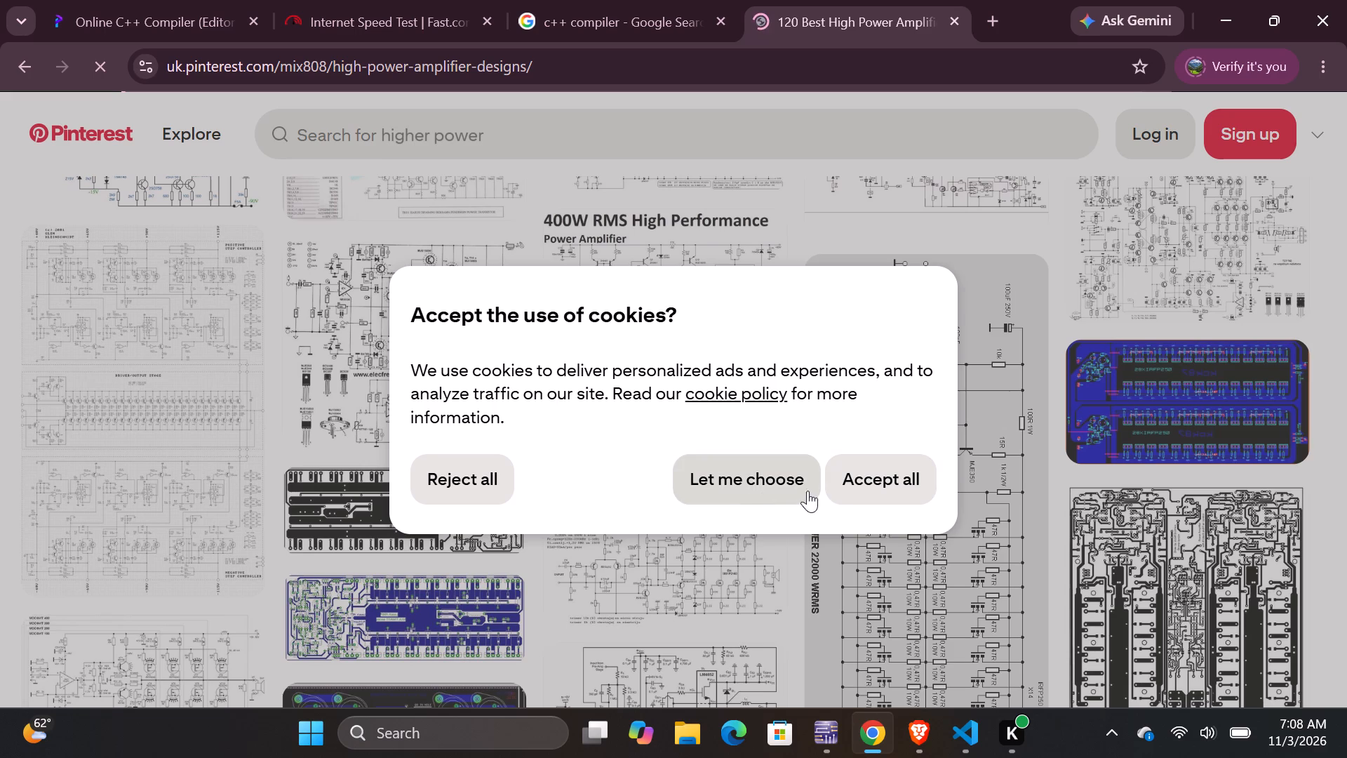
Accept all cookies on the Pinterest site.
click(859, 483)
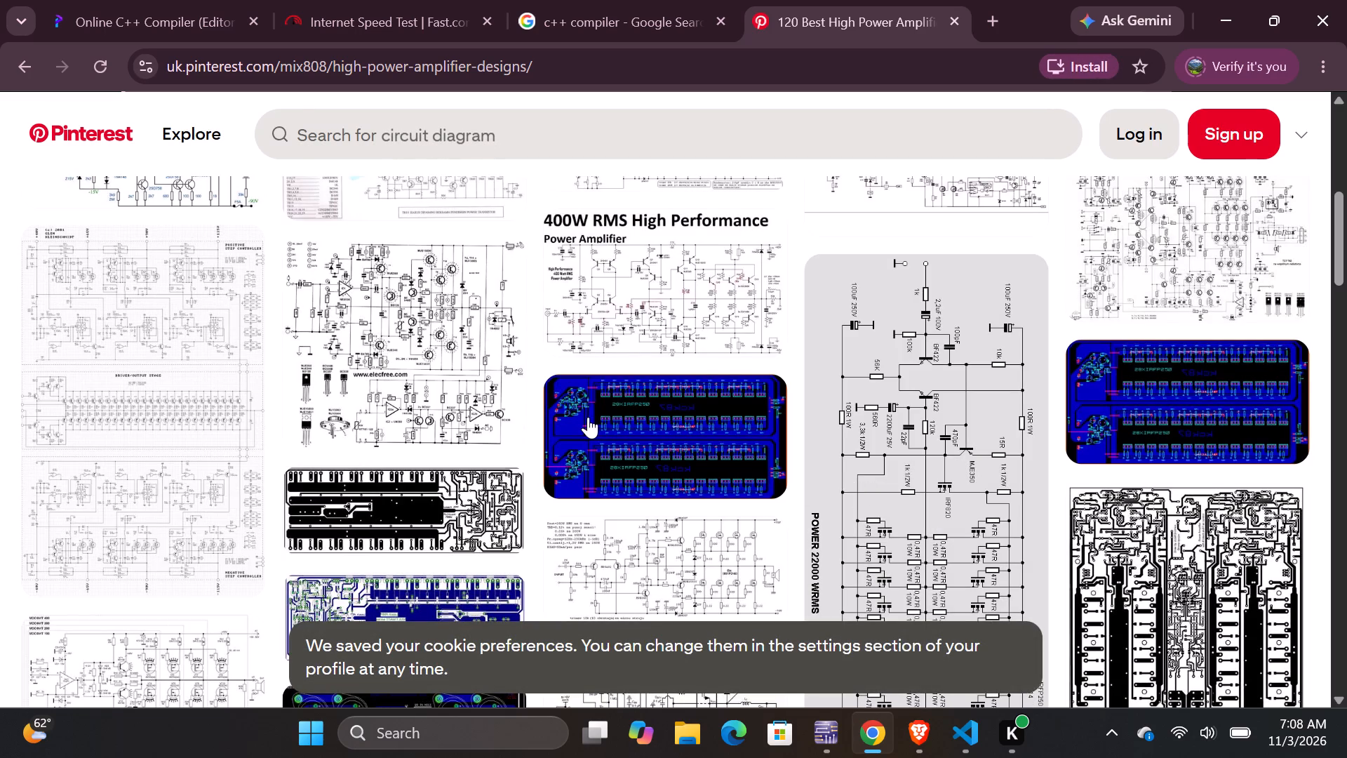
Dismiss the Google sign-in prompt and try to open the Pass Labs amplifier schematic on the board.
scroll(587, 416, down, 3)
scroll(582, 414, up, 5)
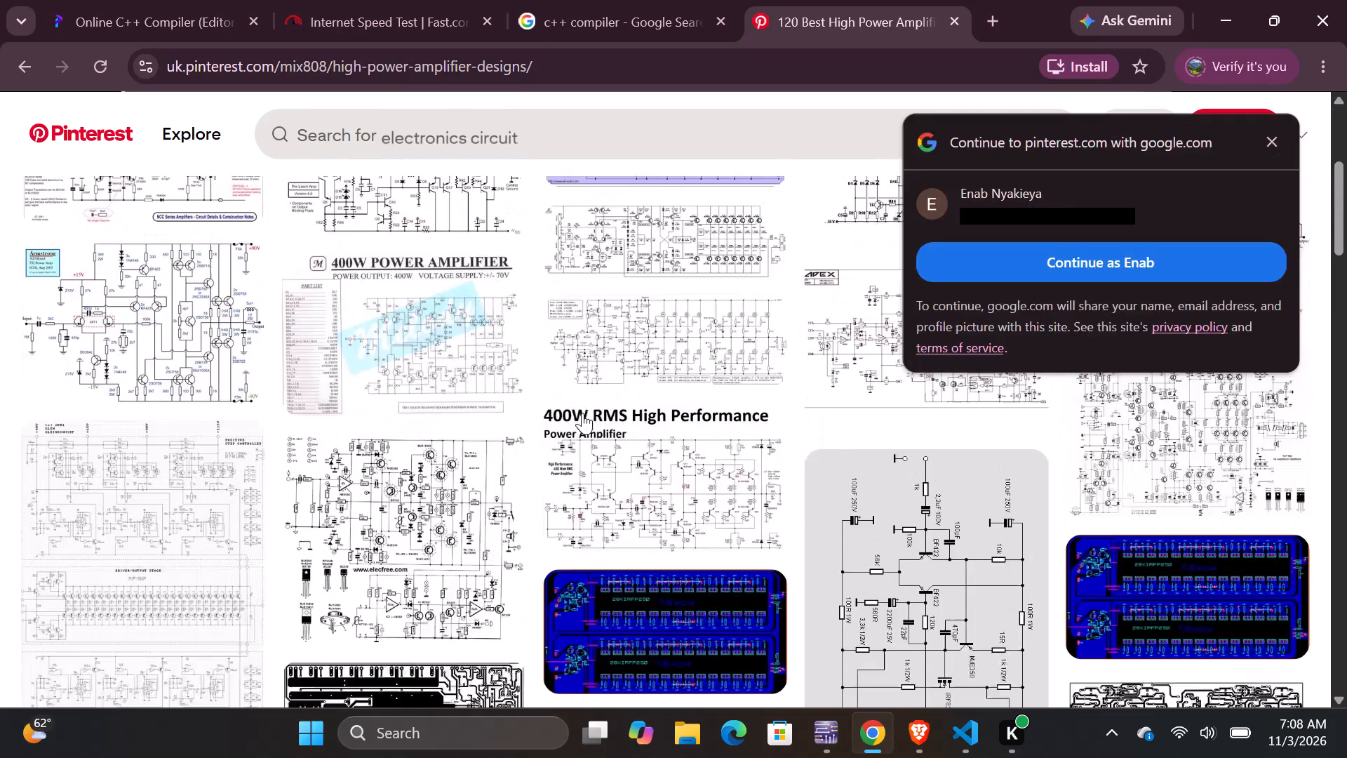
scroll(469, 414, up, 1)
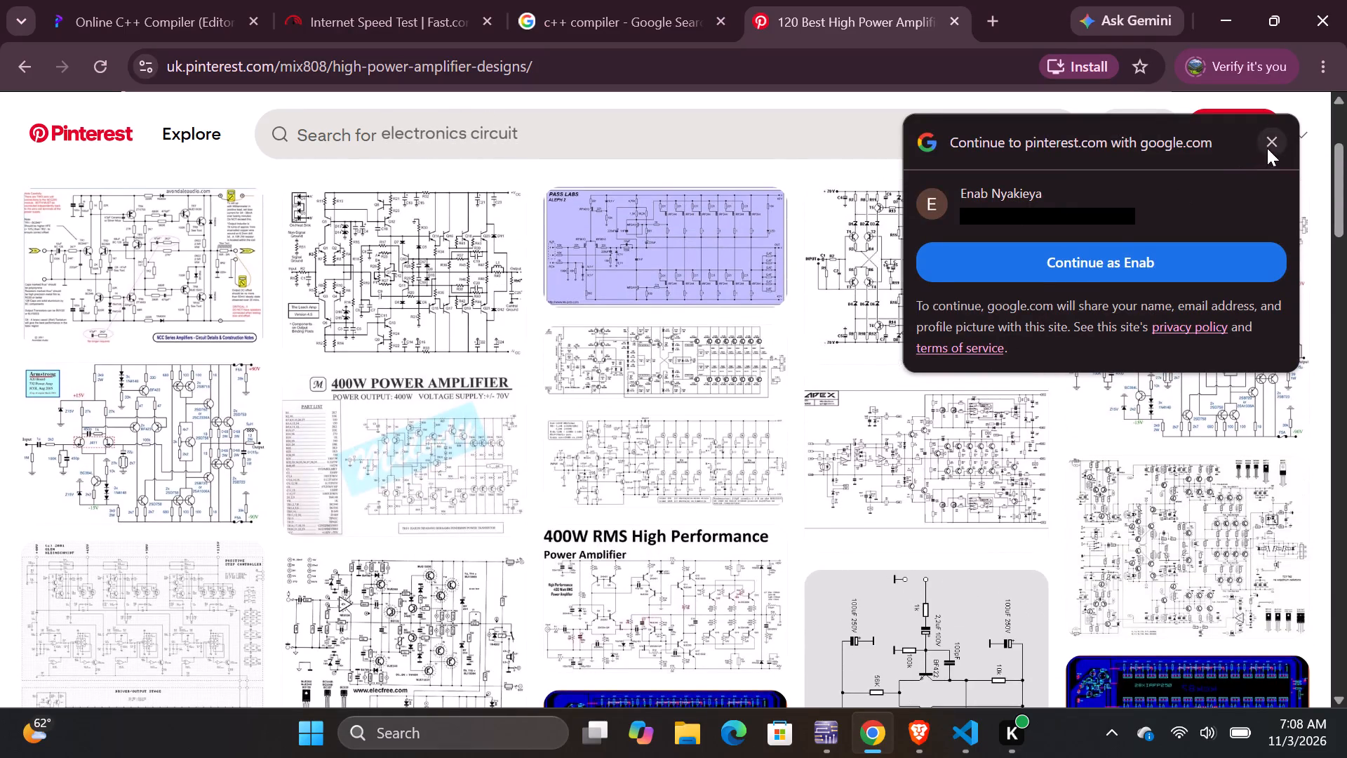
click(1271, 144)
click(629, 215)
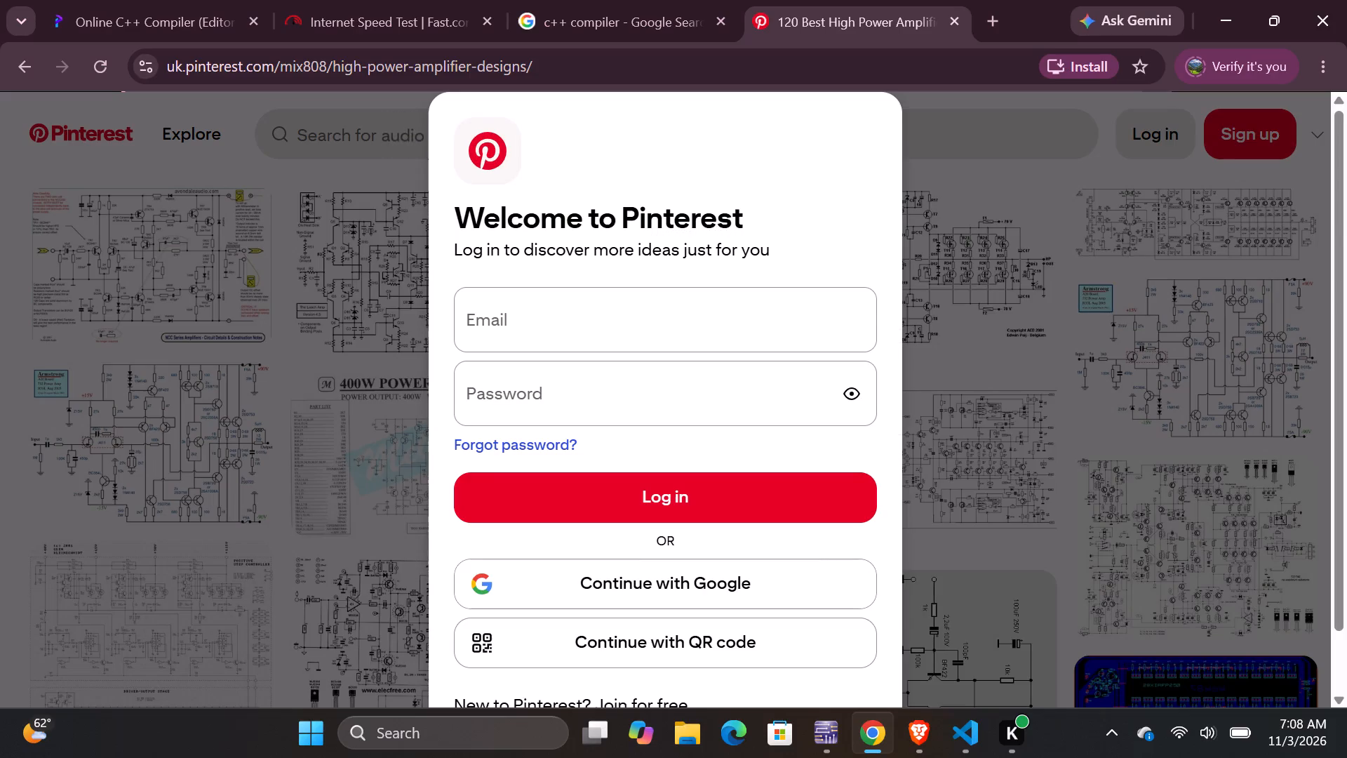
Continue to Pinterest with the existing Google account and approve sharing its profile details.
scroll(747, 265, down, 2)
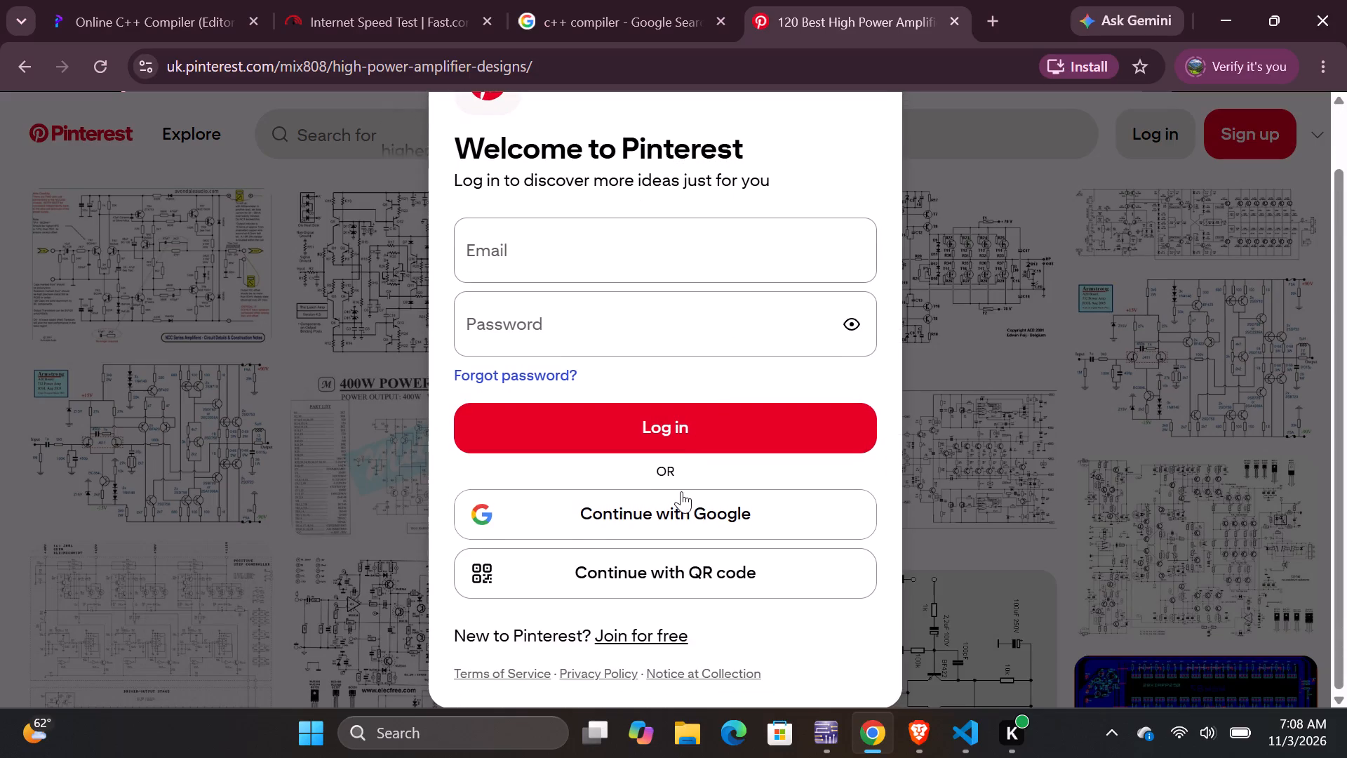
click(687, 514)
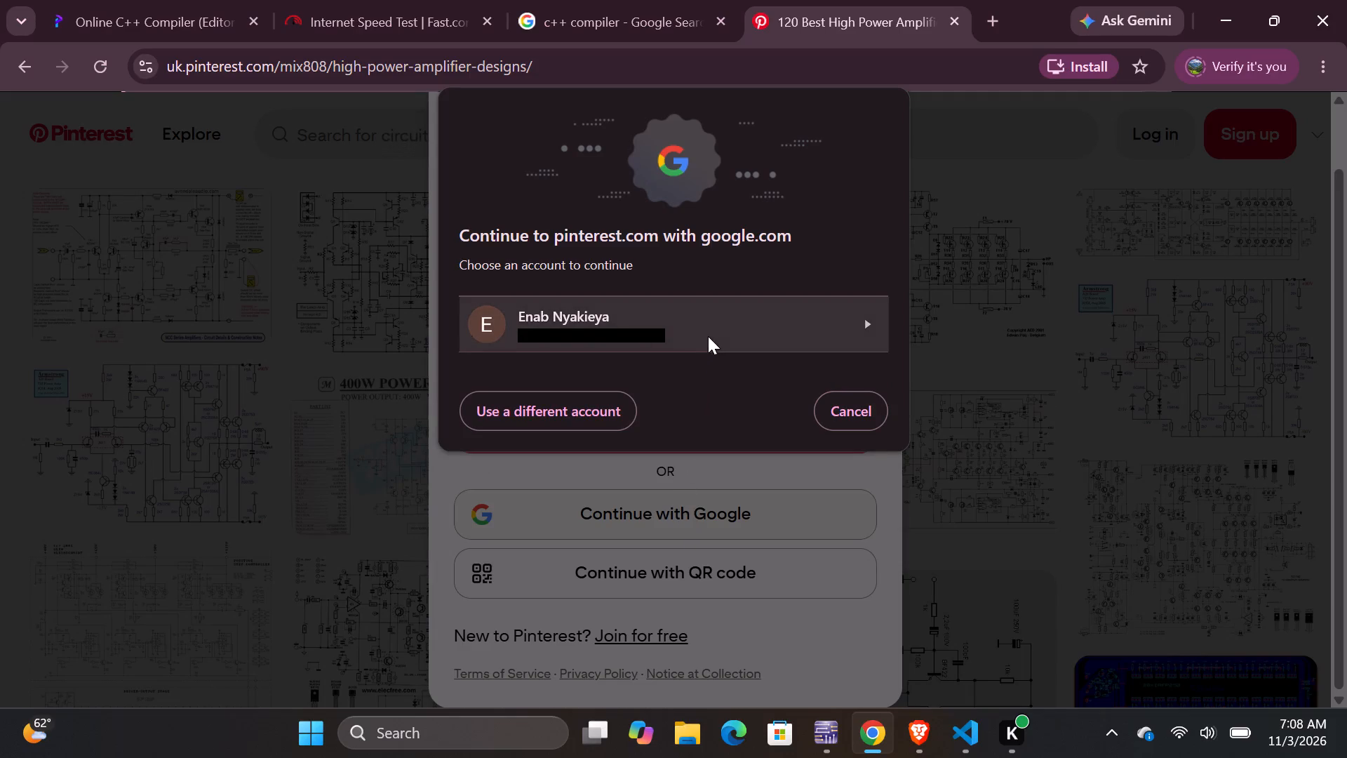
click(678, 335)
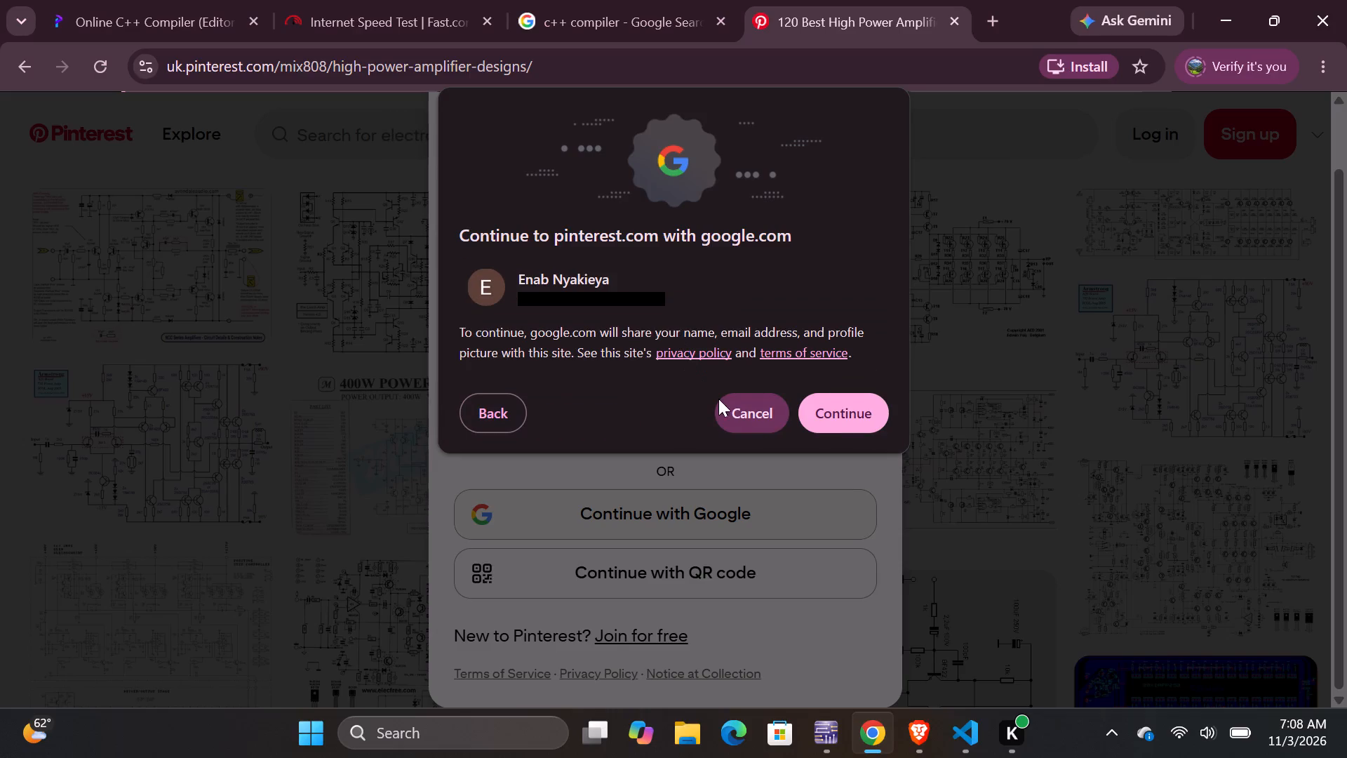
click(838, 404)
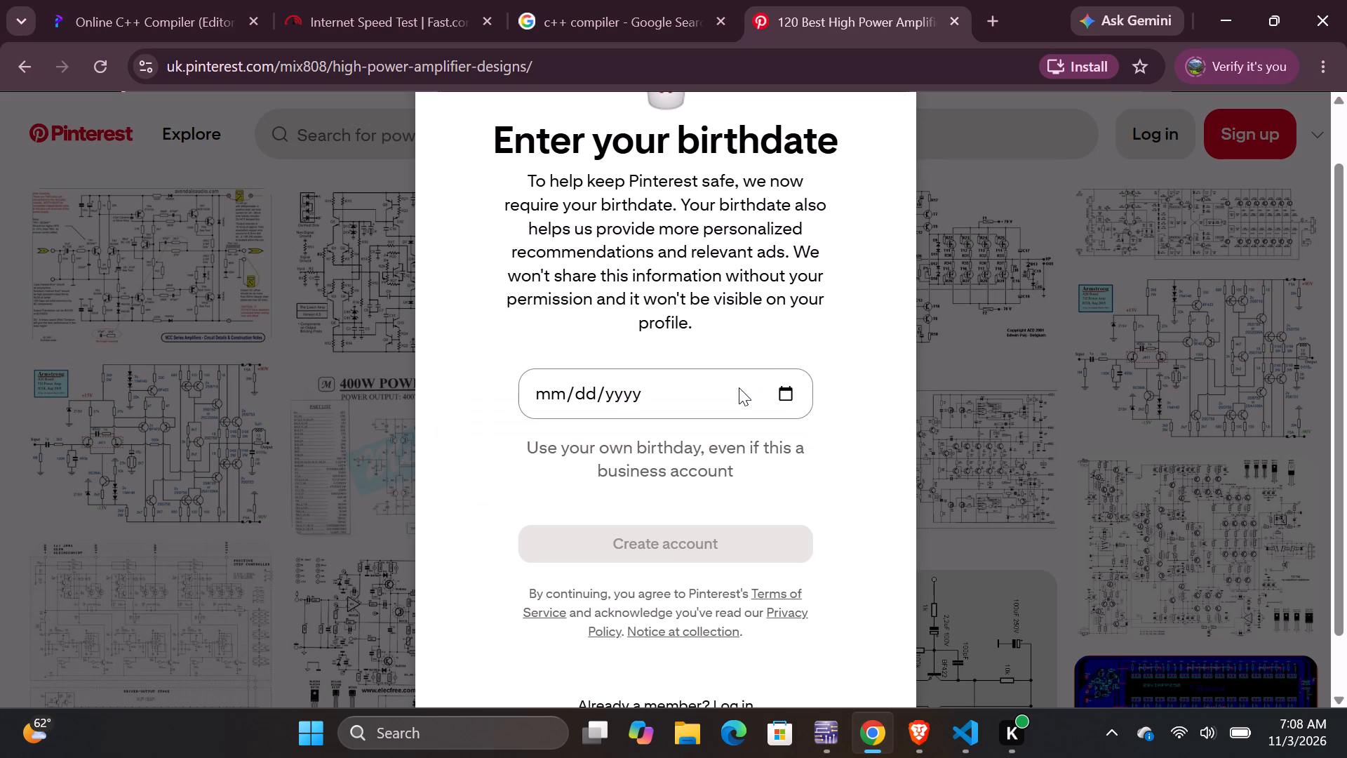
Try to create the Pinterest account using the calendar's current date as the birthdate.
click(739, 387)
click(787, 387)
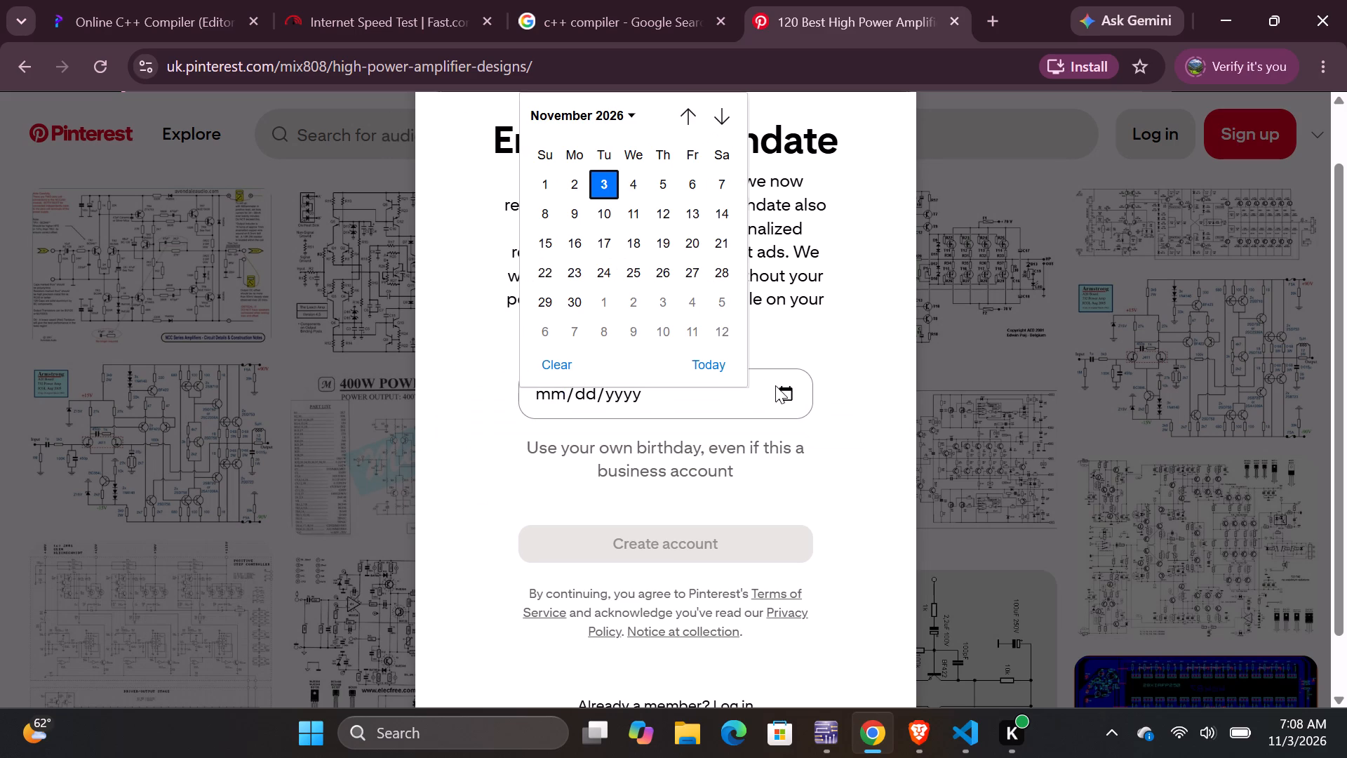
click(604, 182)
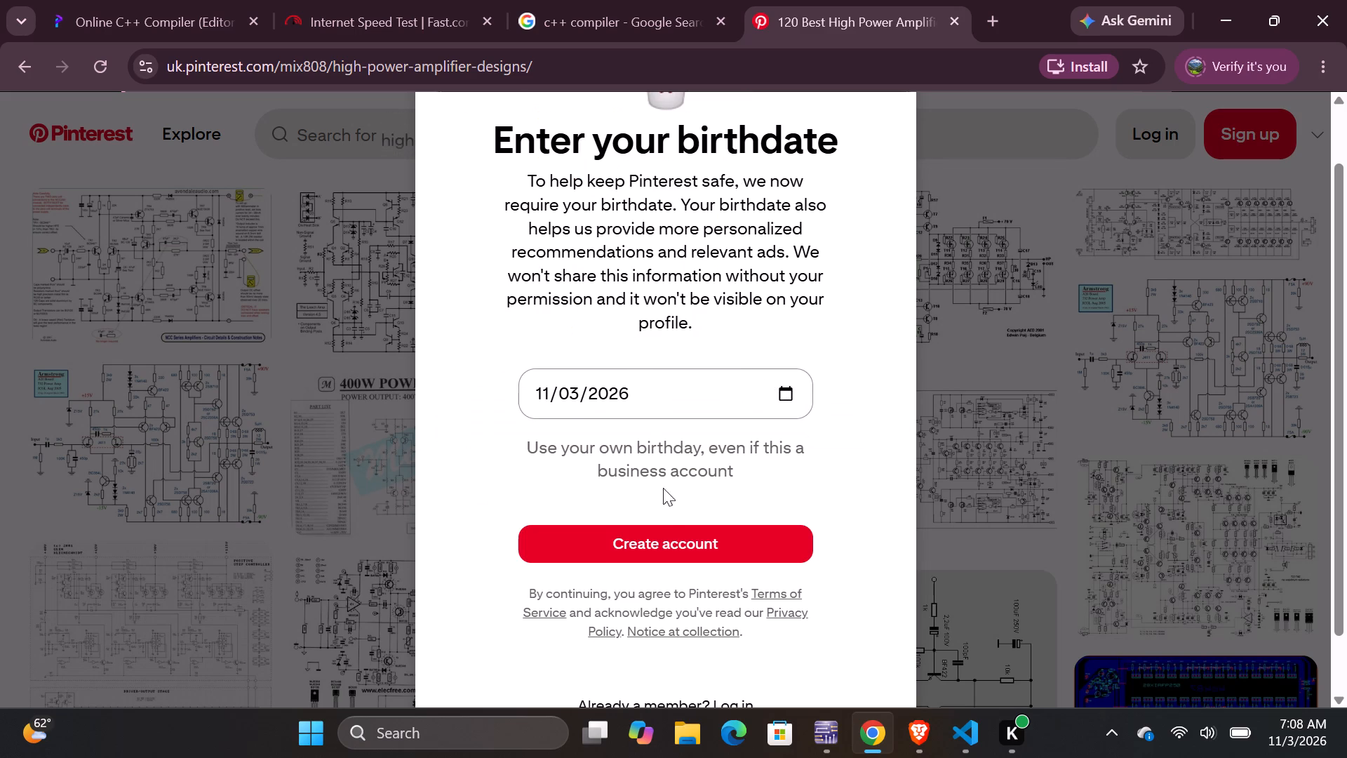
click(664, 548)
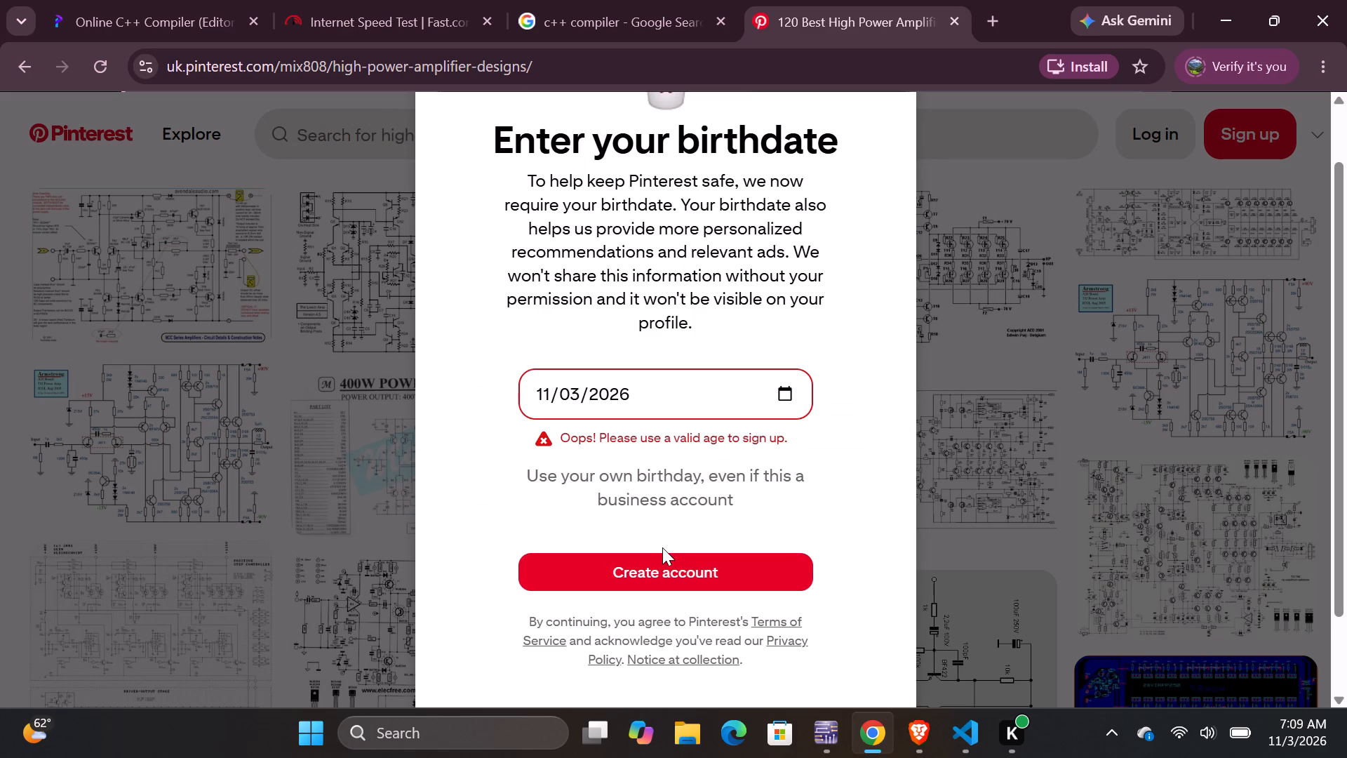
Reopen the birthdate calendar on the sign-up form.
click(791, 392)
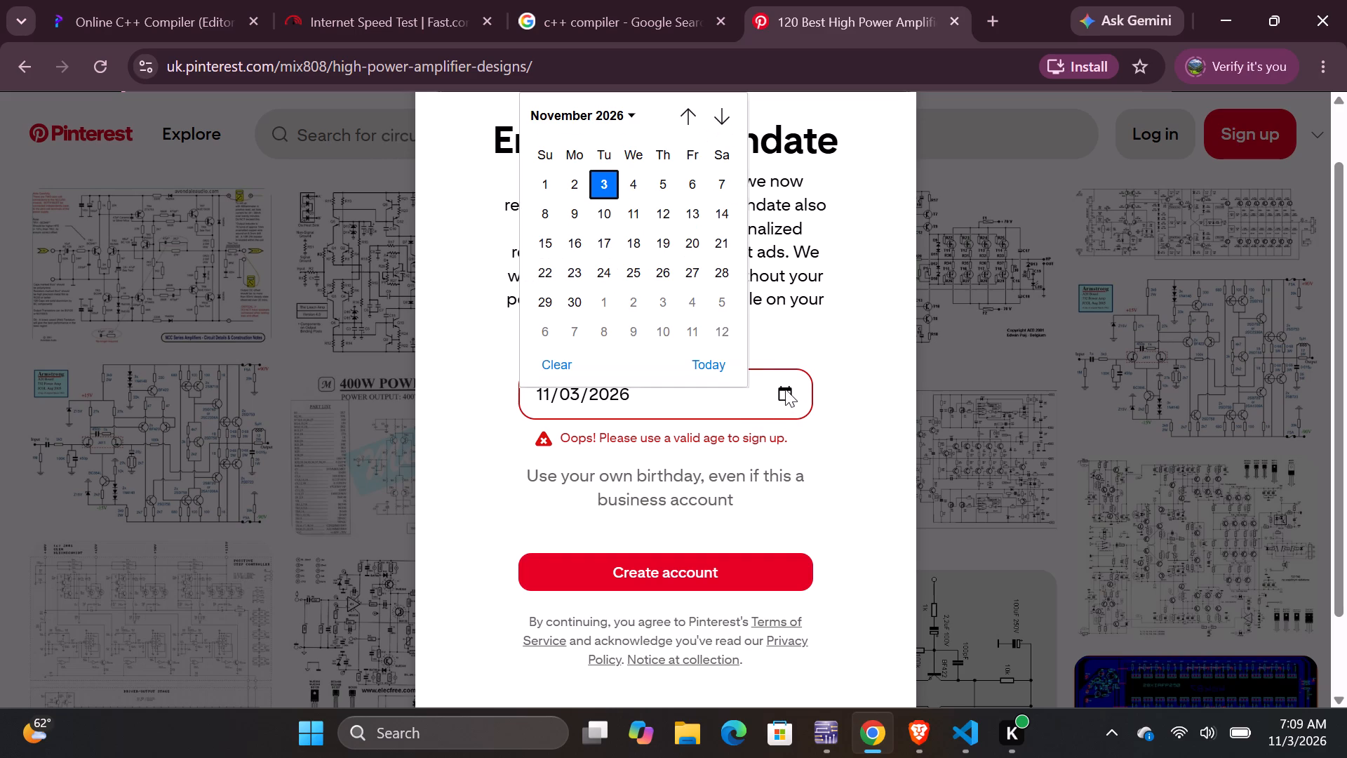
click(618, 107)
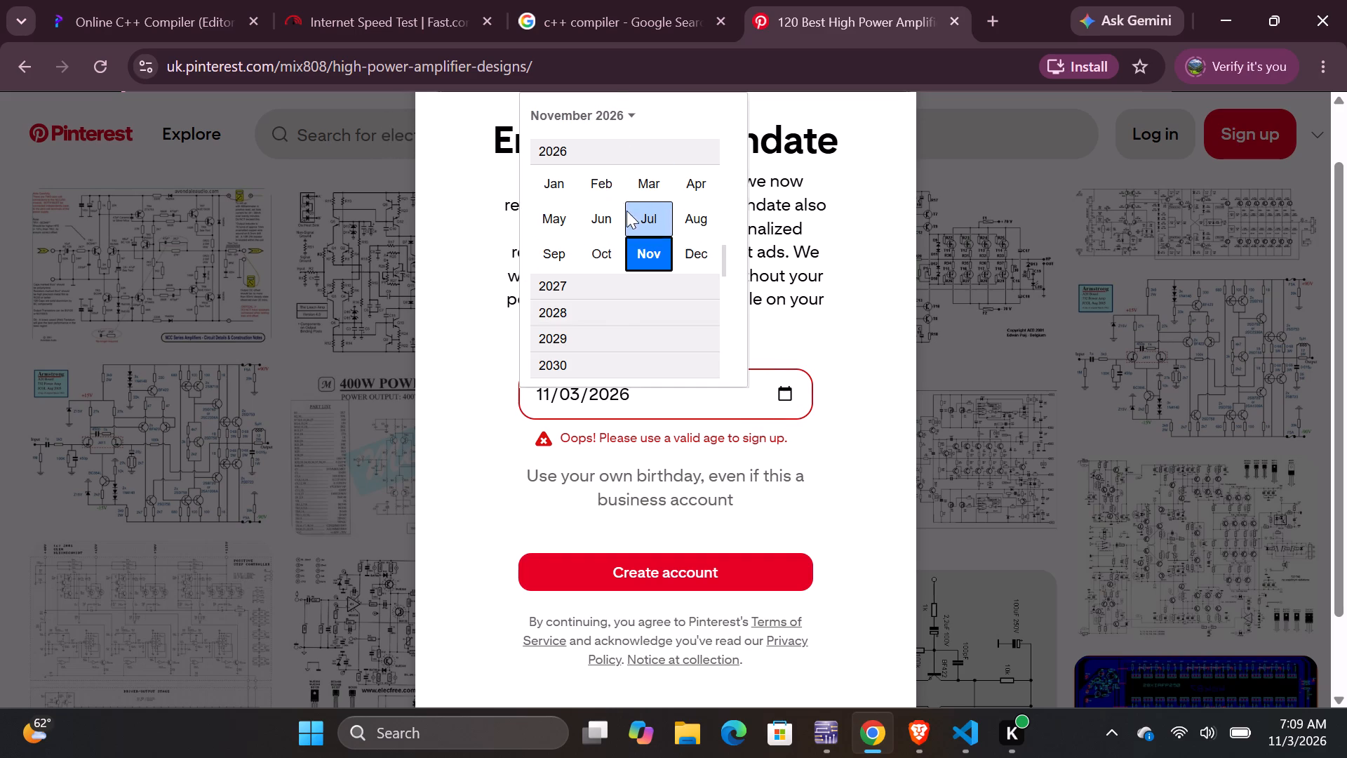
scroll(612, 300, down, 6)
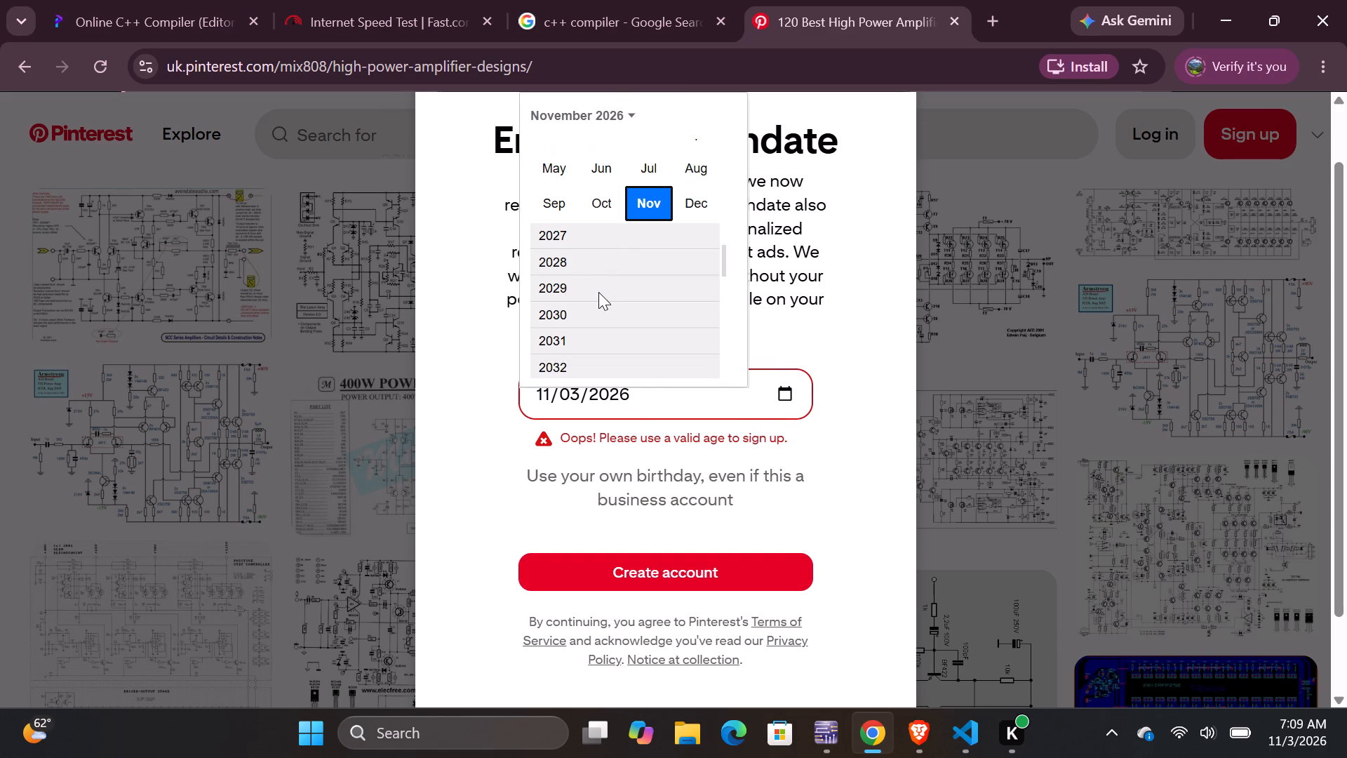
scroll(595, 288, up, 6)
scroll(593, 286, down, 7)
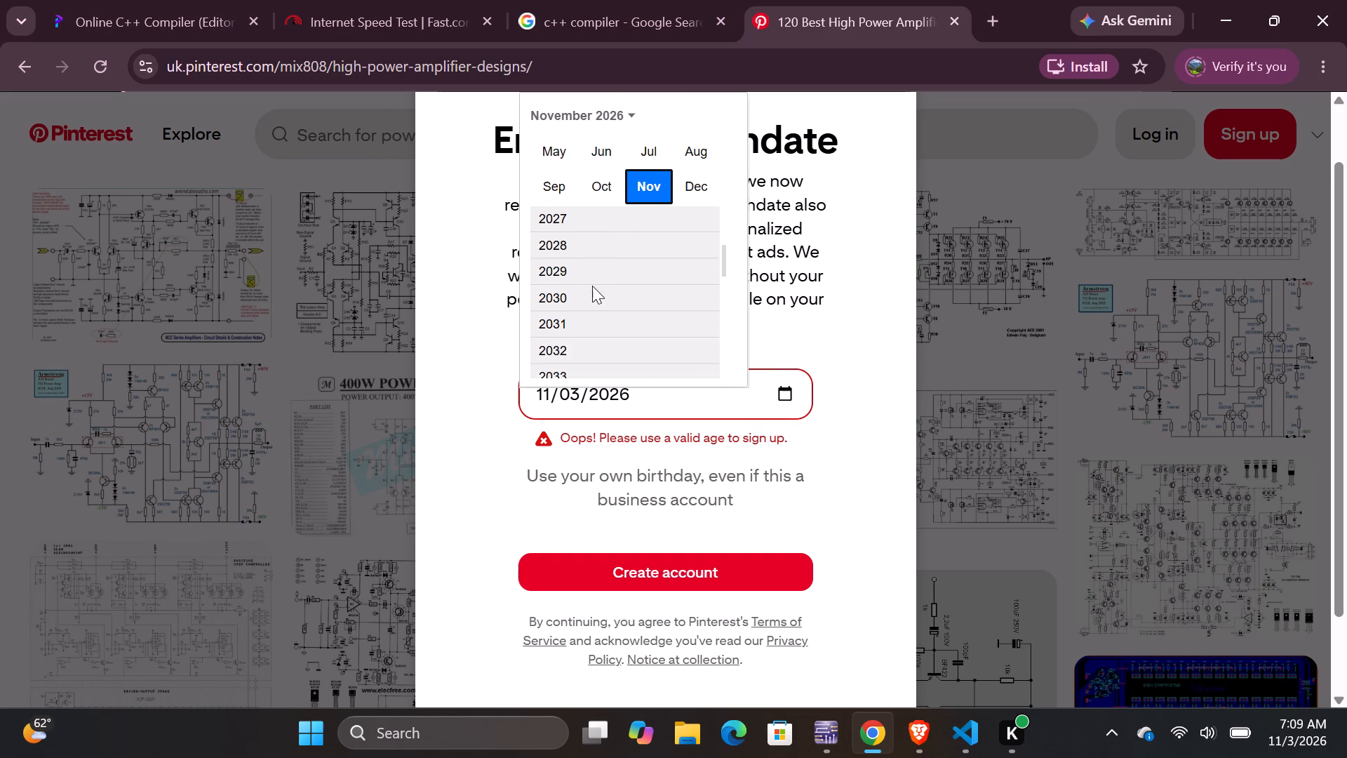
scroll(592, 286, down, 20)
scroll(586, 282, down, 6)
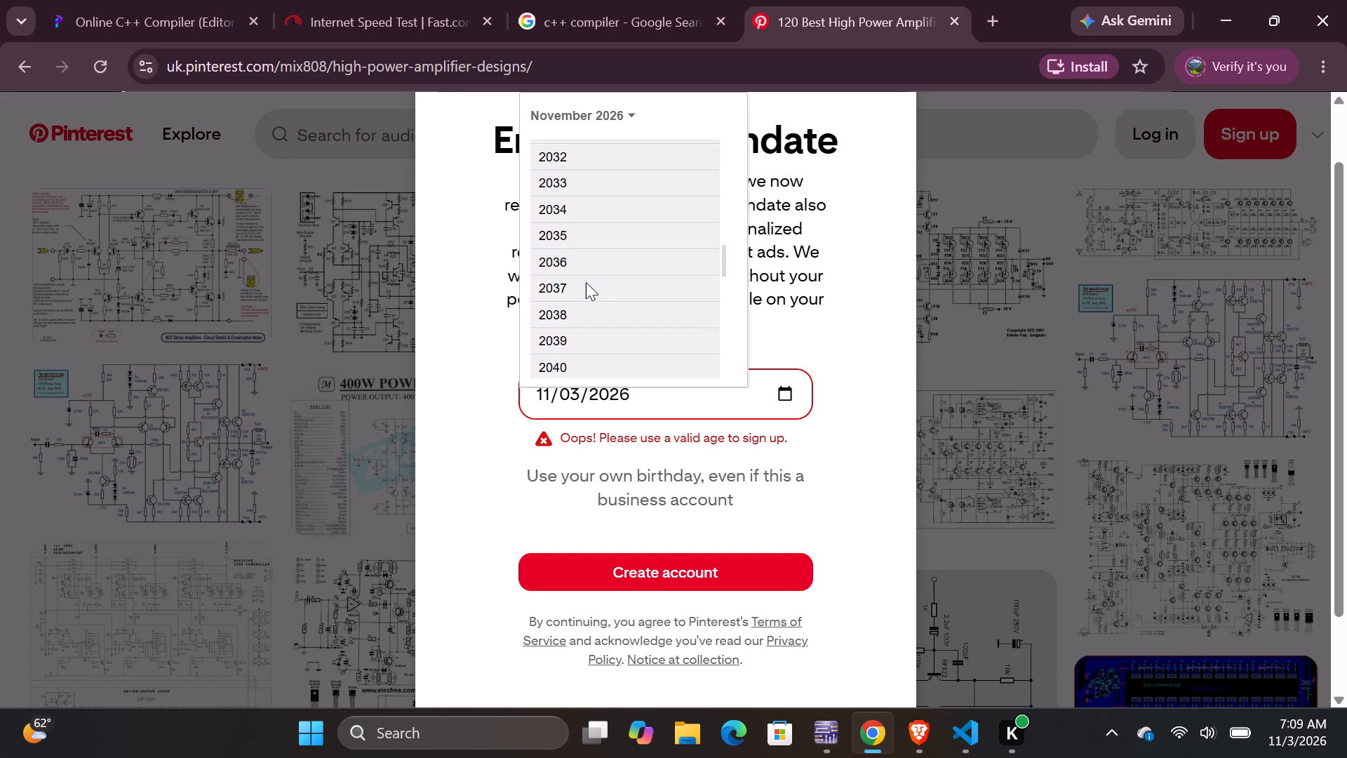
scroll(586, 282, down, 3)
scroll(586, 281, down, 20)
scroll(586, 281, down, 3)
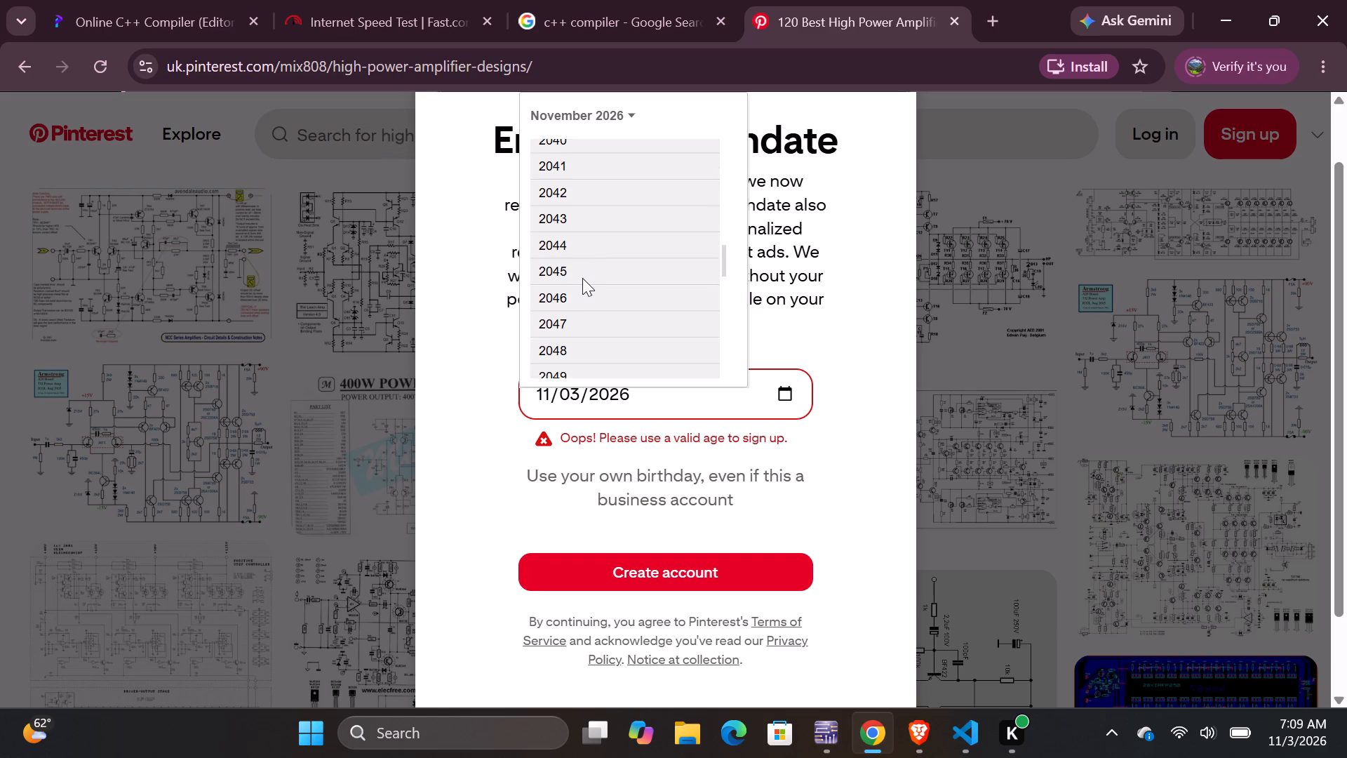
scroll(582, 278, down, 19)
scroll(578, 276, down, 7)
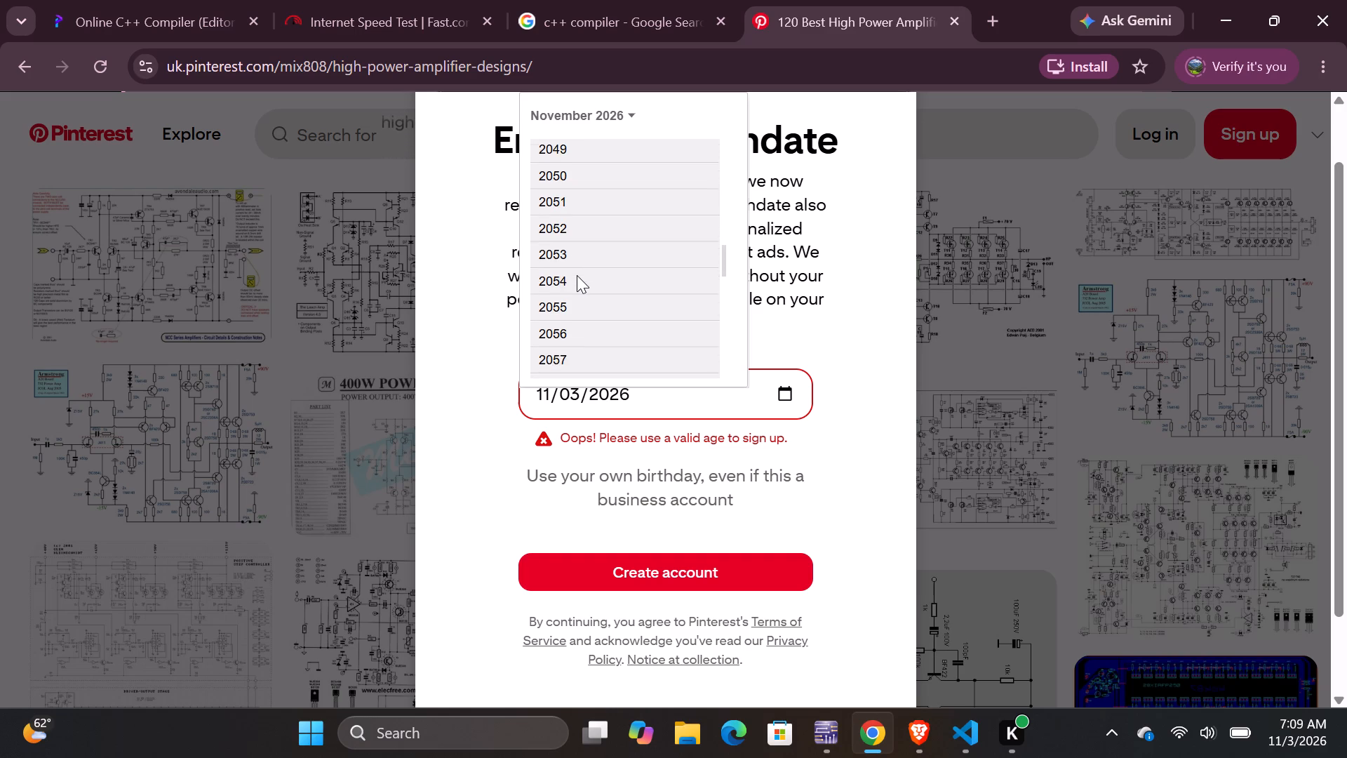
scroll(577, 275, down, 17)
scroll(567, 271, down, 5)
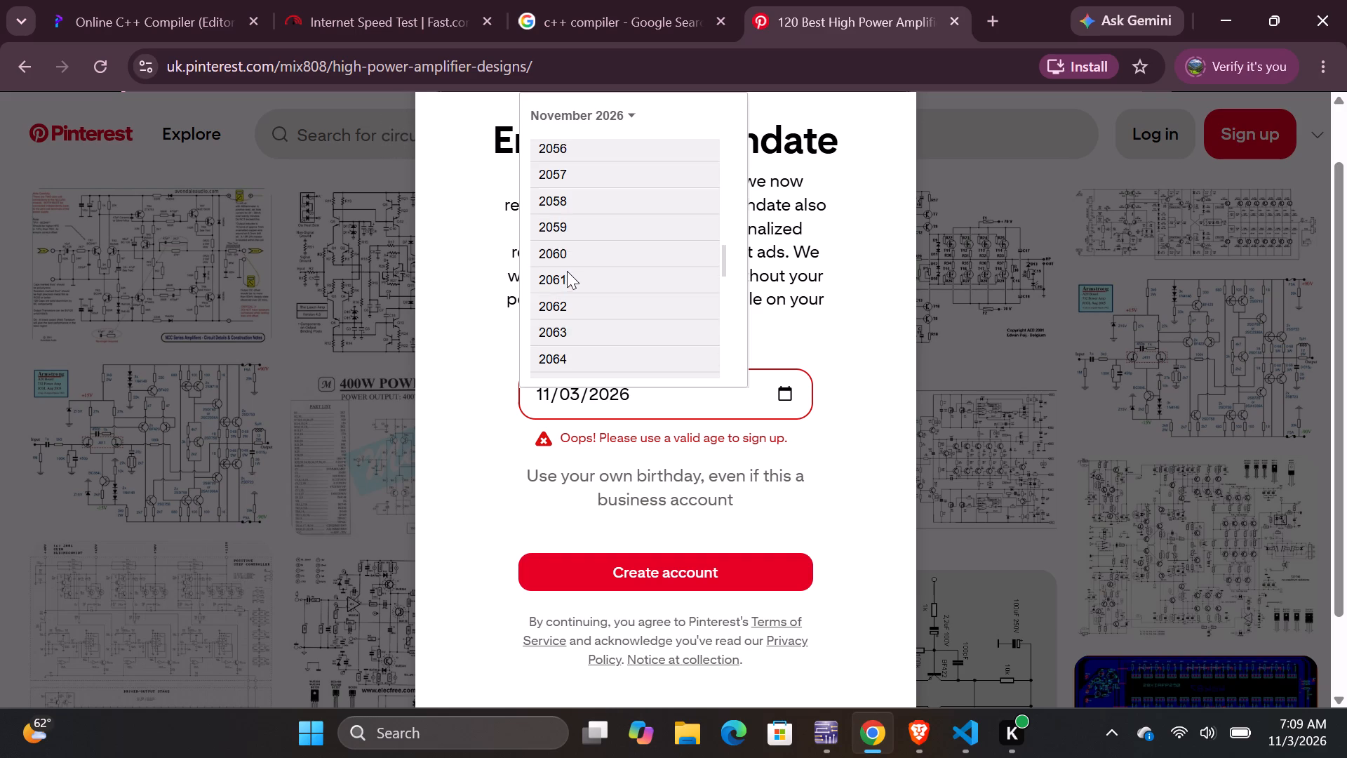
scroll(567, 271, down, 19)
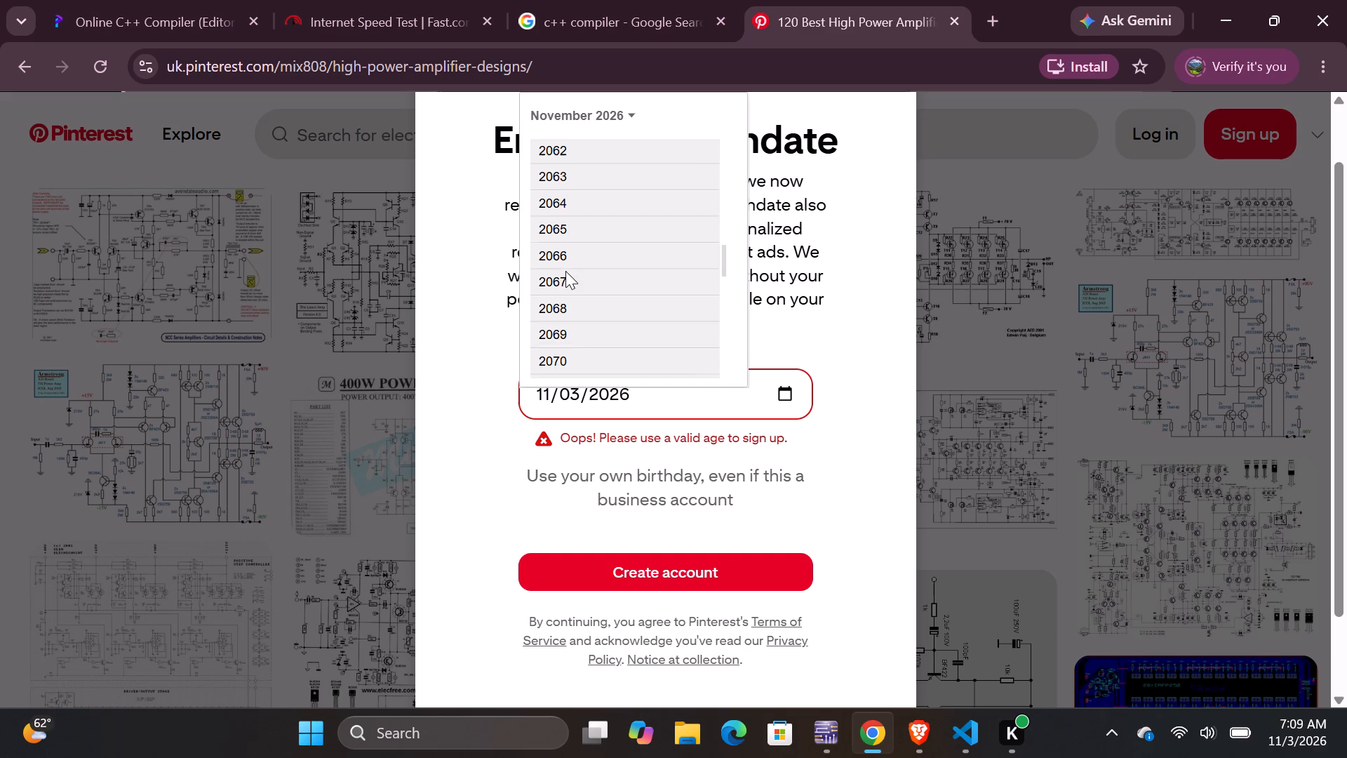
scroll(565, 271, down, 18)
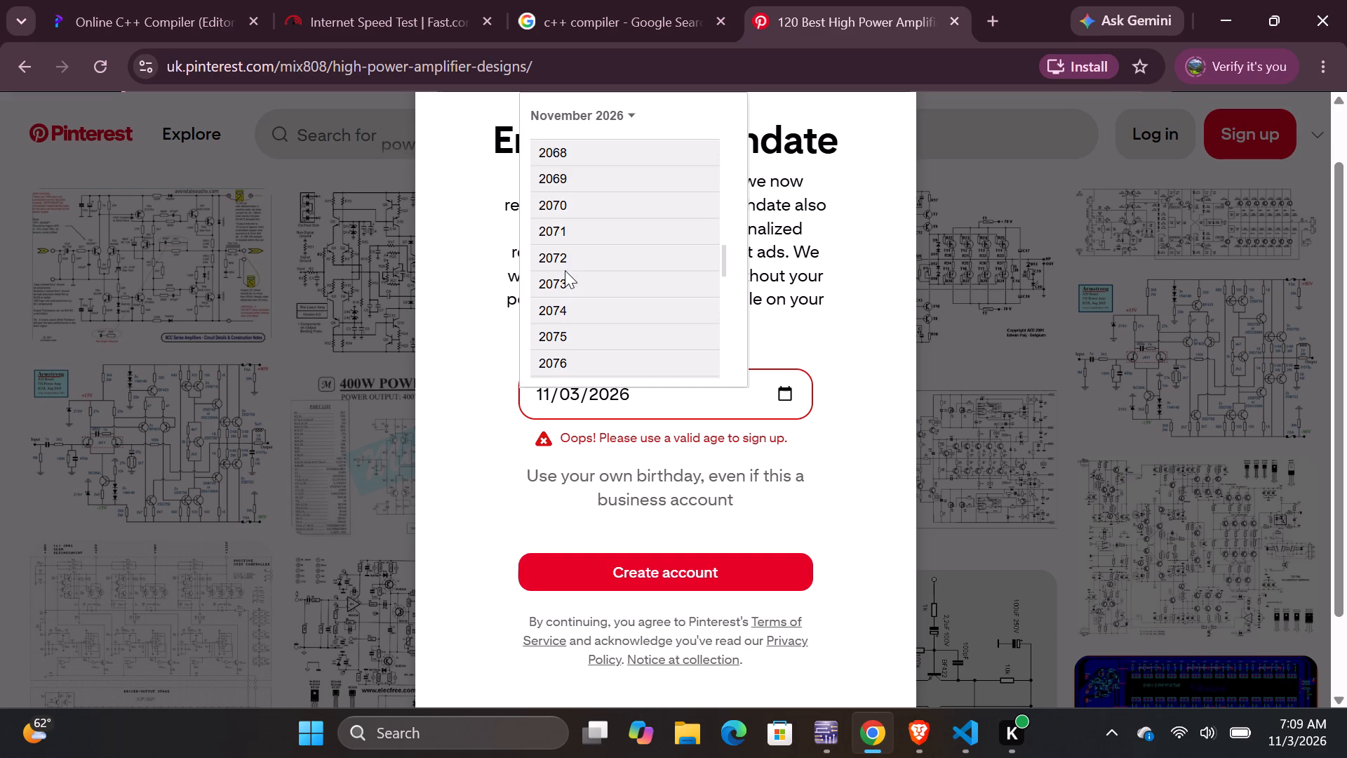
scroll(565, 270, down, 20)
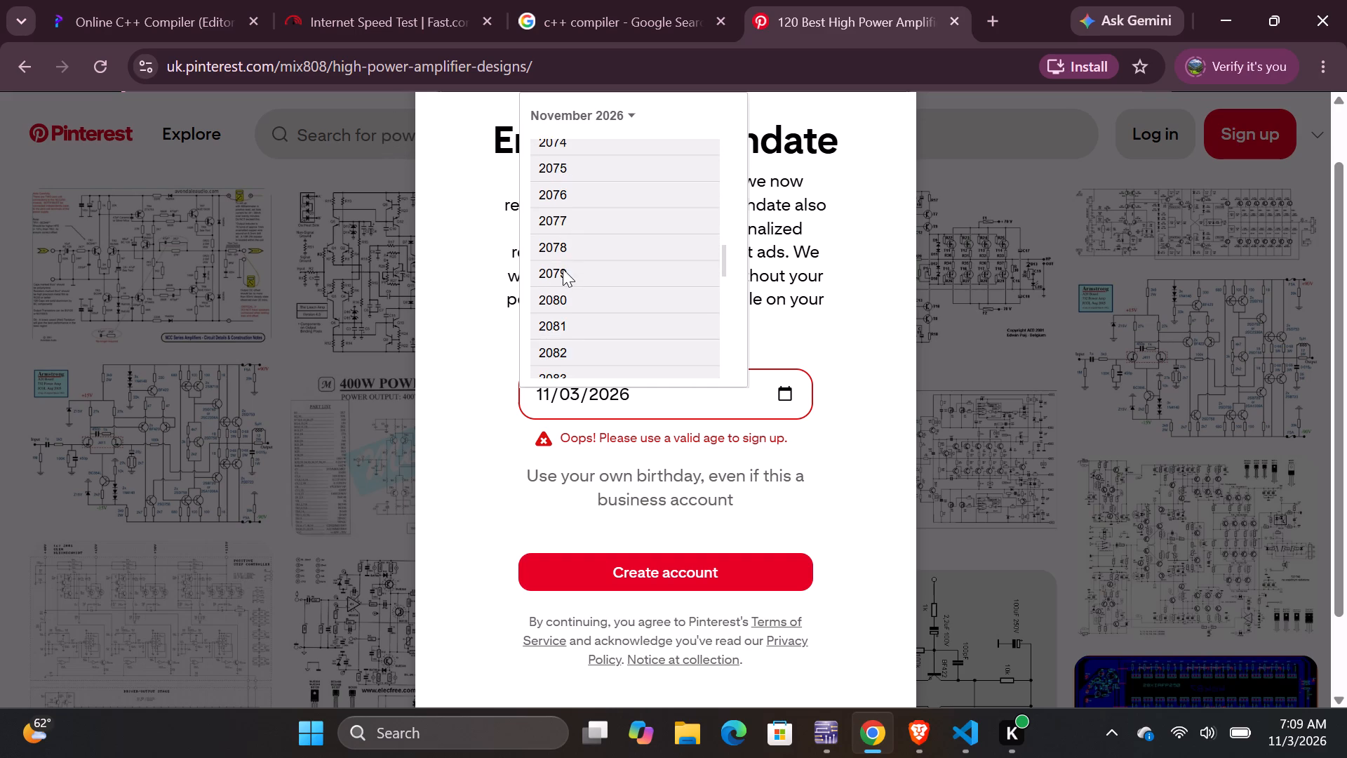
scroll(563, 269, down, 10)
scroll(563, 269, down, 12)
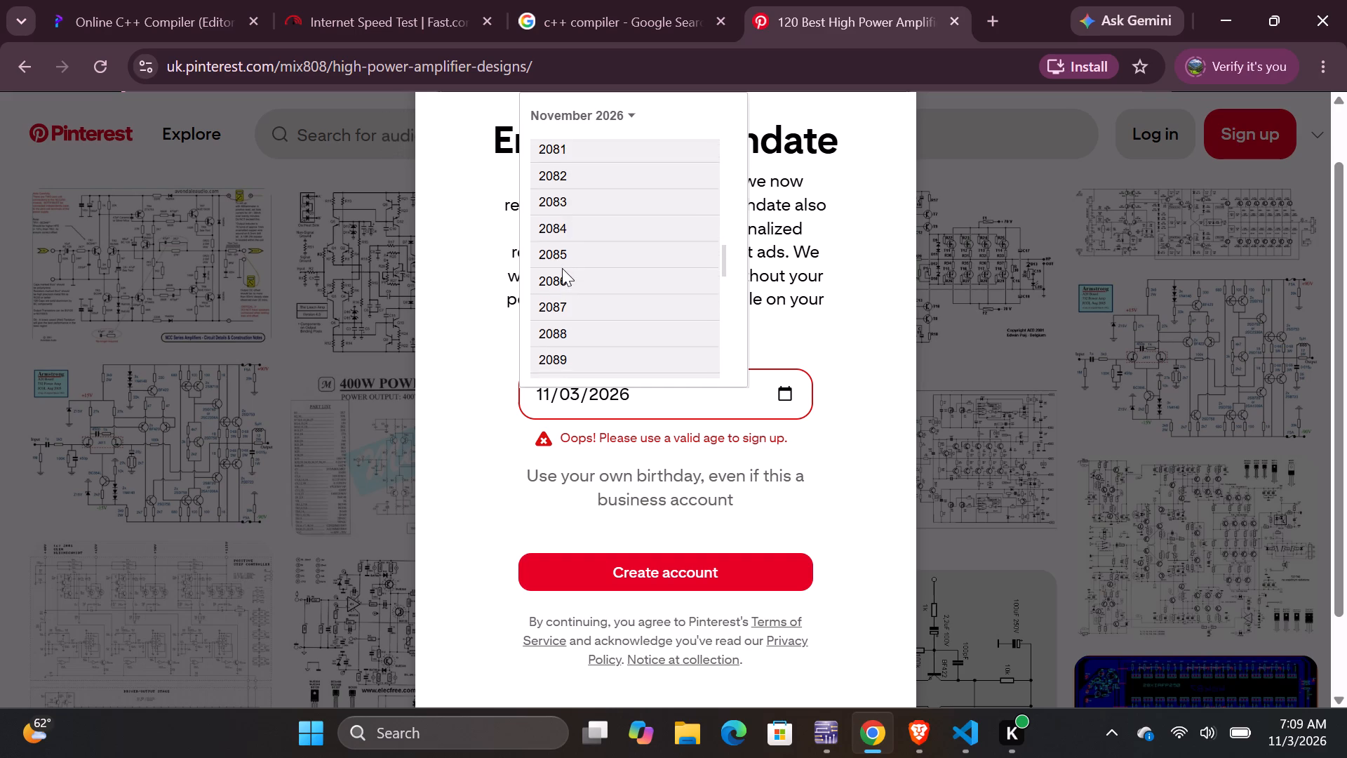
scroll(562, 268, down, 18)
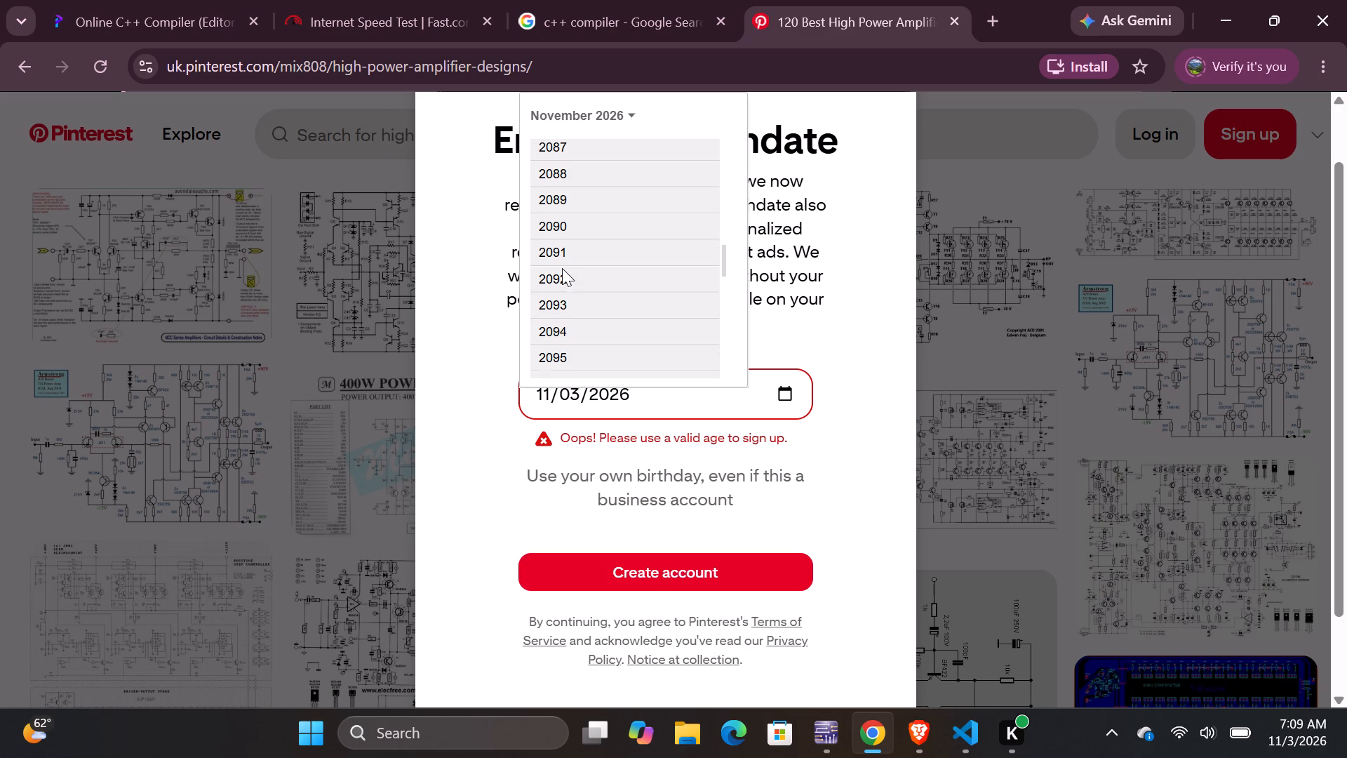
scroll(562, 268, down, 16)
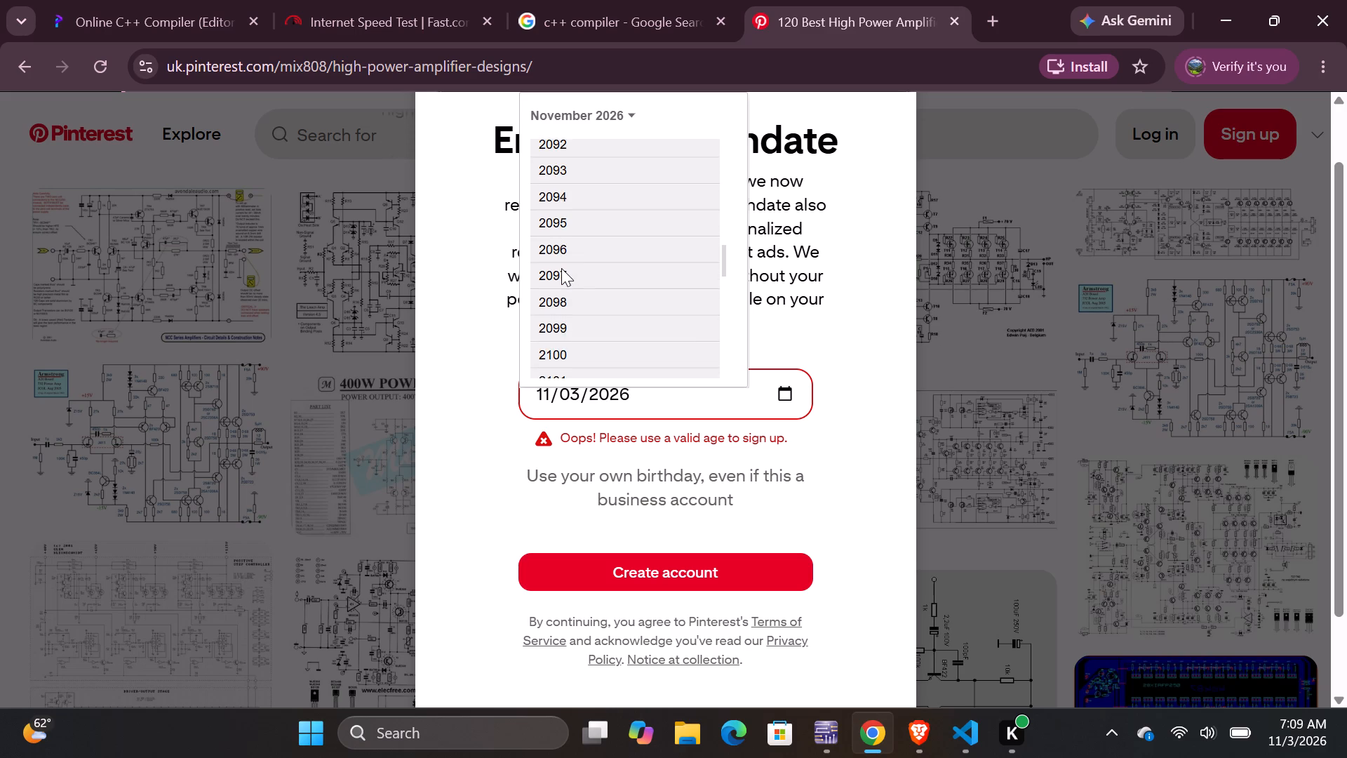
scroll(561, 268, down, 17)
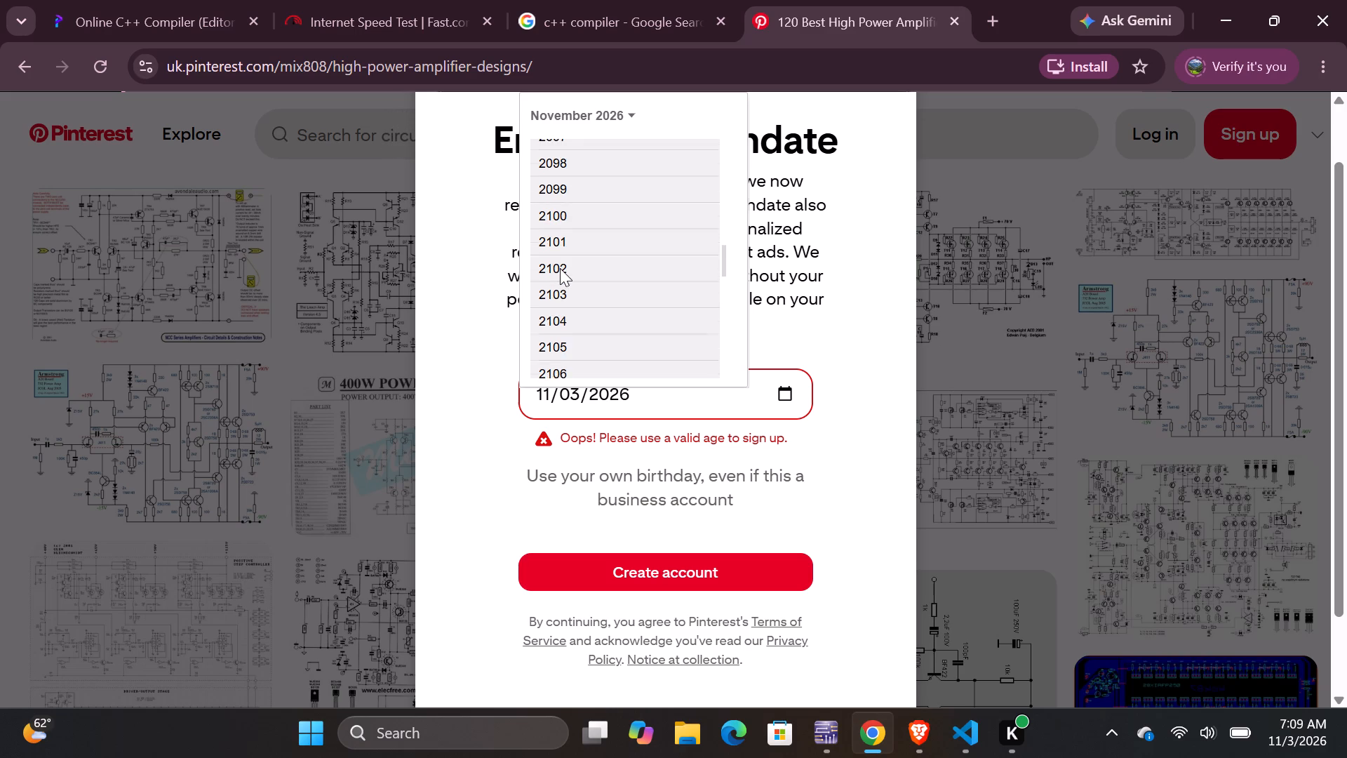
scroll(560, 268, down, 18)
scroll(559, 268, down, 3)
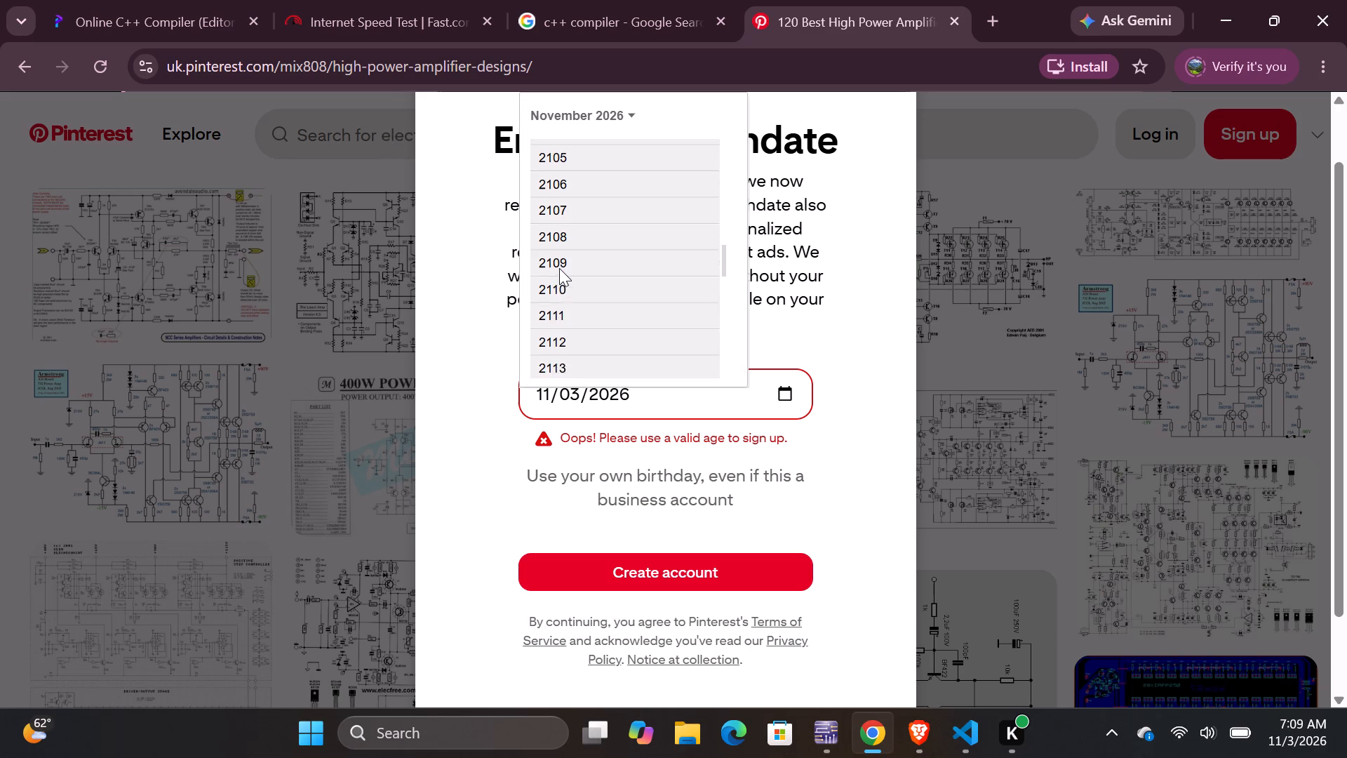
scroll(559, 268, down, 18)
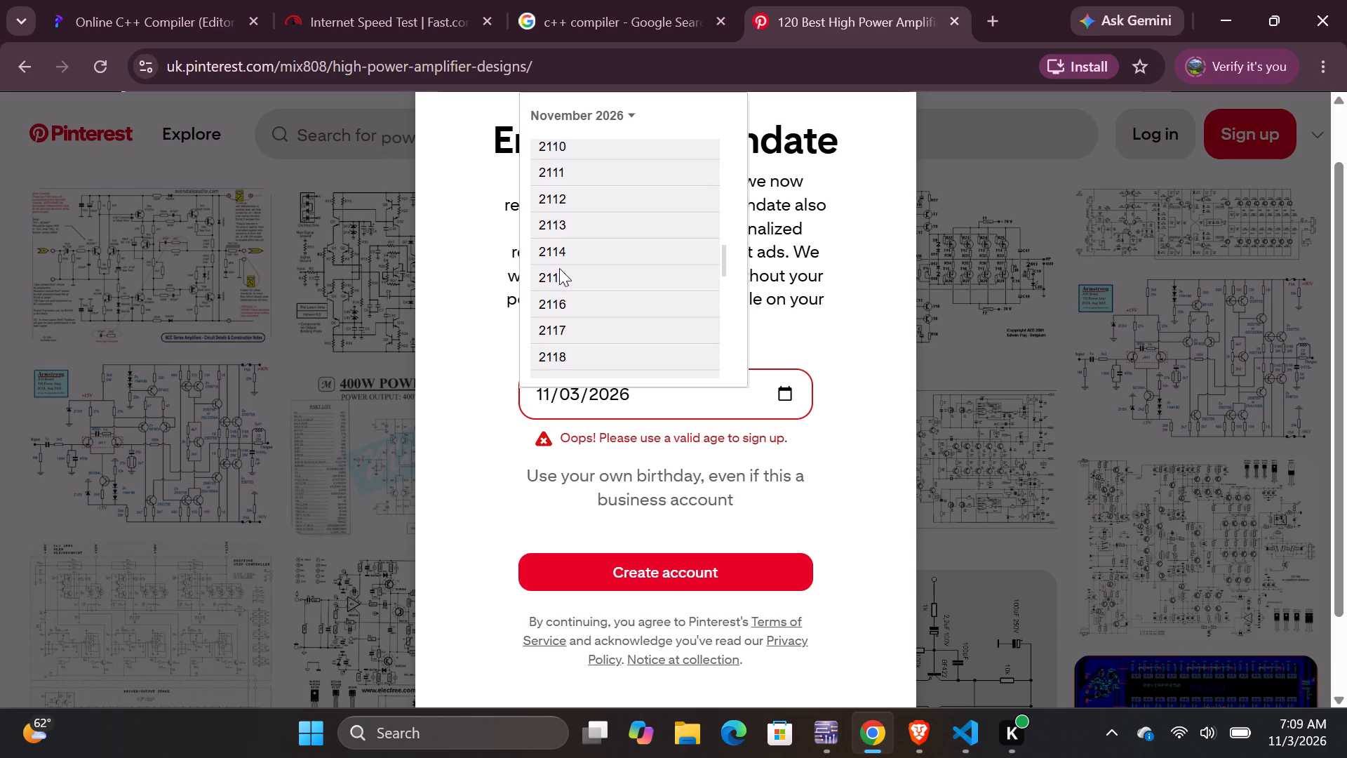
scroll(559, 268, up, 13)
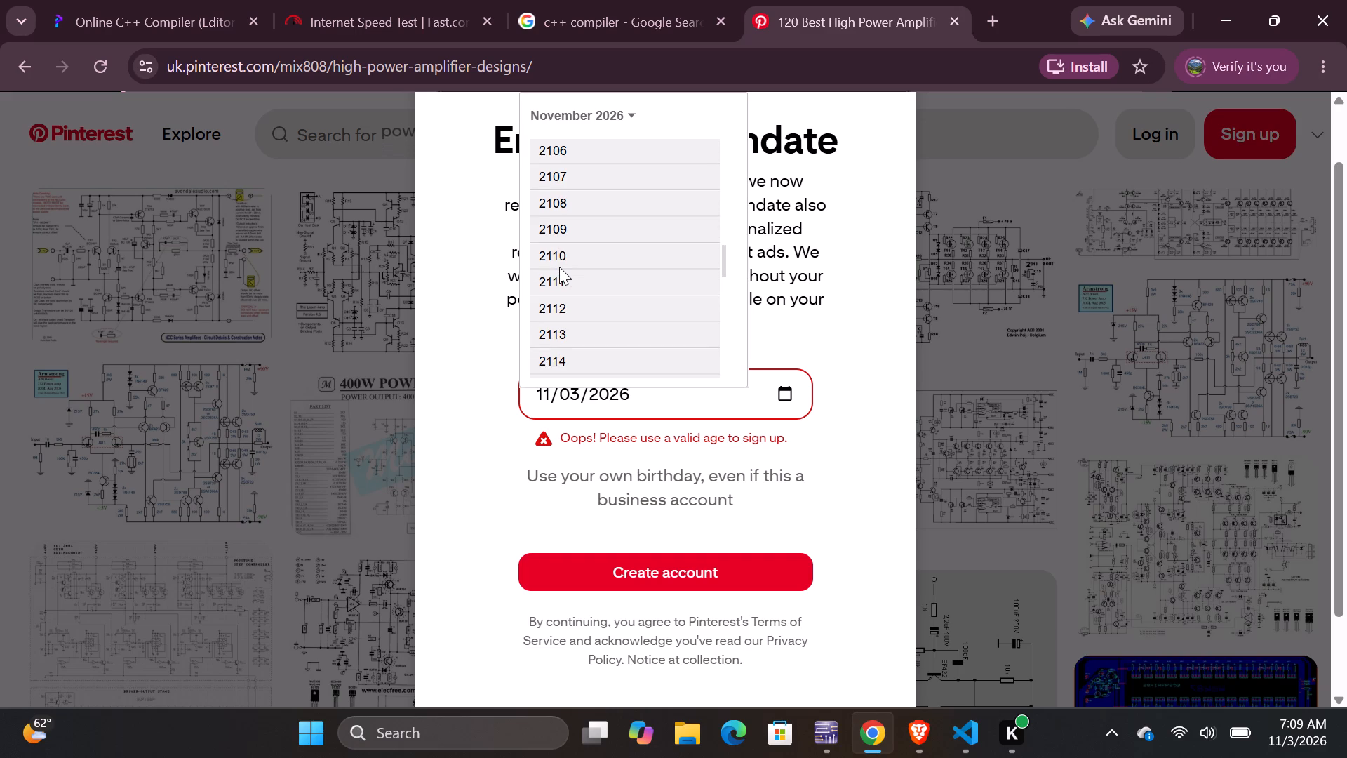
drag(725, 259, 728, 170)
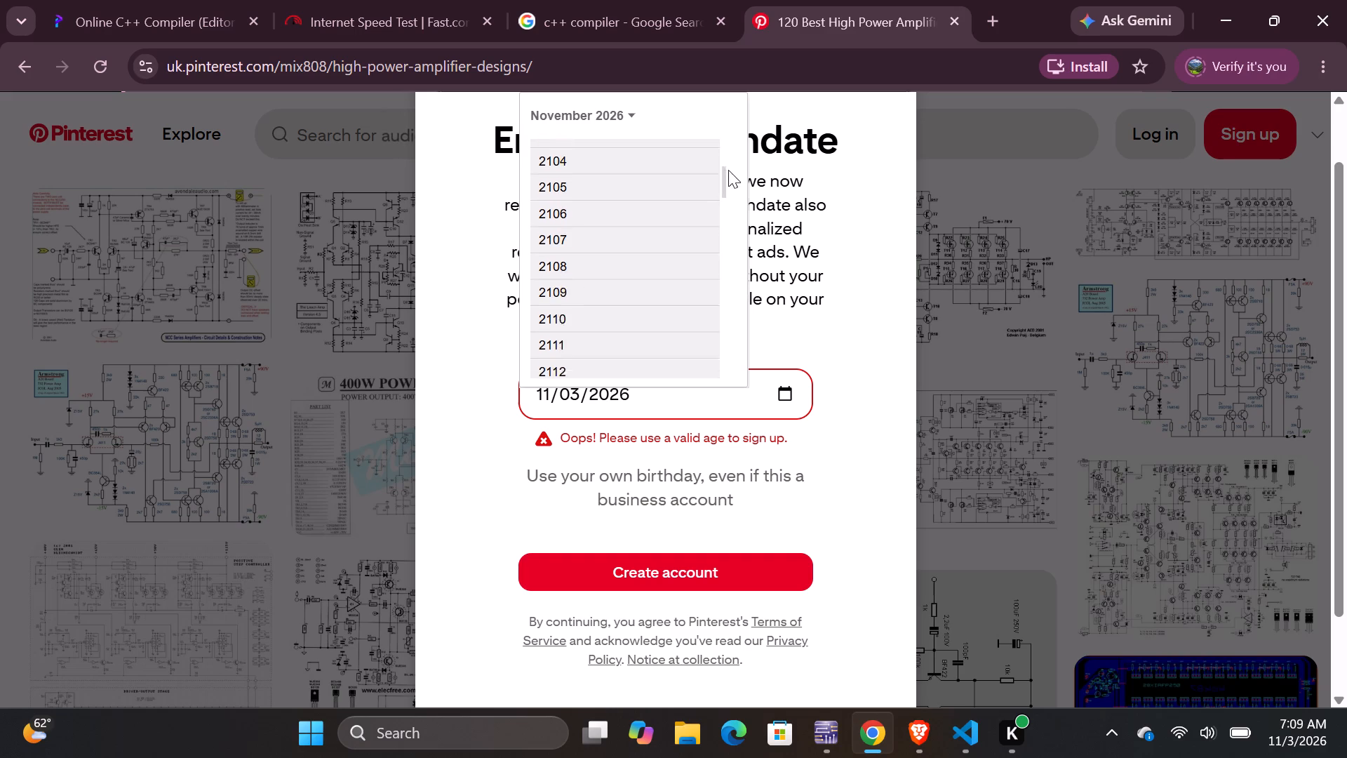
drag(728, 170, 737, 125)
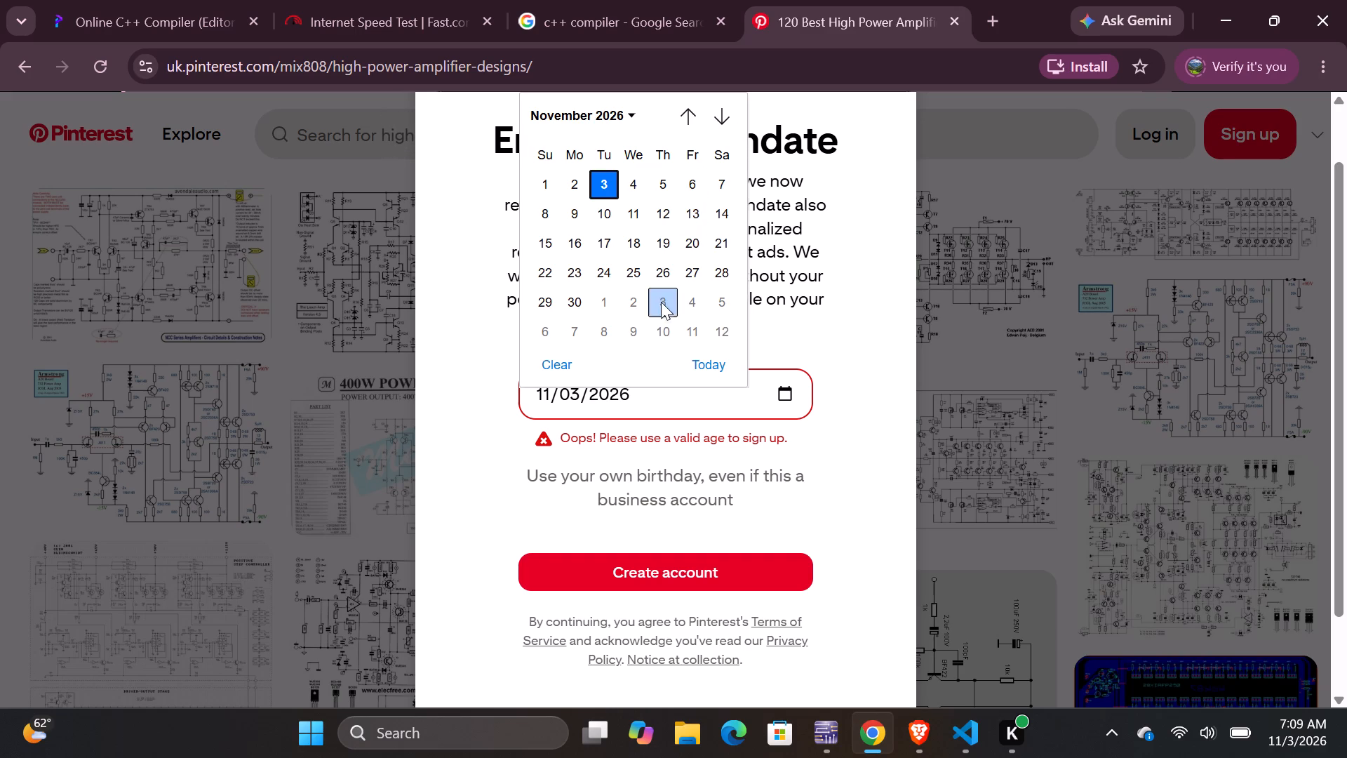
Choose the account holder's birth year and month in the calendar and create the Pinterest account.
click(624, 117)
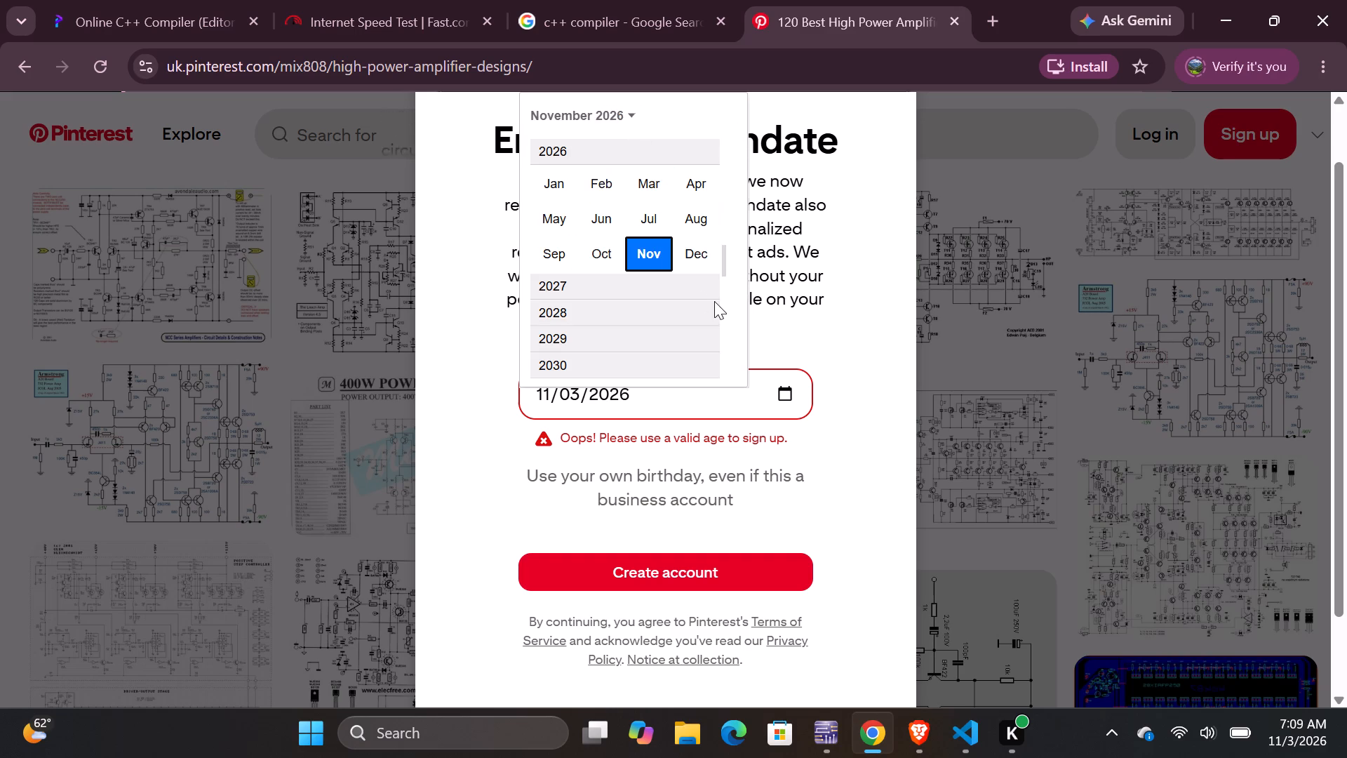
drag(724, 267, 719, 245)
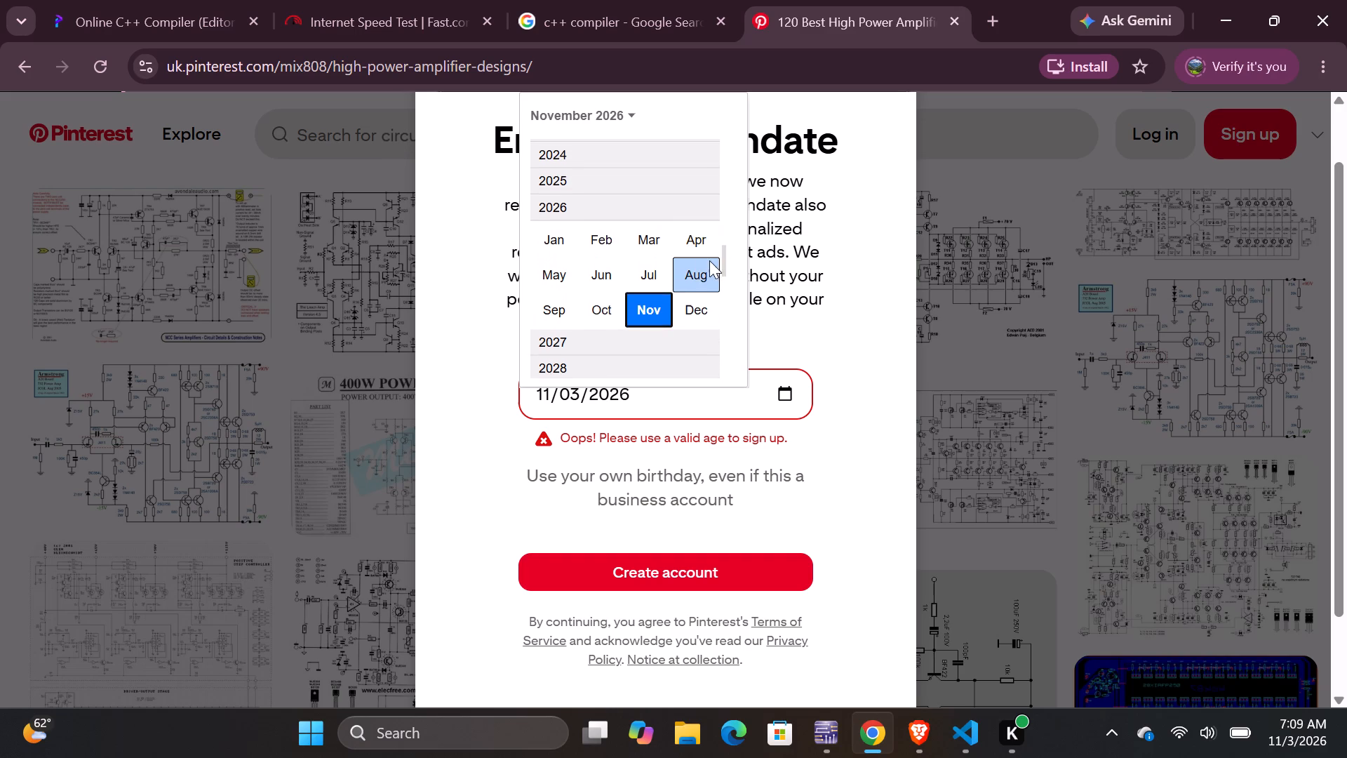
drag(725, 254, 715, 171)
scroll(659, 215, up, 7)
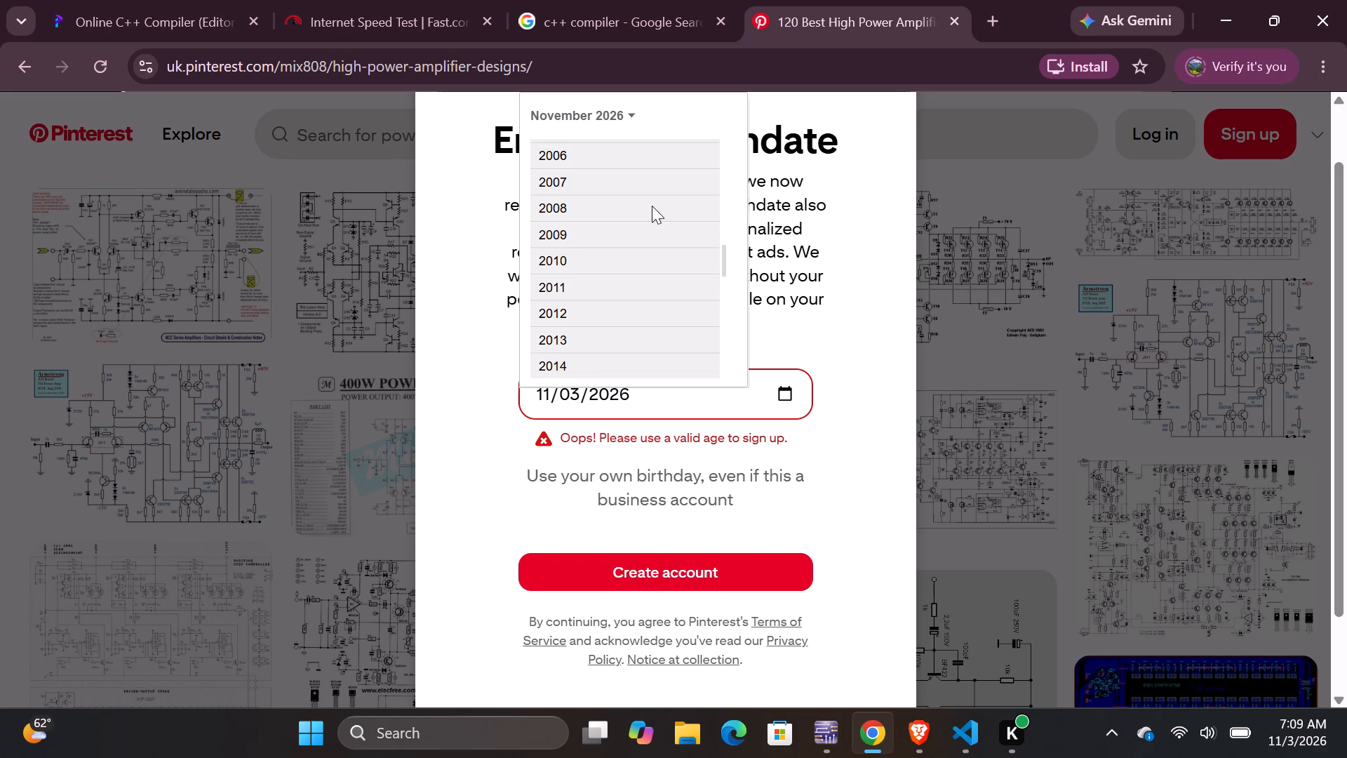
scroll(643, 193, up, 2)
click(610, 149)
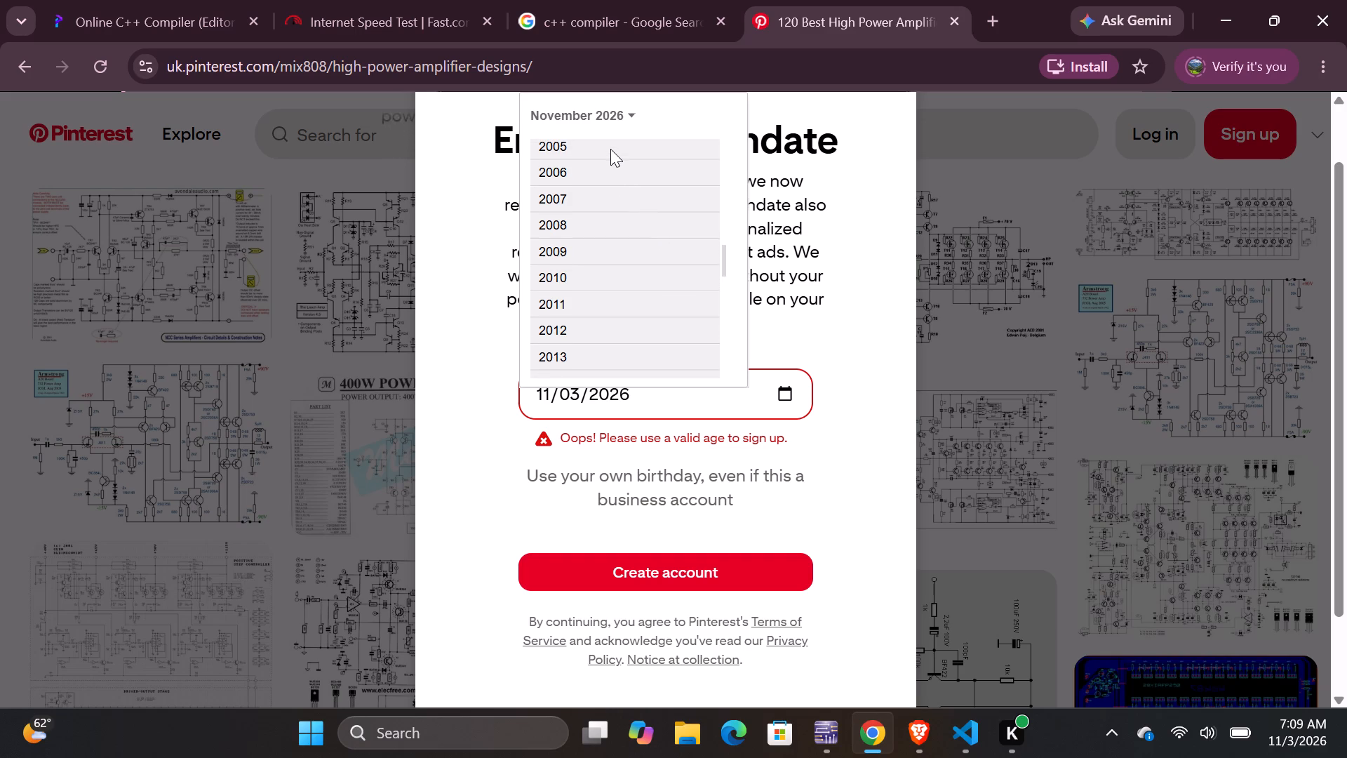
click(646, 226)
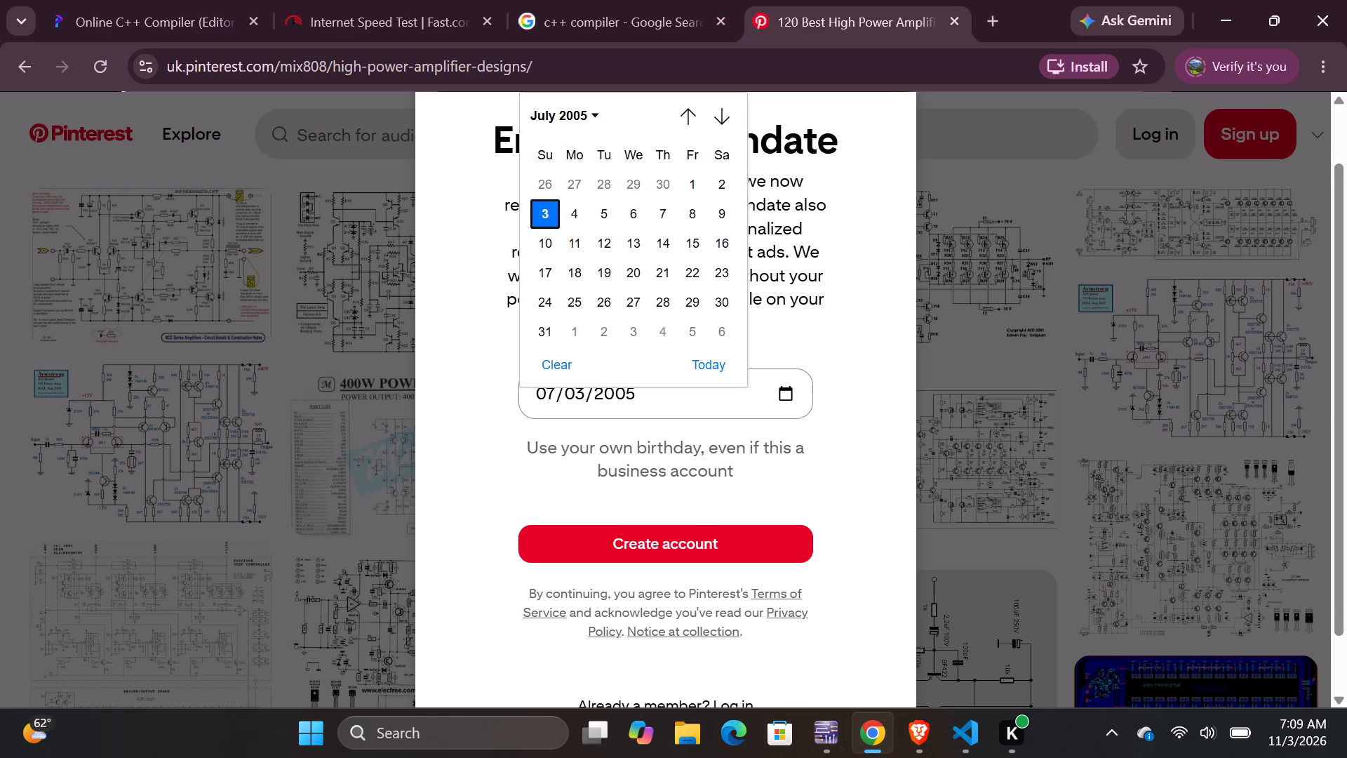
click(681, 535)
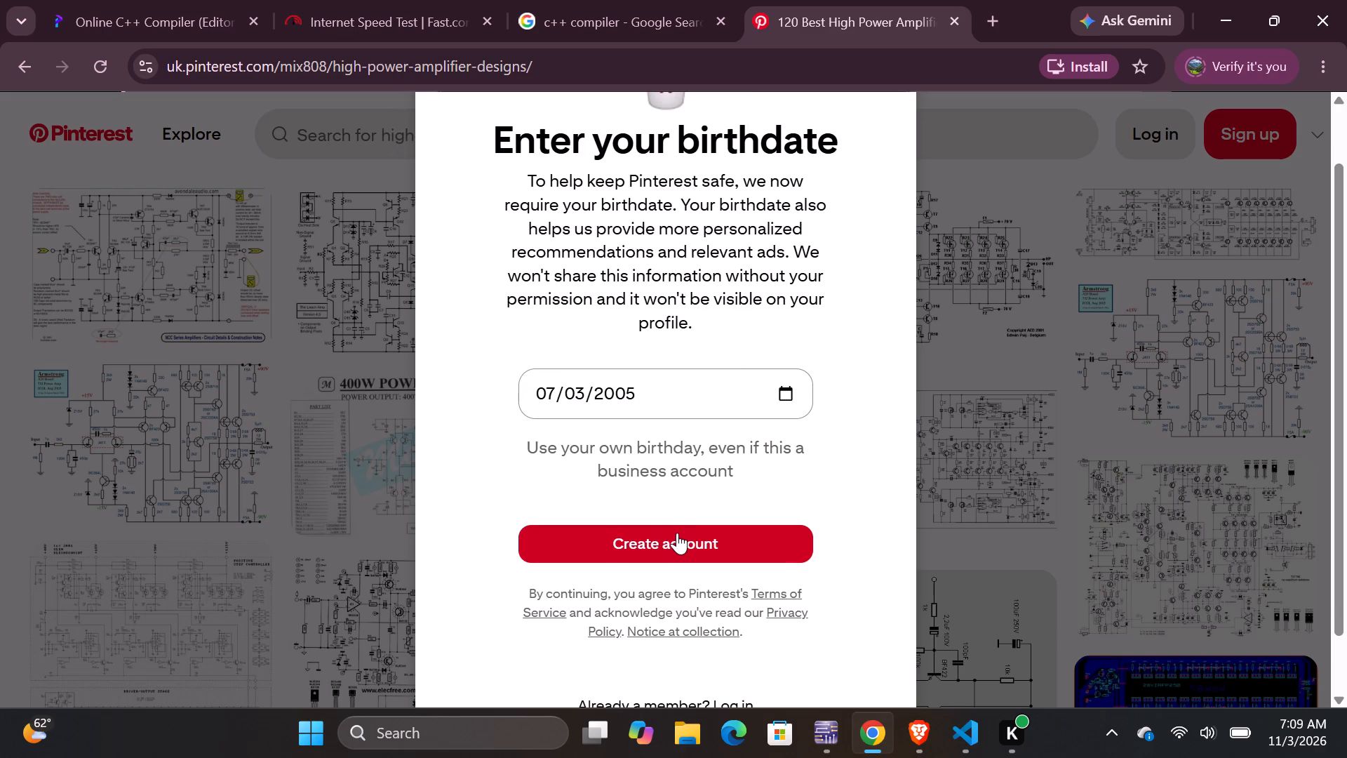
click(671, 545)
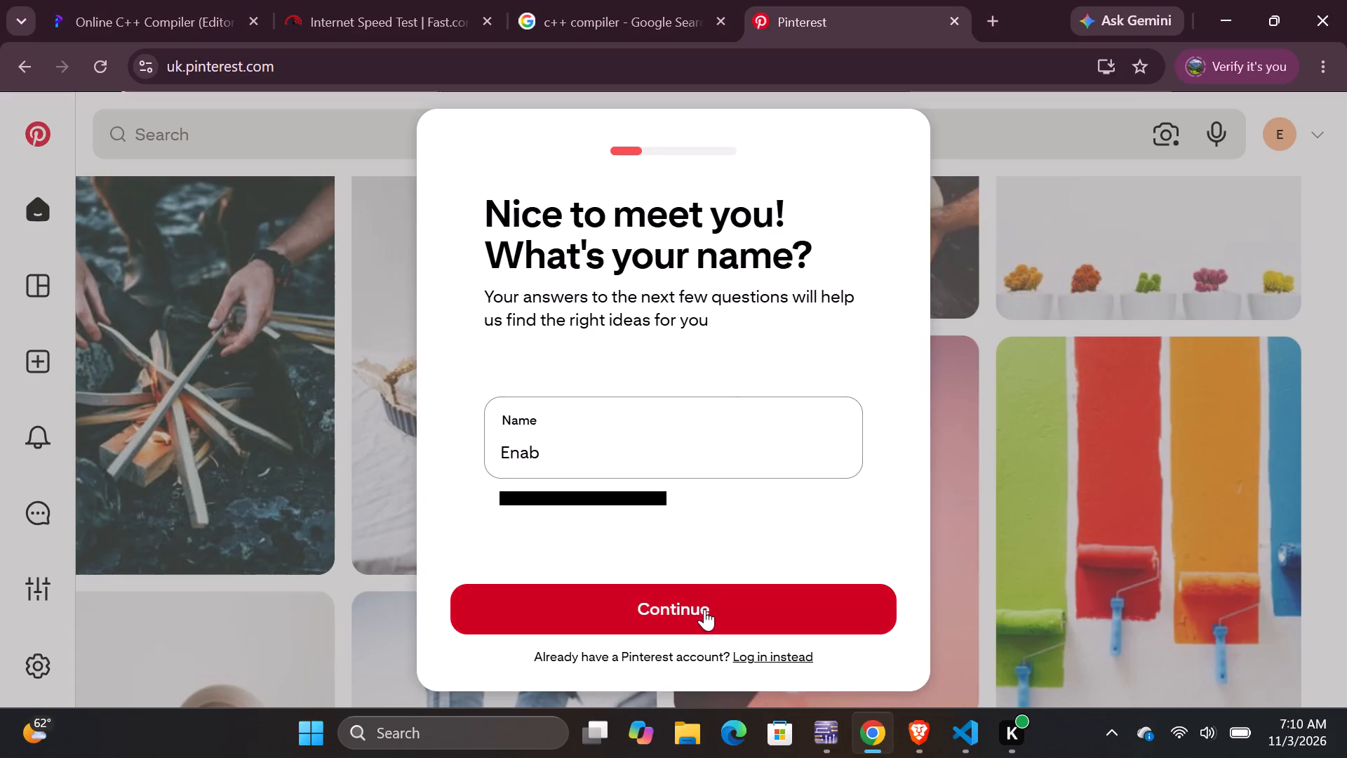
Accept the prefilled name, identify as Male, and continue to the interest selection.
click(704, 609)
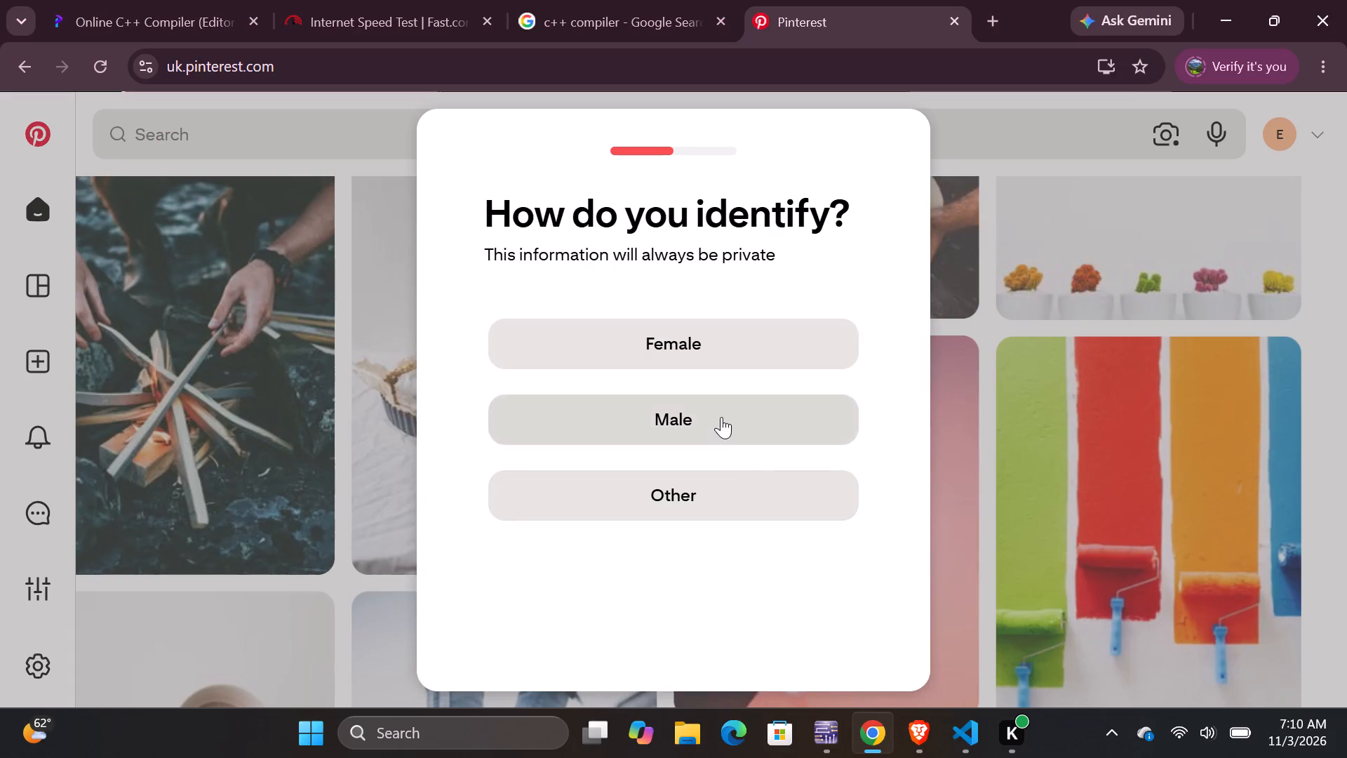
click(721, 417)
click(723, 617)
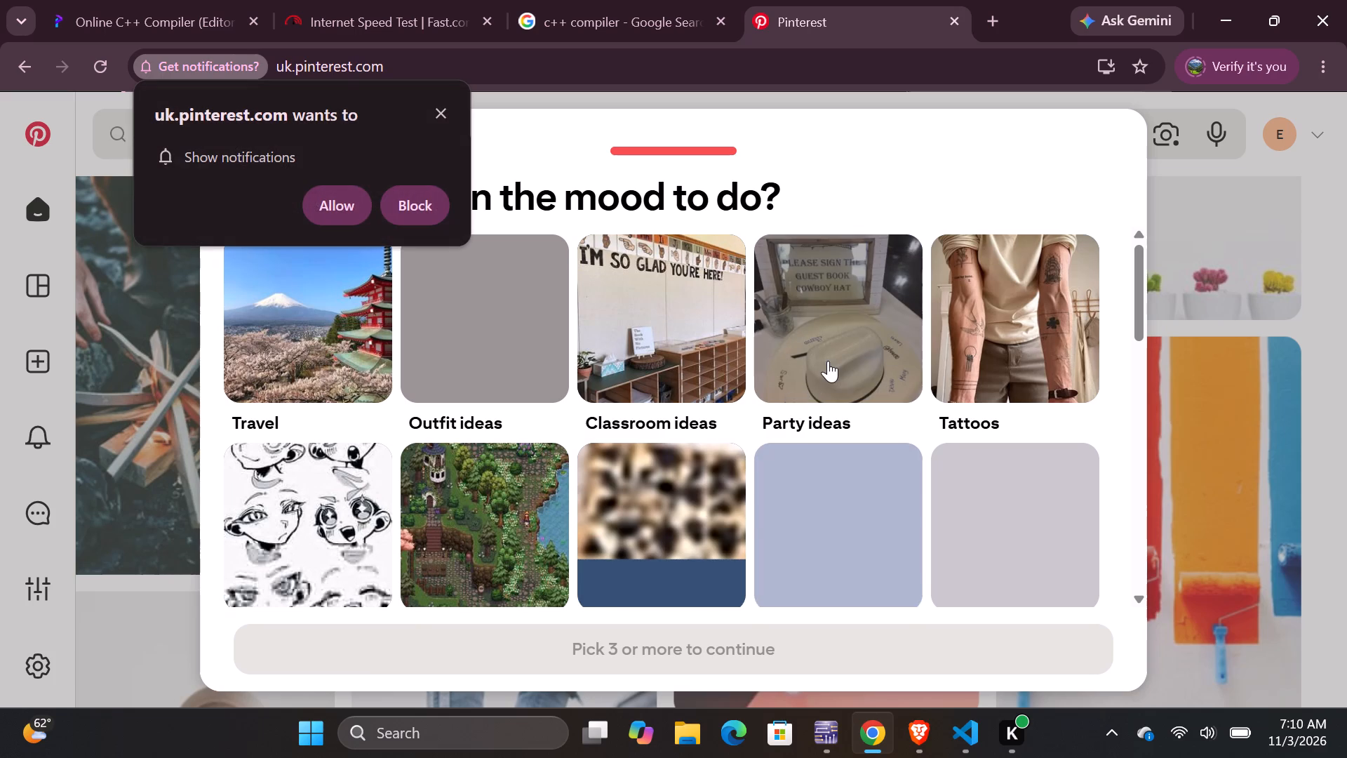
Dismiss the site's request to show notifications without allowing or blocking it.
click(437, 95)
click(437, 112)
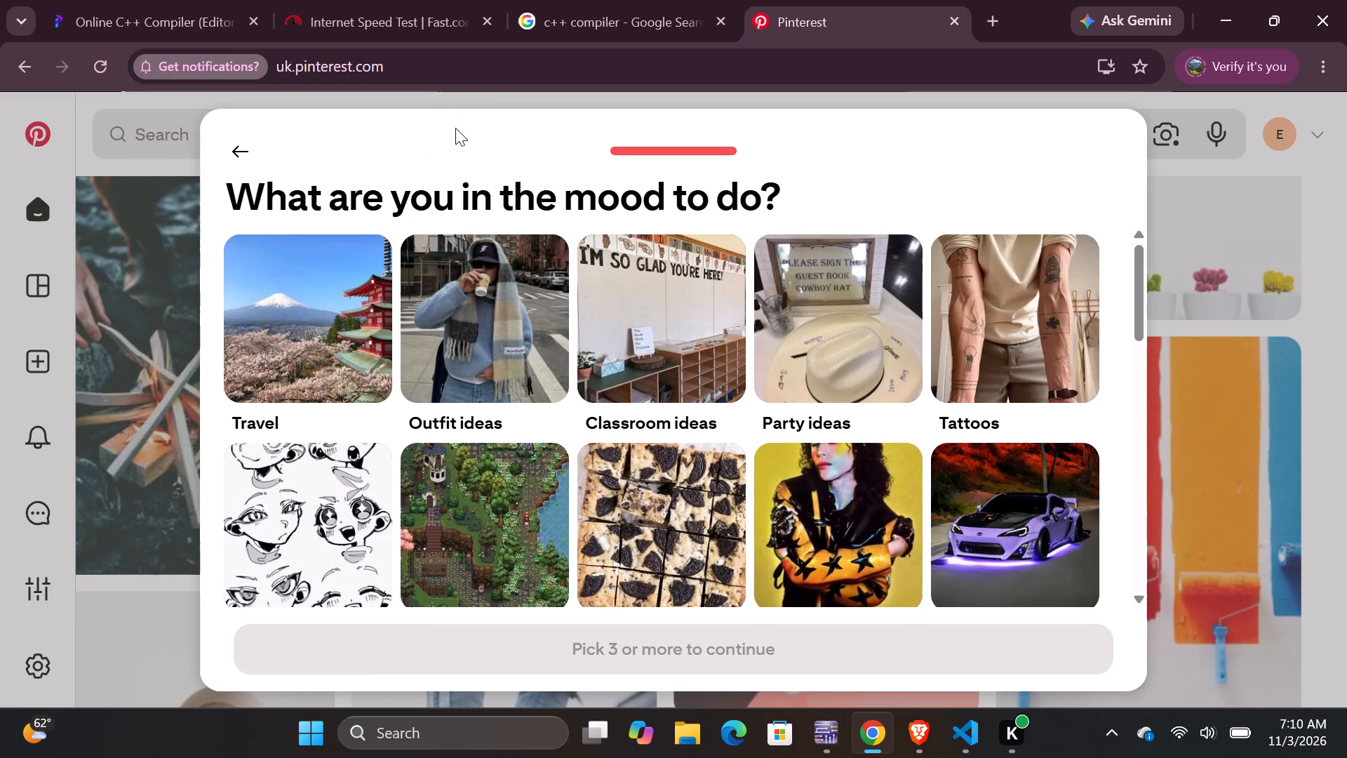
Choose Outfit ideas, Cars and Relaxation as interests and continue to the personalised feed.
scroll(558, 468, down, 2)
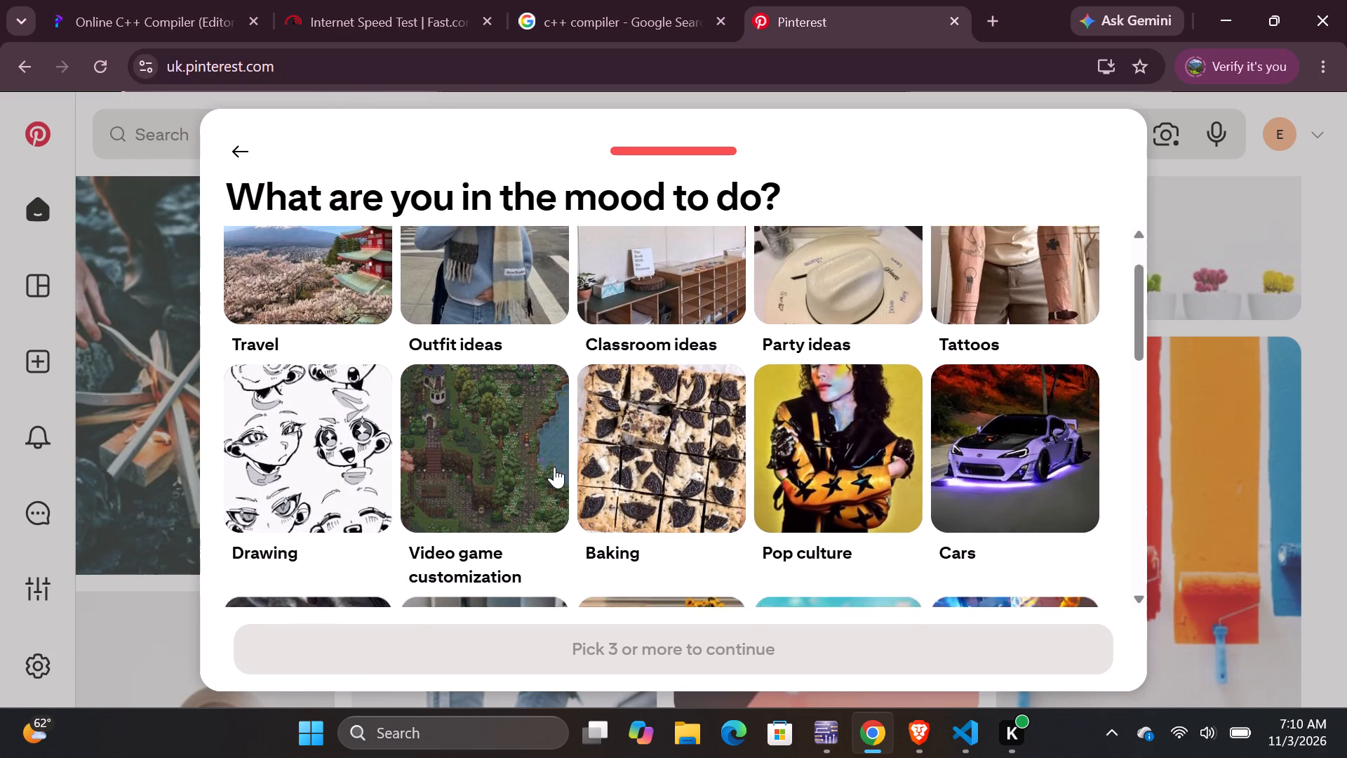
scroll(551, 465, up, 3)
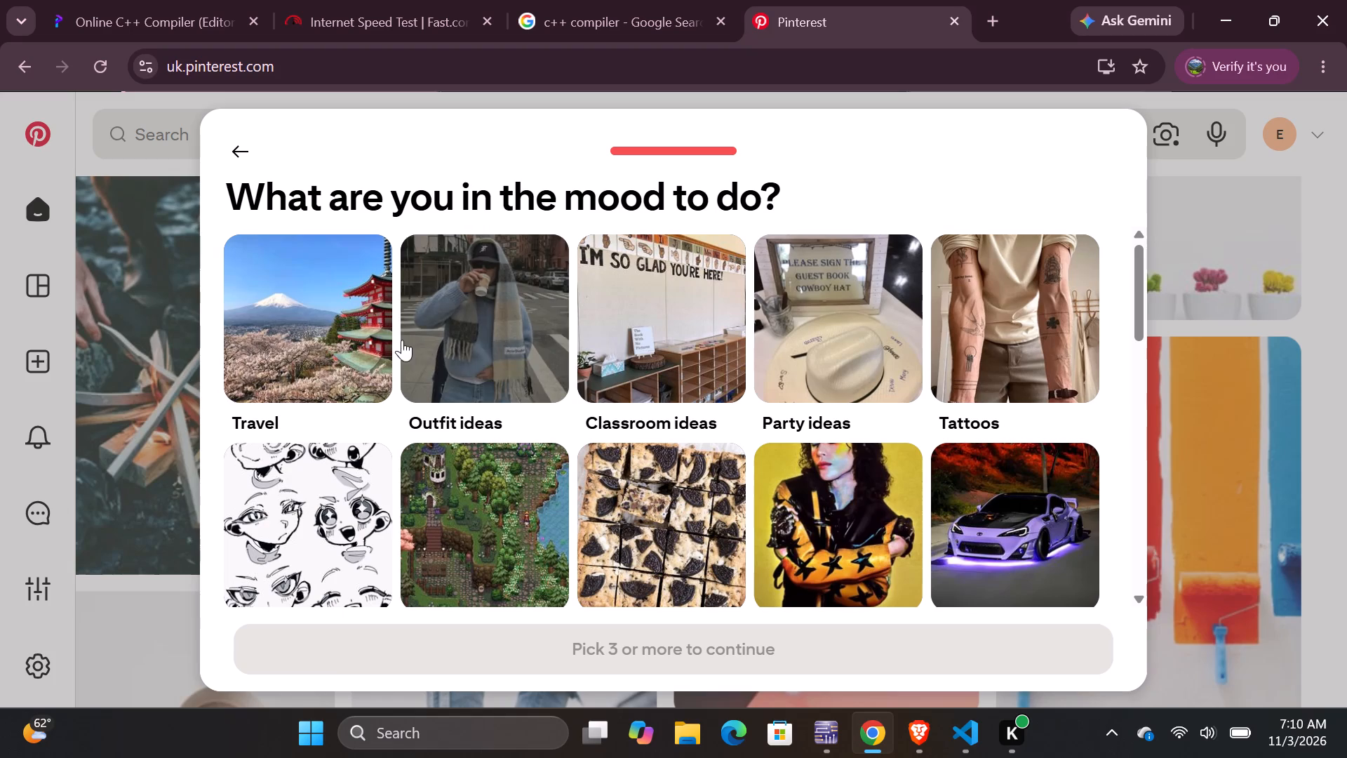
click(443, 341)
click(960, 550)
scroll(567, 451, down, 4)
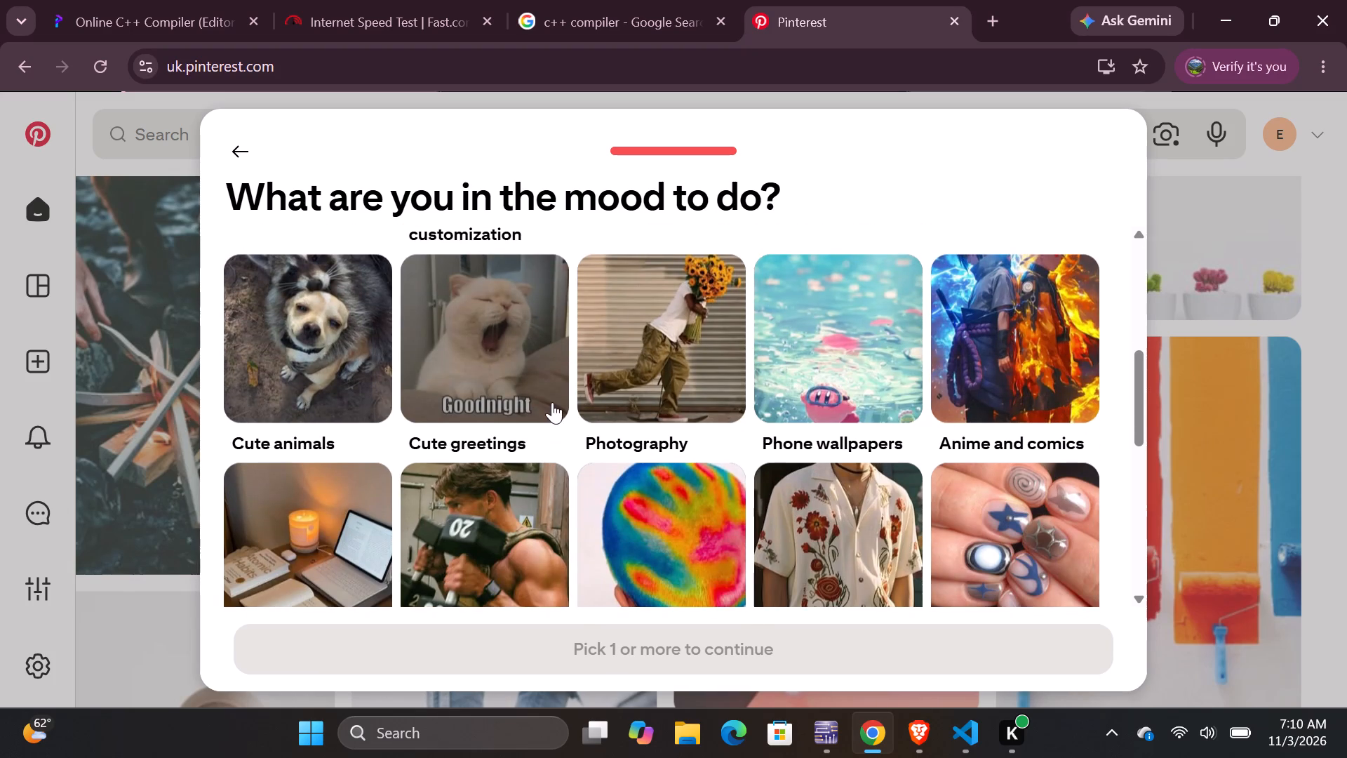
scroll(552, 402, down, 2)
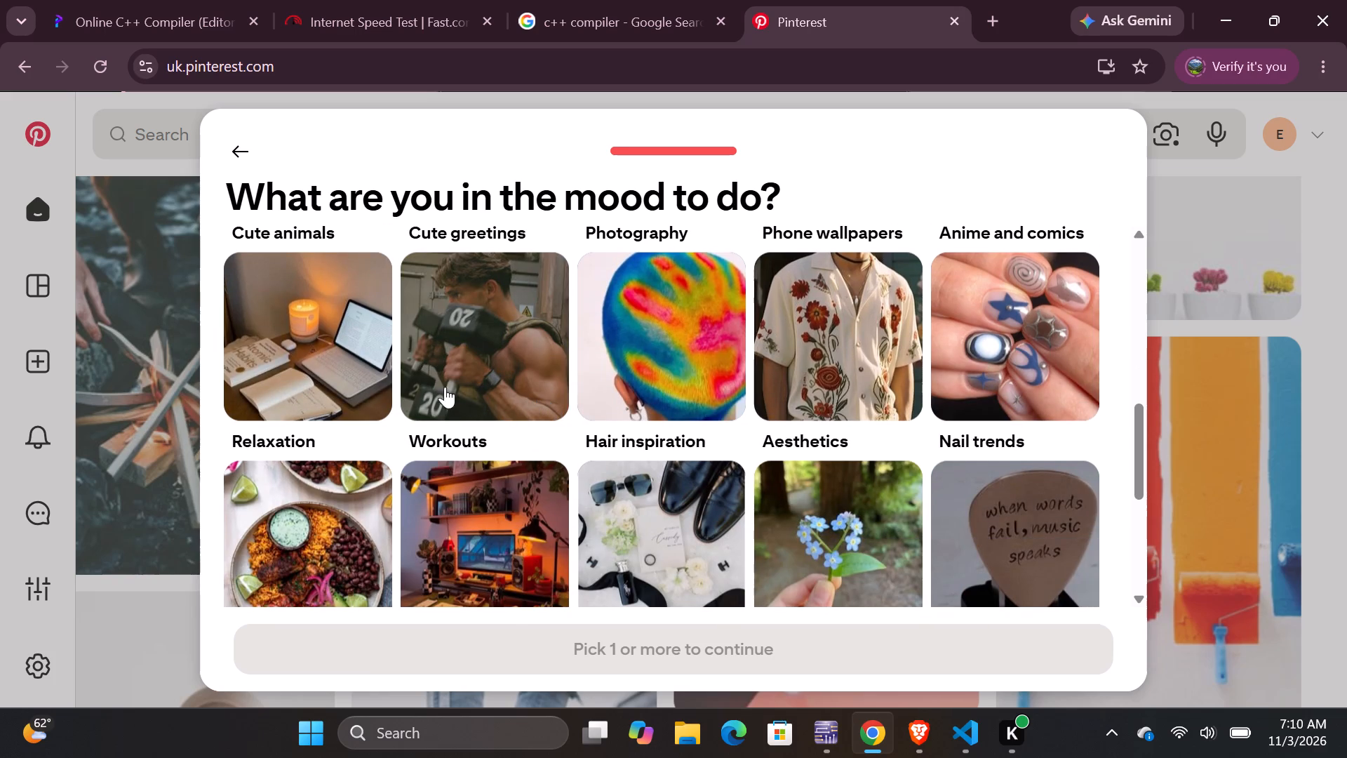
click(340, 366)
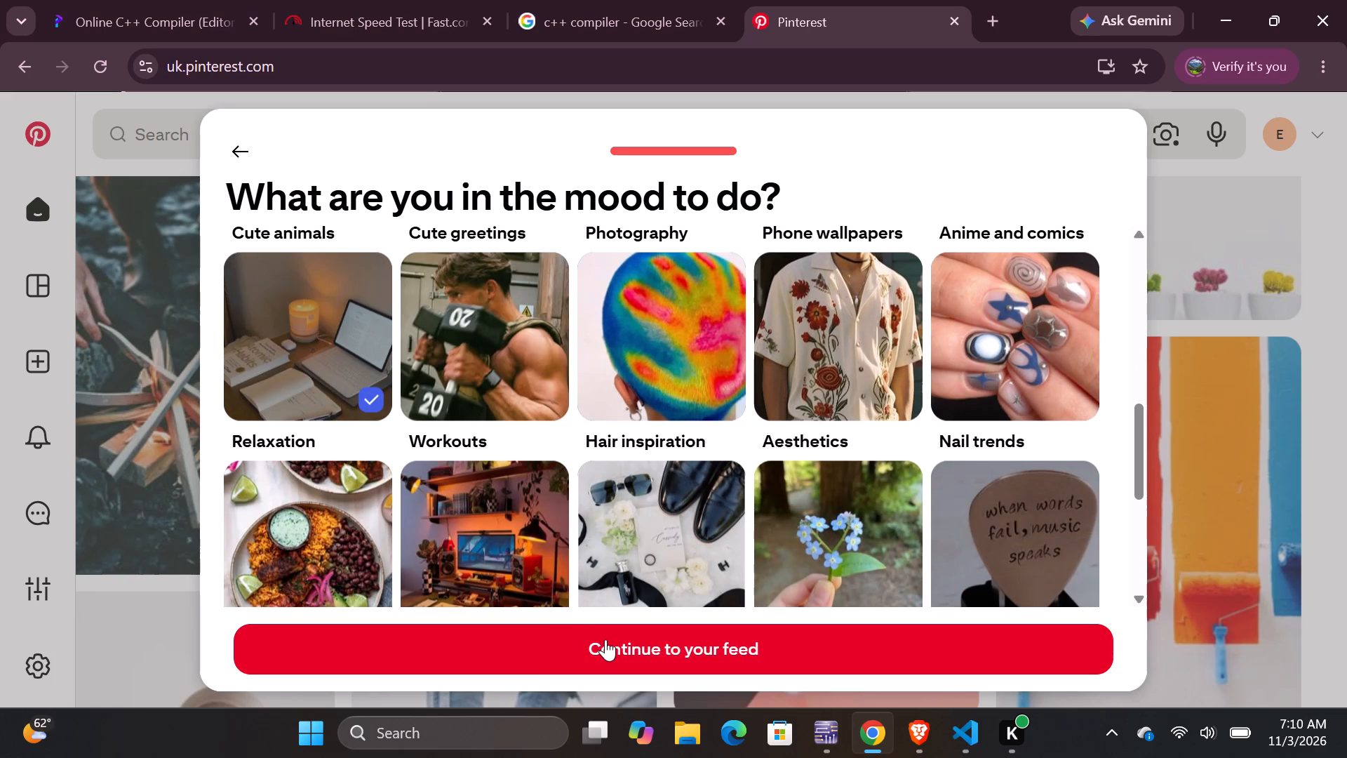
click(605, 639)
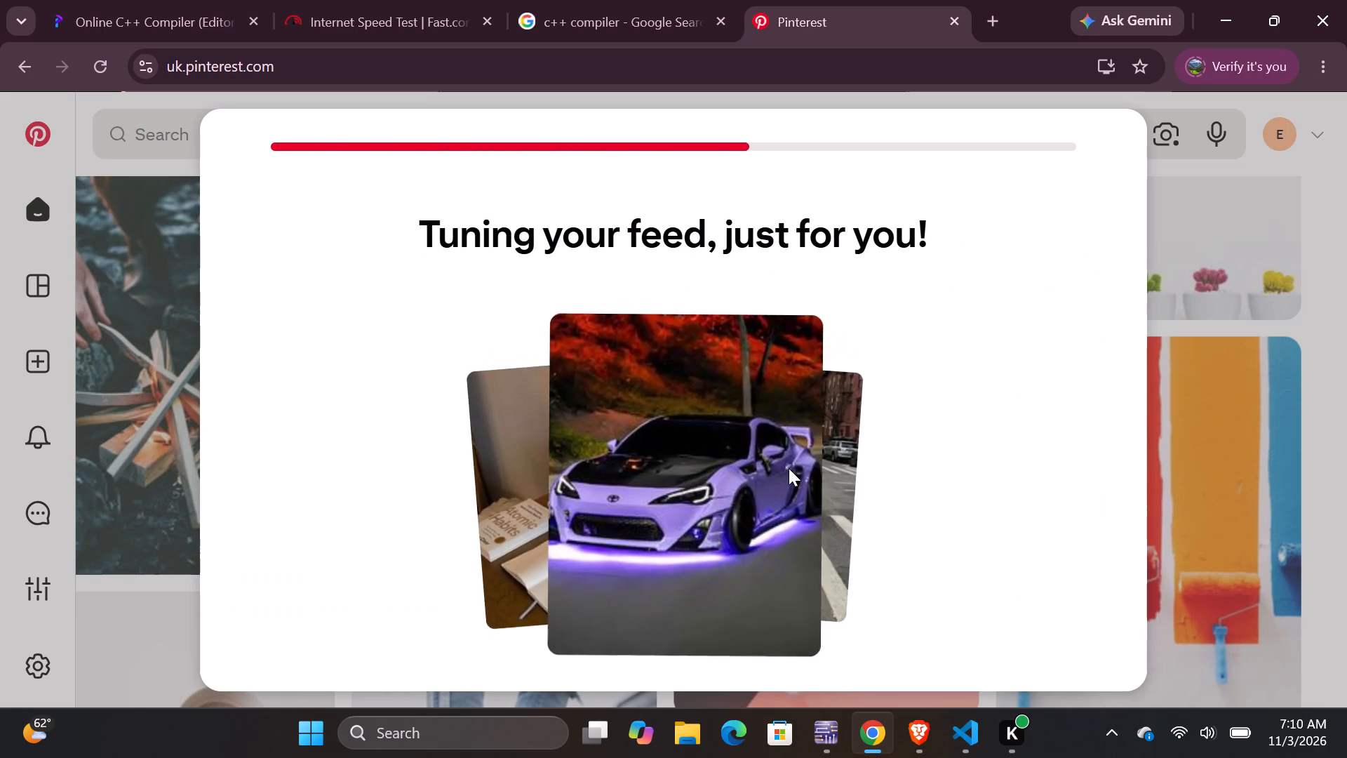
Switch to the YouTube window in Brave and open the suggested mix "DJ TOPHAZ - THE BIEN MIXPERIENCE".
click(912, 754)
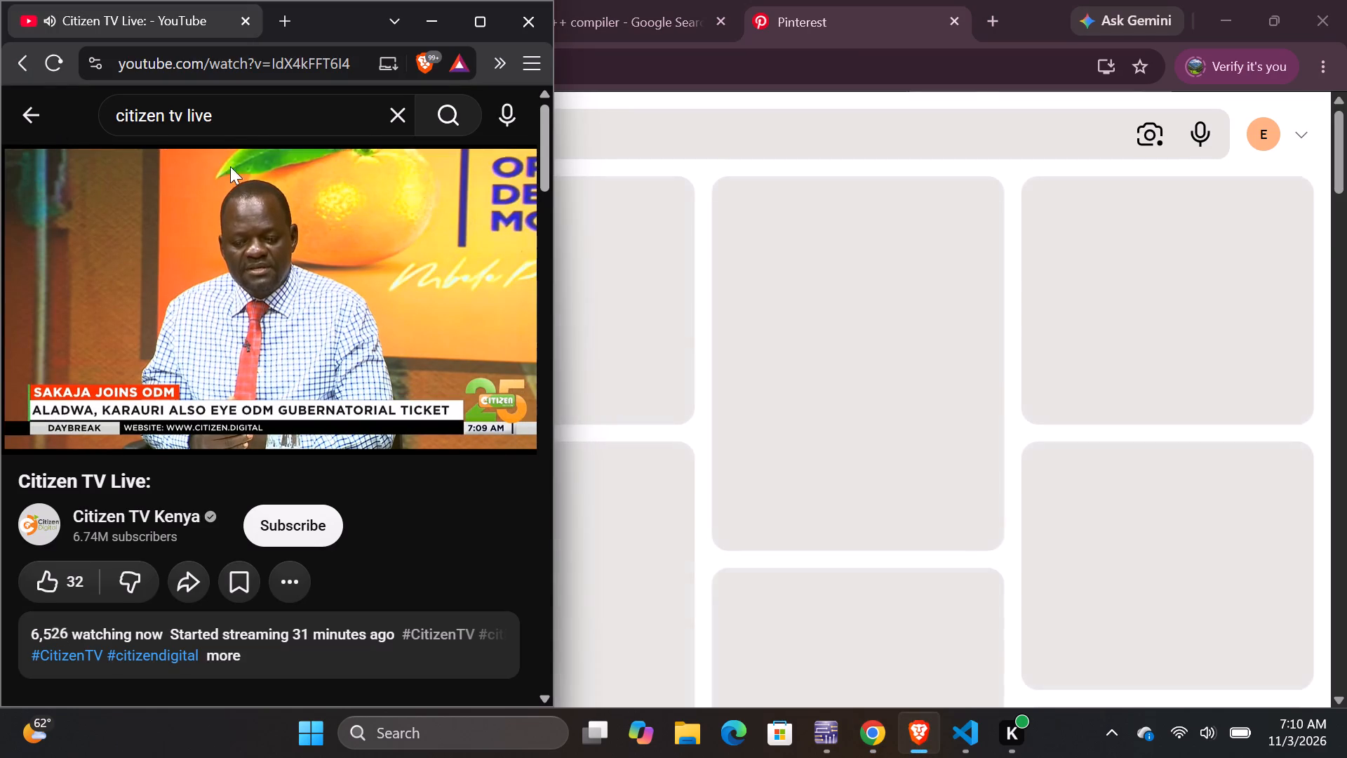
scroll(262, 308, down, 7)
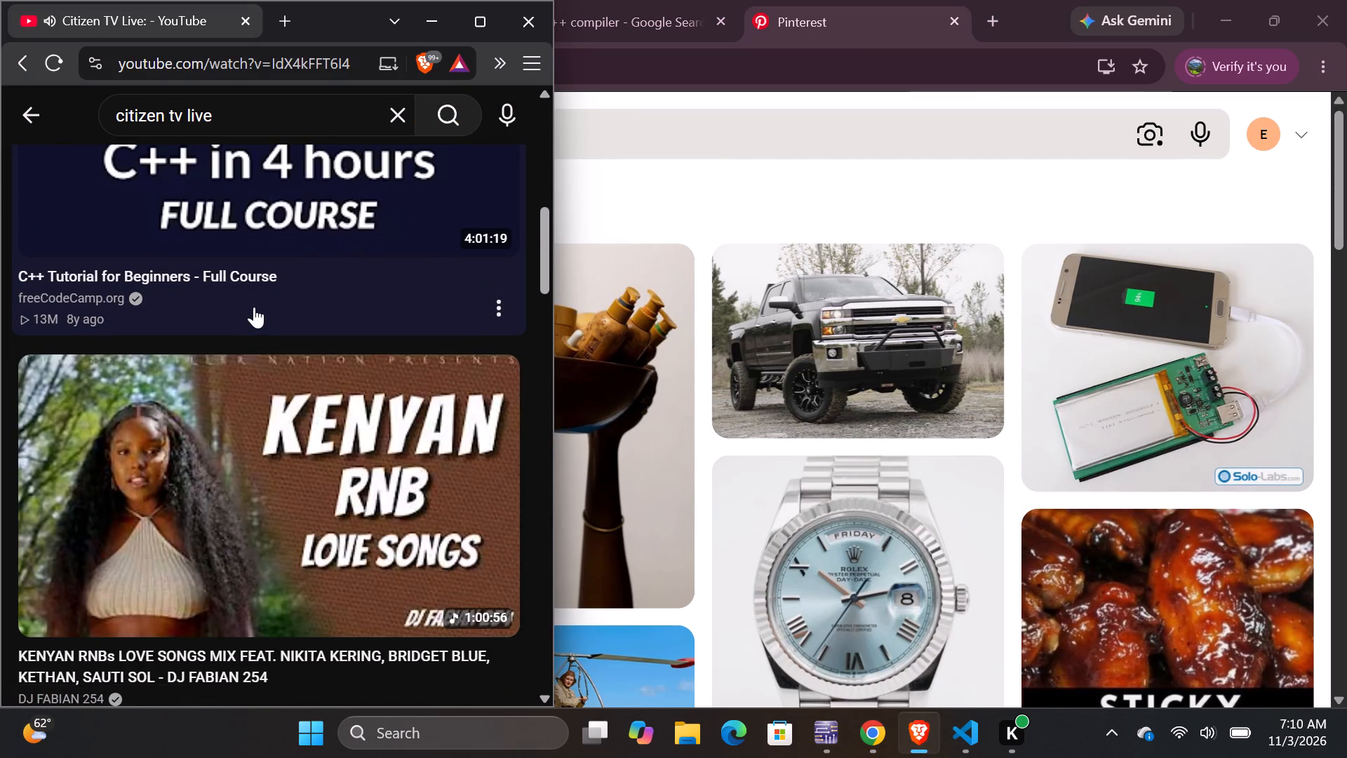
scroll(250, 307, down, 4)
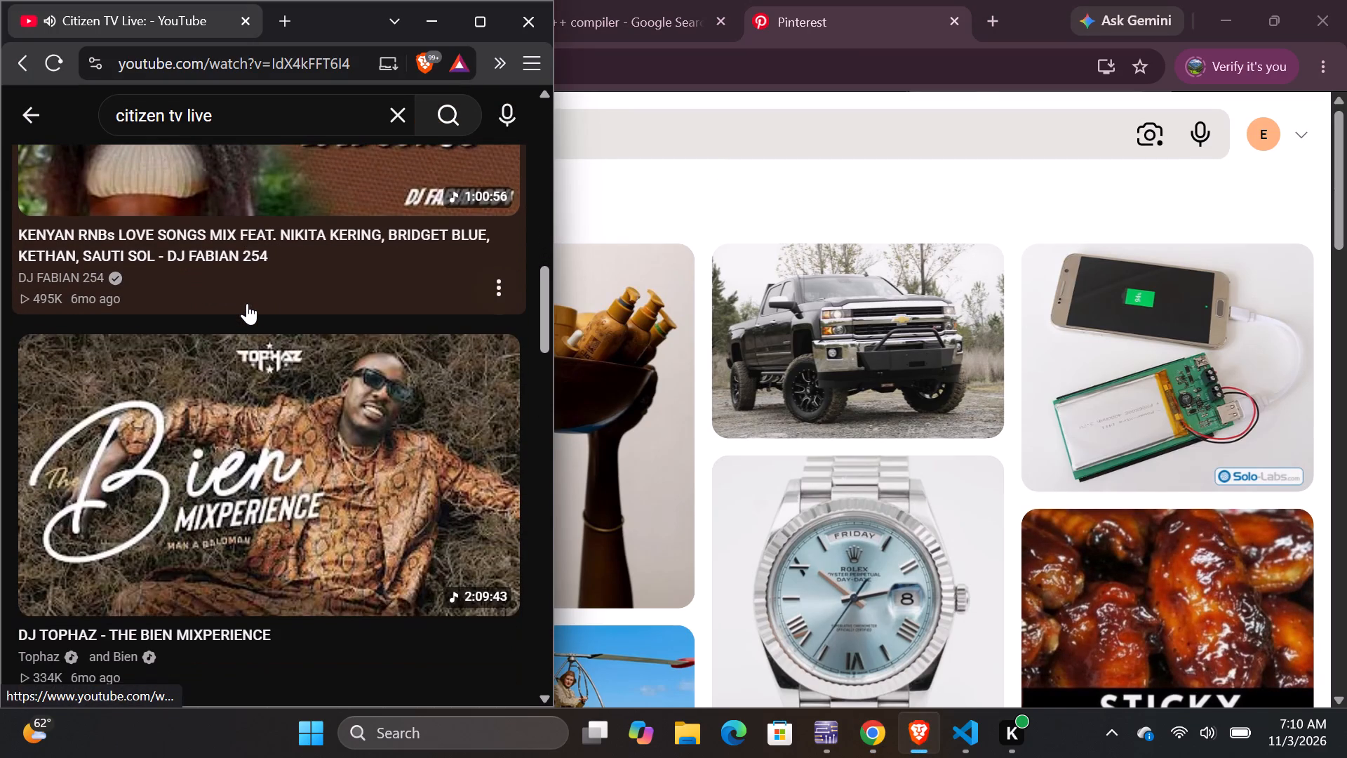
scroll(247, 303, down, 2)
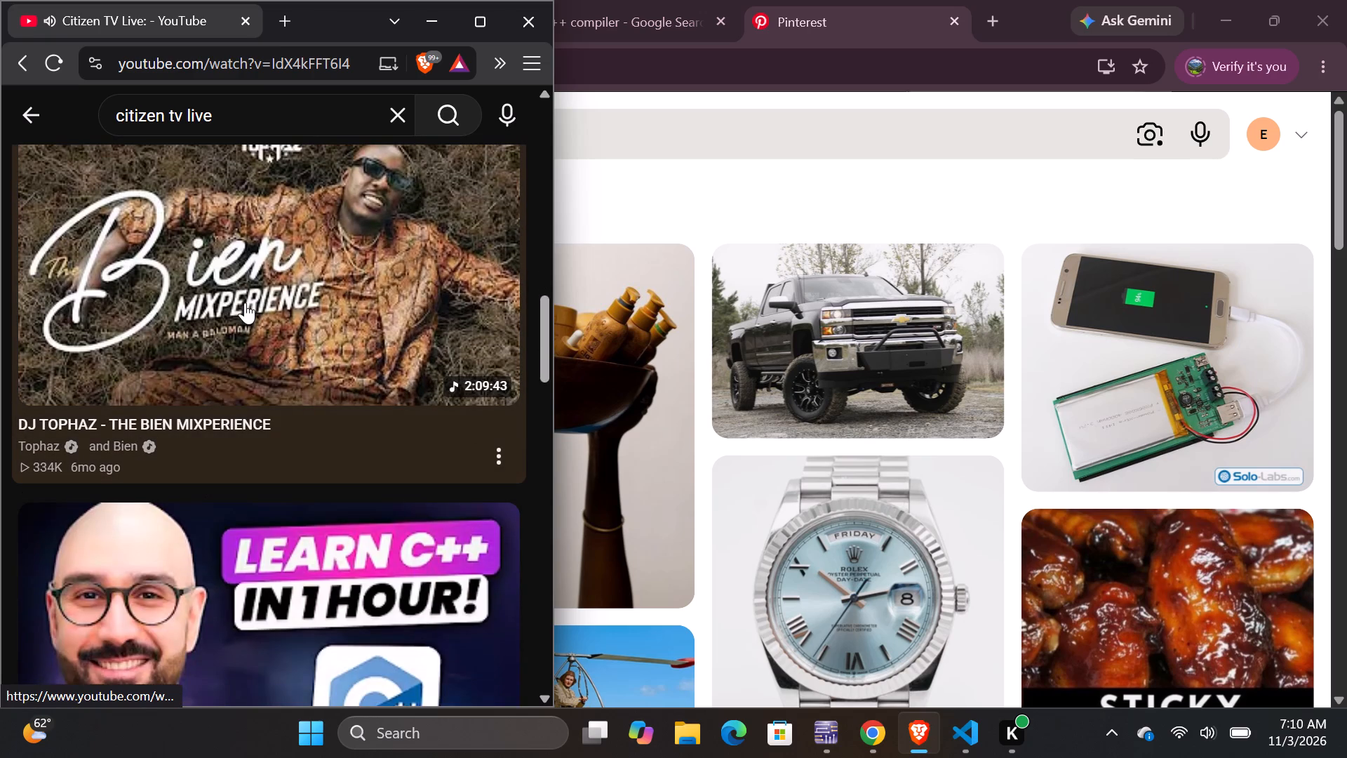
click(245, 302)
Switch to Pinterest in Chrome and go back to the "High Power Amplifier Designs" board.
click(782, 210)
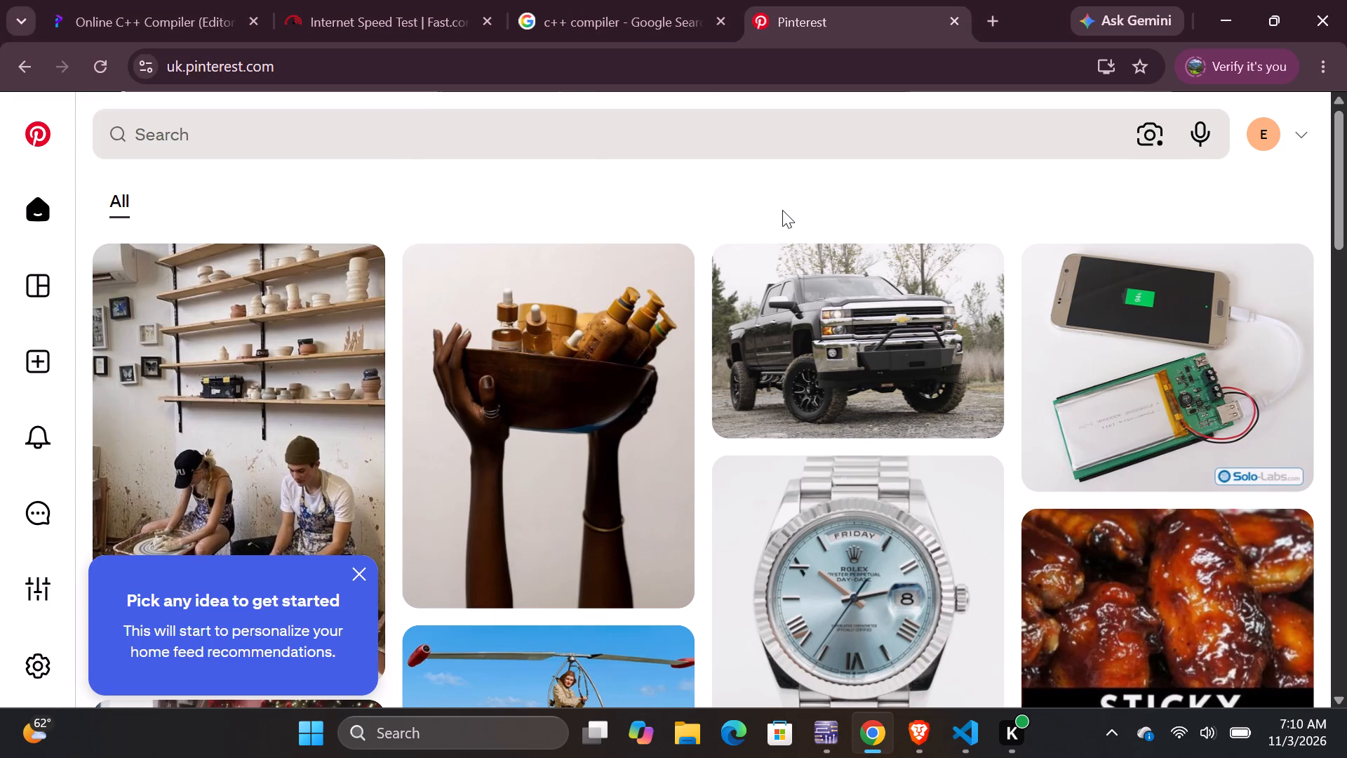
click(551, 126)
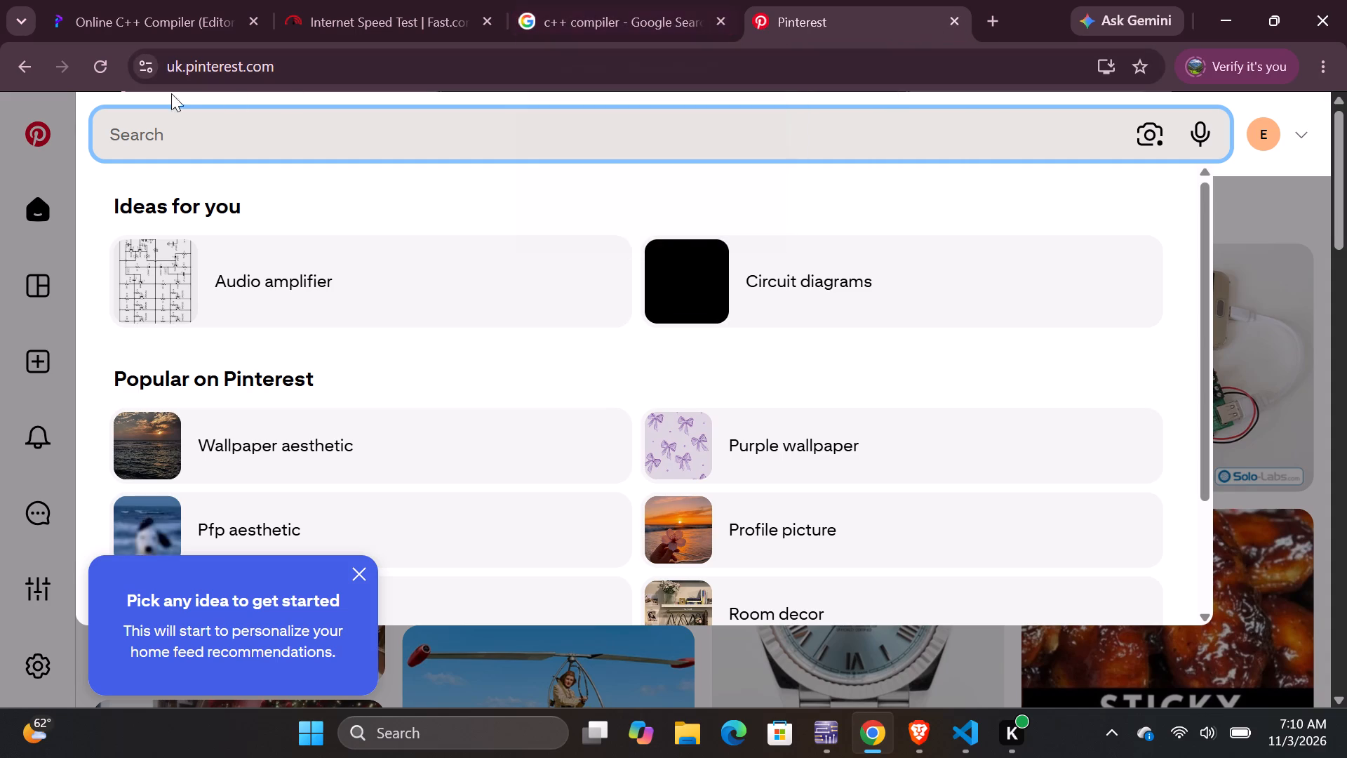
click(25, 64)
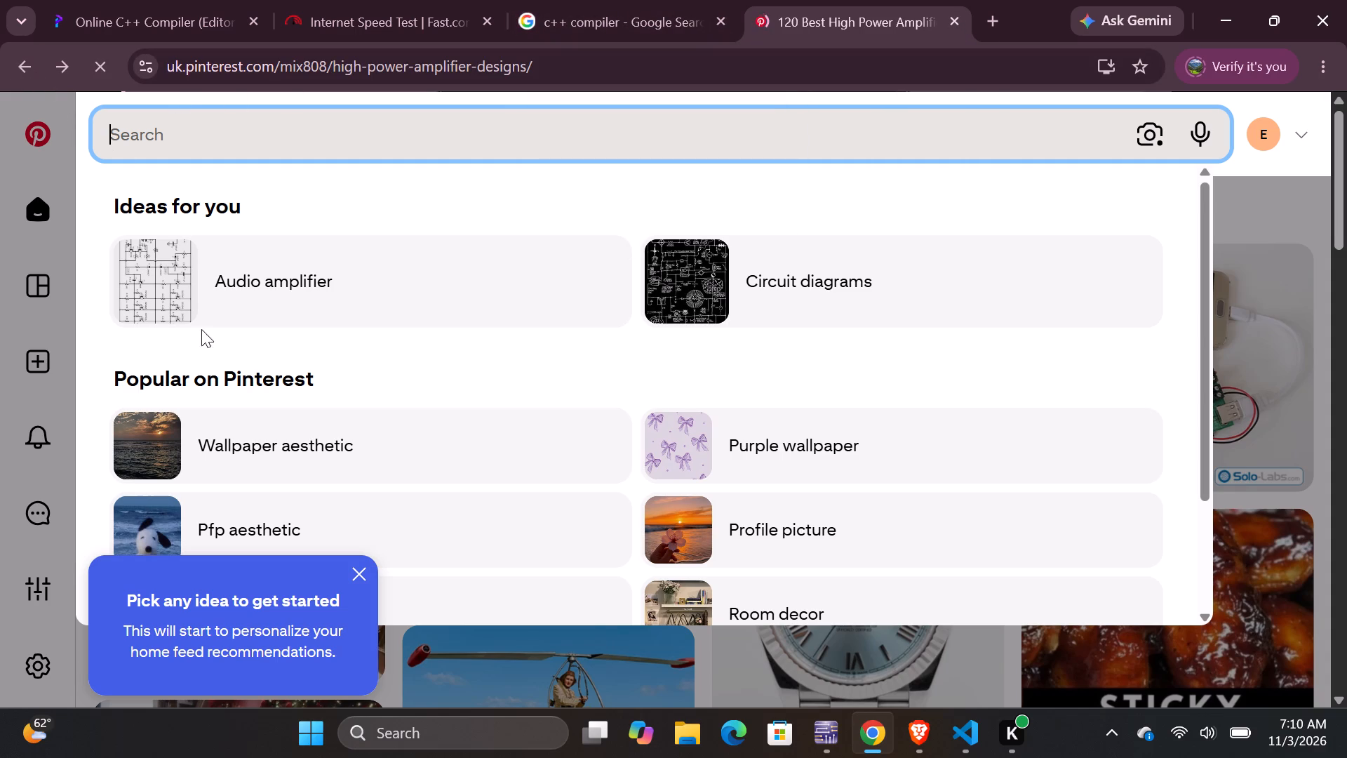
click(183, 299)
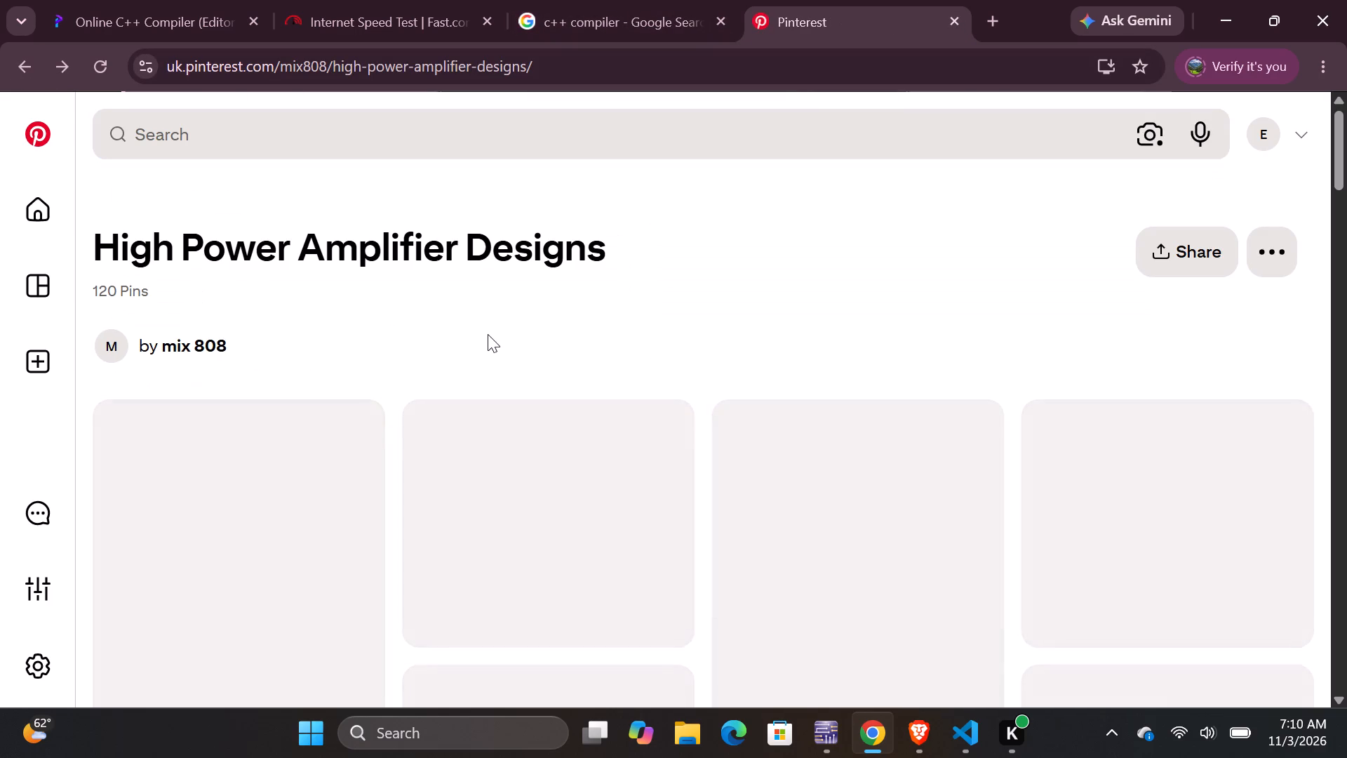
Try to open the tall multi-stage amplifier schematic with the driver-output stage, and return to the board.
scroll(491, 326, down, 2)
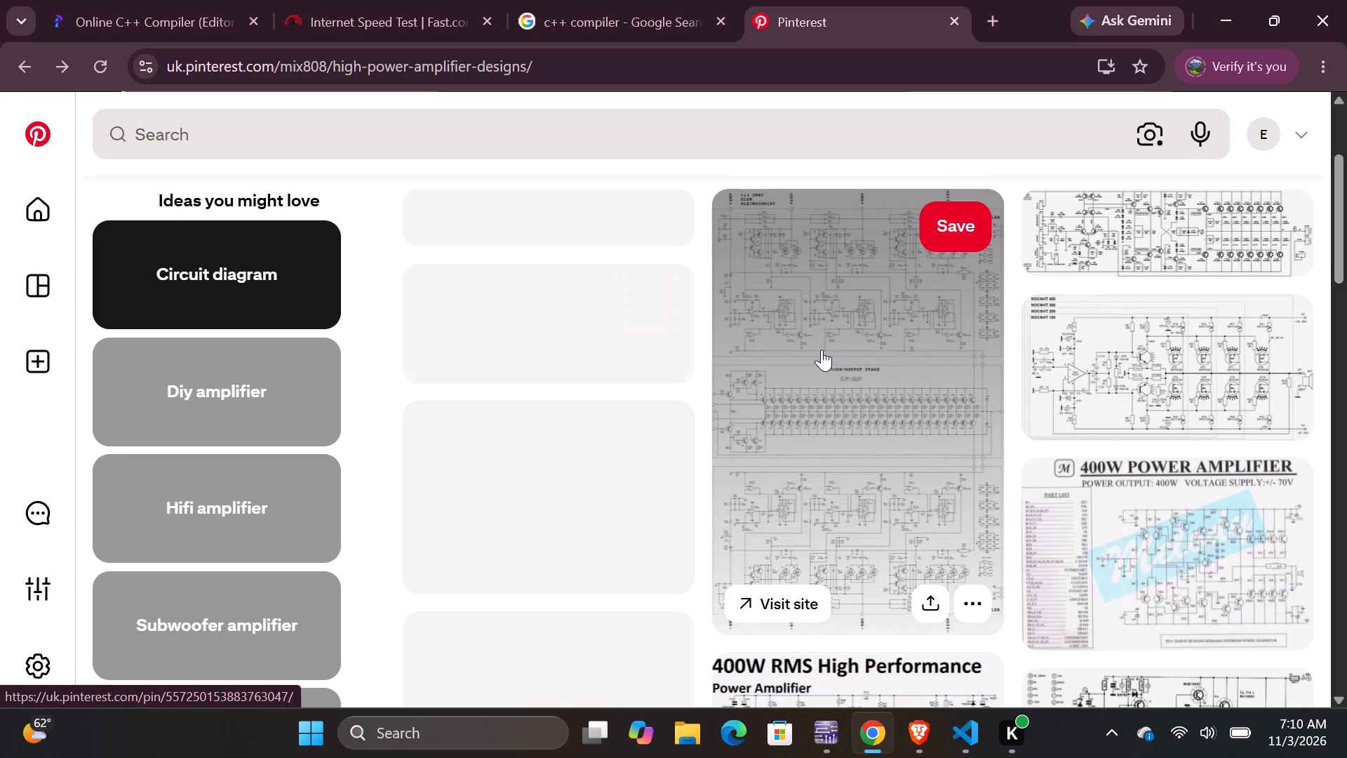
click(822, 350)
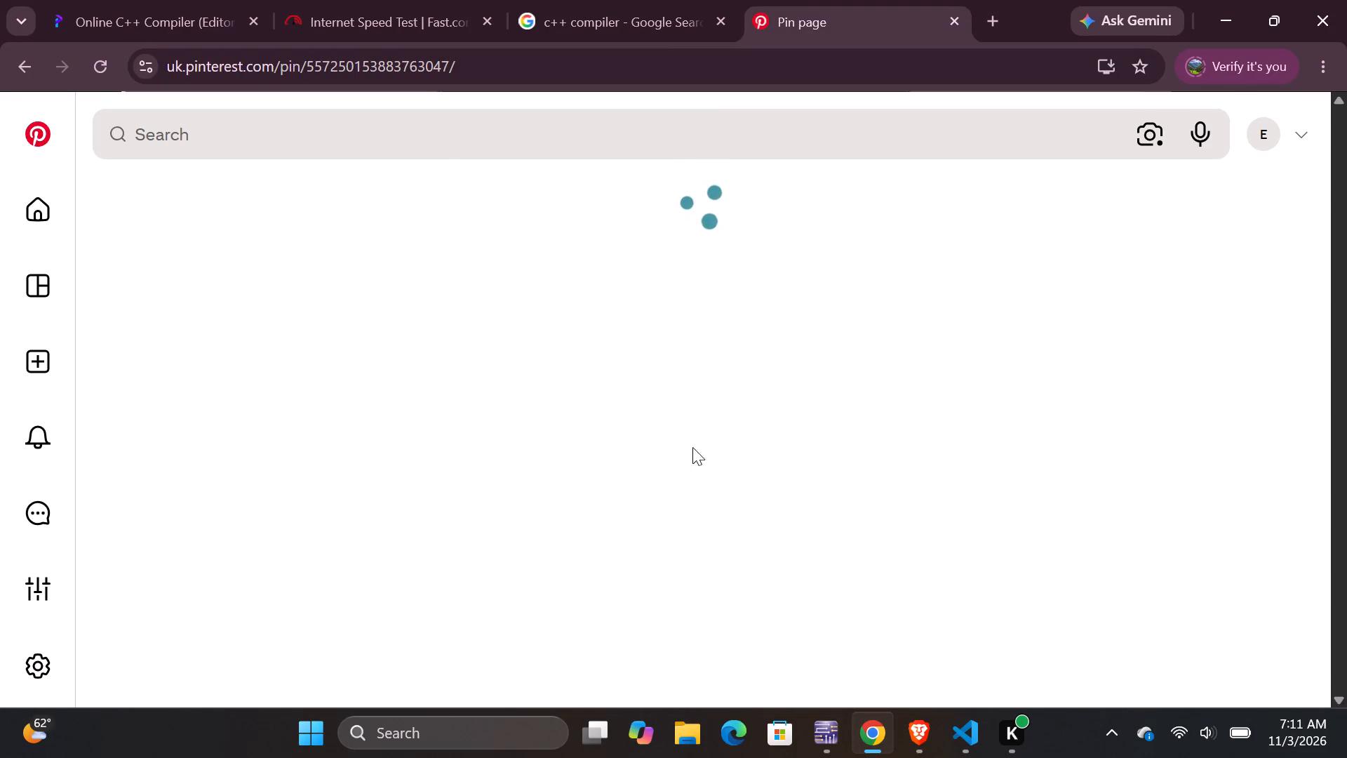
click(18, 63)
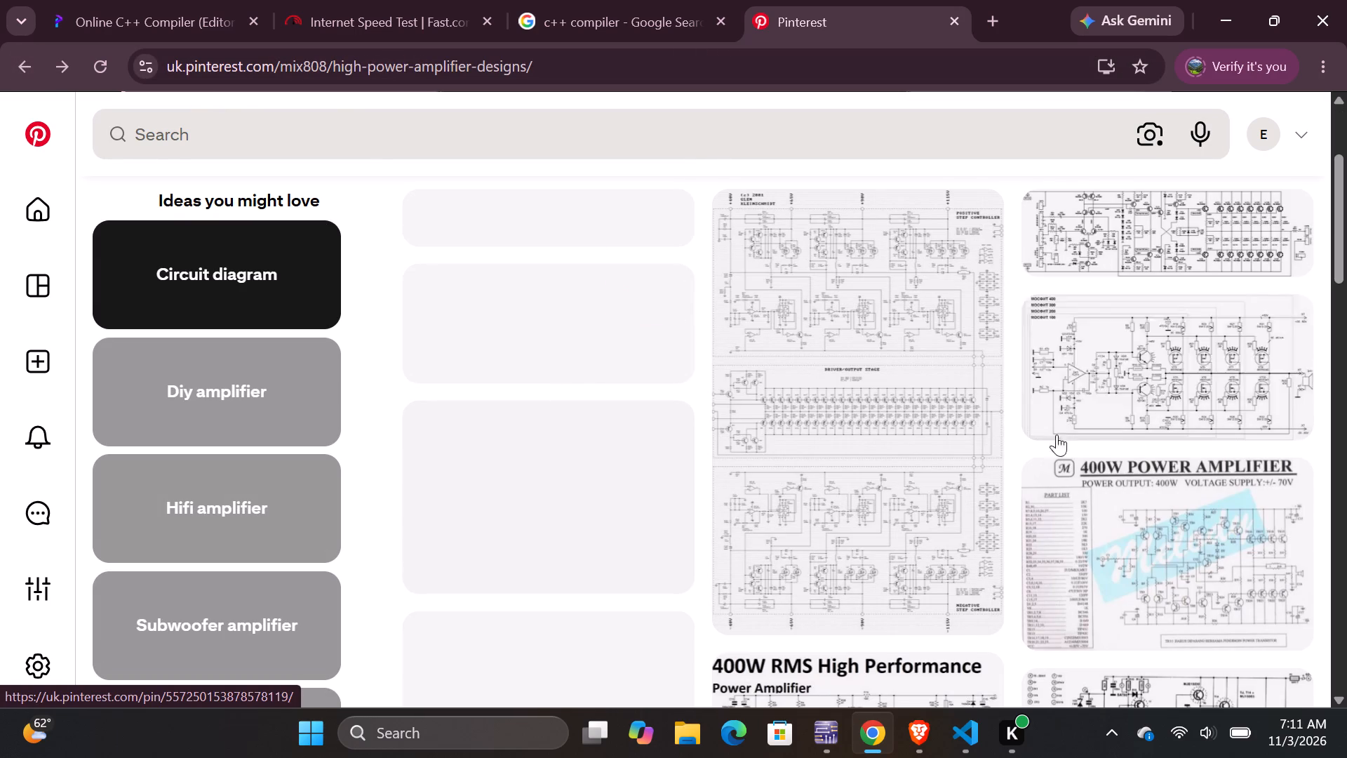
Open the pin of the amplifier schematic directly above the "400W POWER AMPLIFIER" diagram for viewing.
click(1129, 366)
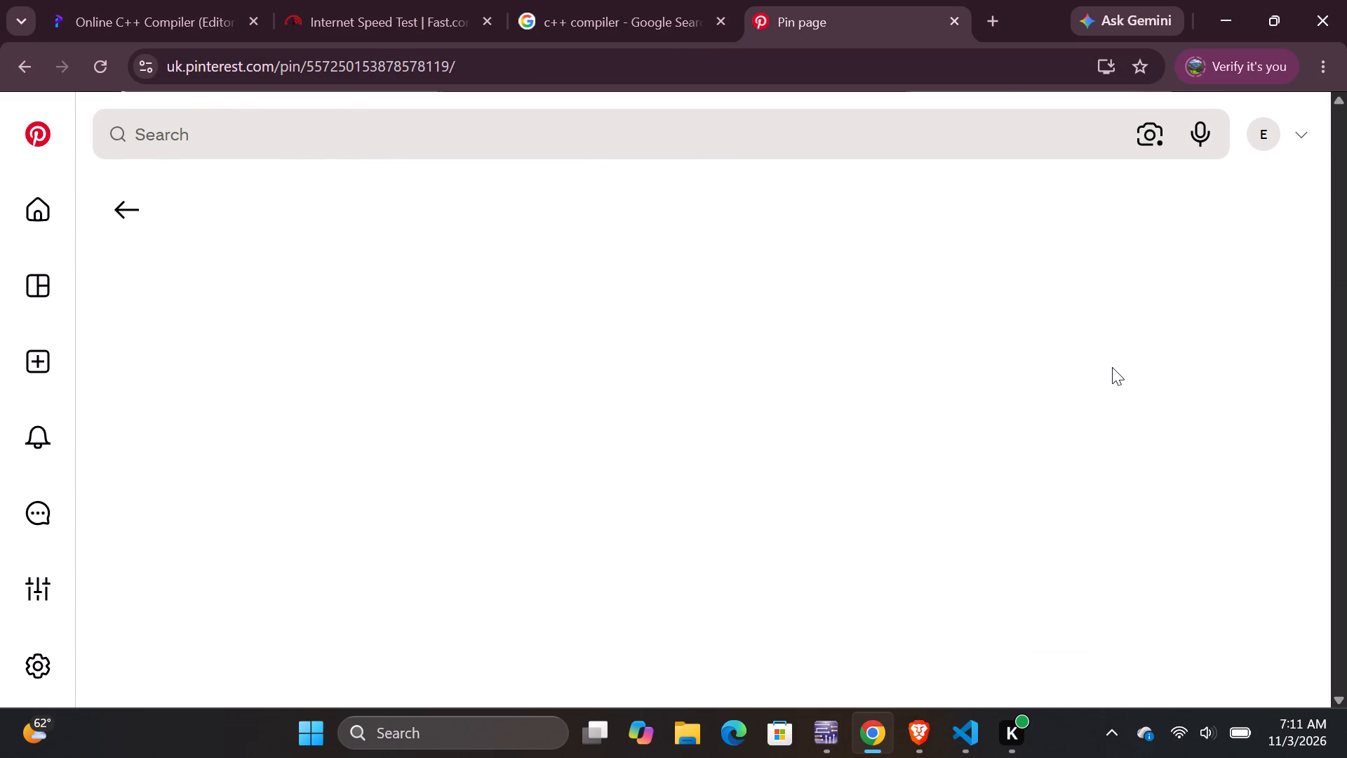
scroll(804, 441, down, 2)
scroll(800, 441, up, 1)
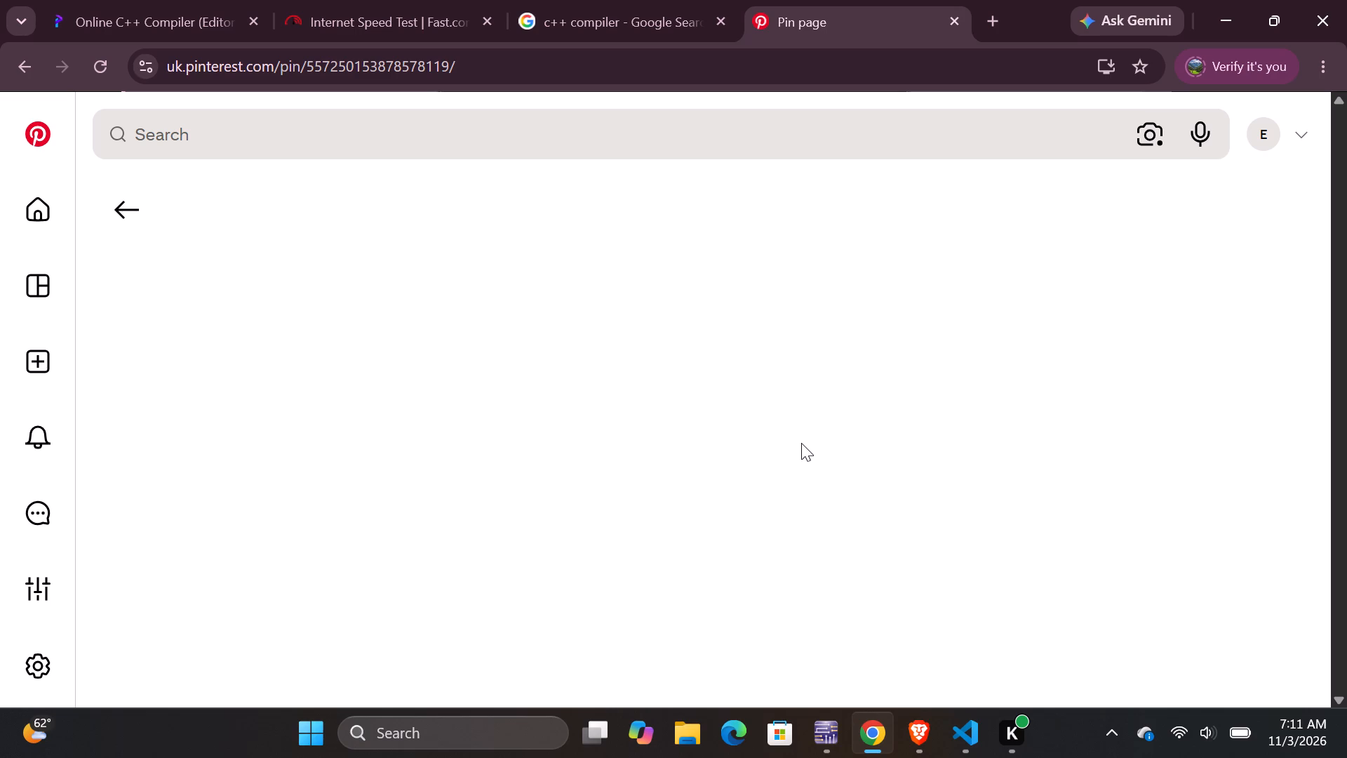
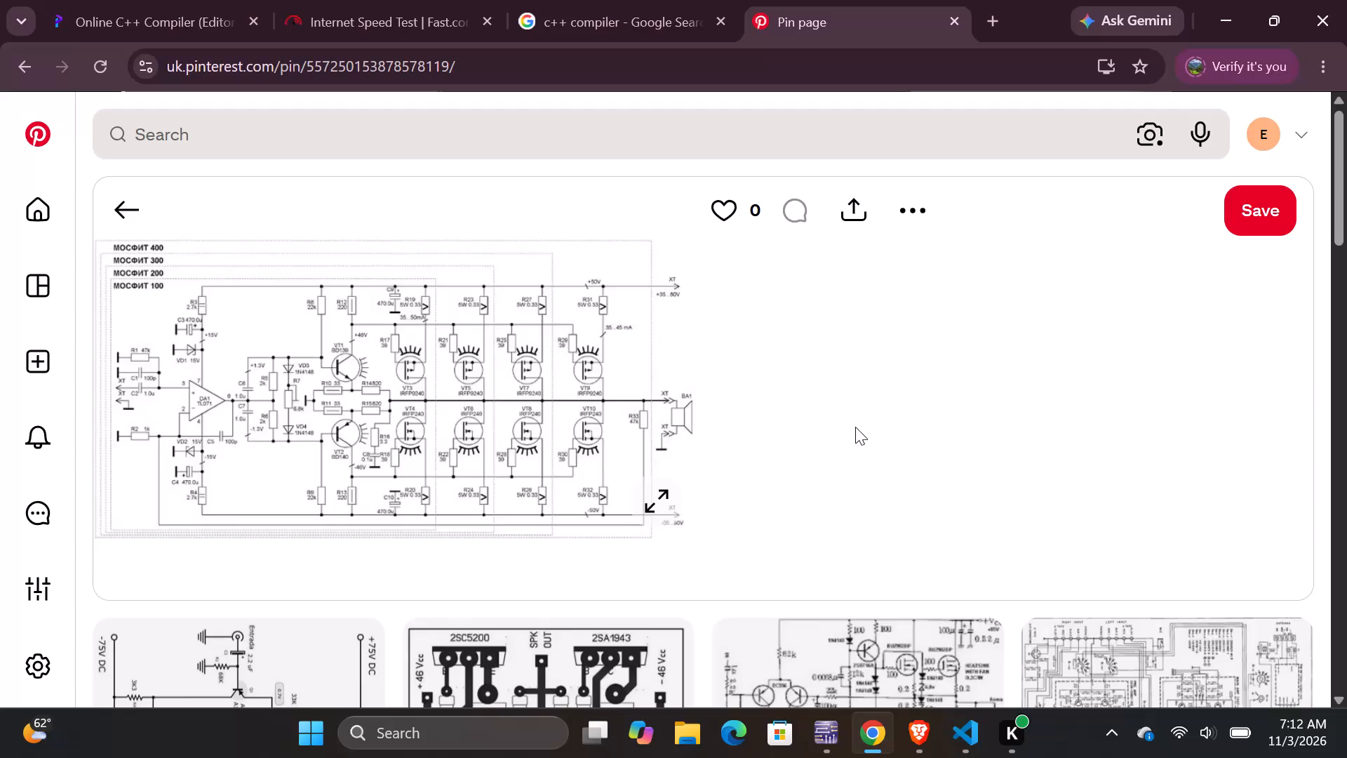
Try to view the four-output-pair MOSFET 100–400 amplifier schematic enlarged, and close the enlarged view.
key(6)
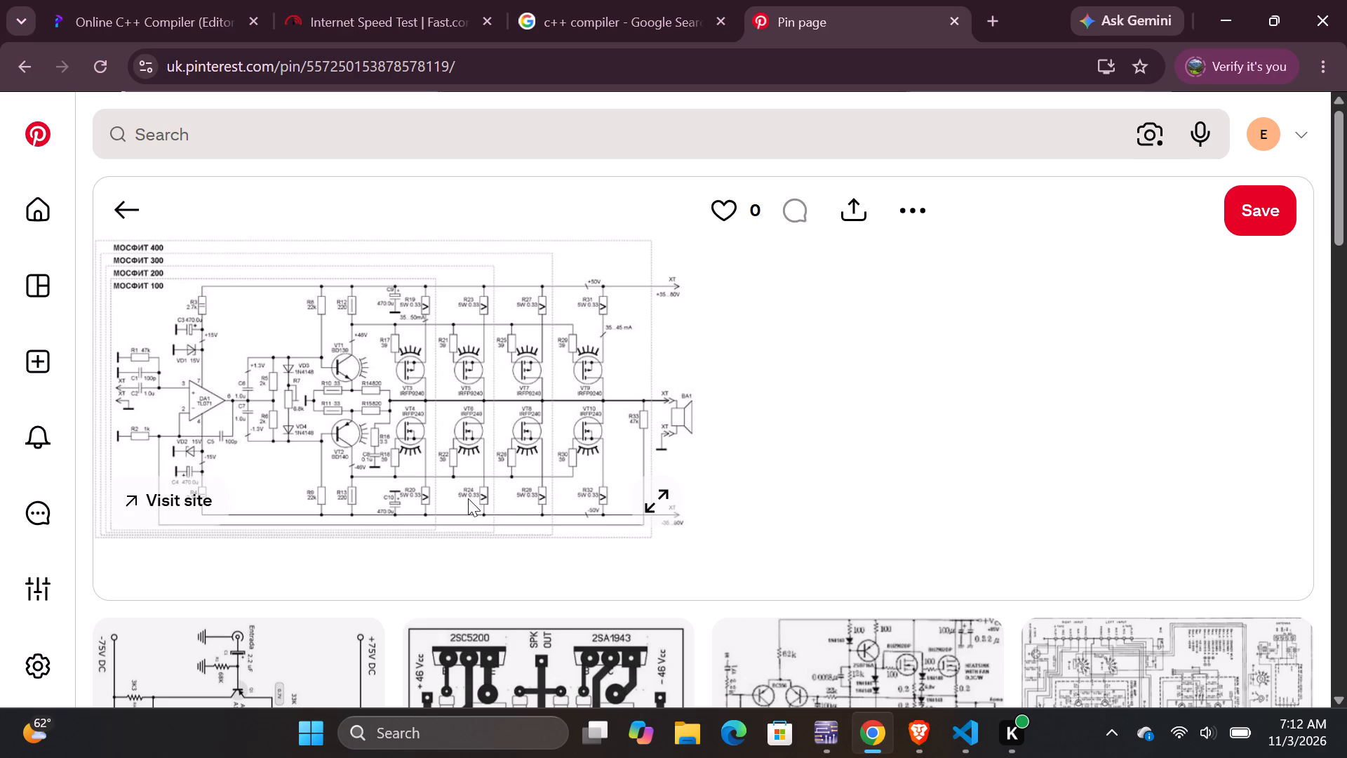
click(497, 382)
click(648, 505)
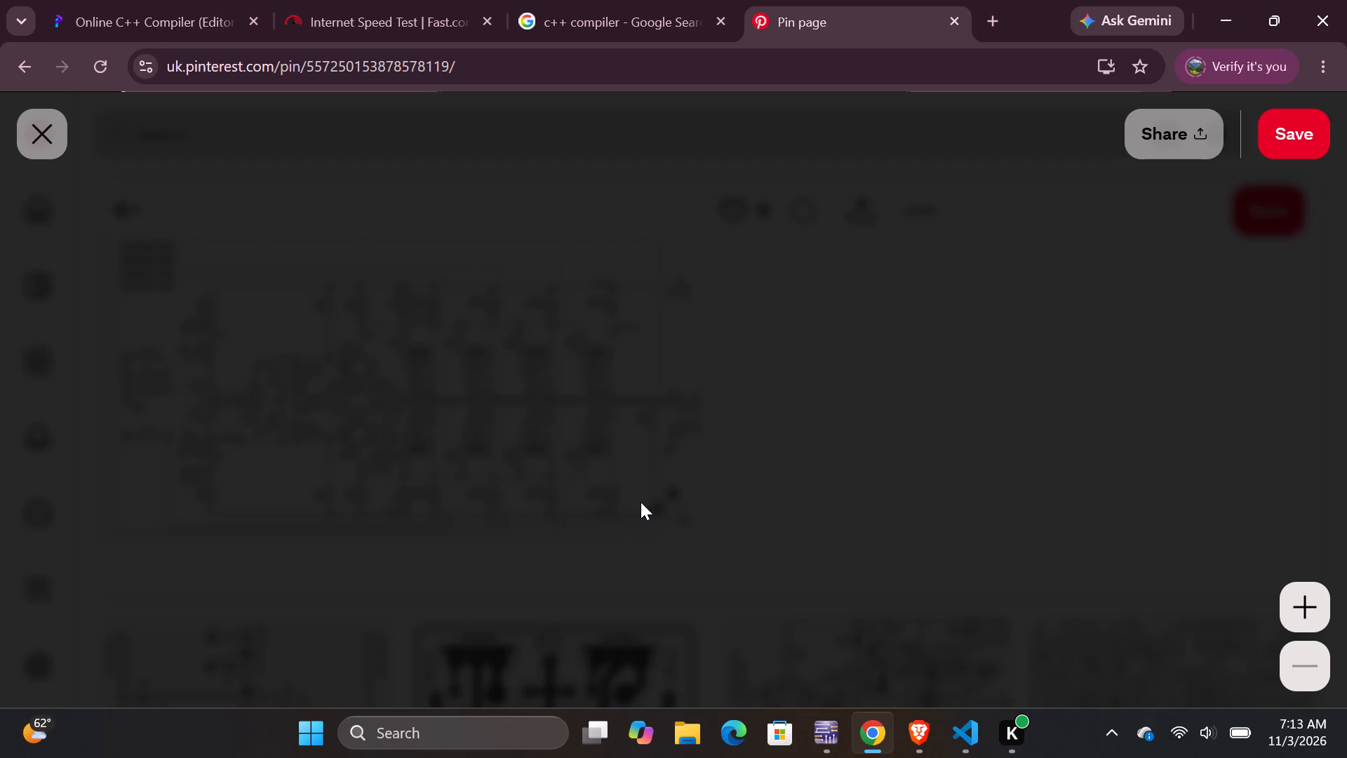
click(51, 133)
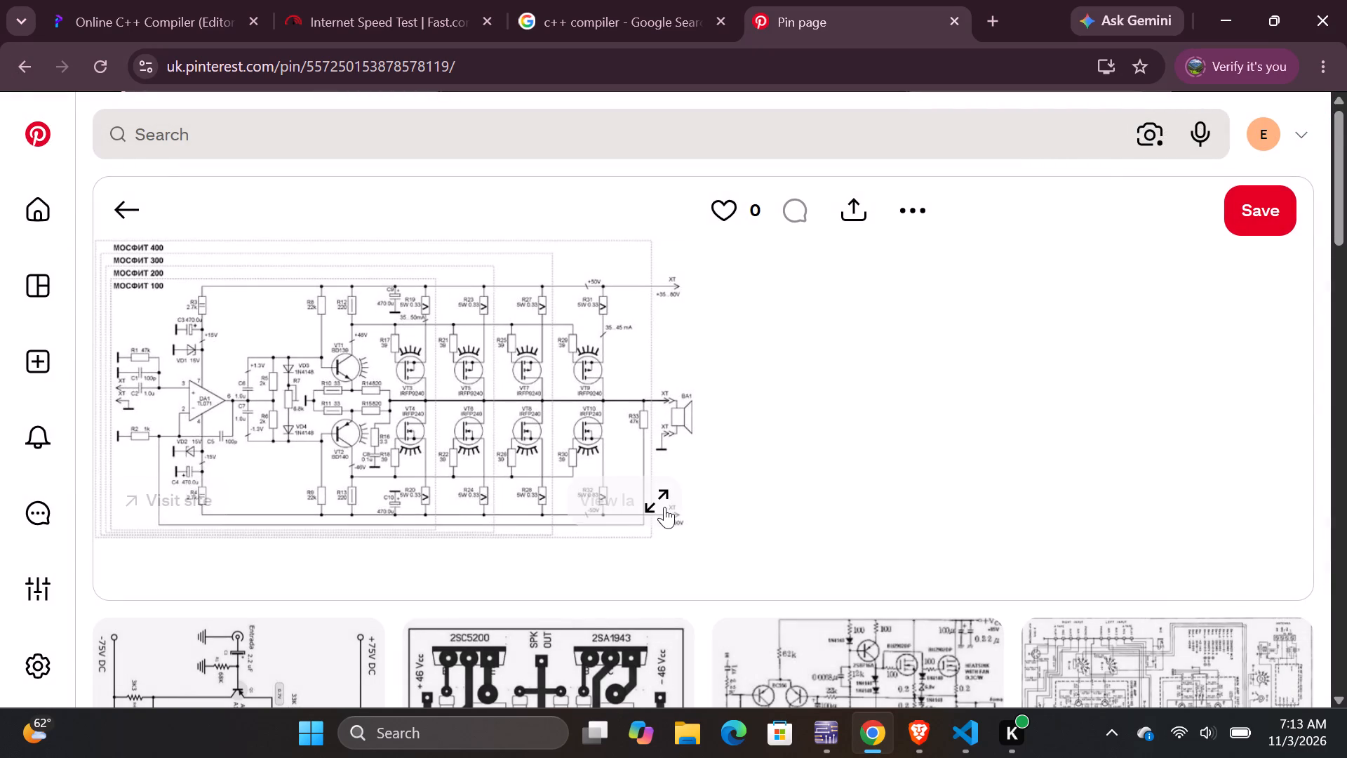
click(664, 506)
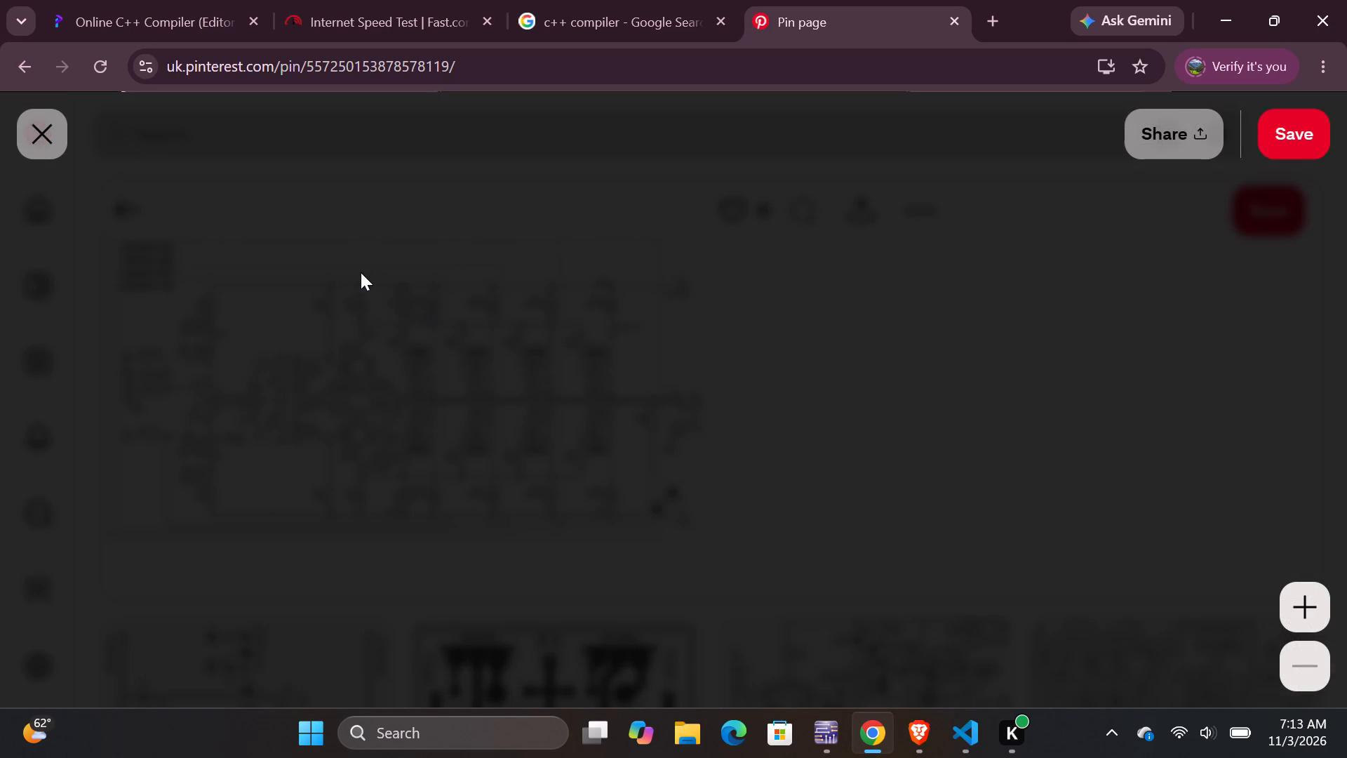
scroll(296, 280, up, 2)
click(55, 128)
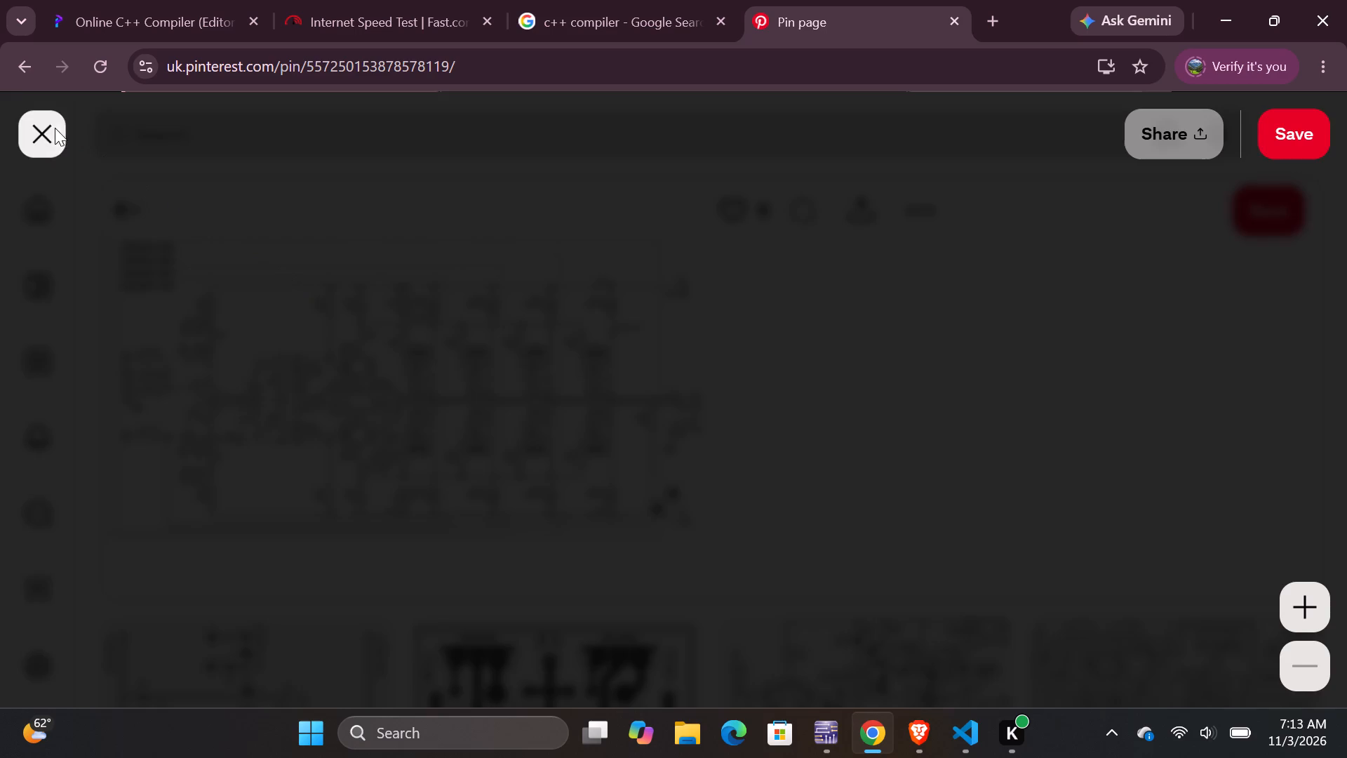
scroll(460, 401, down, 1)
scroll(460, 399, up, 1)
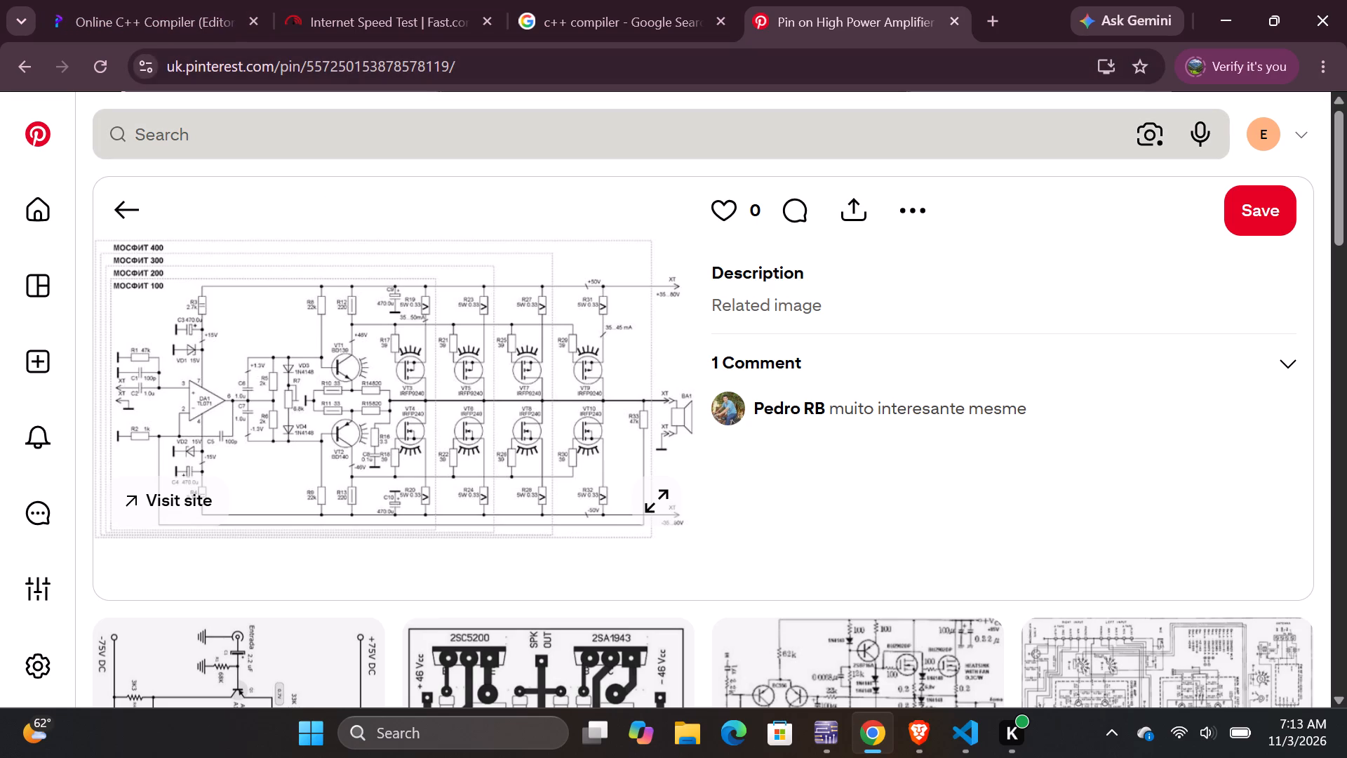
Open the related MOSFET amplifier pin above the CES741 MK2 schematic and view its circuit diagram enlarged.
scroll(423, 253, down, 2)
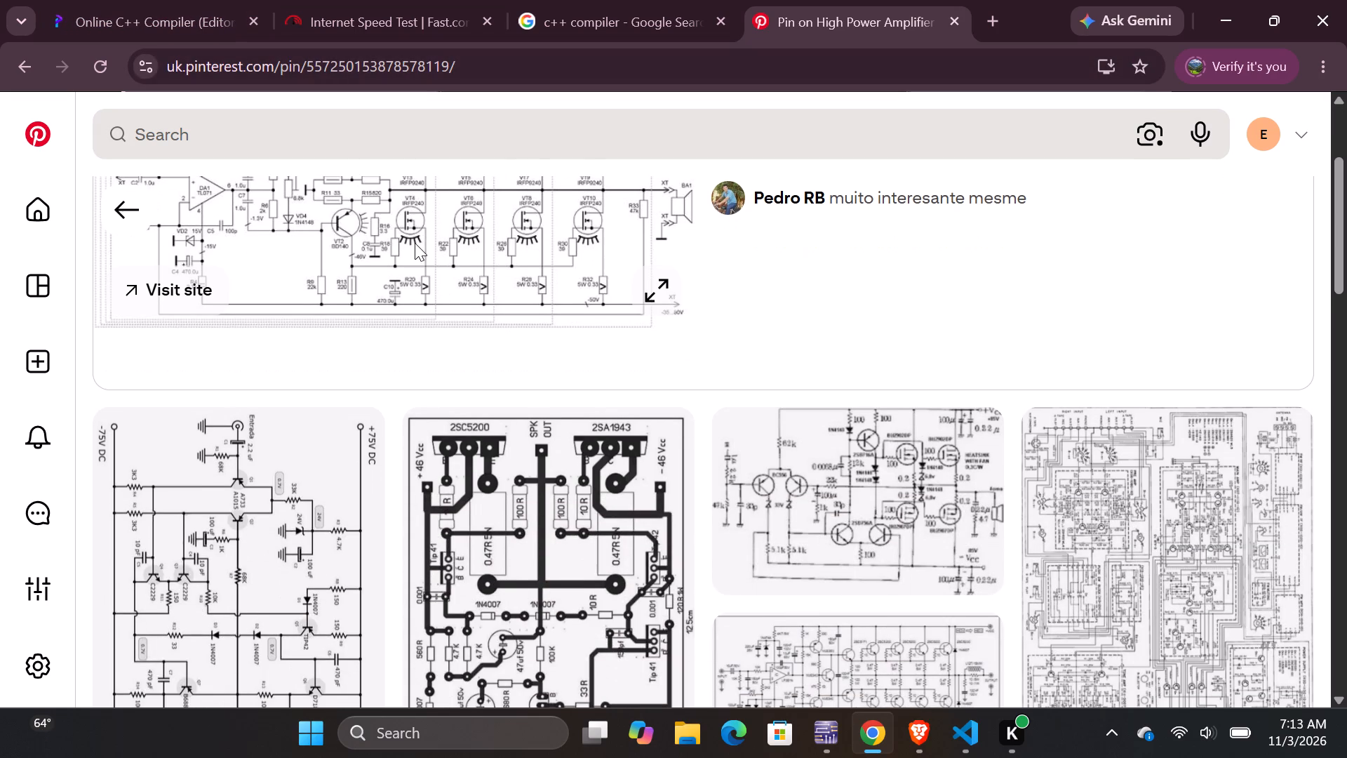
scroll(407, 240, down, 1)
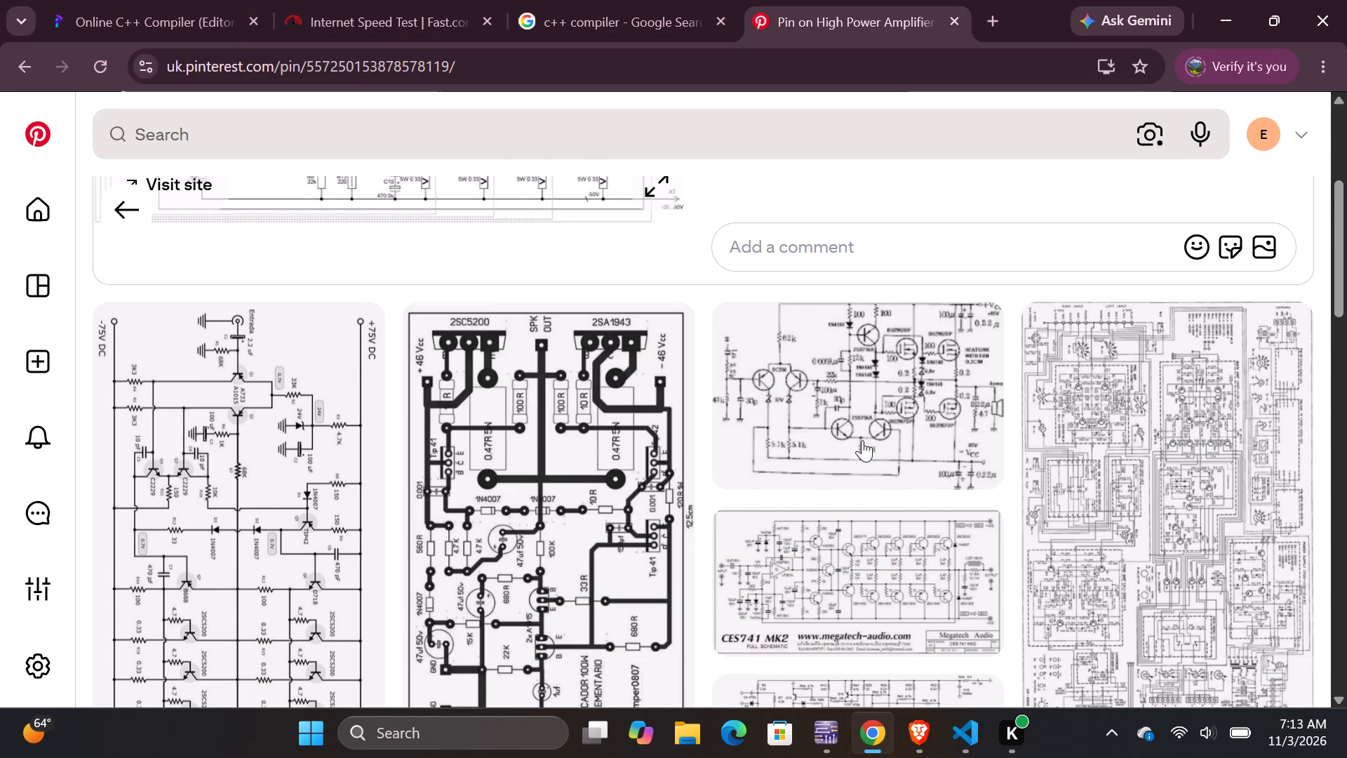
click(851, 394)
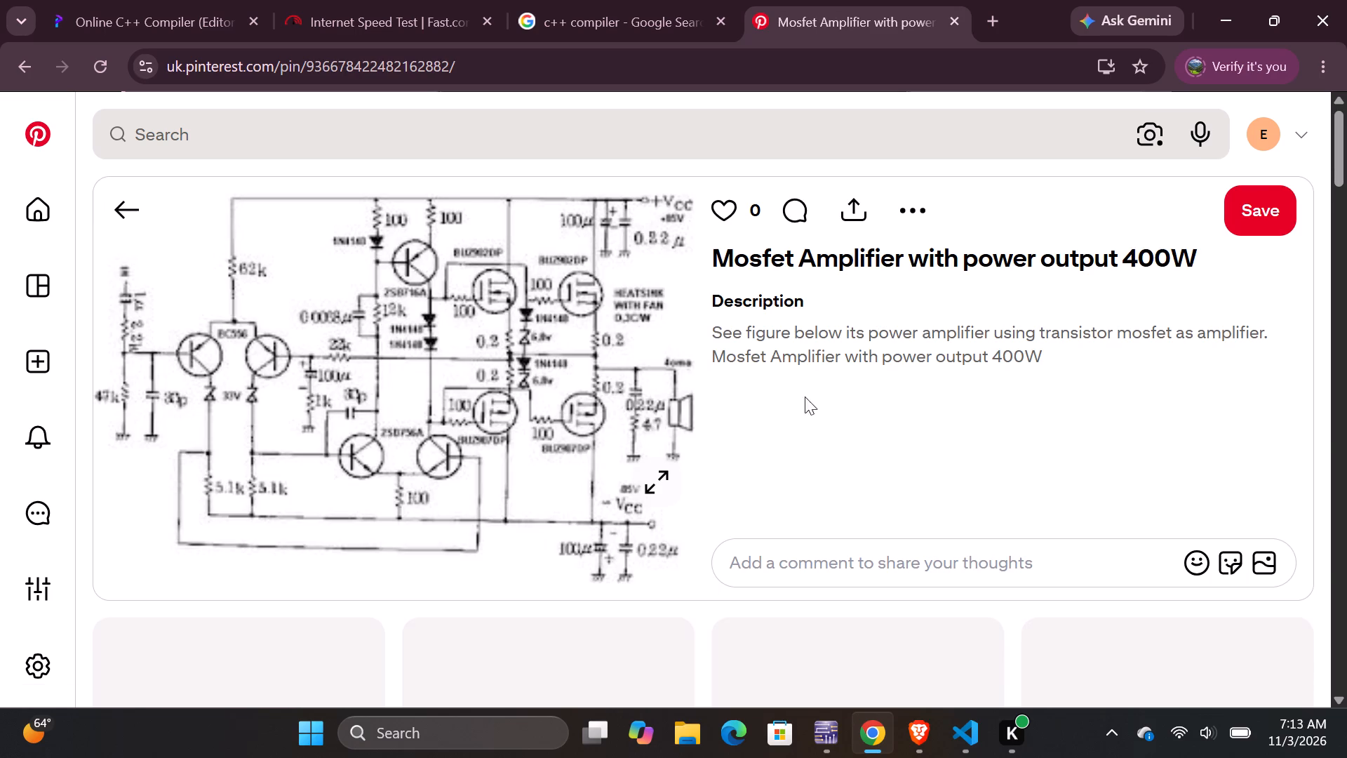
scroll(643, 349, down, 2)
scroll(623, 343, up, 3)
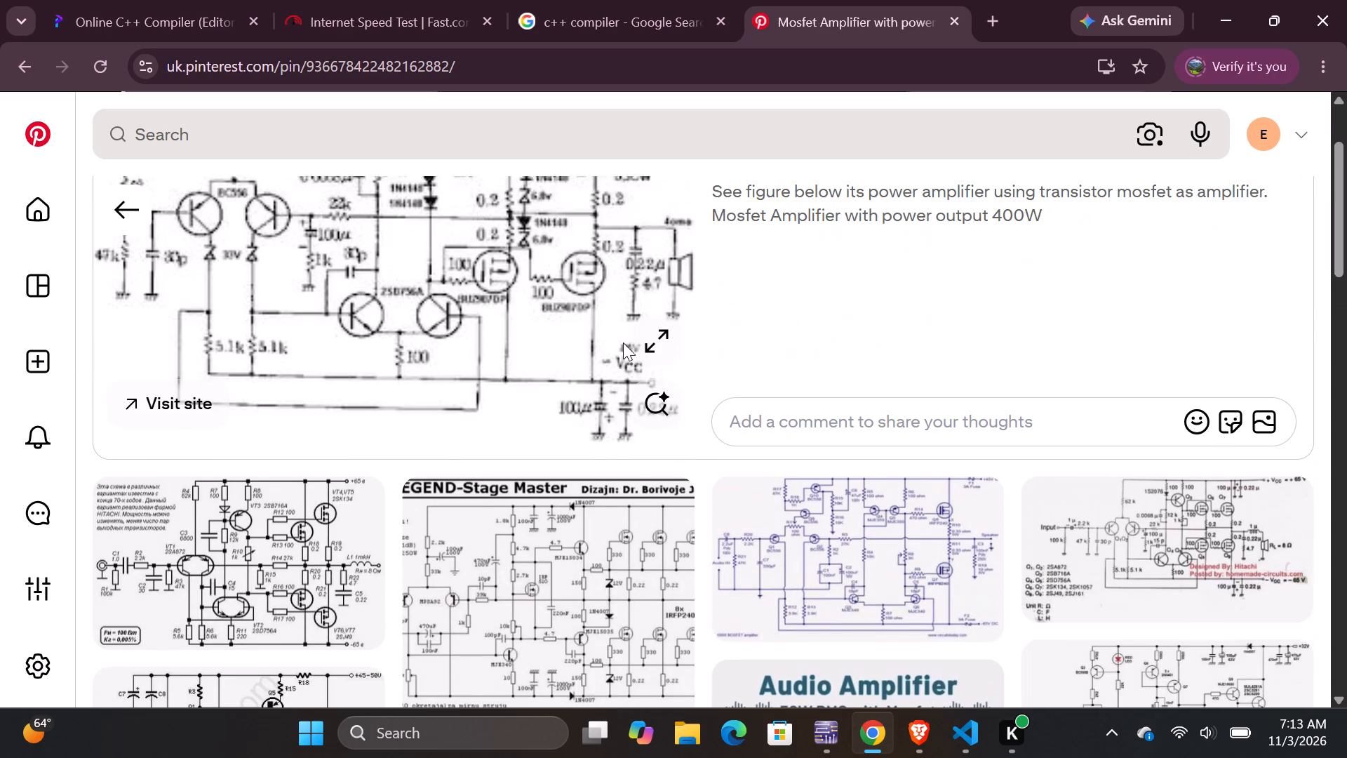
scroll(623, 343, up, 2)
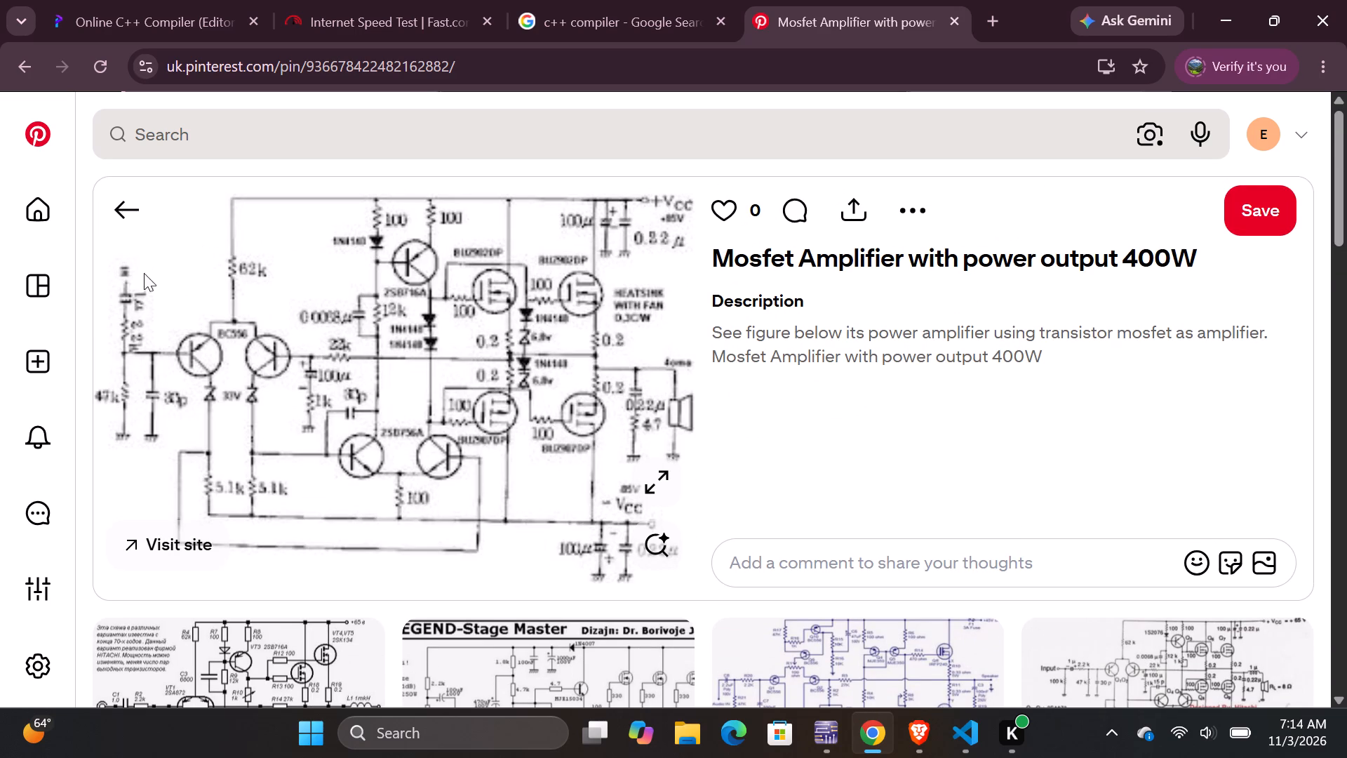
click(525, 332)
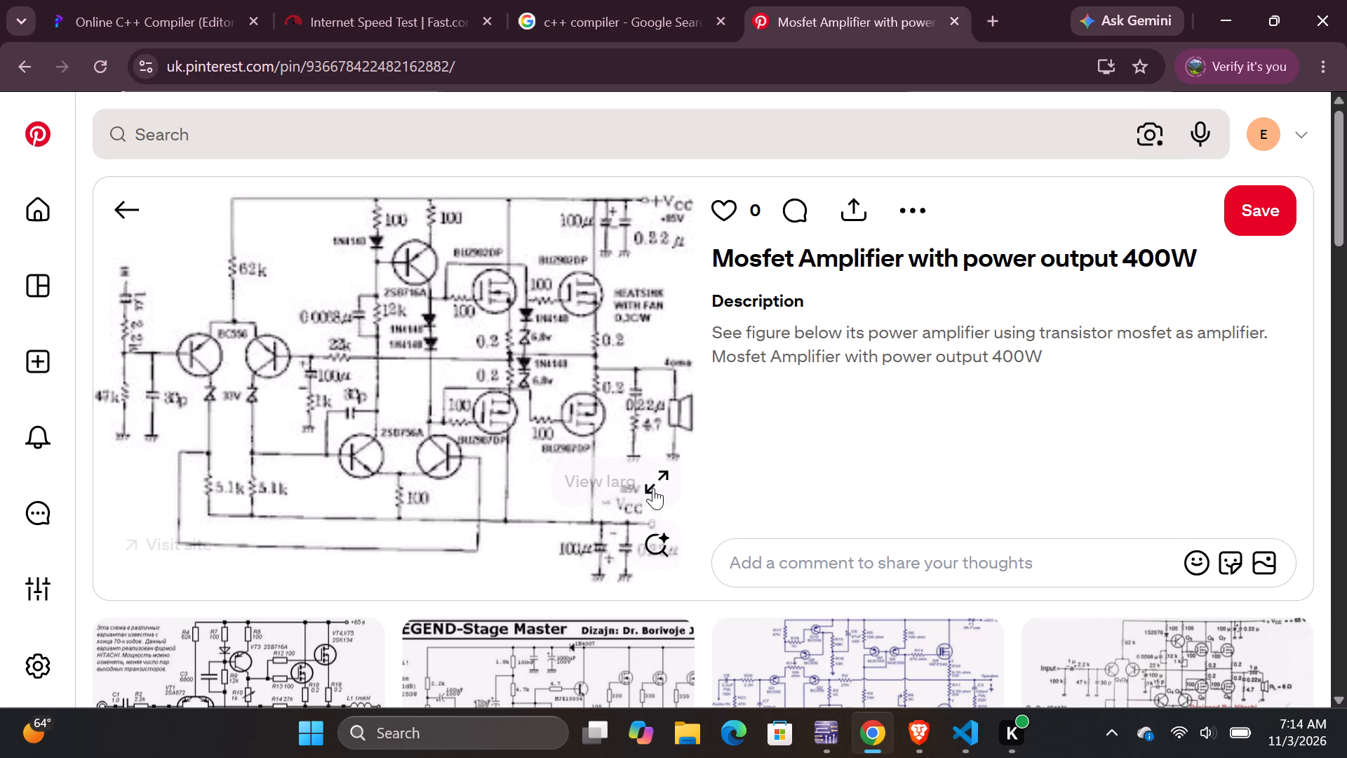
click(655, 488)
triple_click(632, 413)
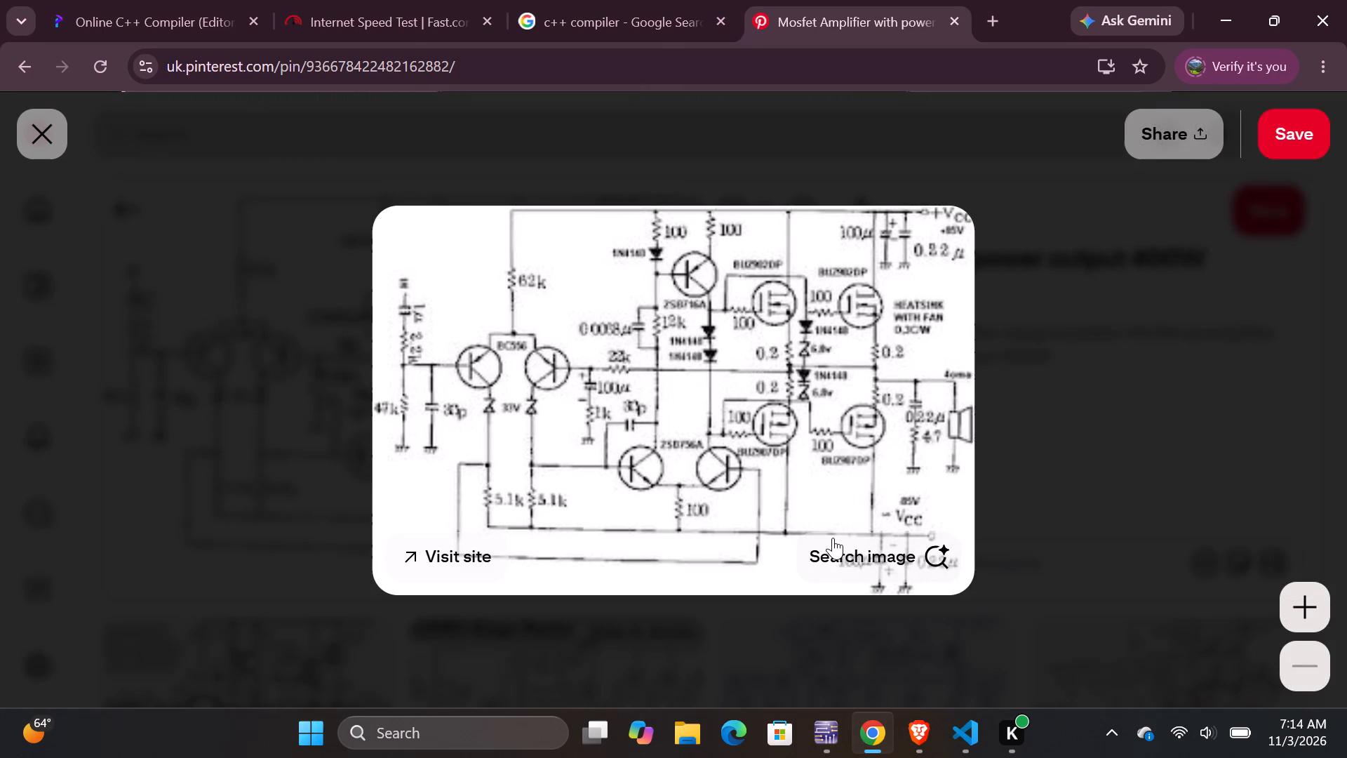
Open the source website of the "Mosfet Amplifier with power output 400W" pin in its own tab.
click(469, 561)
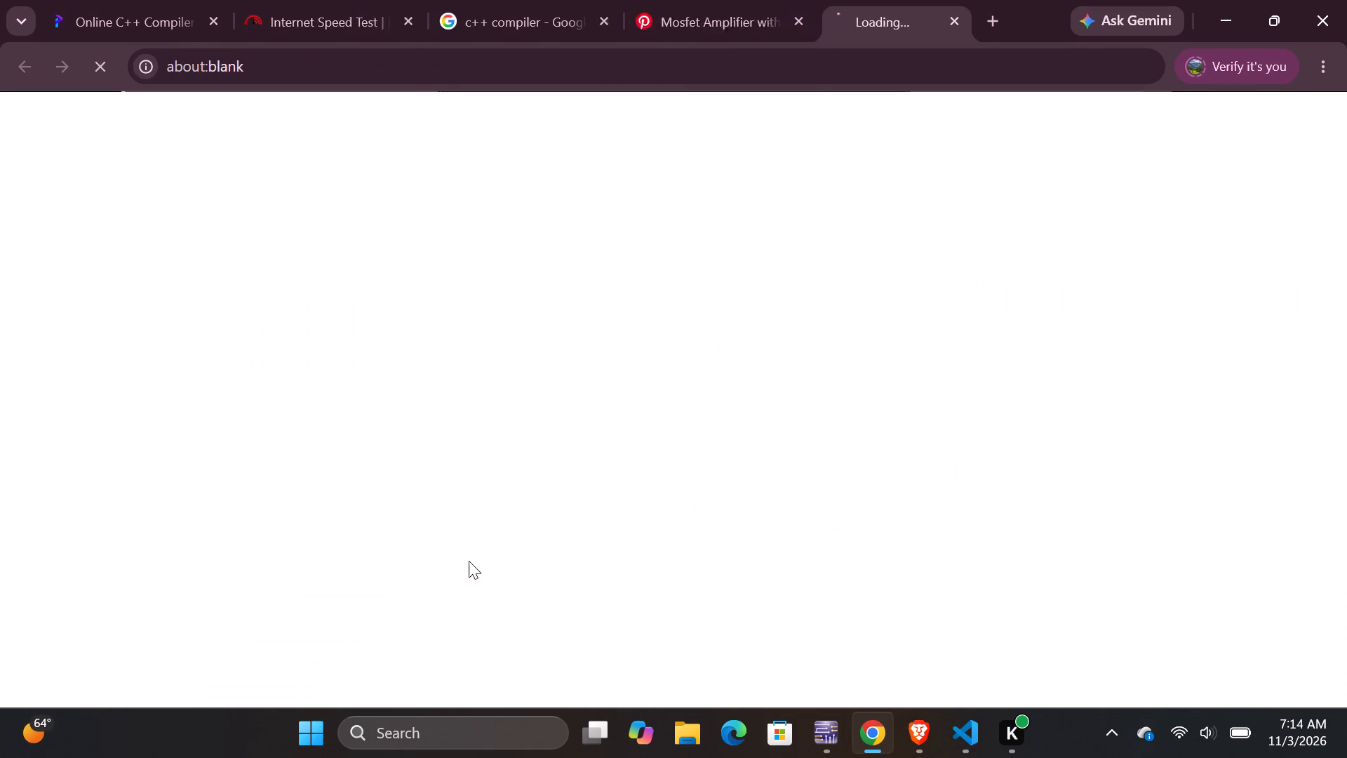
click(663, 0)
click(847, 32)
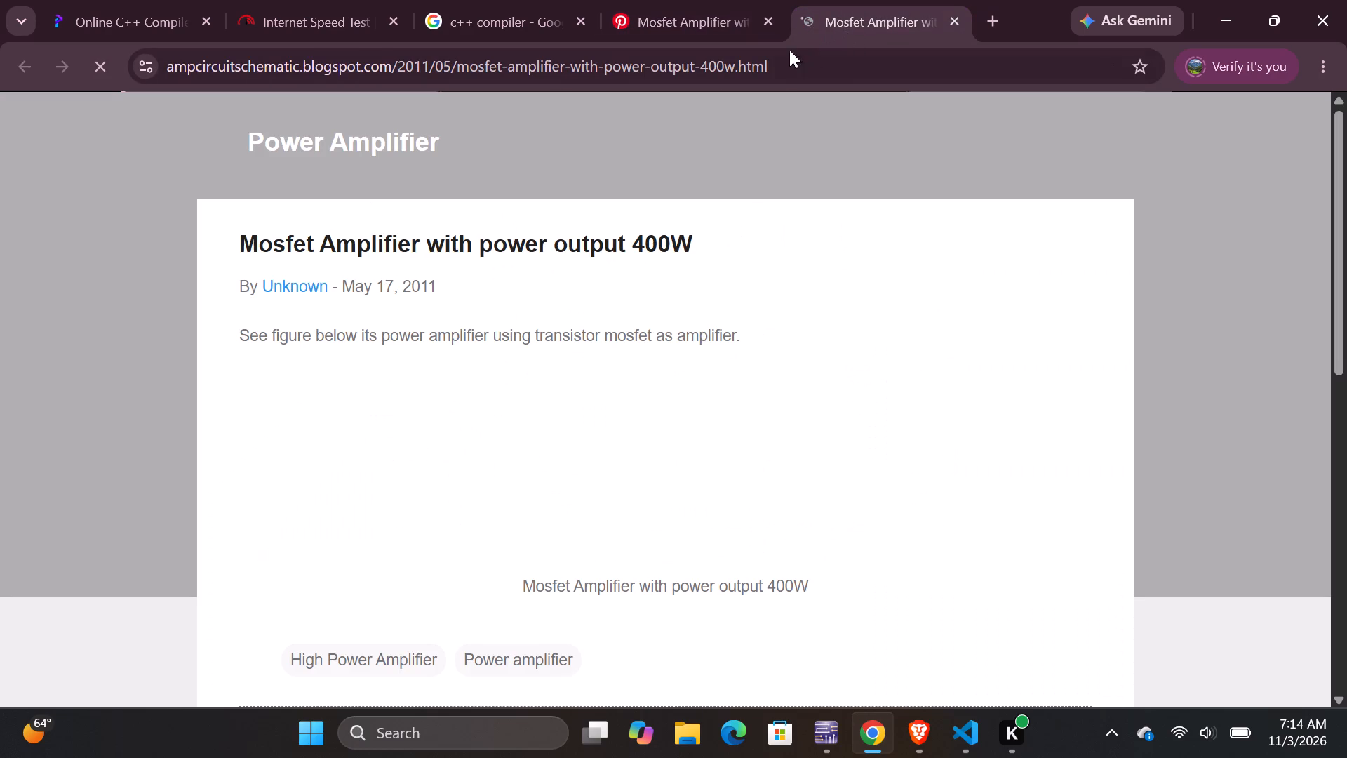
Look through the "Mosfet Amplifier with power output 400W" article and its comments for circuit details.
scroll(478, 288, down, 5)
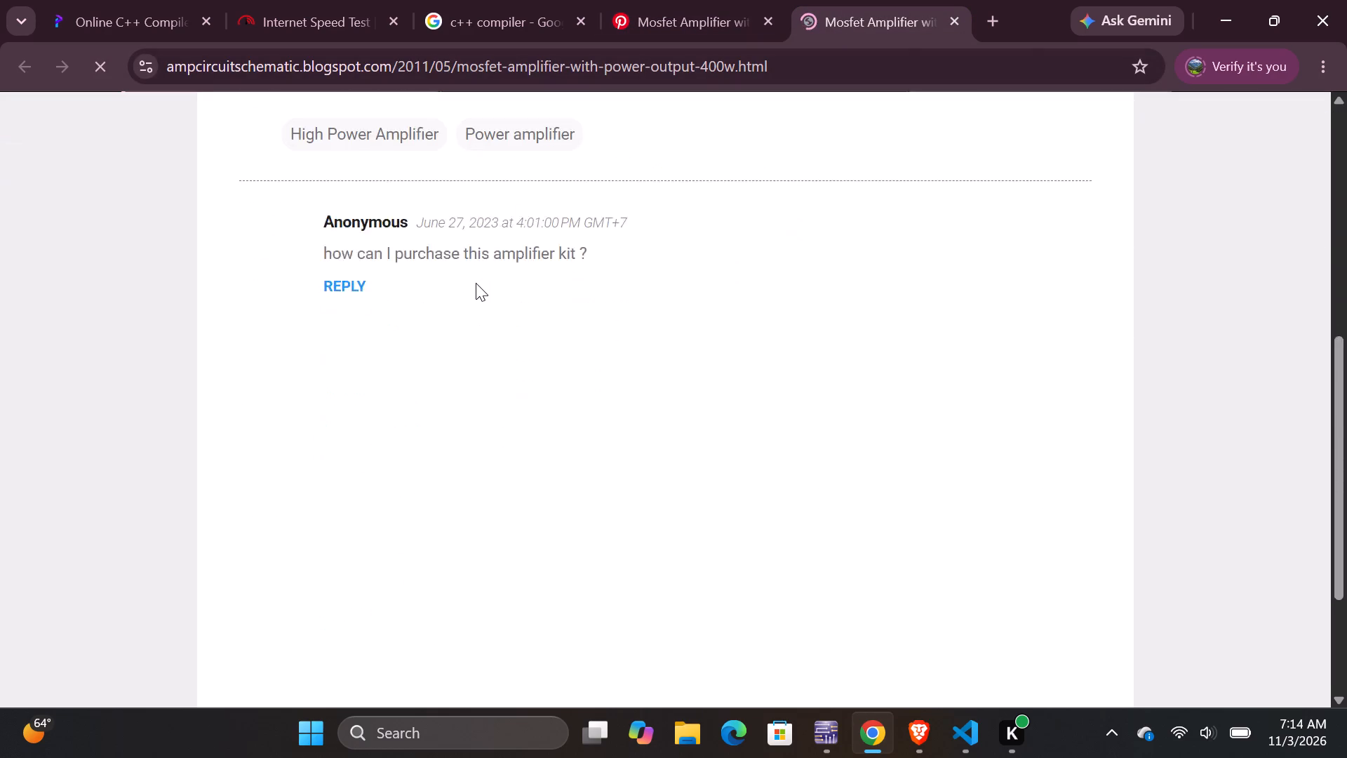
scroll(476, 283, down, 8)
scroll(476, 279, up, 6)
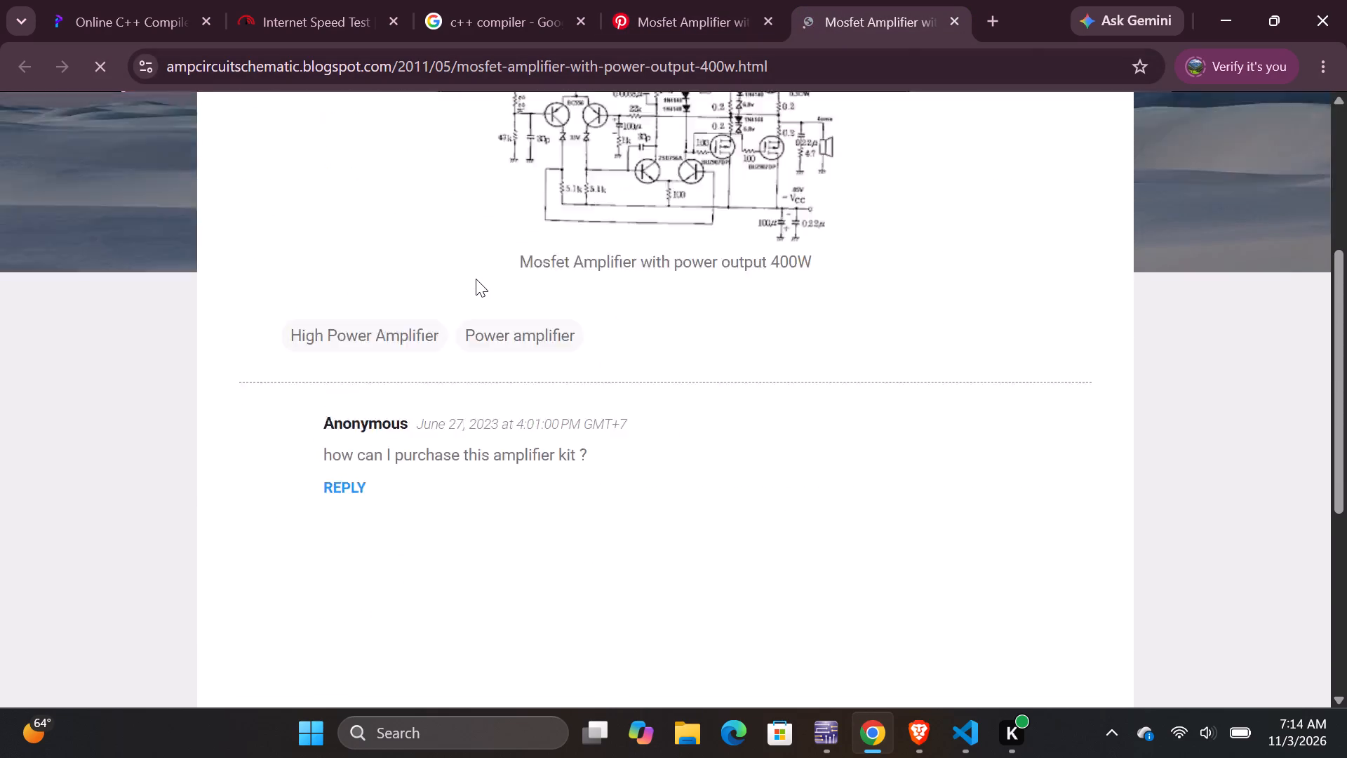
scroll(476, 279, up, 2)
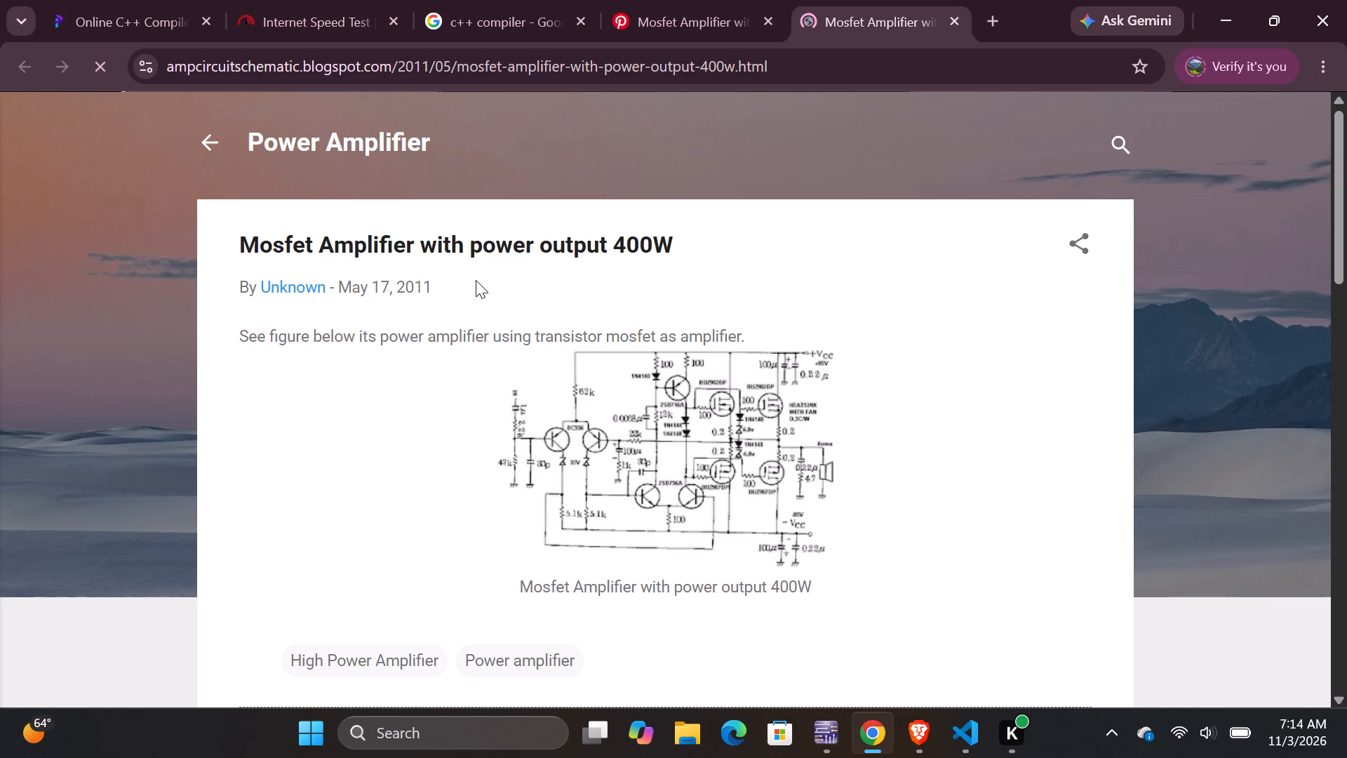
scroll(476, 280, down, 2)
double_click(660, 266)
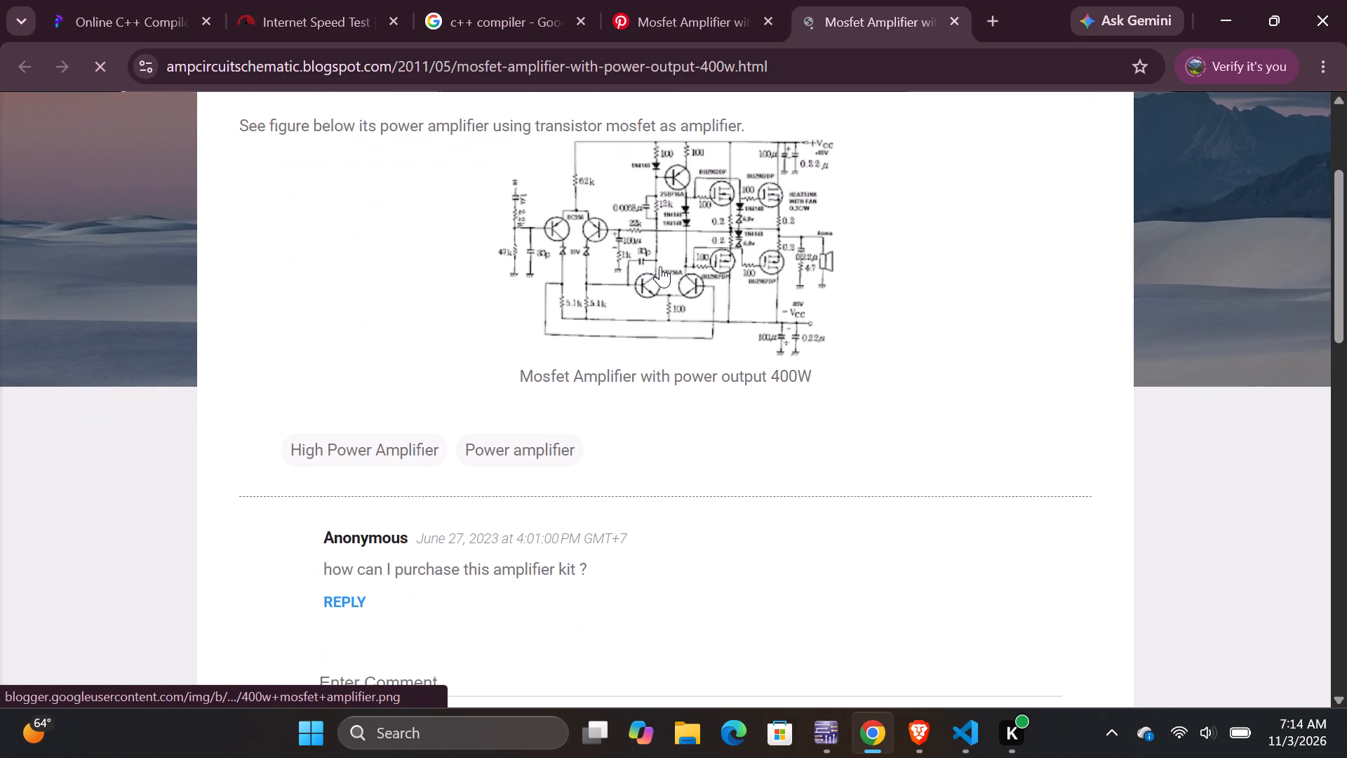
scroll(655, 265, up, 2)
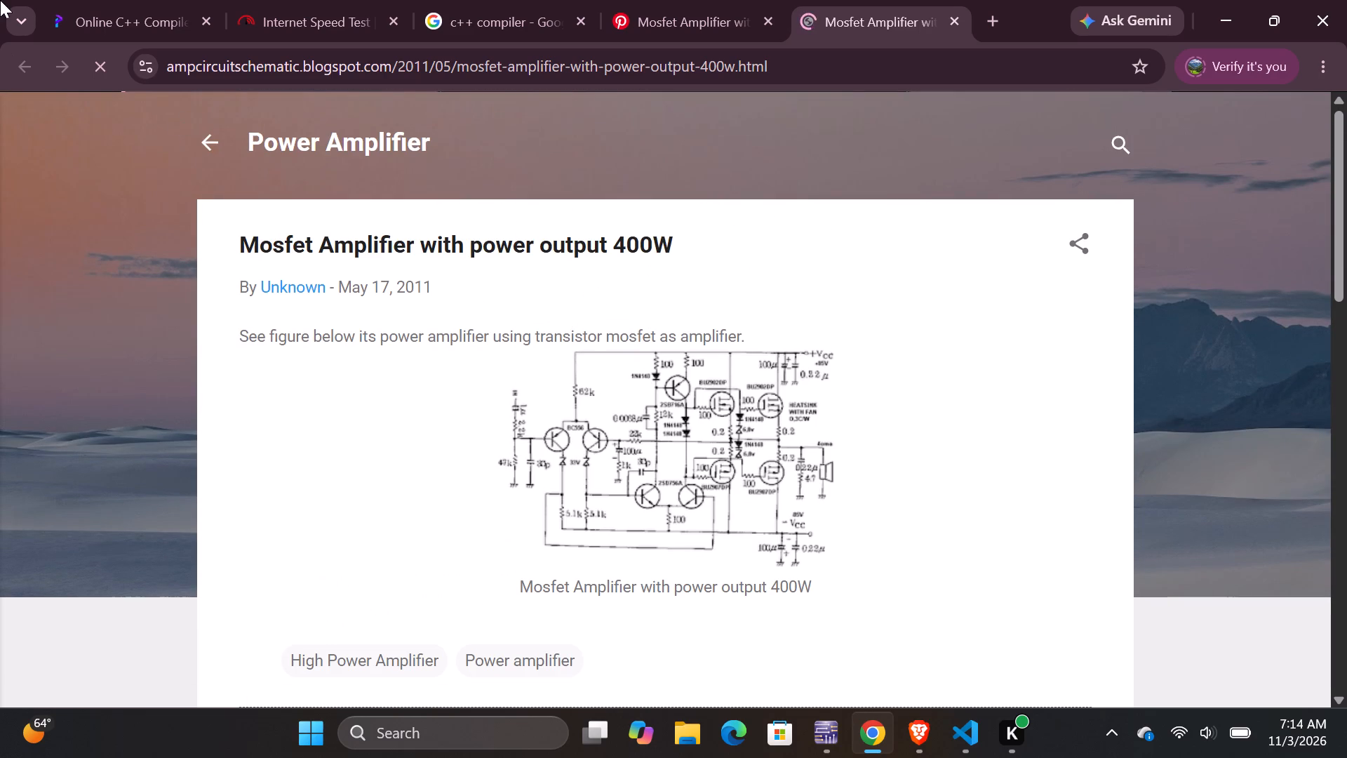
Zoom the article page to 110% and examine the 400W MOSFET amplifier schematic.
click(1325, 70)
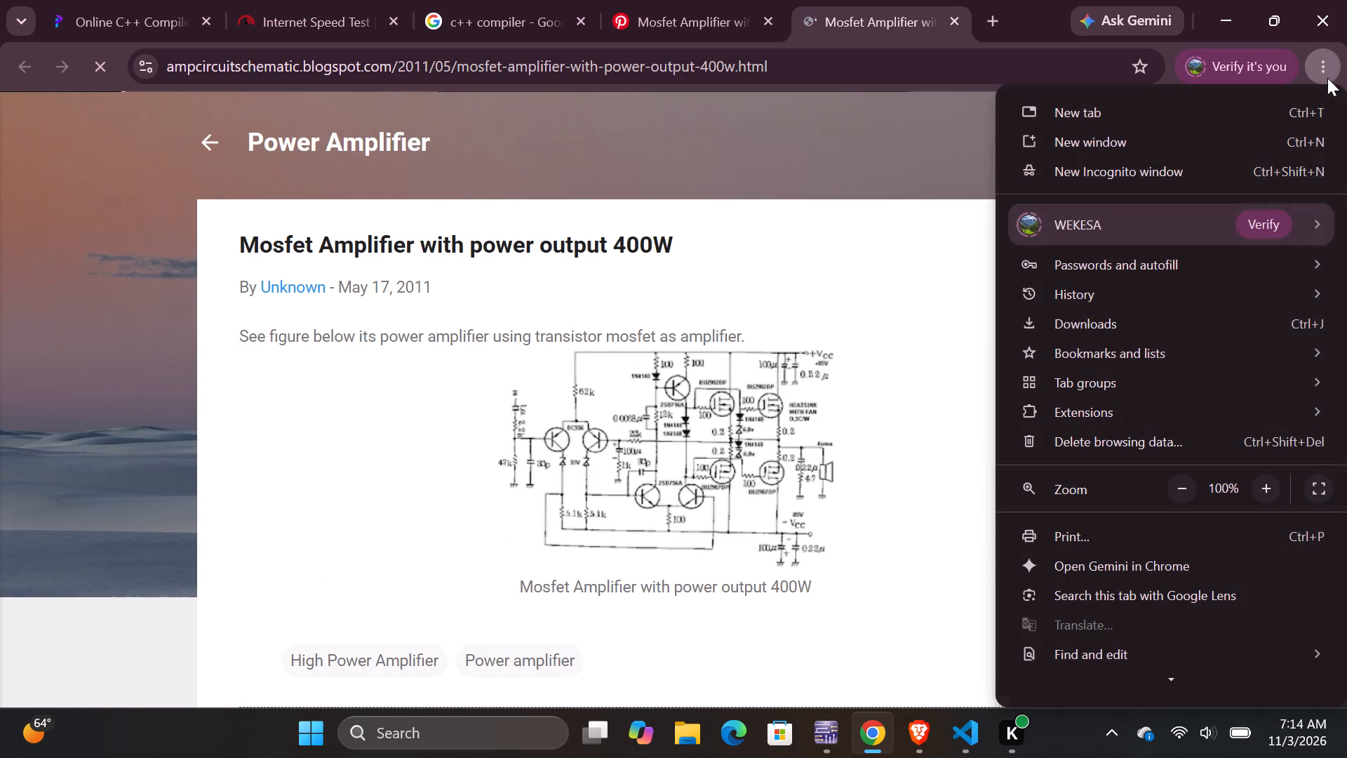
click(1262, 483)
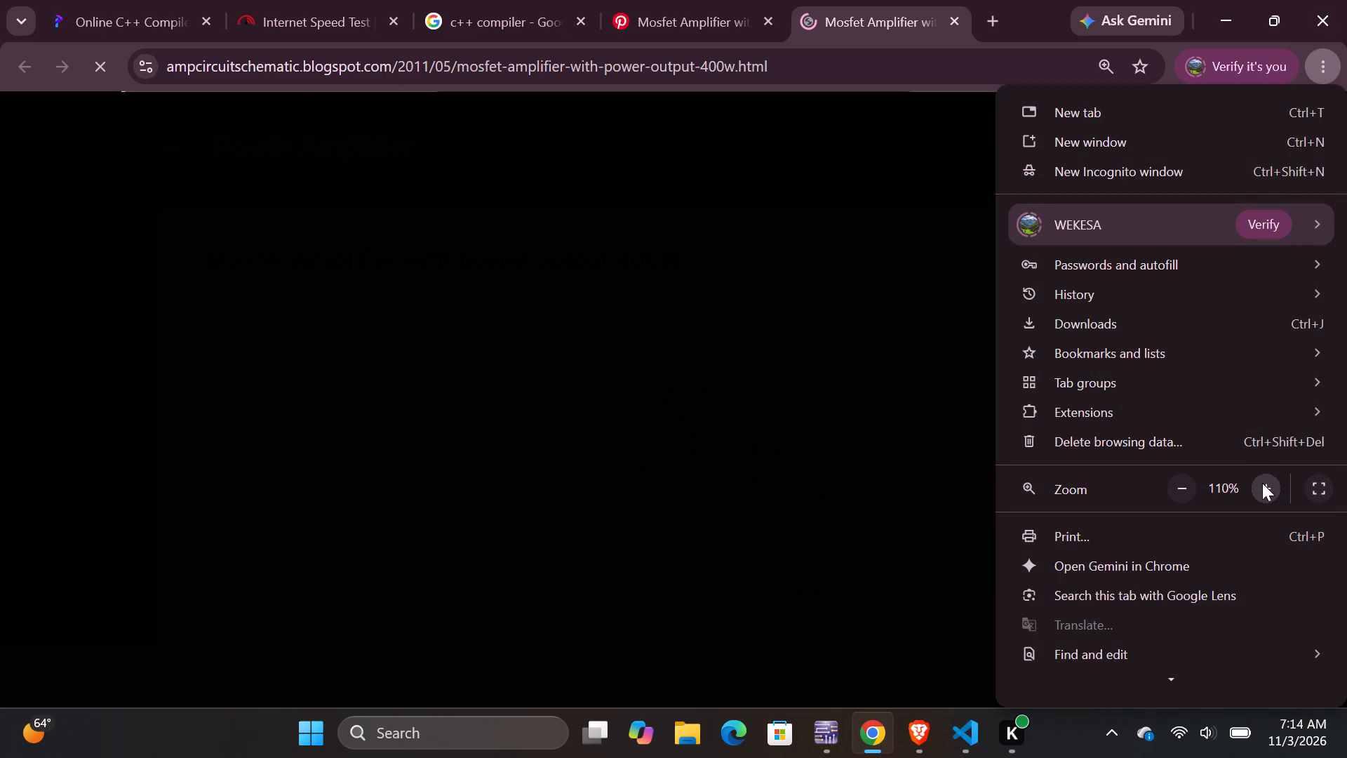
click(876, 378)
click(924, 303)
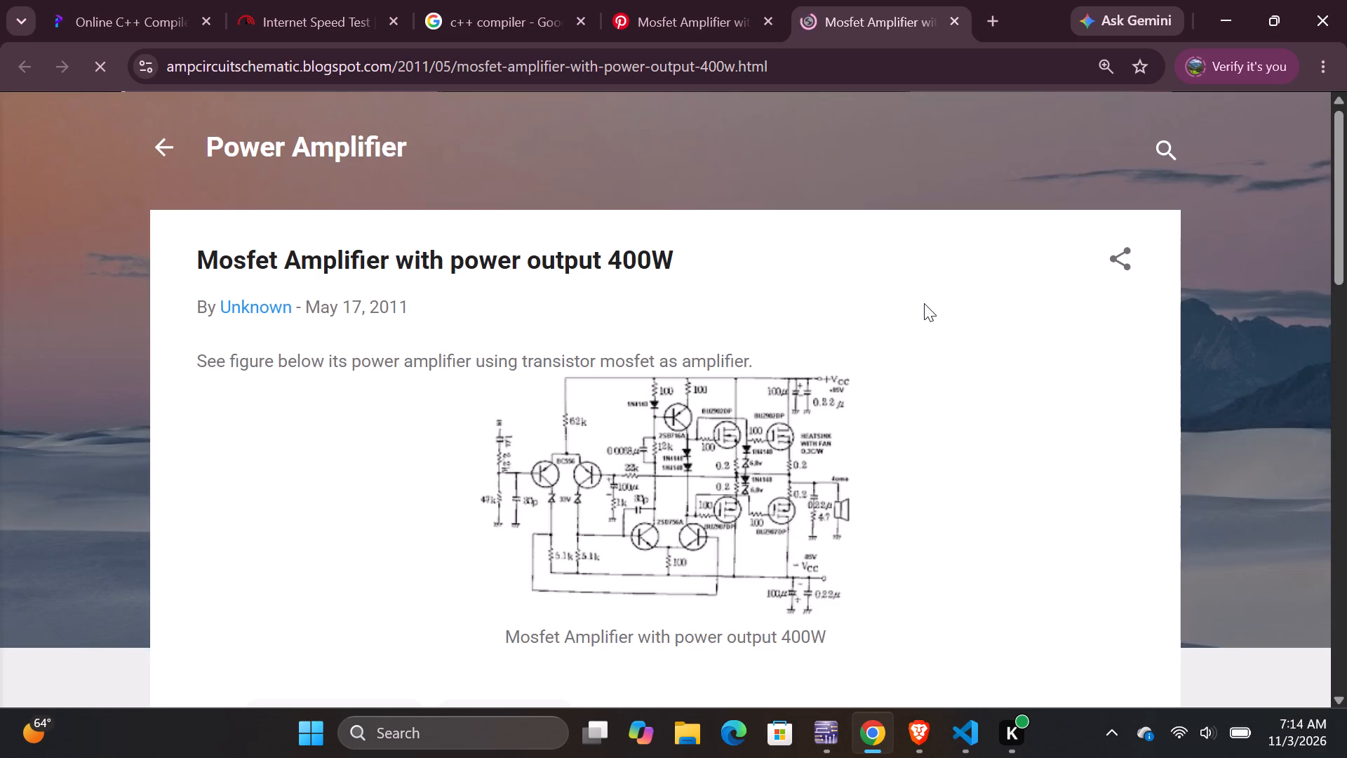
scroll(916, 301, down, 2)
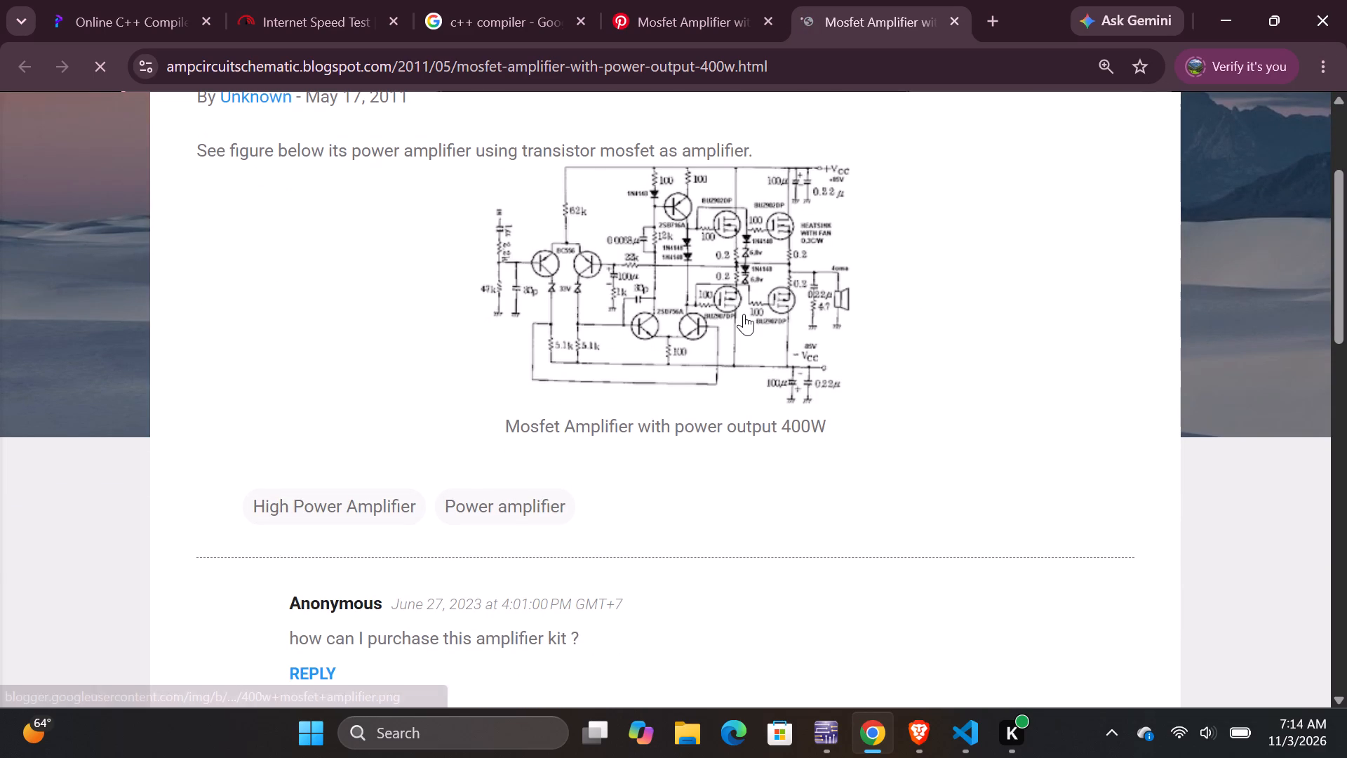
scroll(739, 309, up, 1)
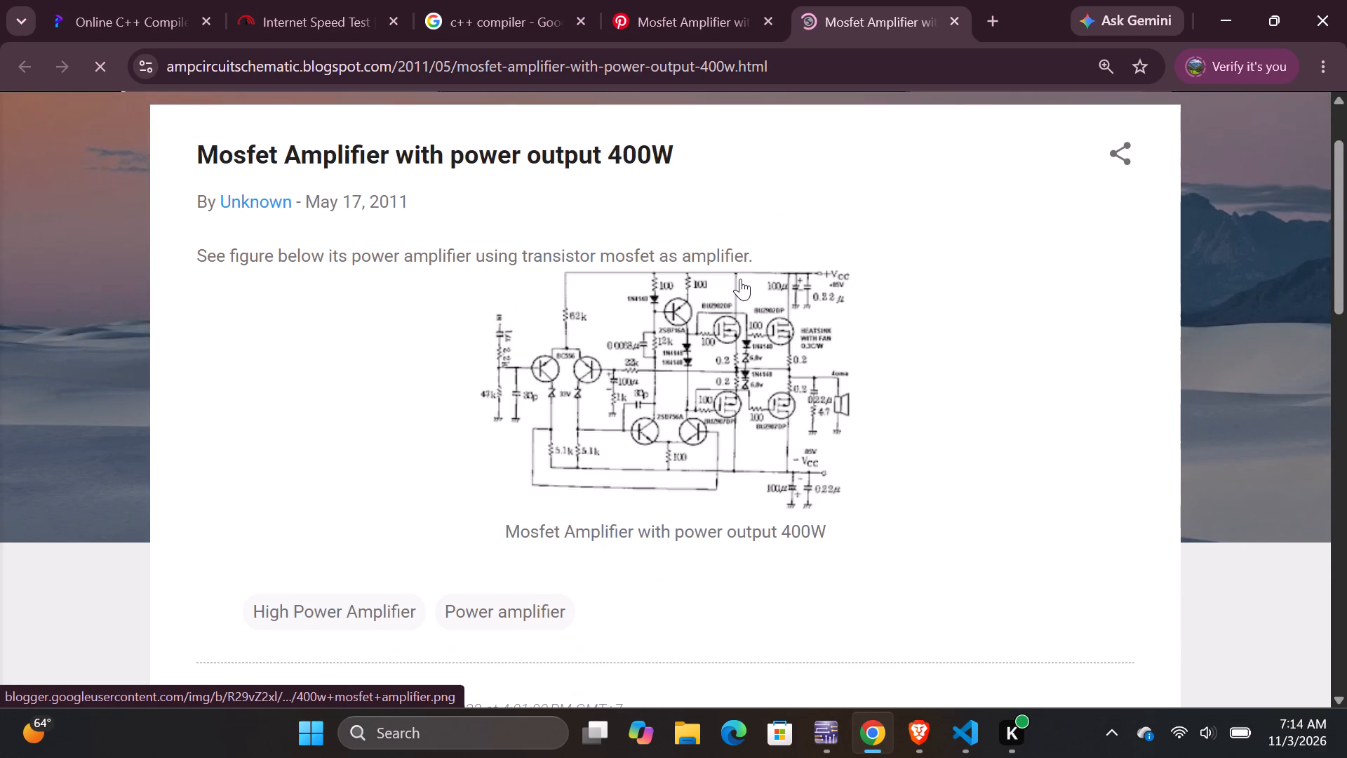
drag(436, 293, 591, 389)
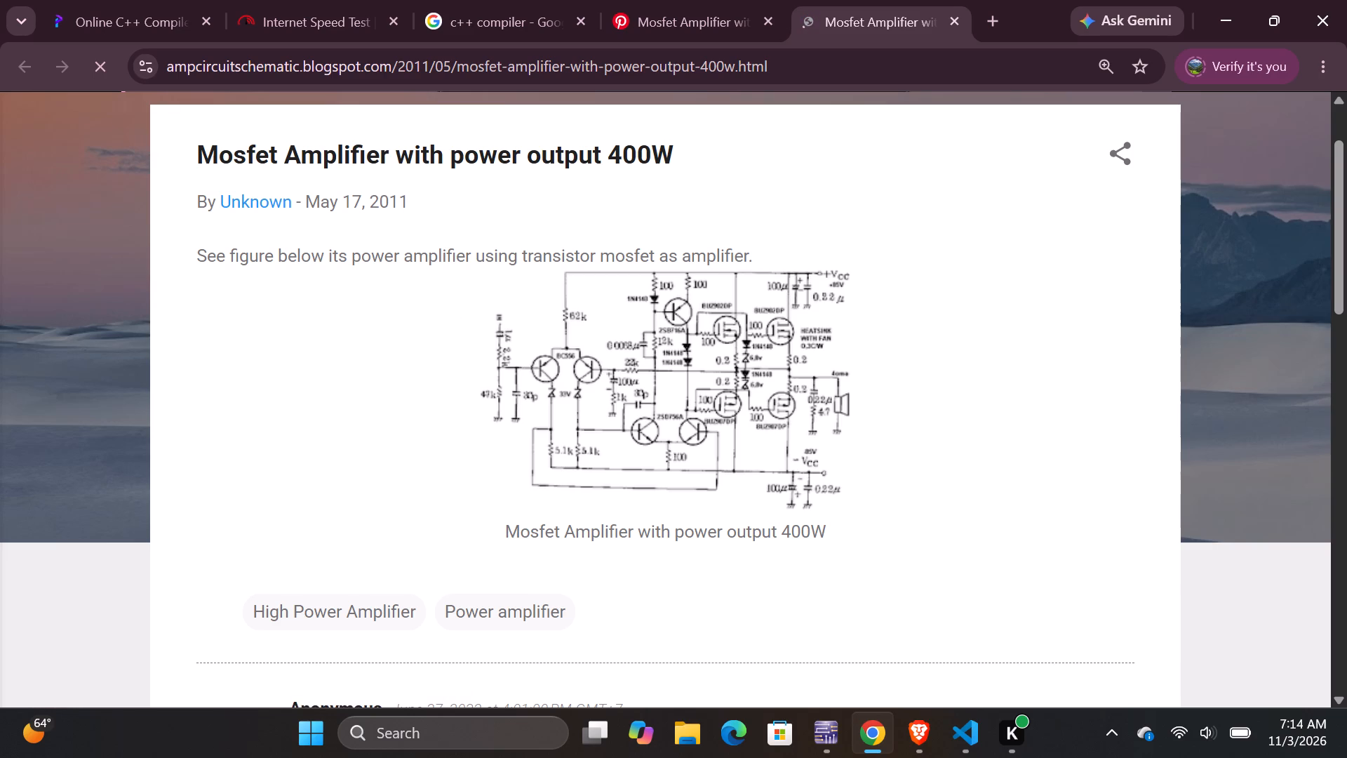
drag(591, 389, 674, 421)
click(923, 435)
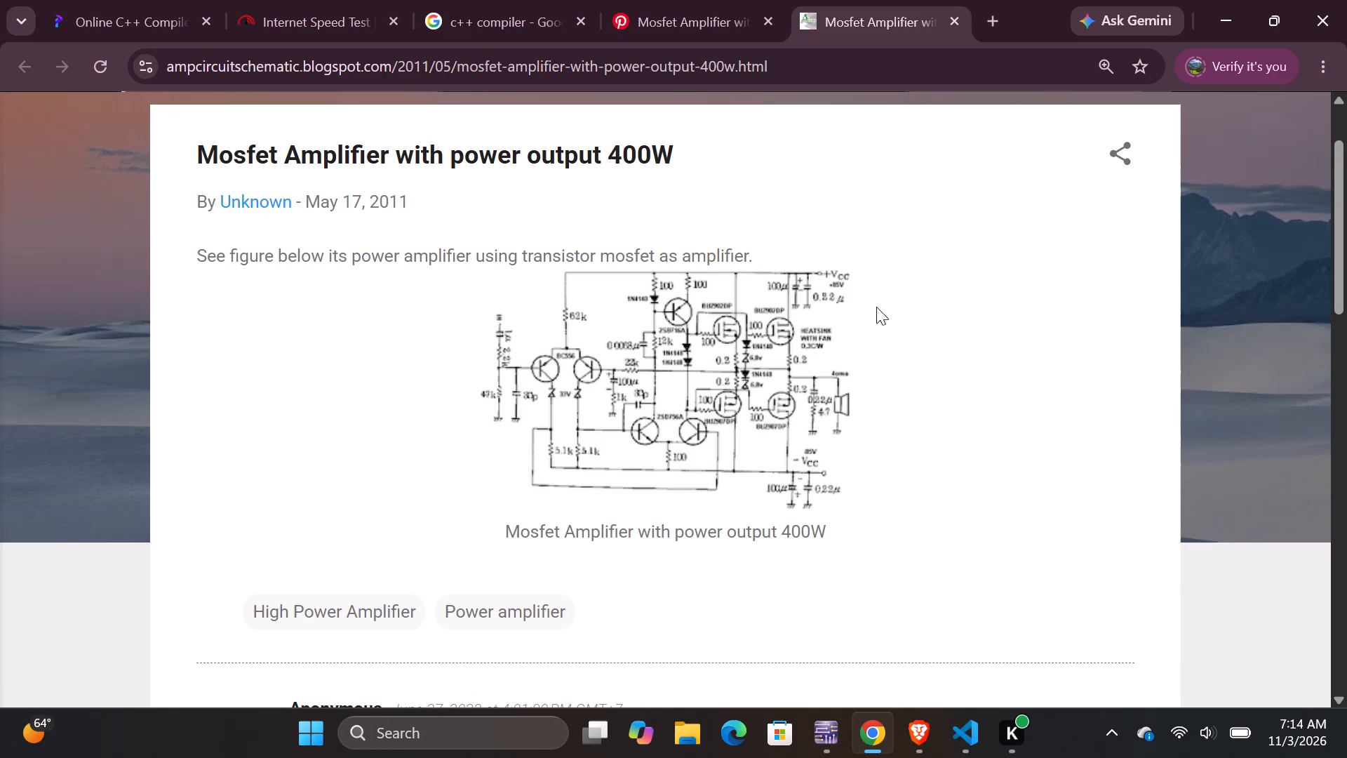
Return to the Pinterest pin of the 400W MOSFET amplifier and close its enlarged image.
click(631, 0)
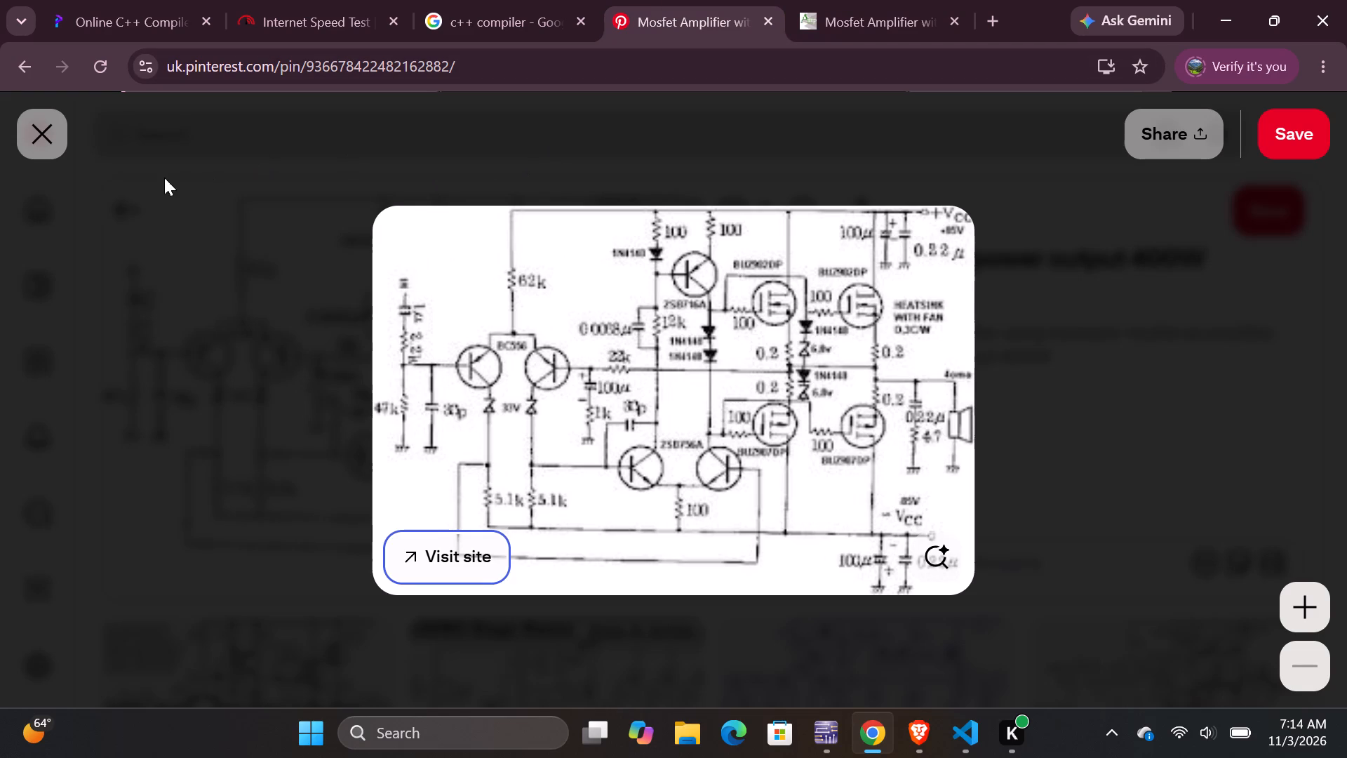
click(67, 142)
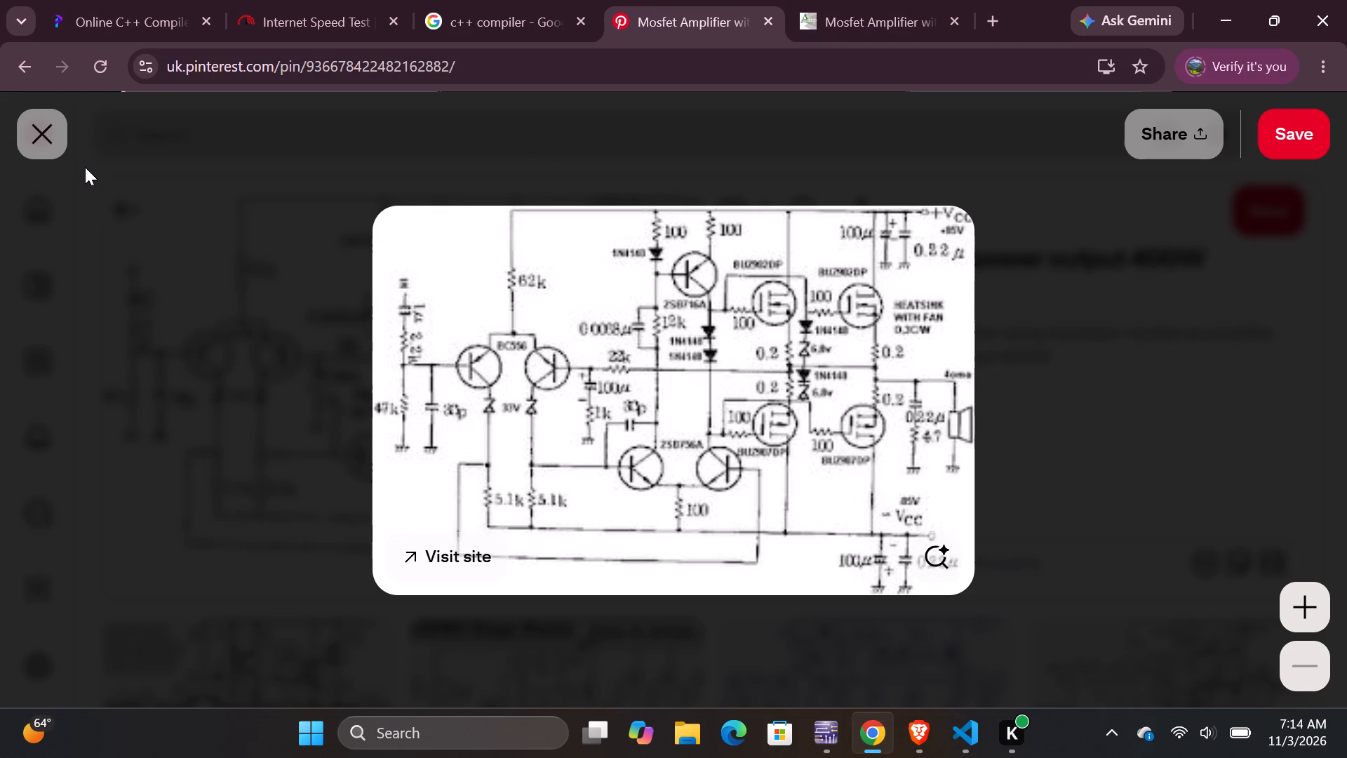
click(54, 139)
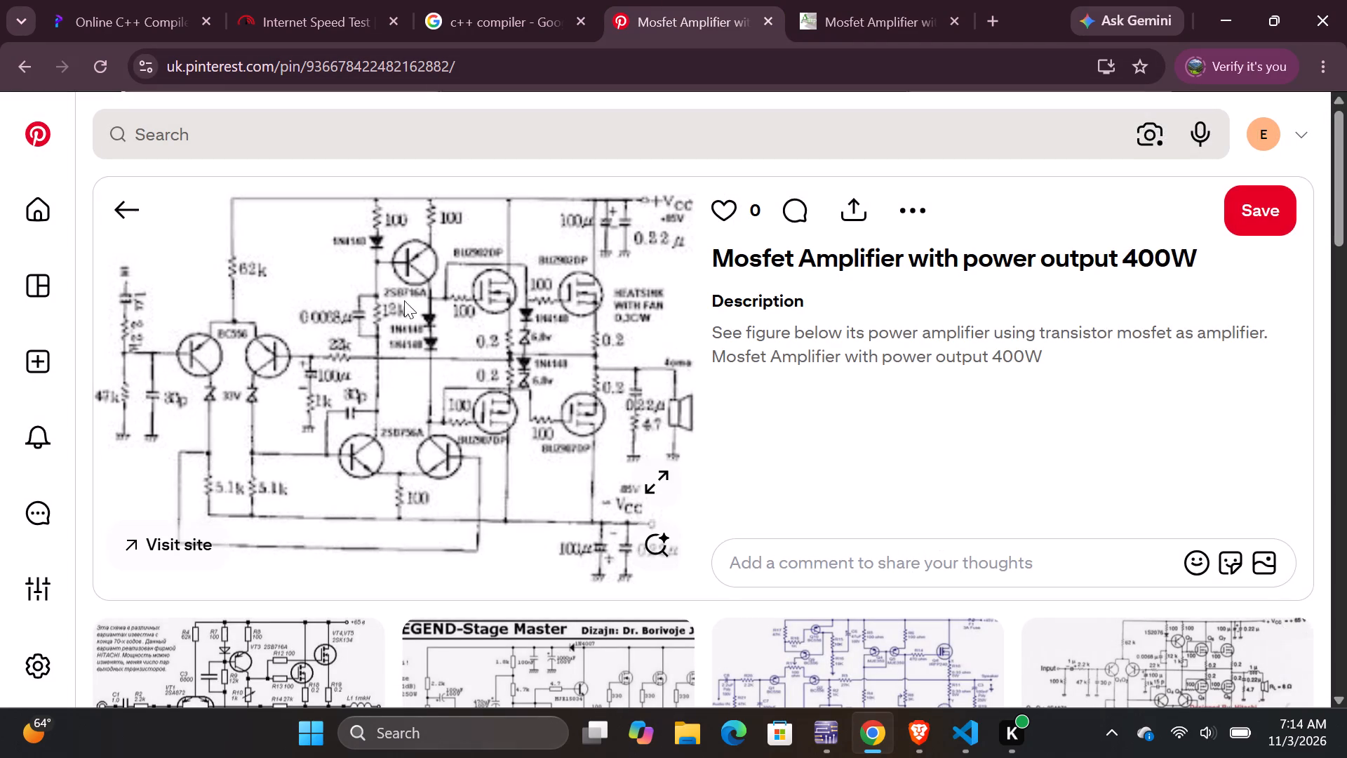
Open the related "LEGEND-Stage Master" amplifier pin, try to view its schematic enlarged, and close the enlarged view.
scroll(654, 342, down, 4)
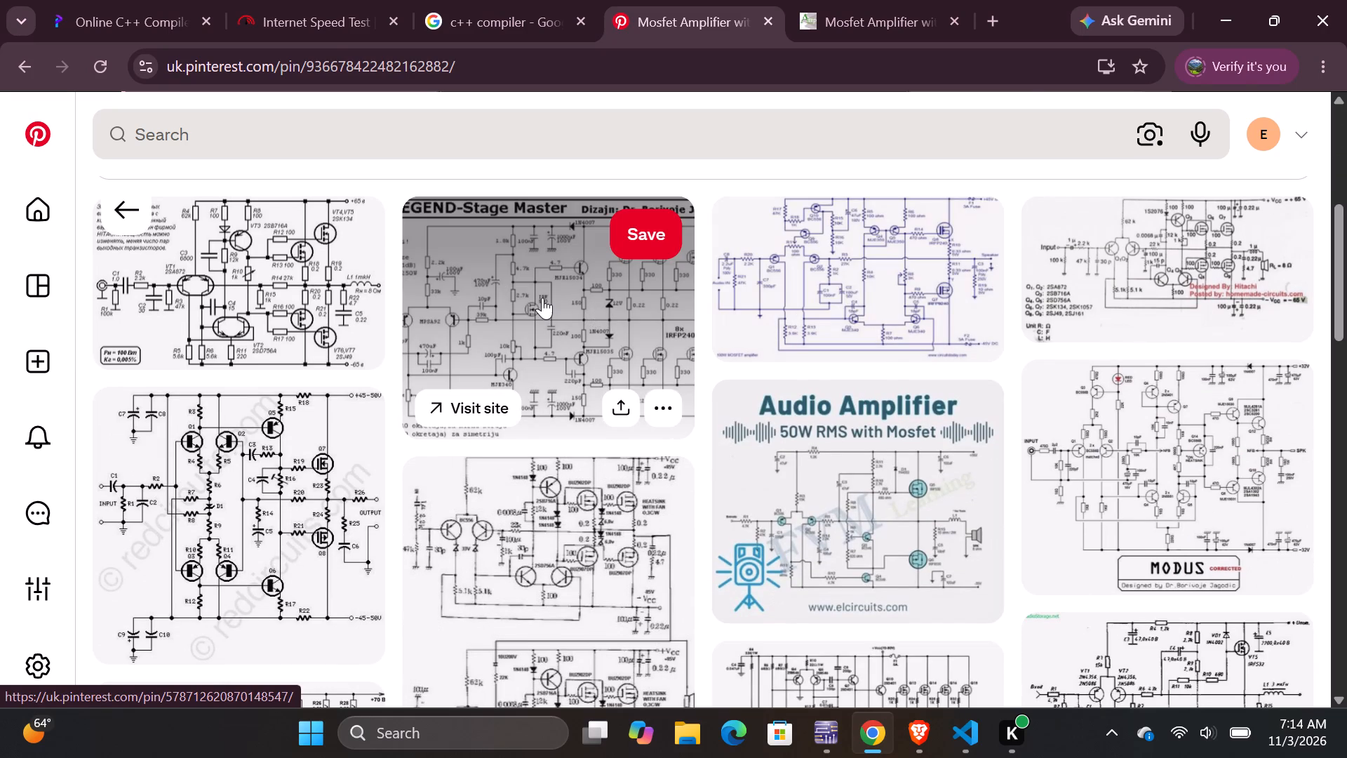
click(542, 298)
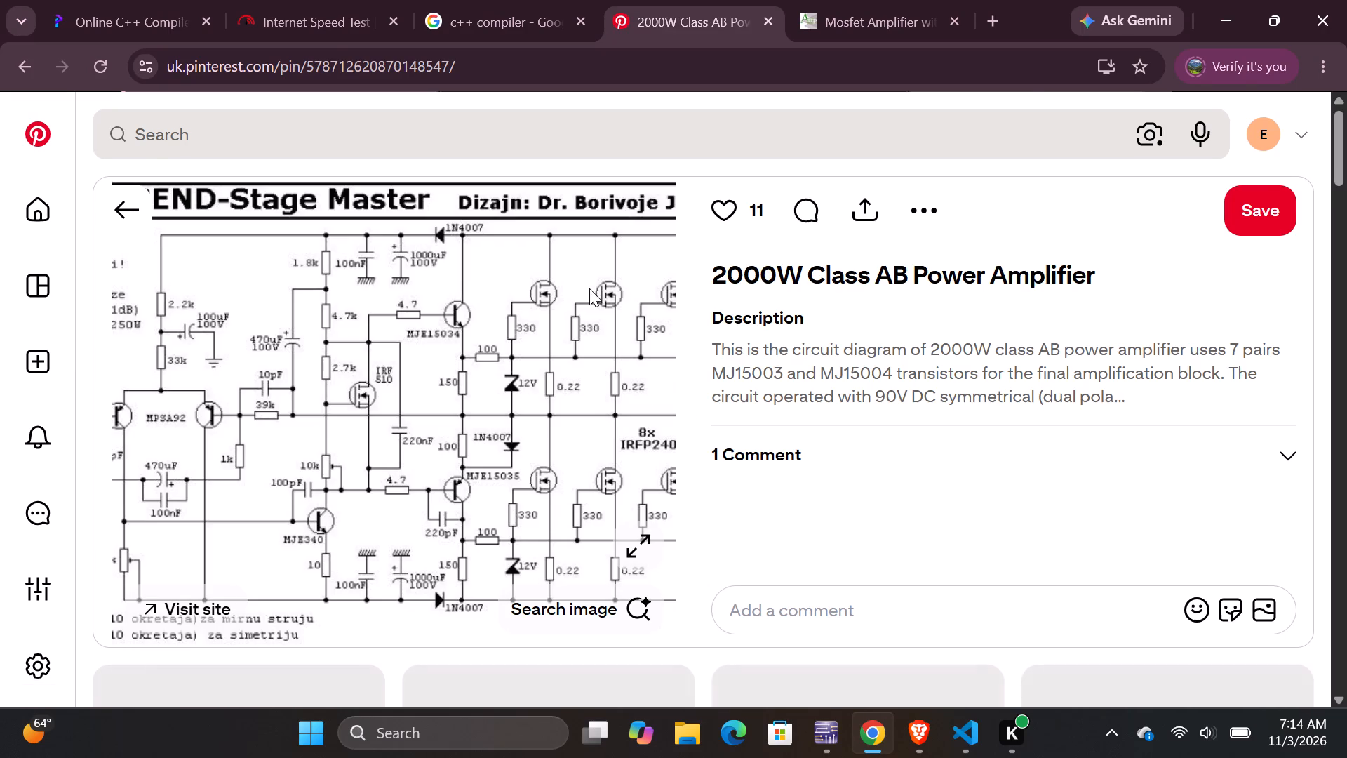
click(636, 541)
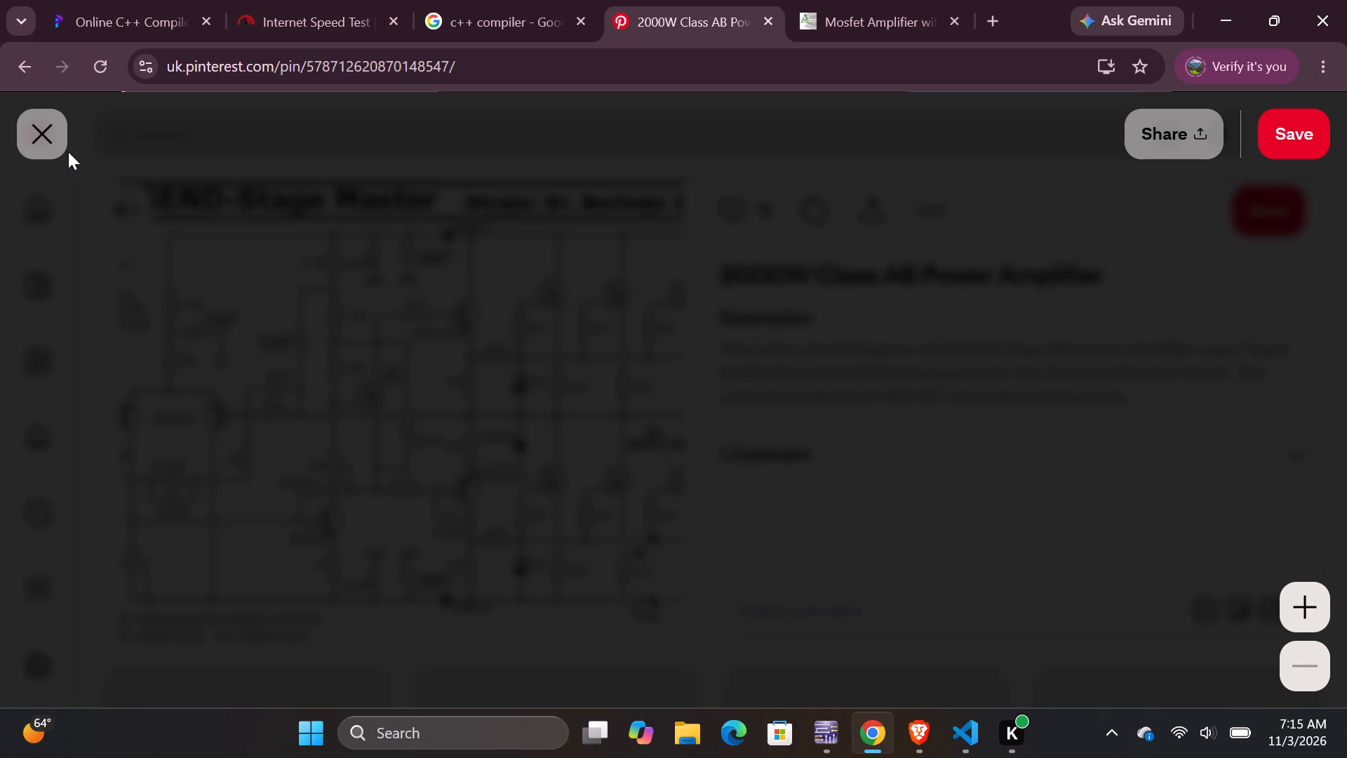
click(16, 126)
click(60, 132)
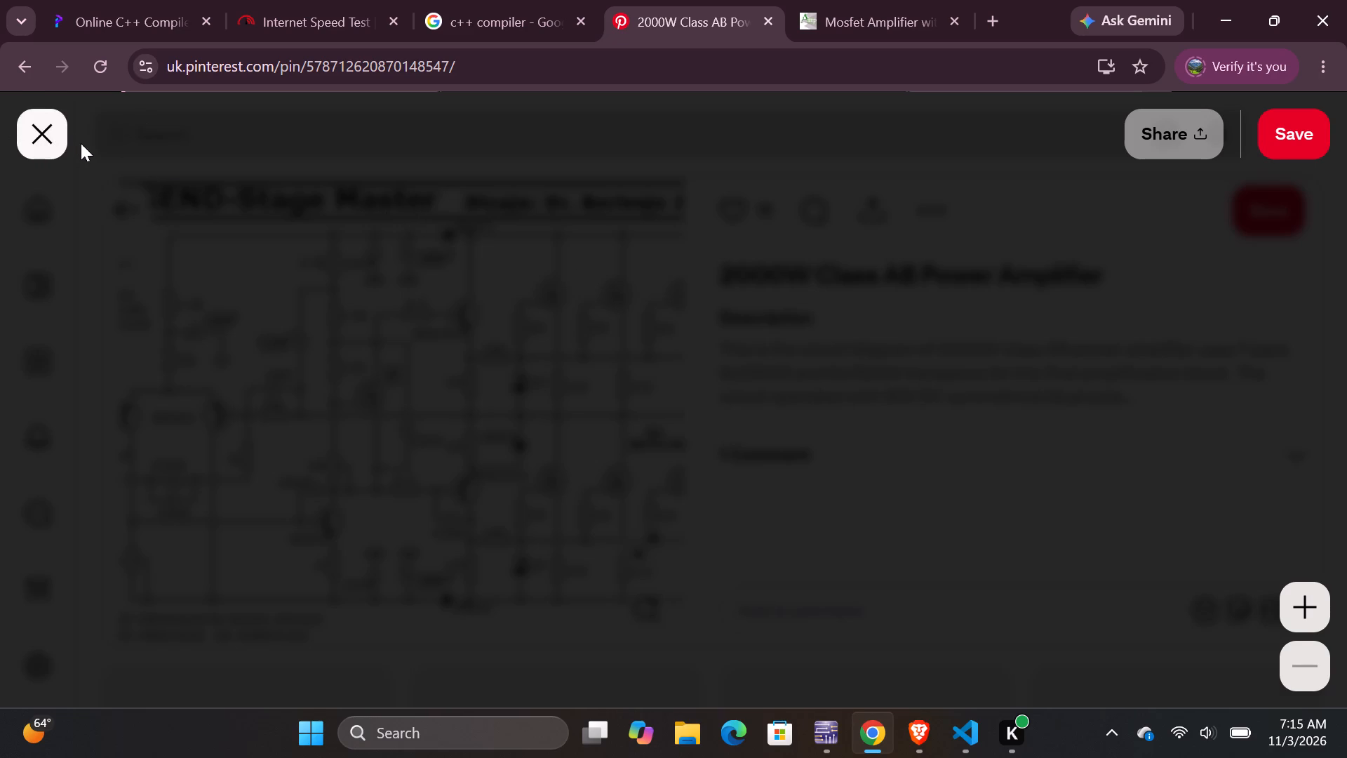
Switch to the fast.com internet speed test page and rerun the test.
click(326, 0)
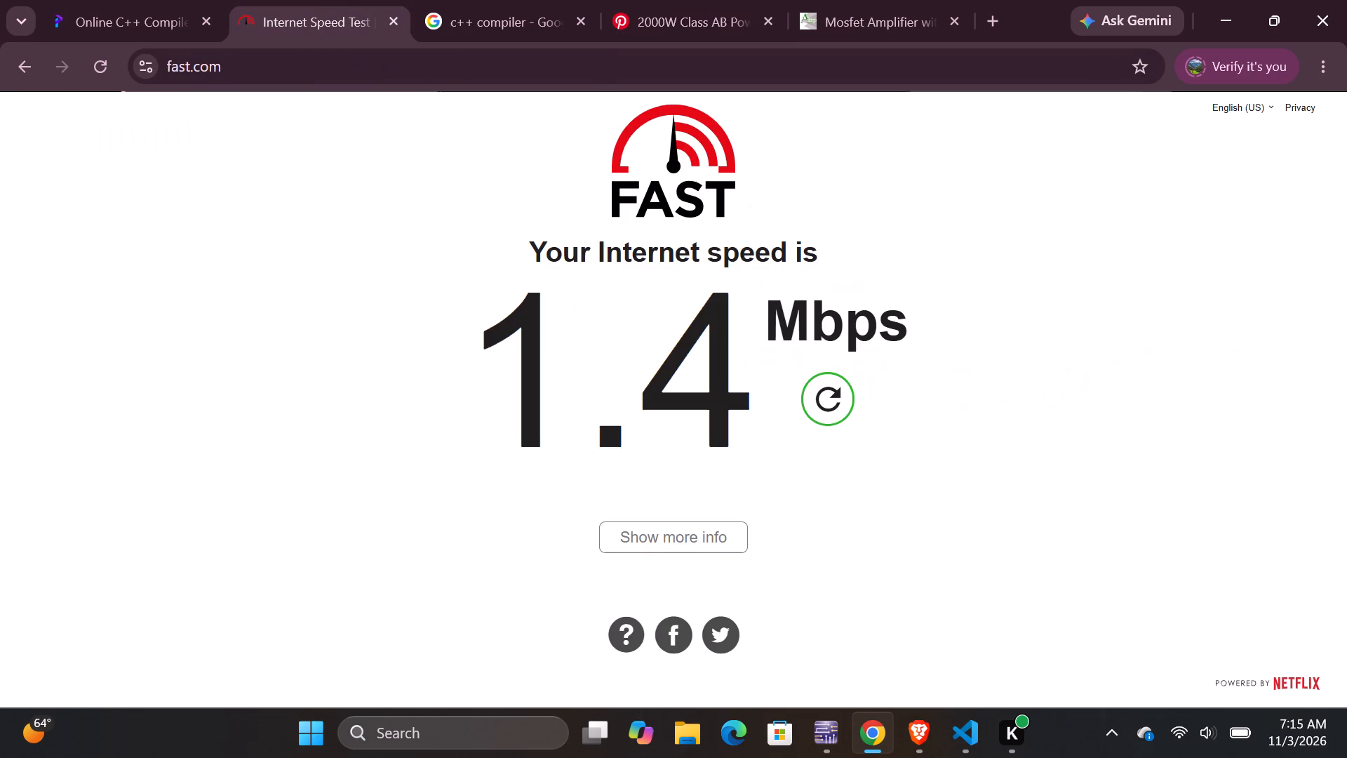
double_click(839, 414)
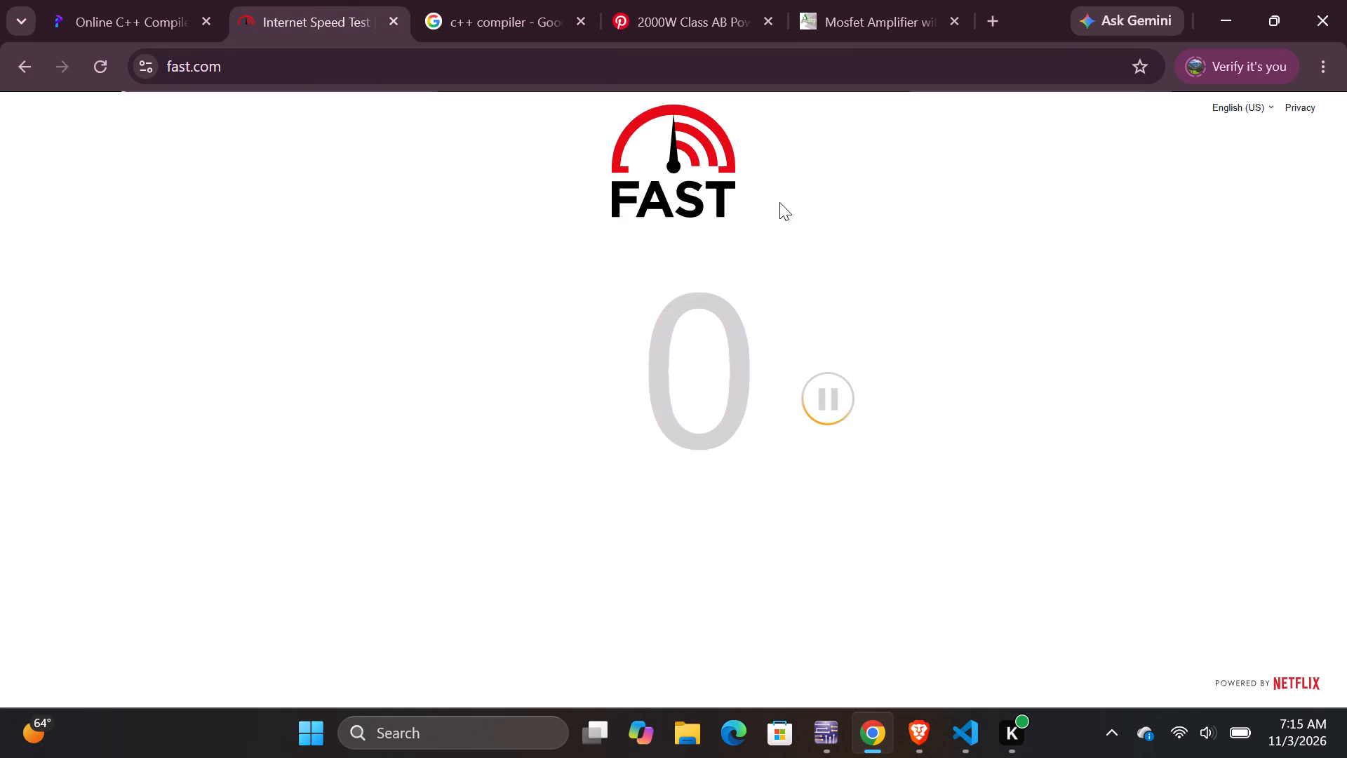
Return to the "2000W Class AB Power Amplifier" pin, try again to view its schematic enlarged, and close the enlarged view.
click(859, 13)
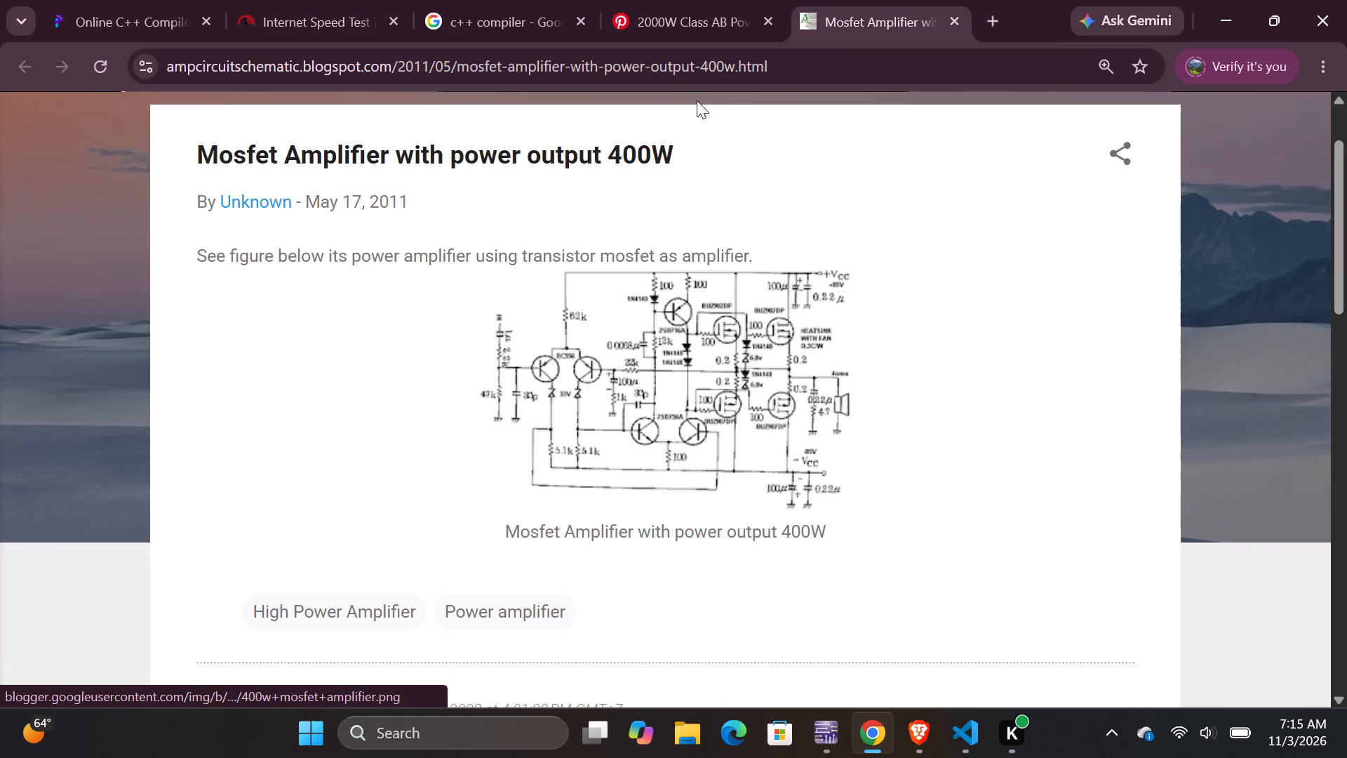
click(697, 29)
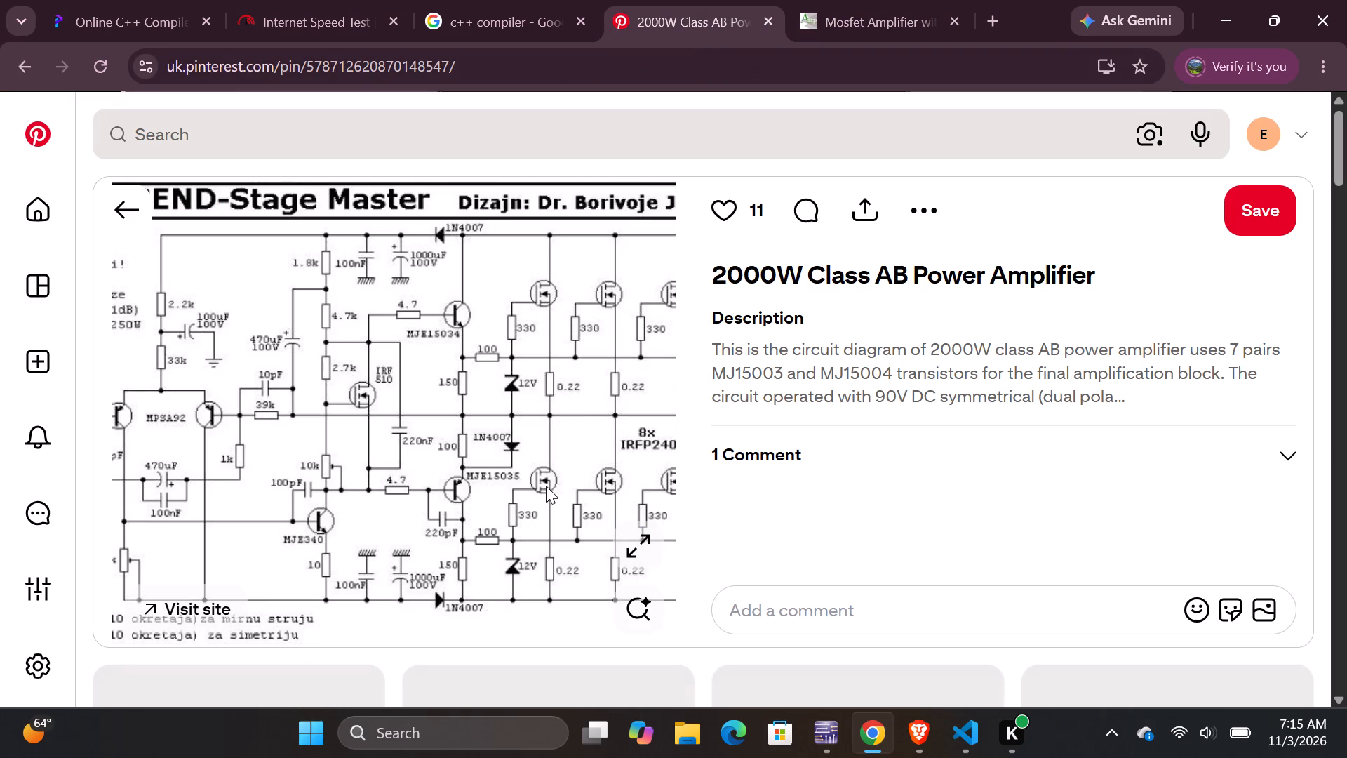
click(631, 560)
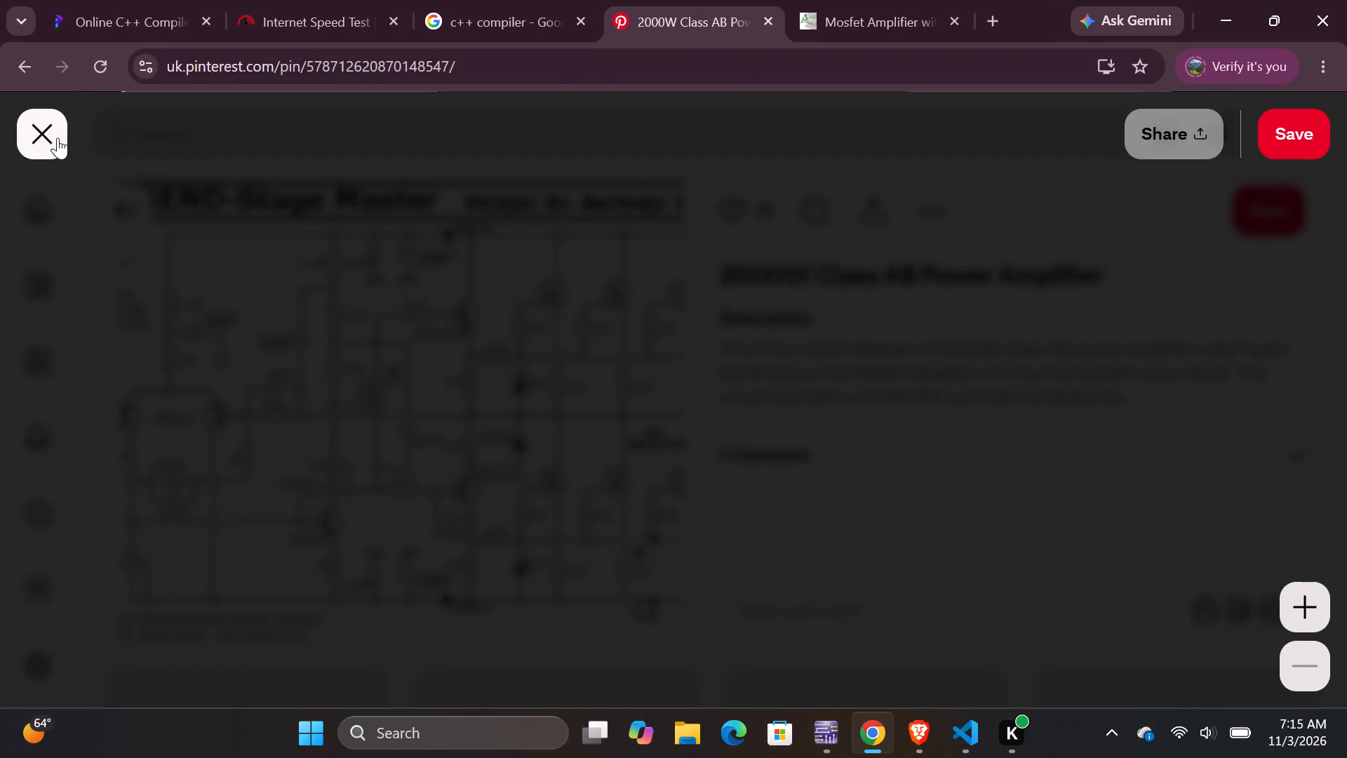
click(58, 138)
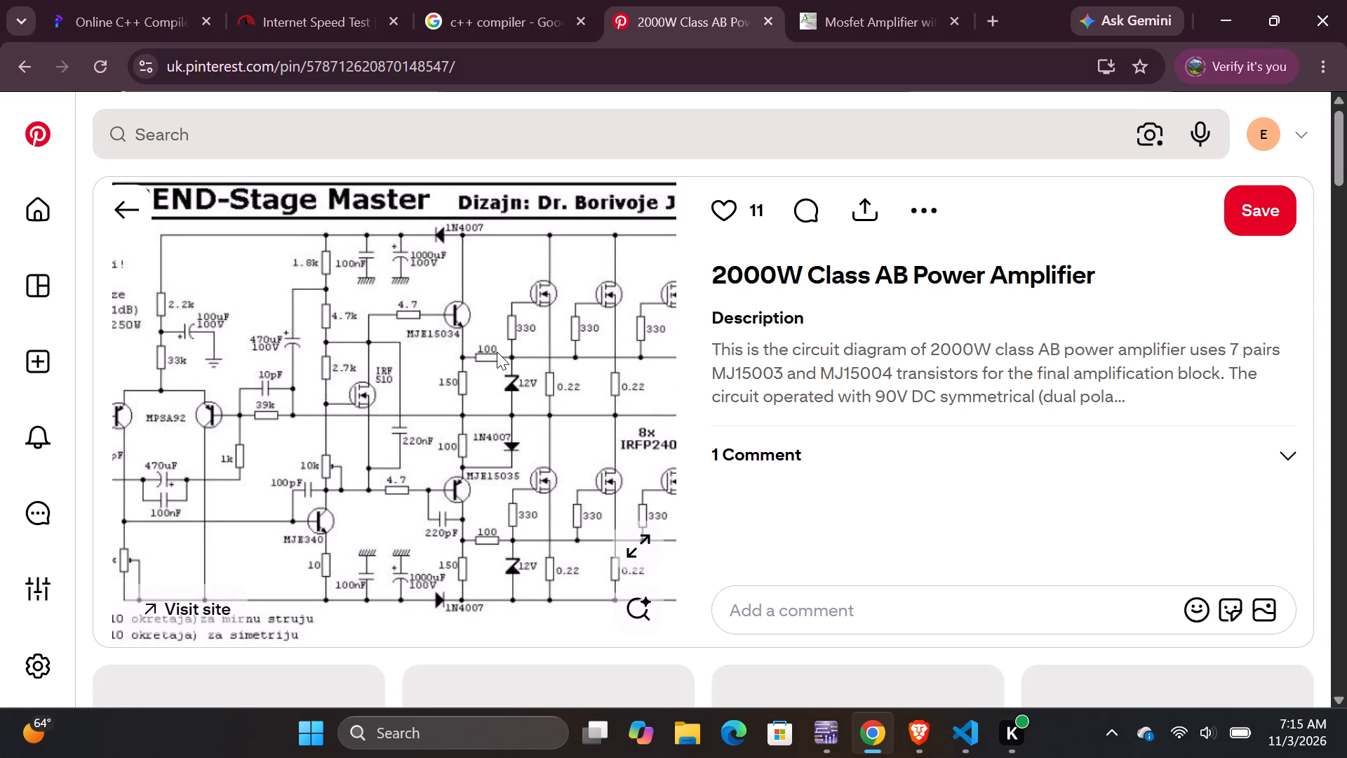
Examine the 2000W amplifier pin and its related area, retry opening the schematic enlarged, and close the enlarged view.
scroll(497, 352, down, 6)
scroll(495, 351, up, 4)
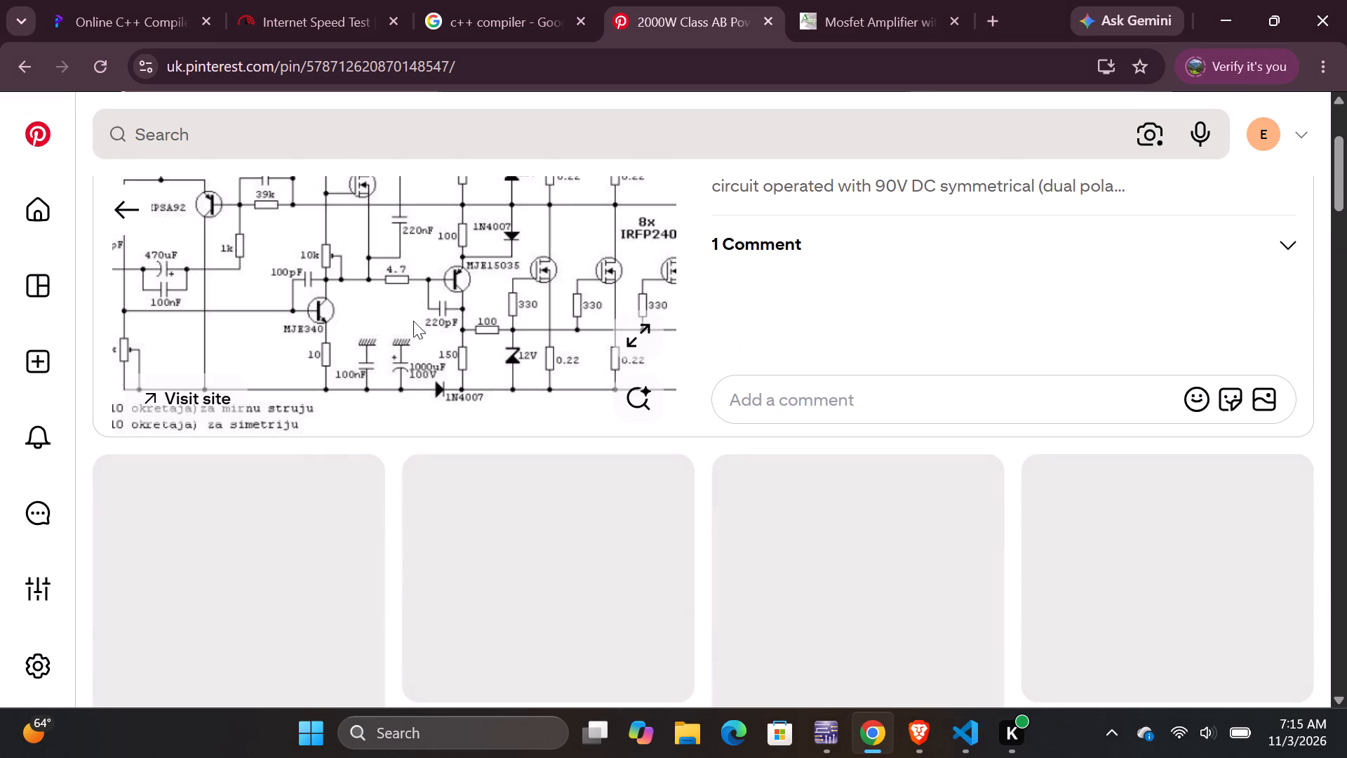
scroll(224, 302, up, 3)
double_click(305, 381)
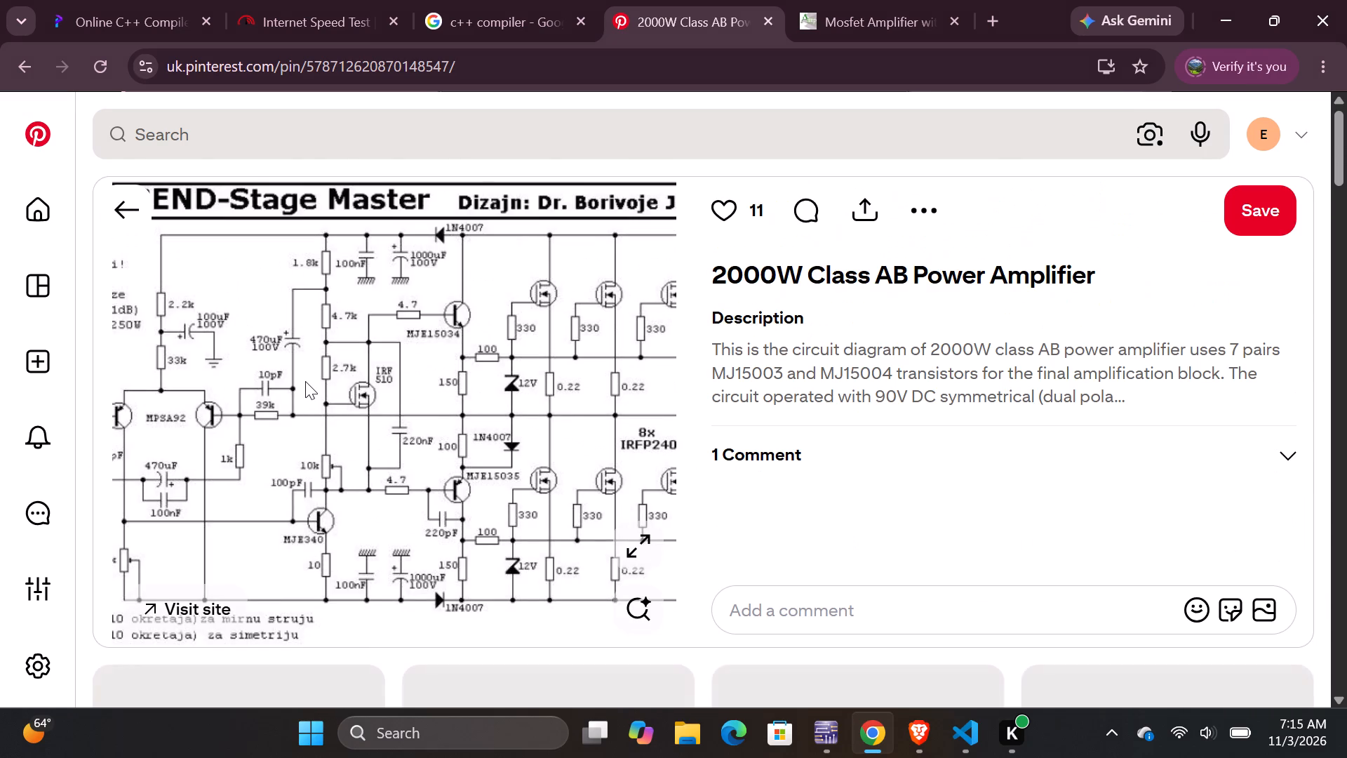
double_click(305, 381)
click(276, 315)
click(314, 297)
click(529, 483)
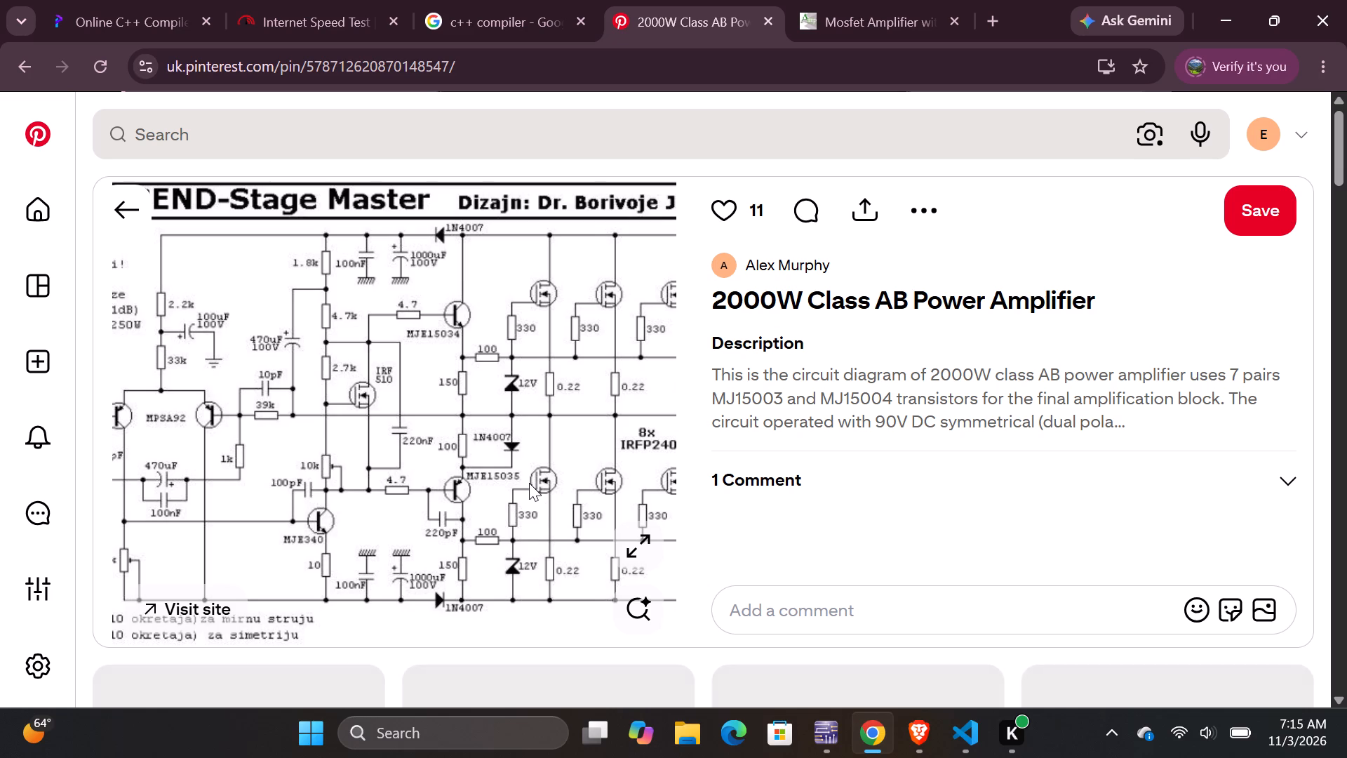
click(636, 545)
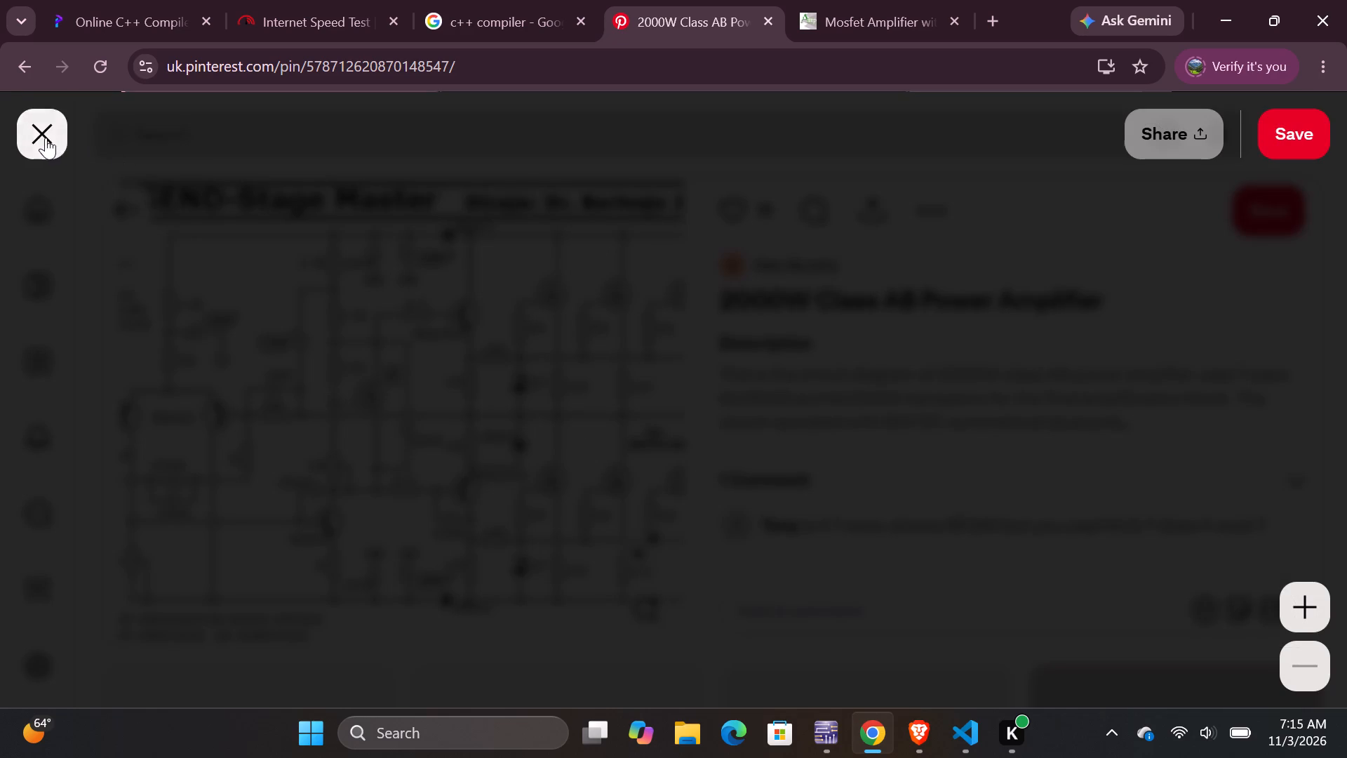
click(46, 138)
double_click(441, 386)
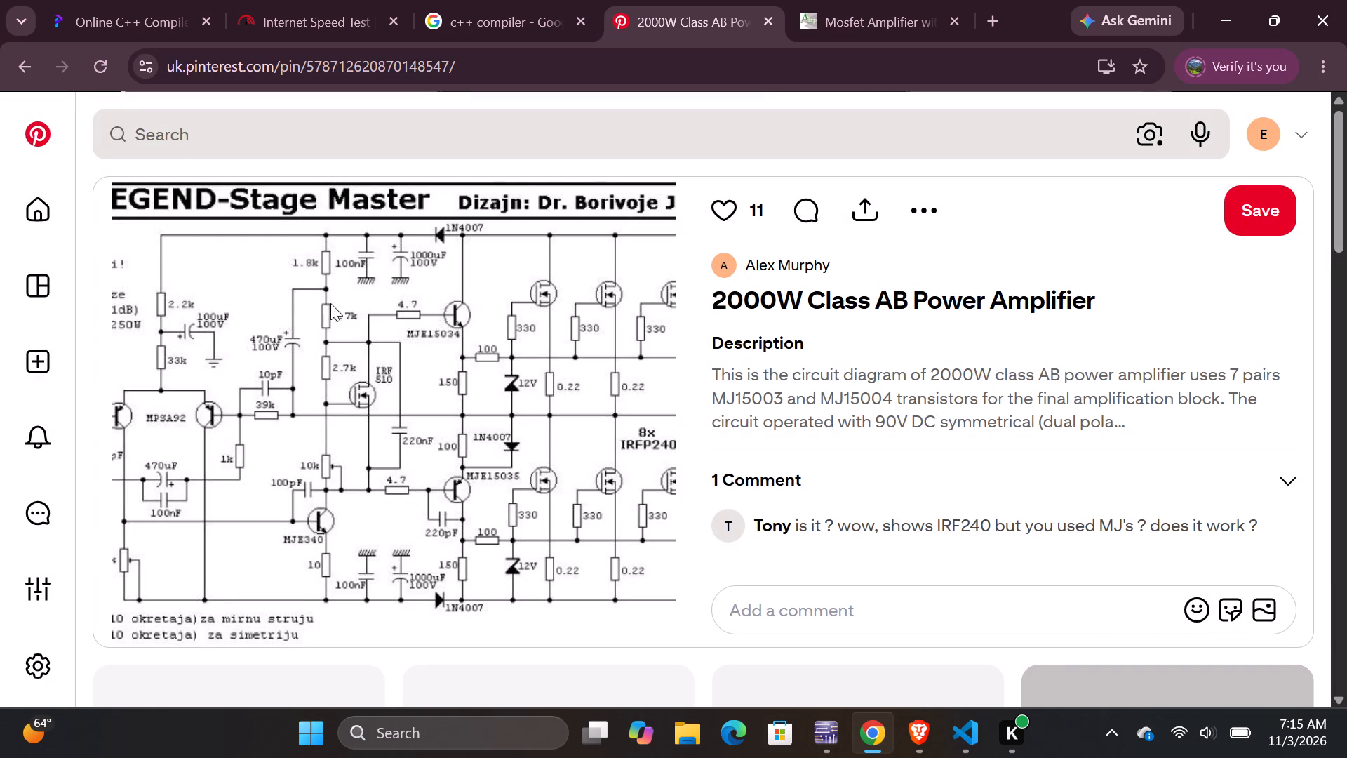
Go back to the 400W MOSFET pin's related pins, open the 60W IRF532/IRF9532 amplifier pin, and examine its enlarged schematic.
click(140, 209)
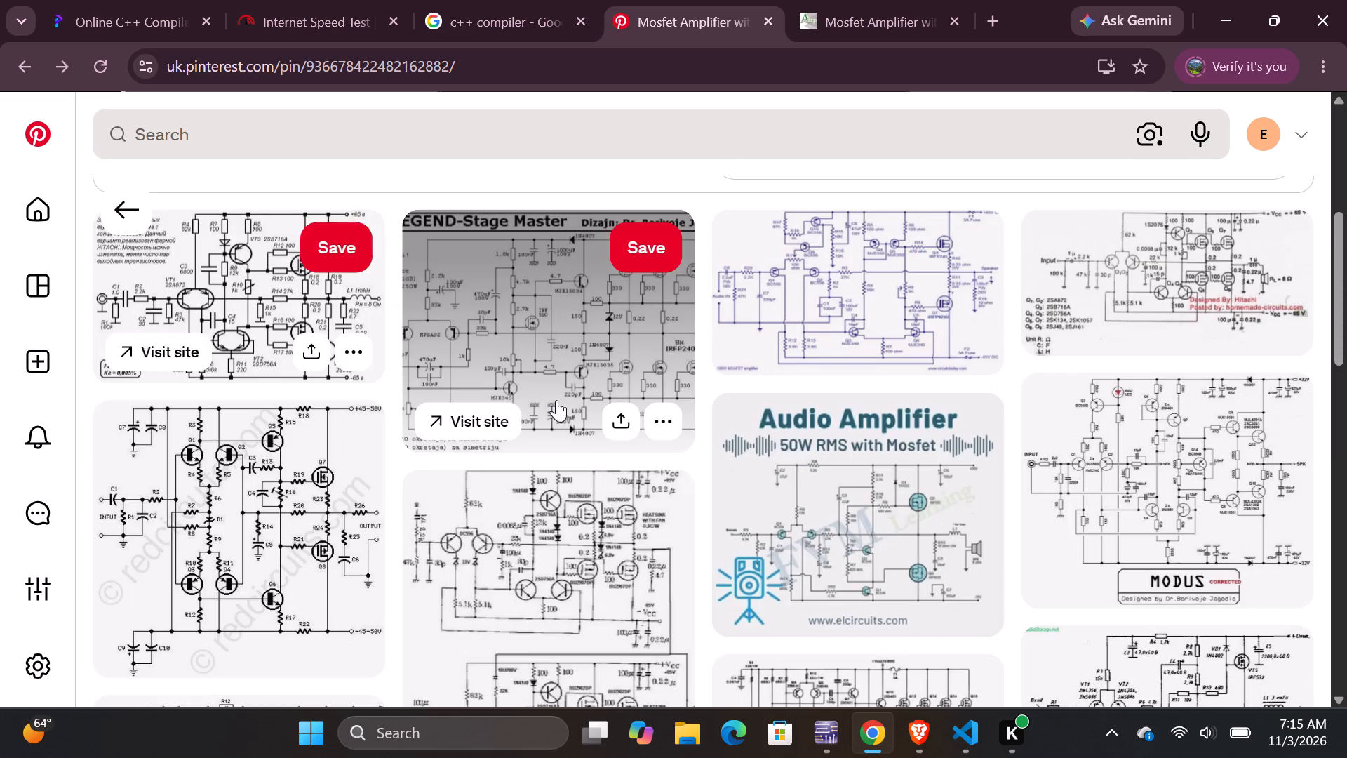
scroll(557, 400, down, 2)
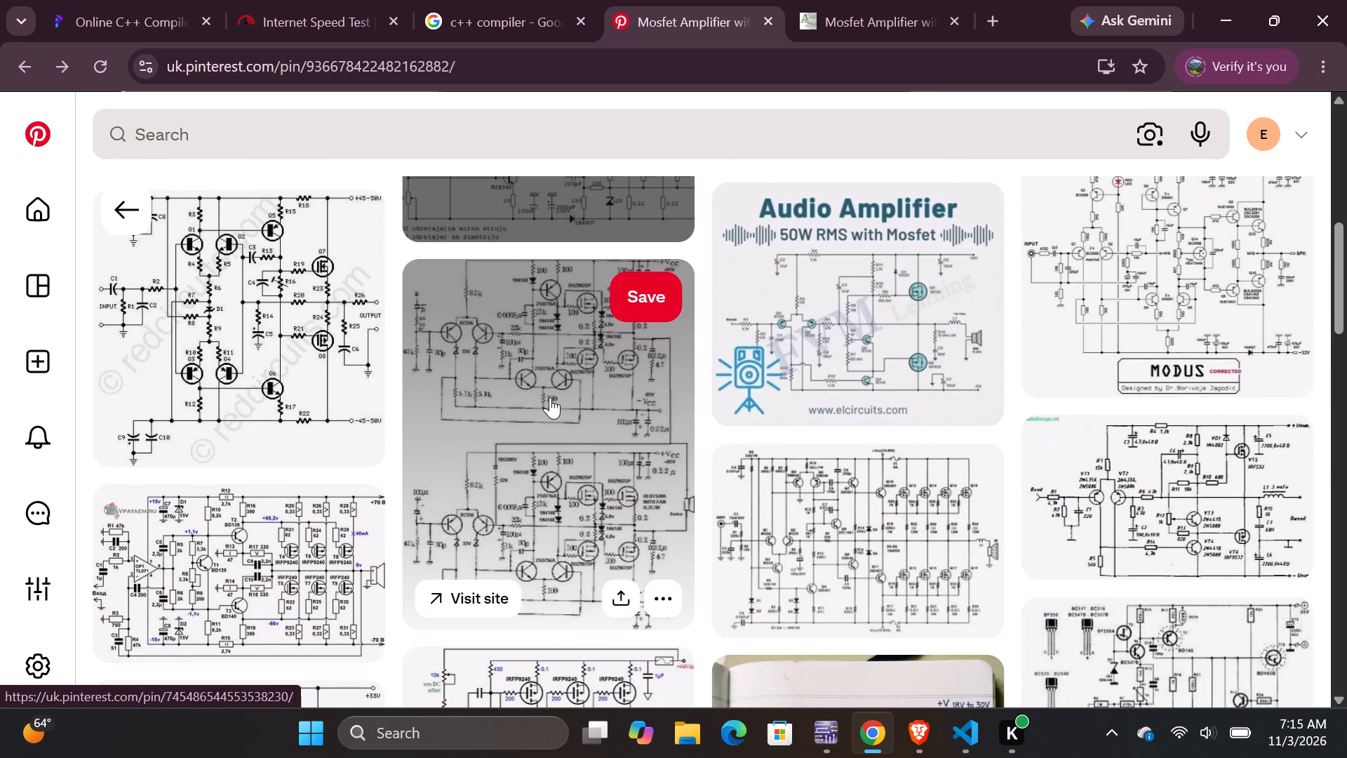
scroll(550, 397, down, 1)
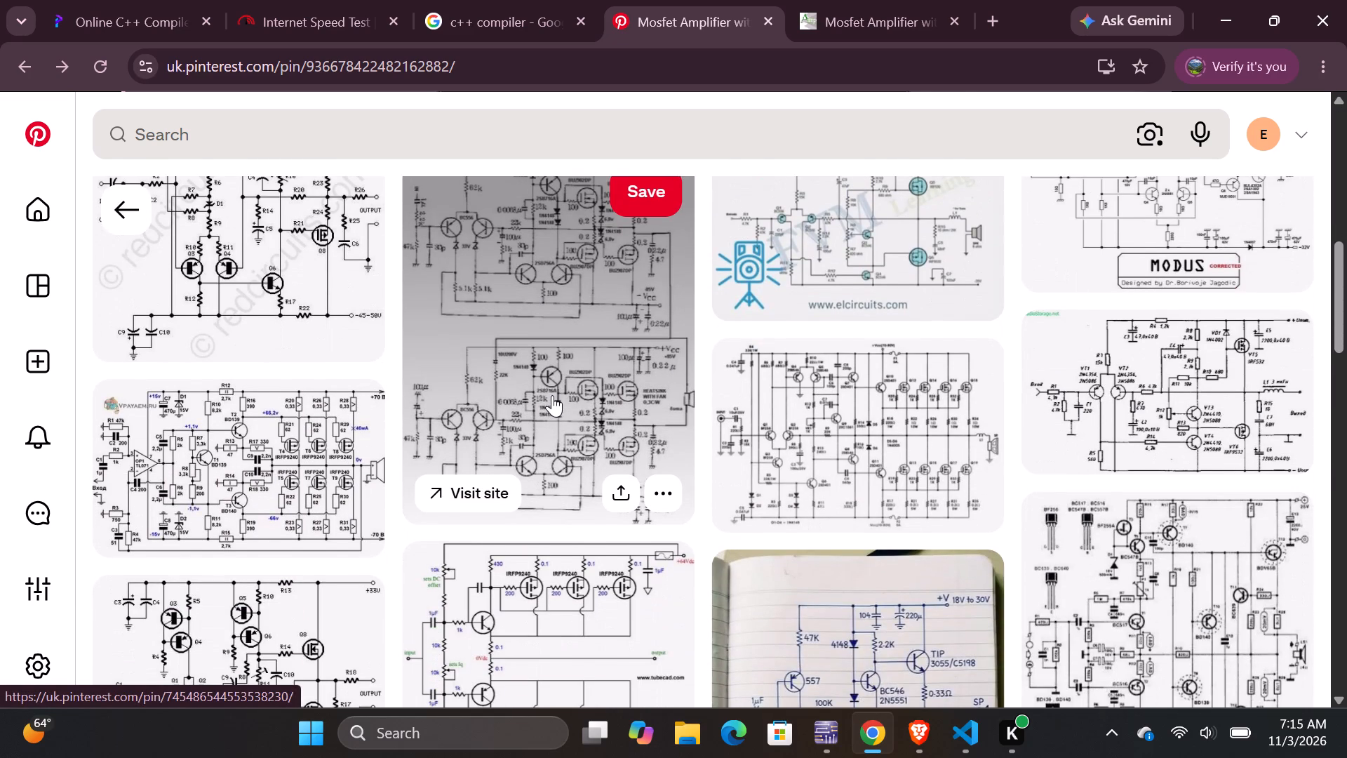
click(1170, 427)
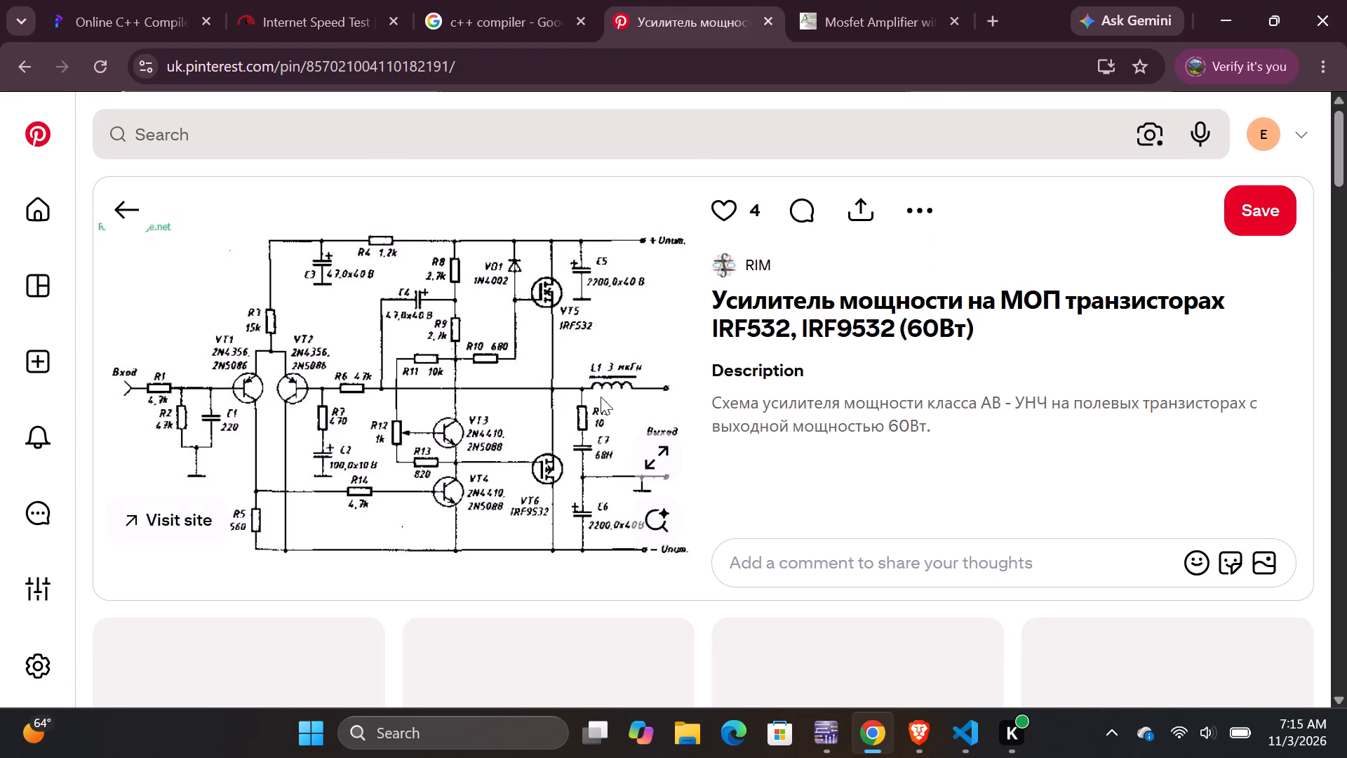
click(659, 467)
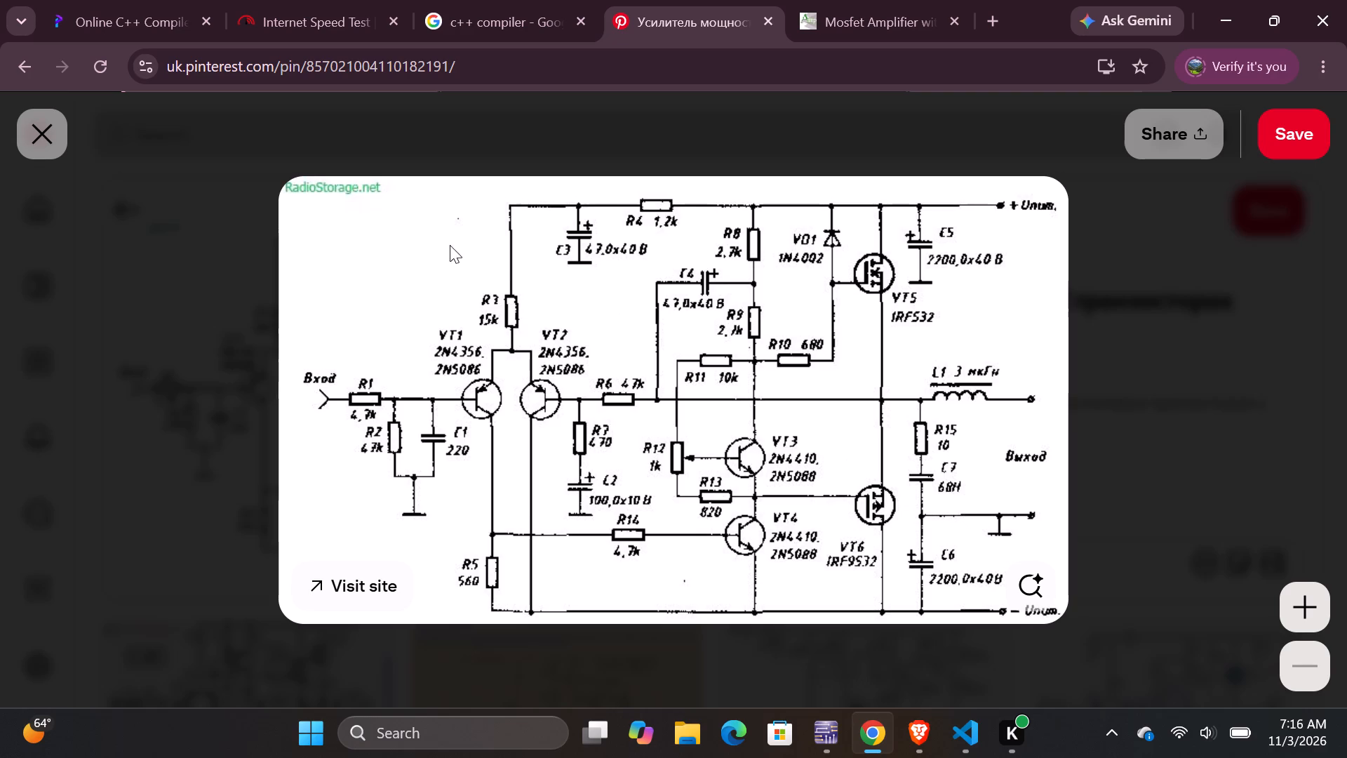
click(47, 135)
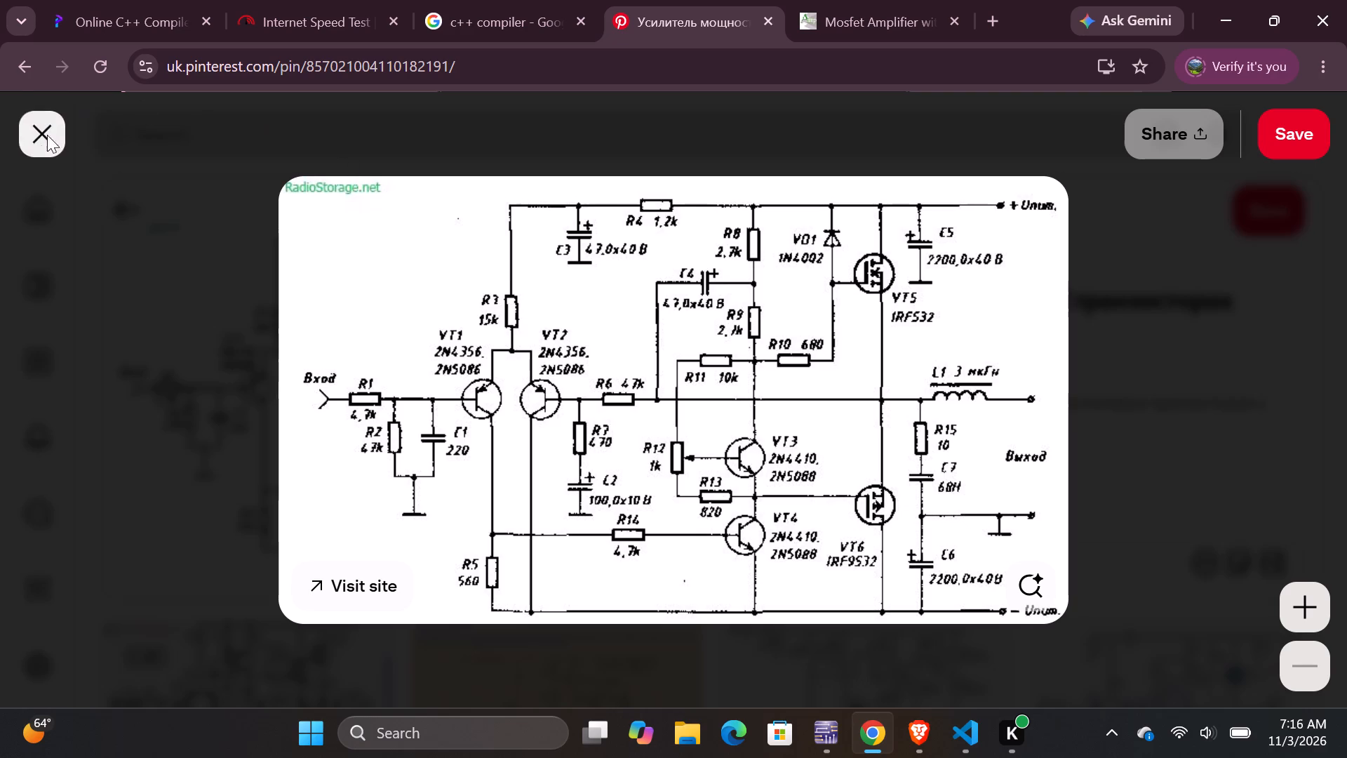
Browse more related amplifier schematics, return to the 400W MOSFET pin's suggestions, and open the handwritten "75-Watt Out Put Amplifier" pin.
scroll(478, 388, down, 4)
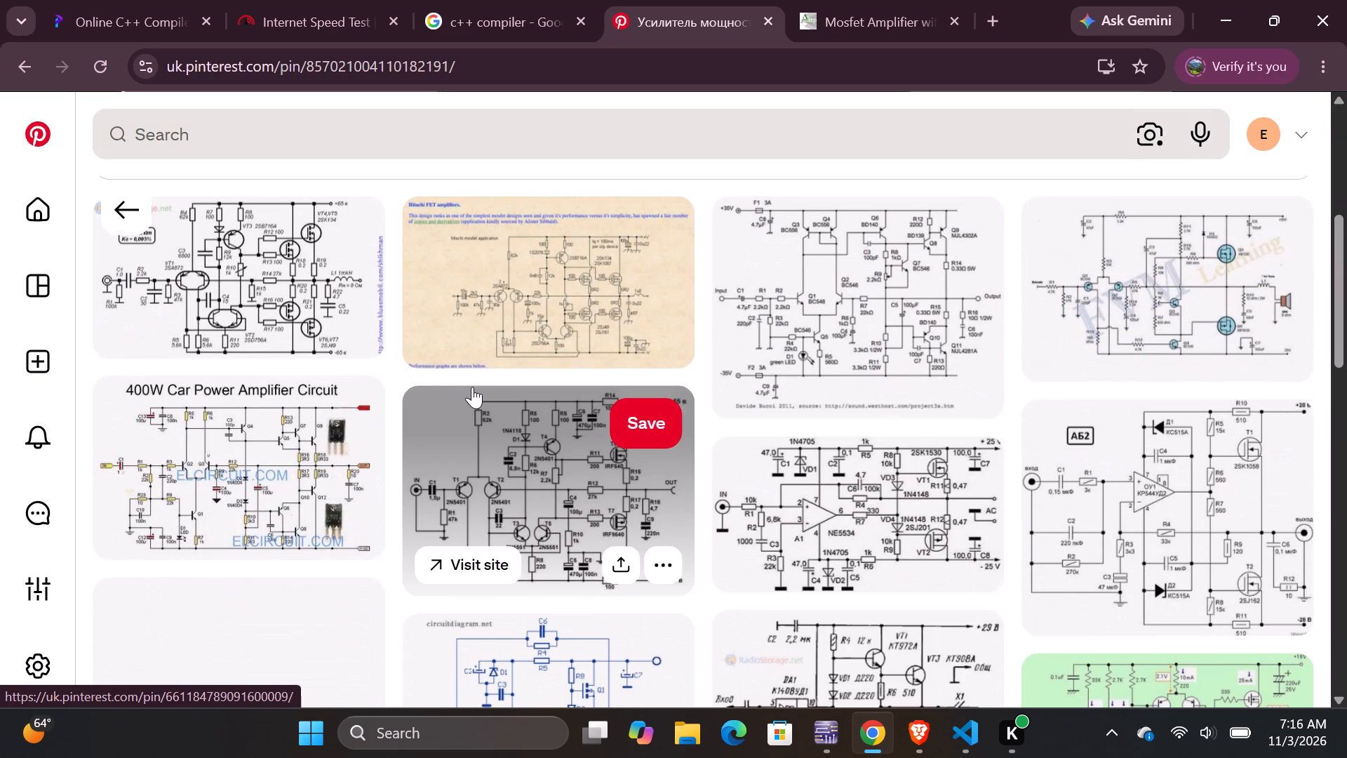
scroll(470, 385, down, 2)
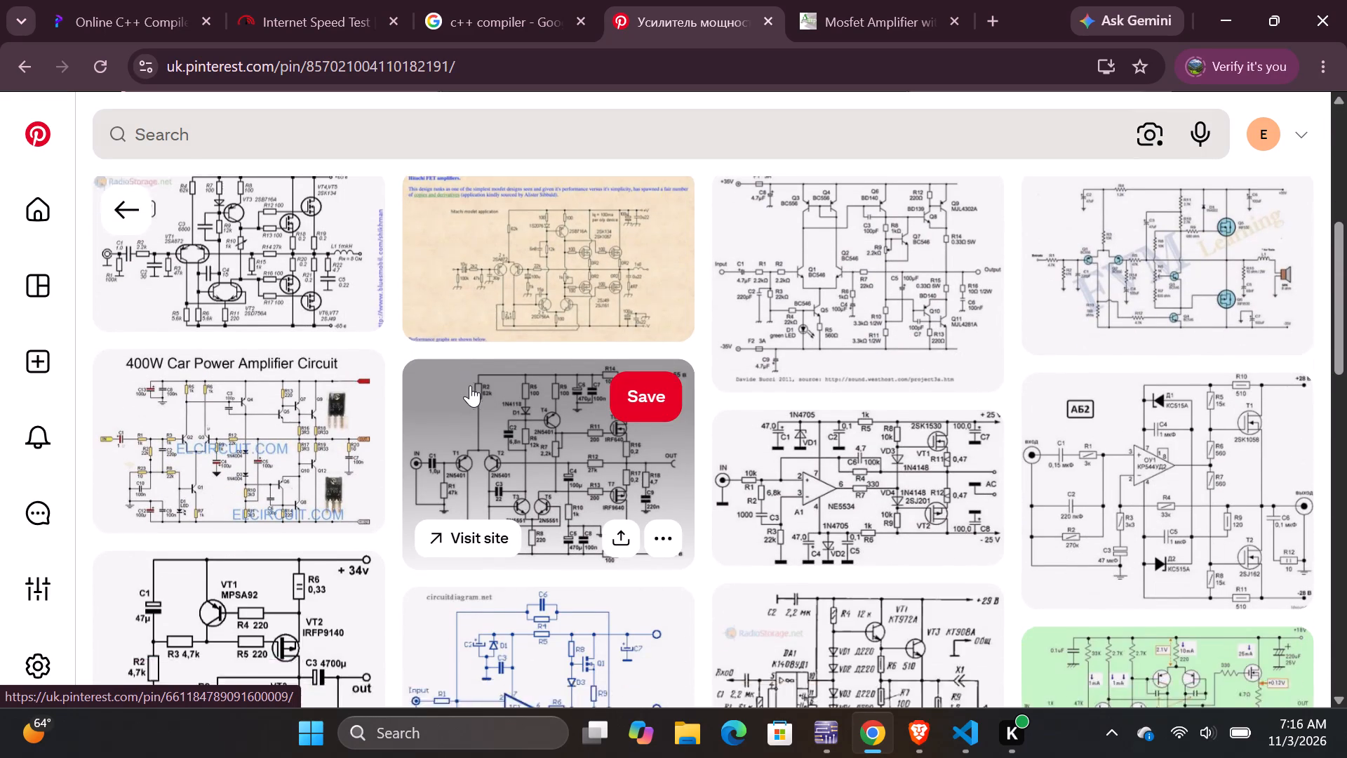
scroll(470, 385, up, 4)
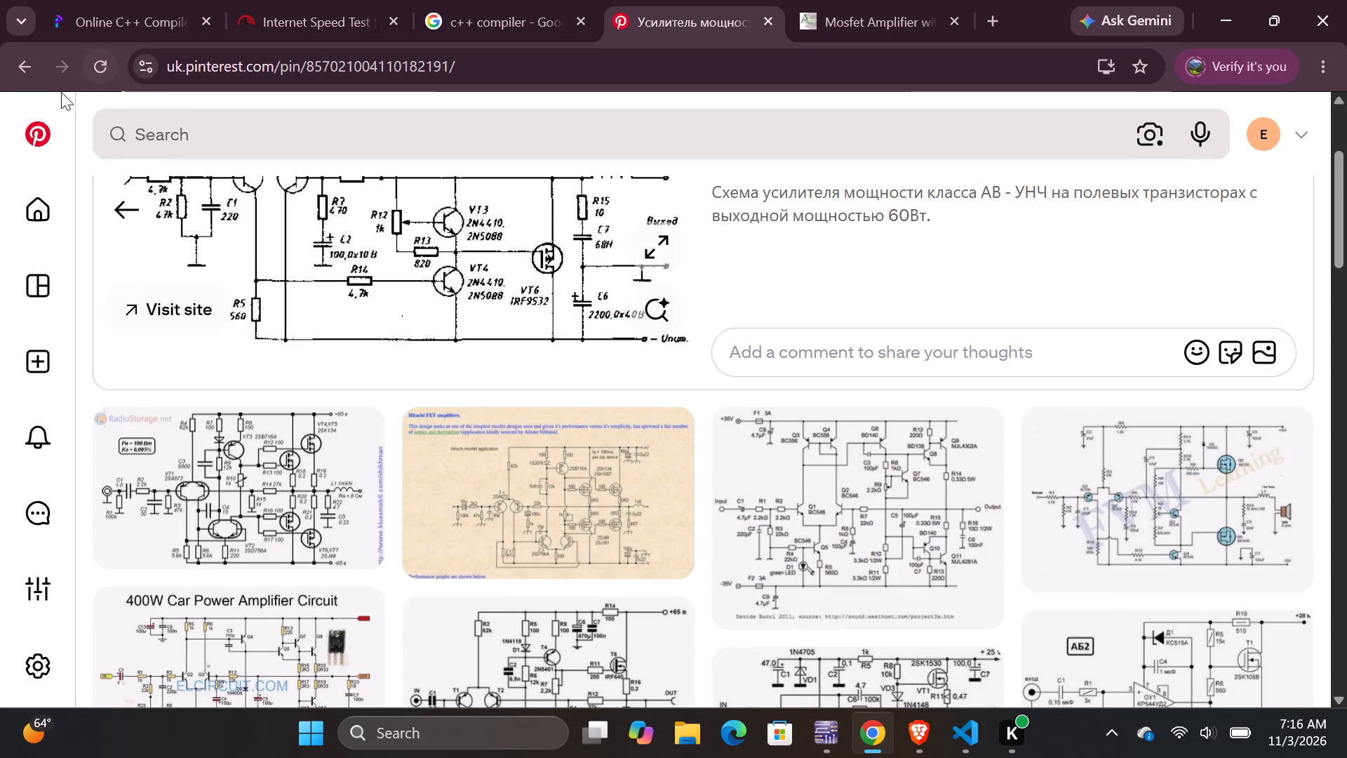
click(119, 215)
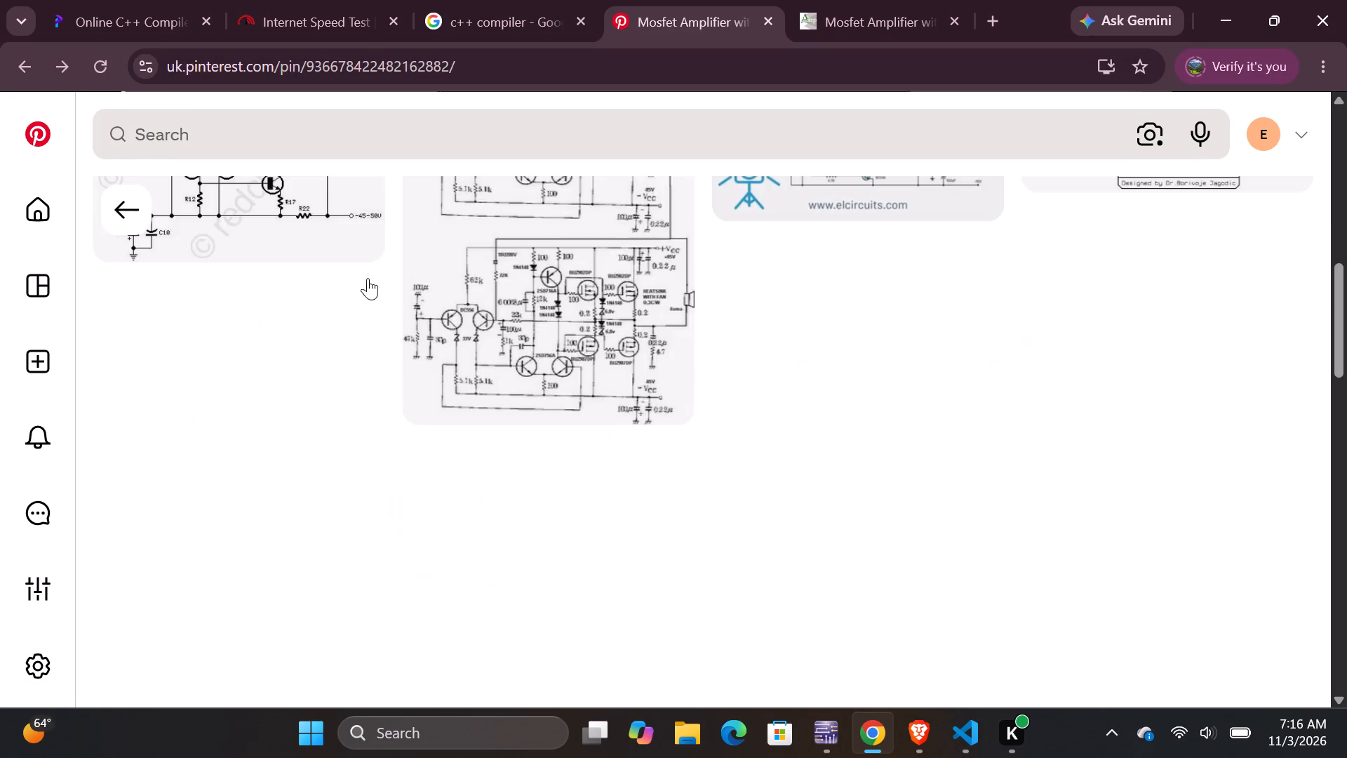
scroll(470, 352, up, 2)
scroll(470, 352, down, 4)
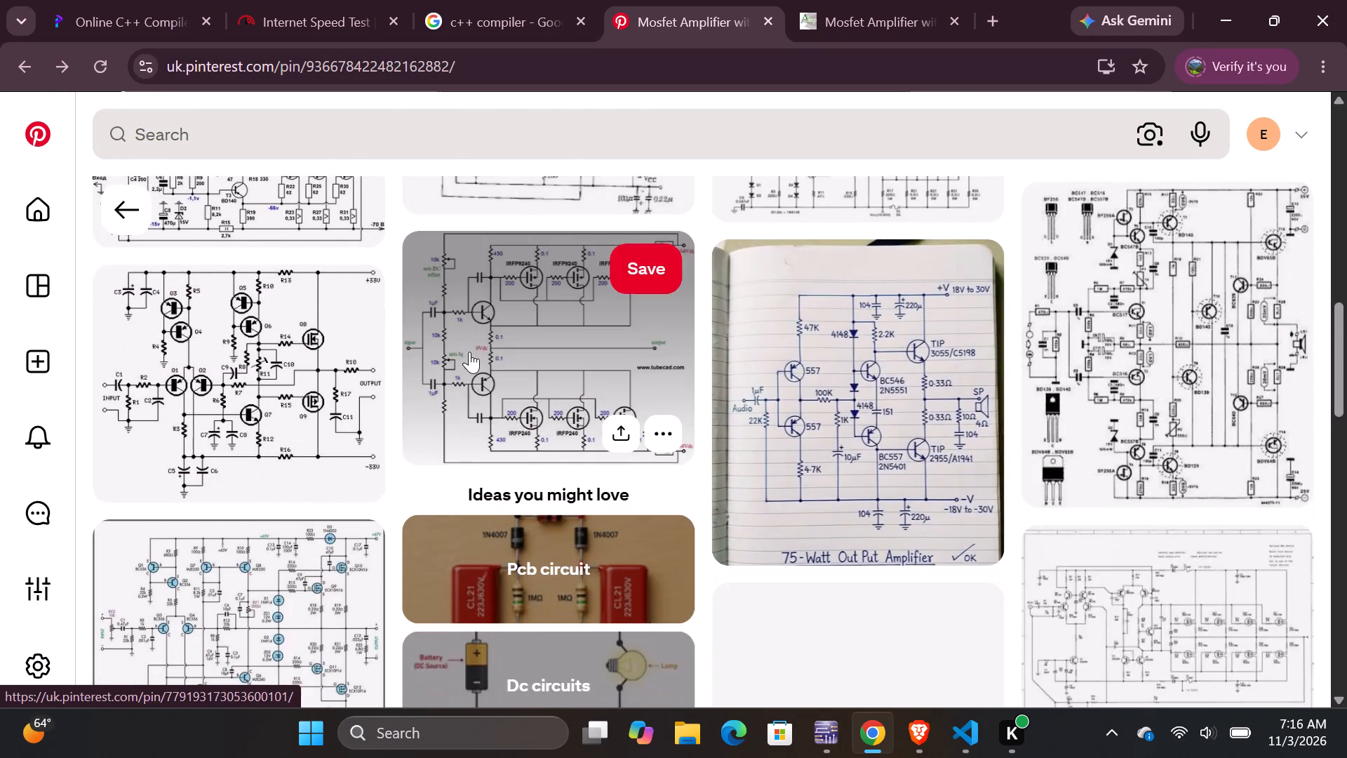
scroll(469, 352, down, 1)
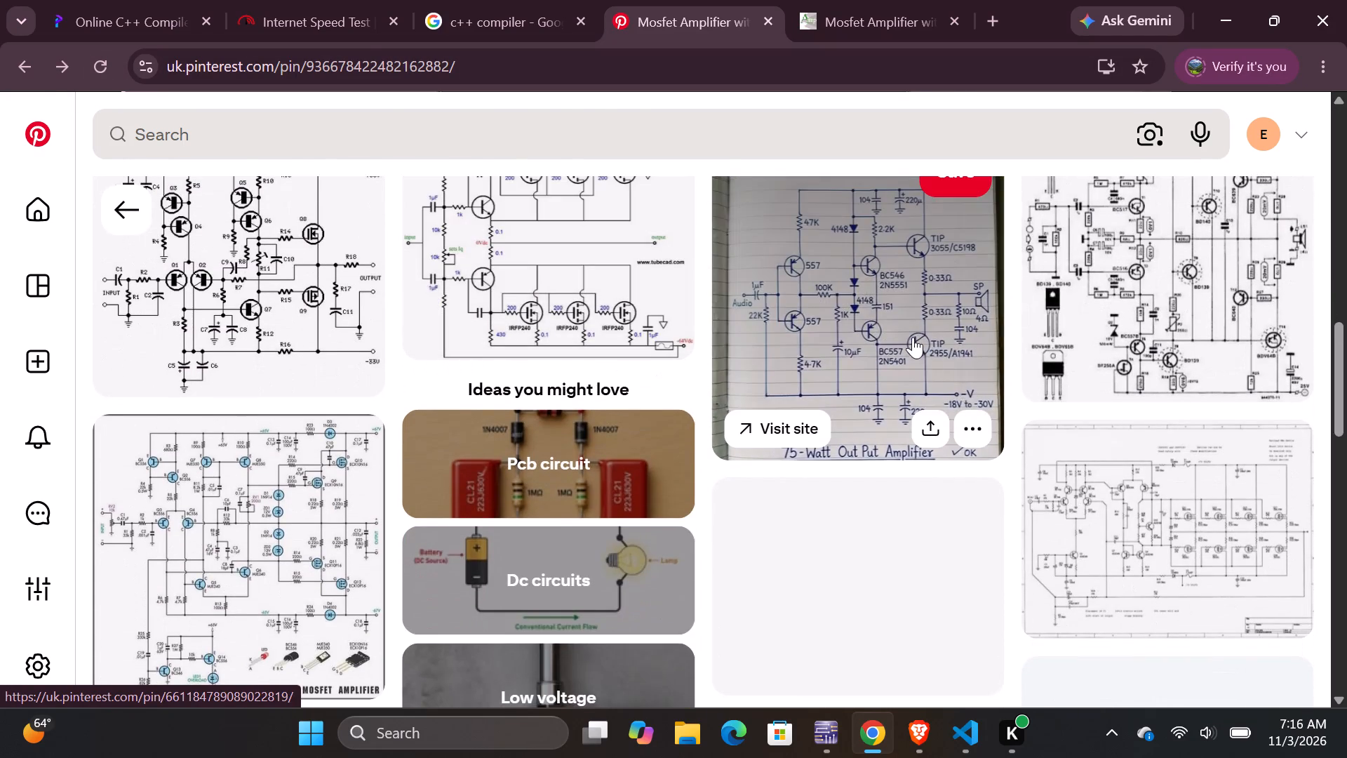
click(911, 337)
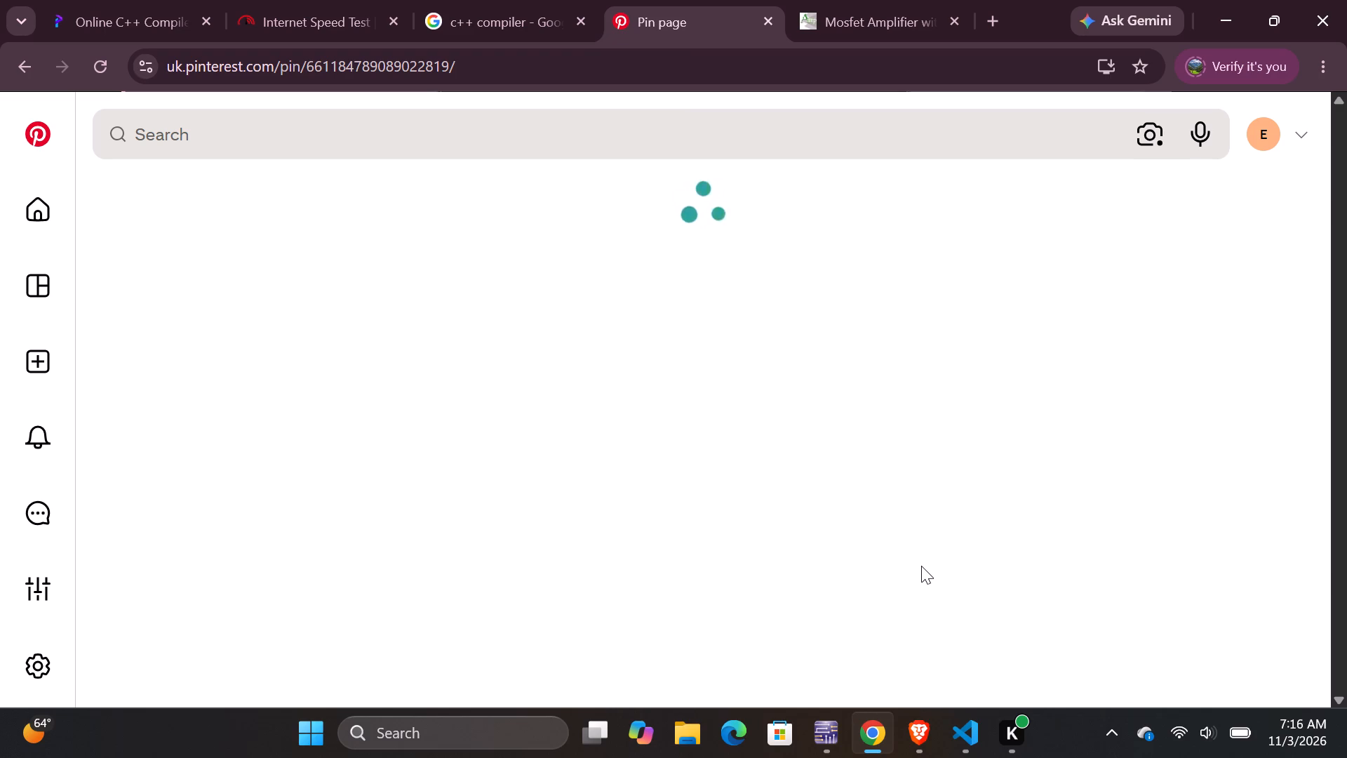
Switch to Visual Studio Code and maximize its window.
click(973, 737)
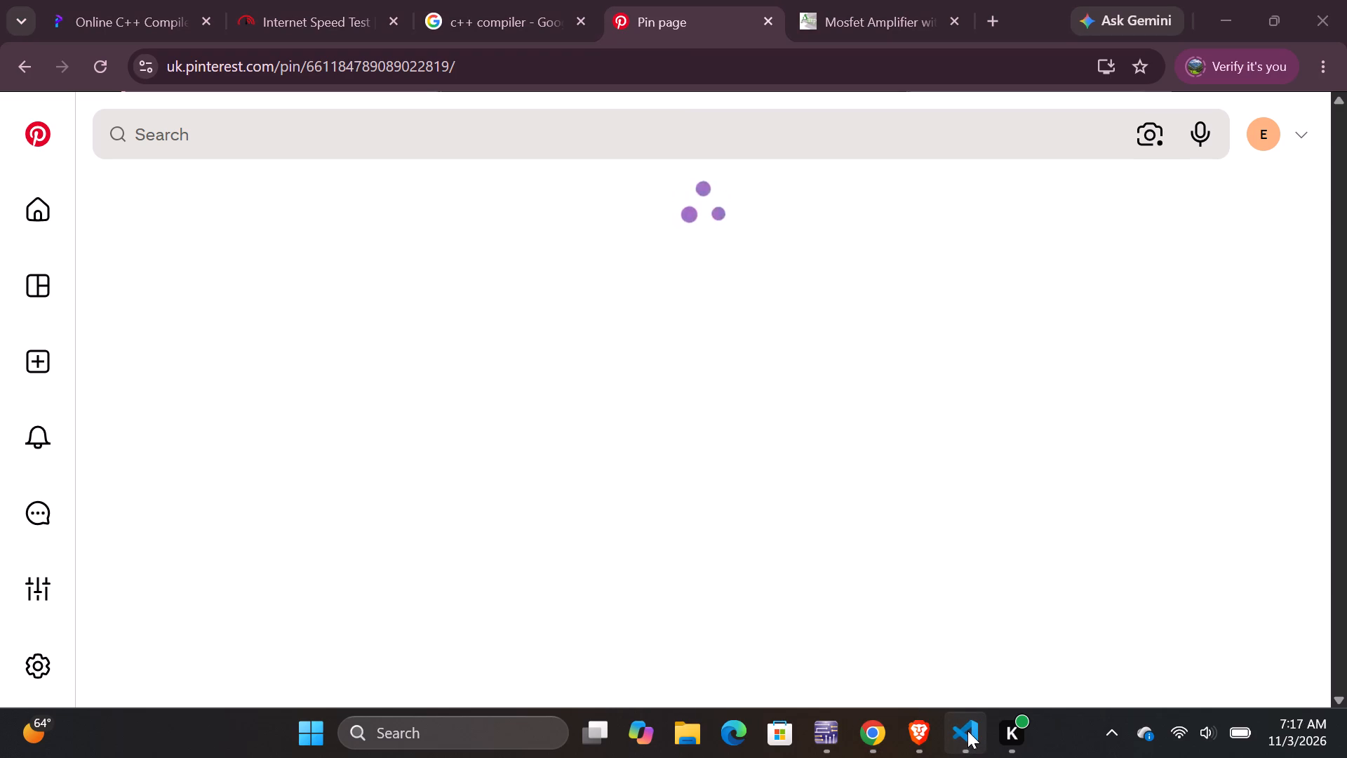
click(966, 731)
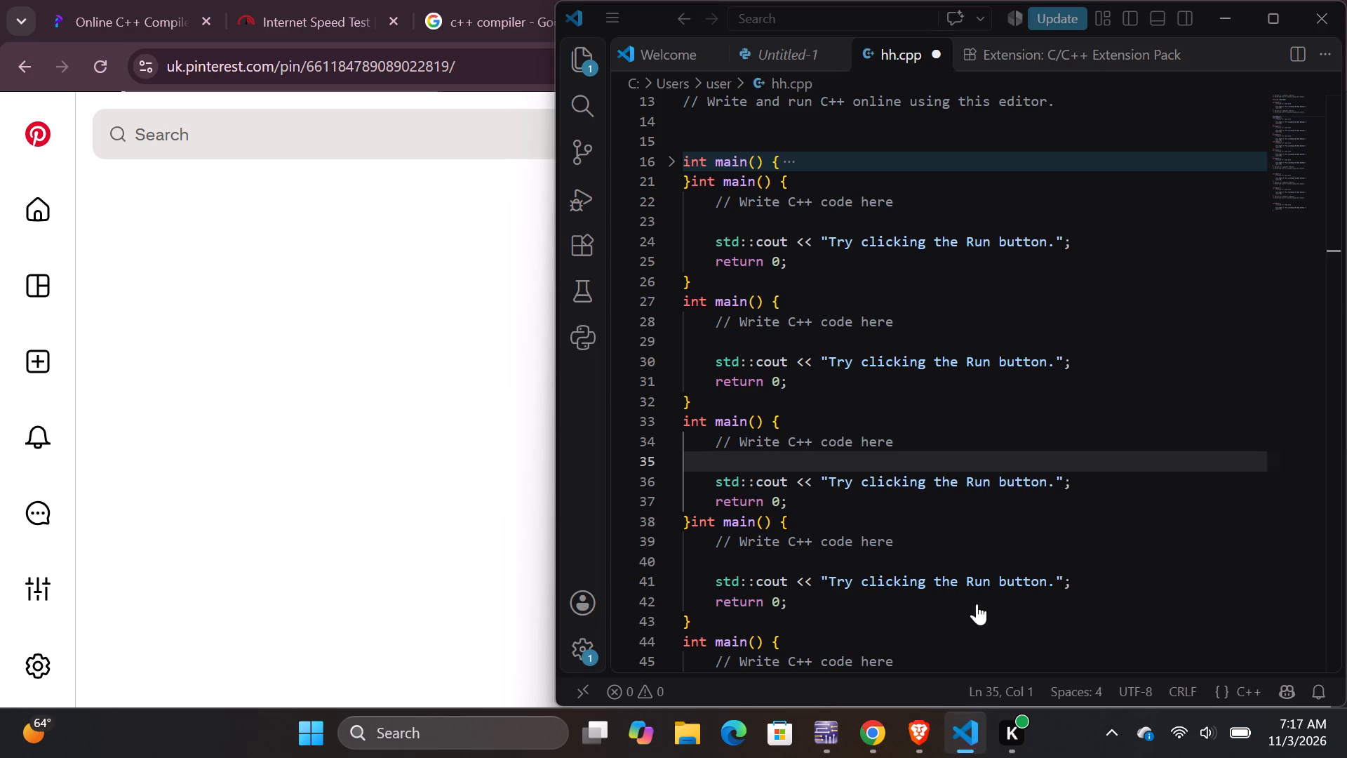
click(1287, 16)
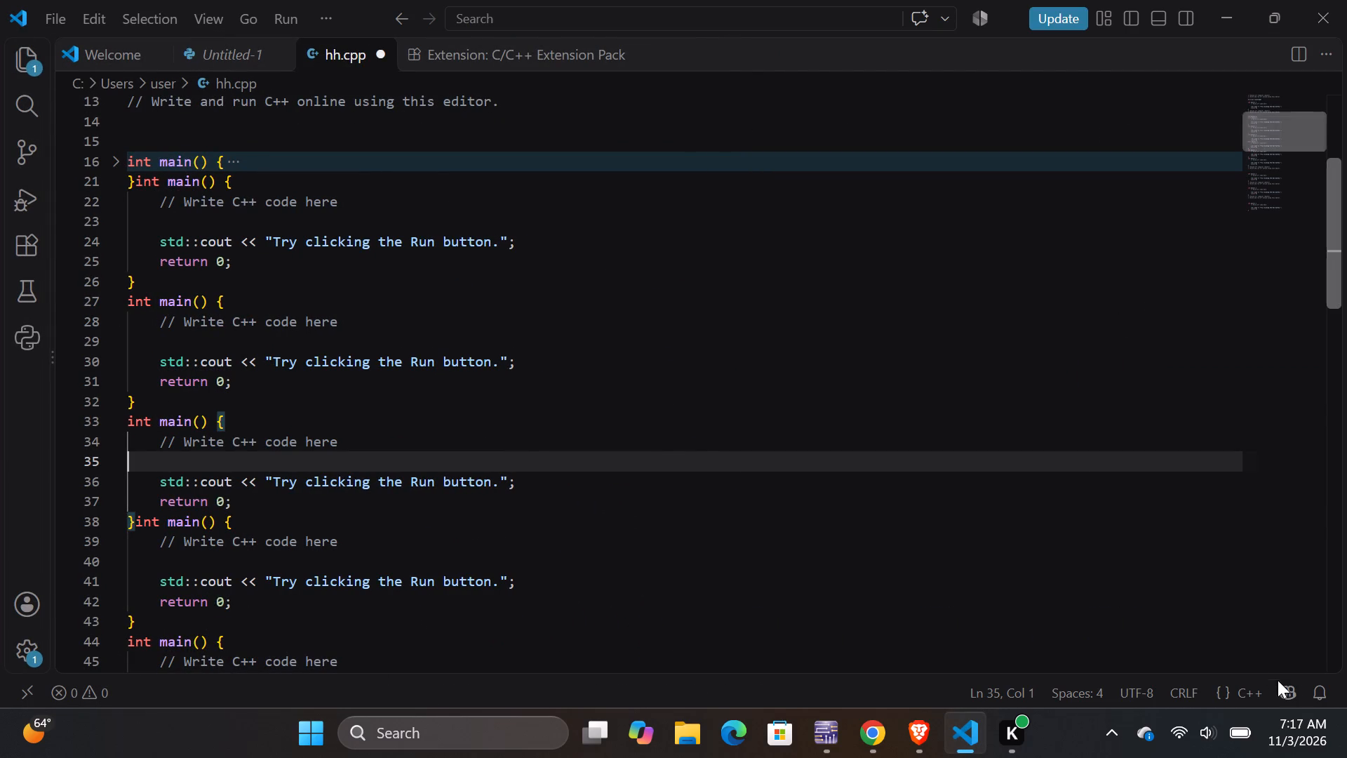
Look through the open editors: C/C++ Extension Pack, hh.cpp, Welcome and the empty Untitled-1 file.
click(483, 65)
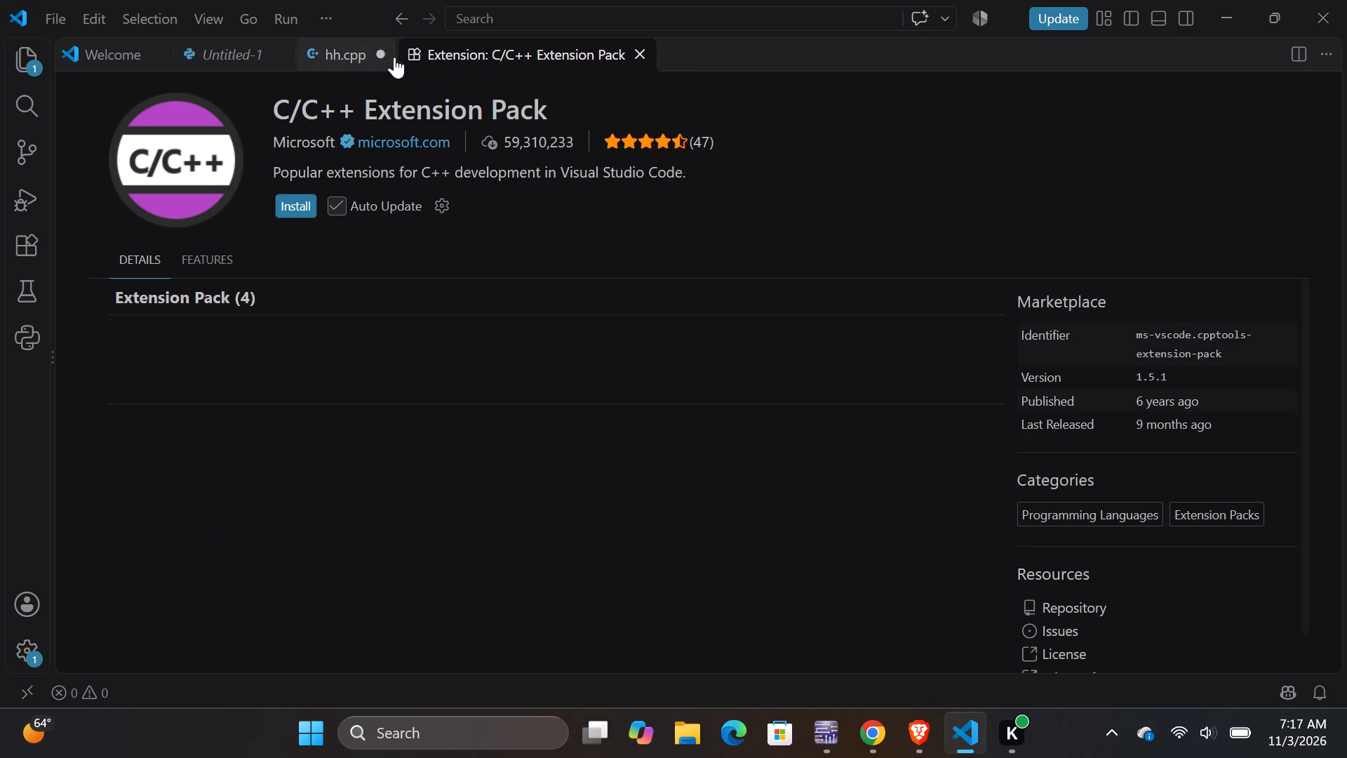
click(361, 53)
click(232, 55)
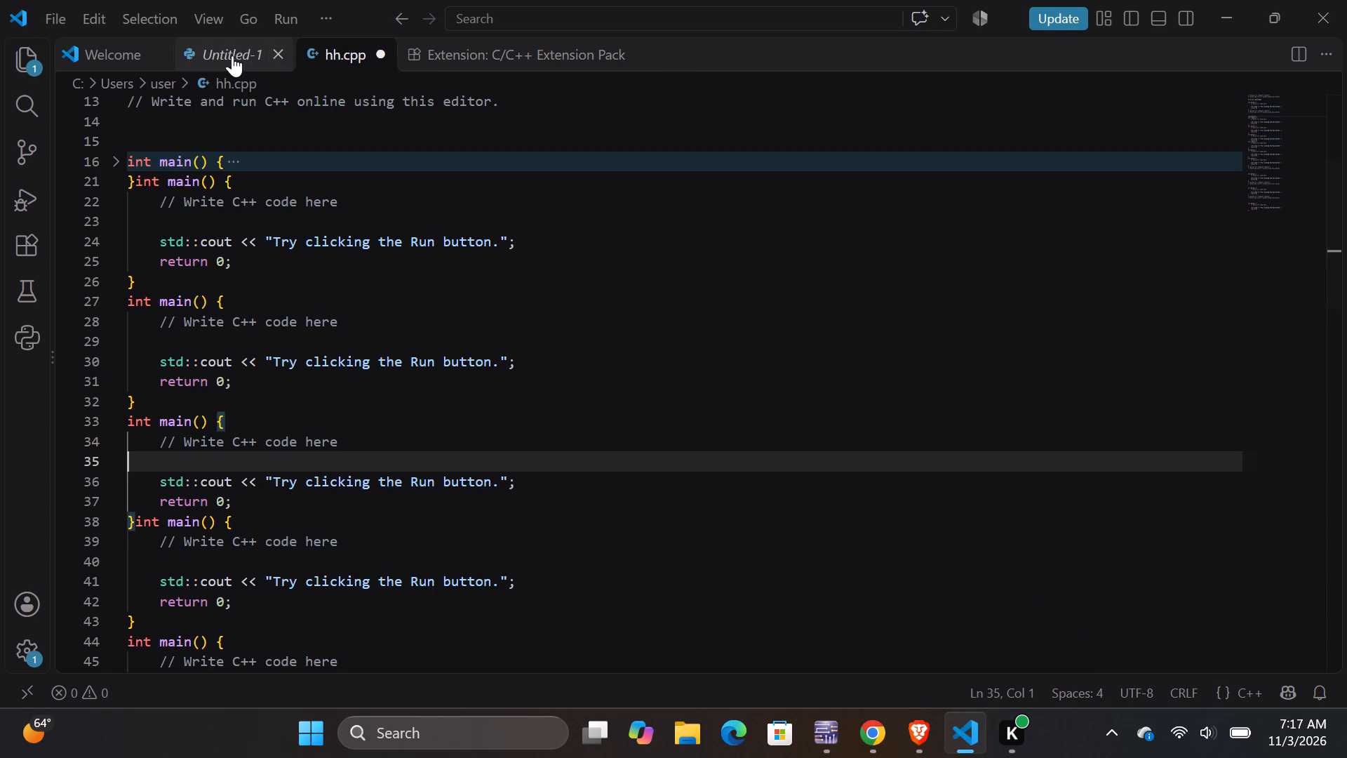
click(134, 44)
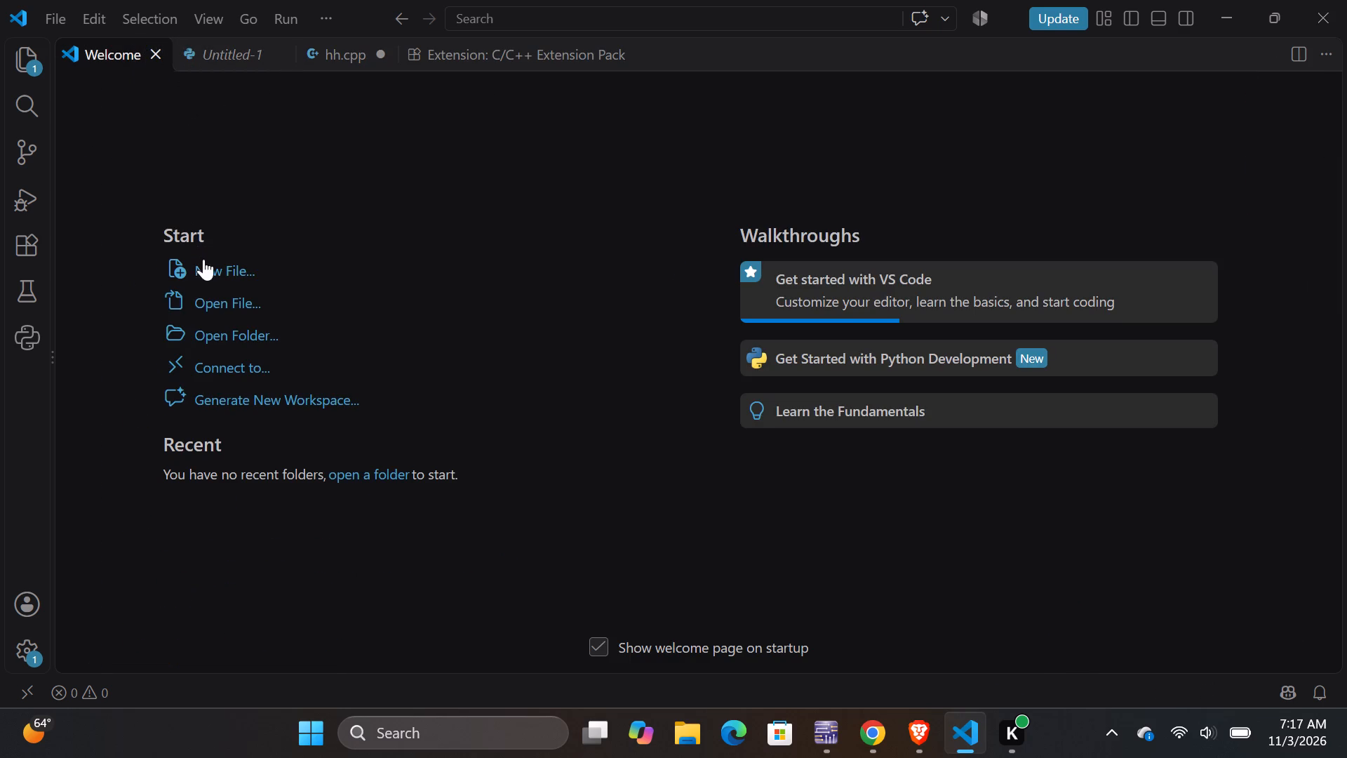
click(244, 49)
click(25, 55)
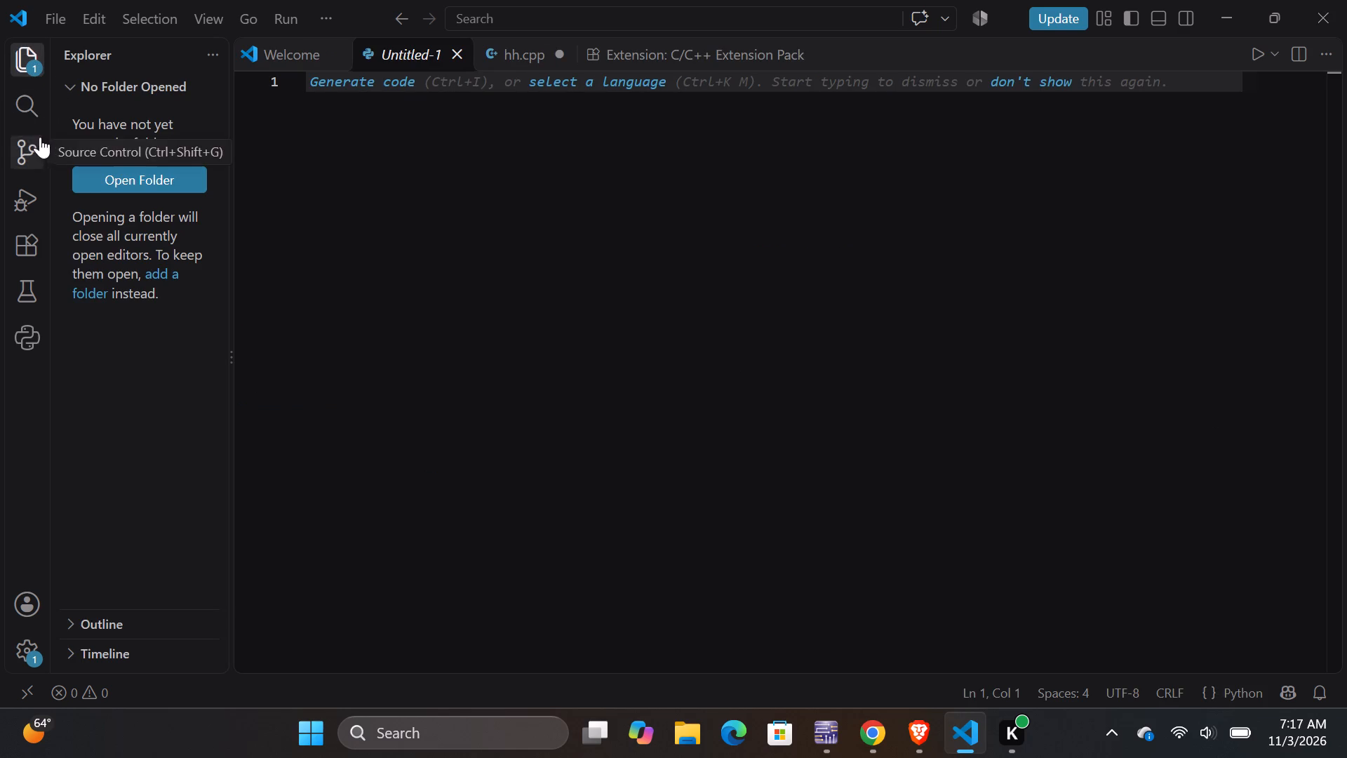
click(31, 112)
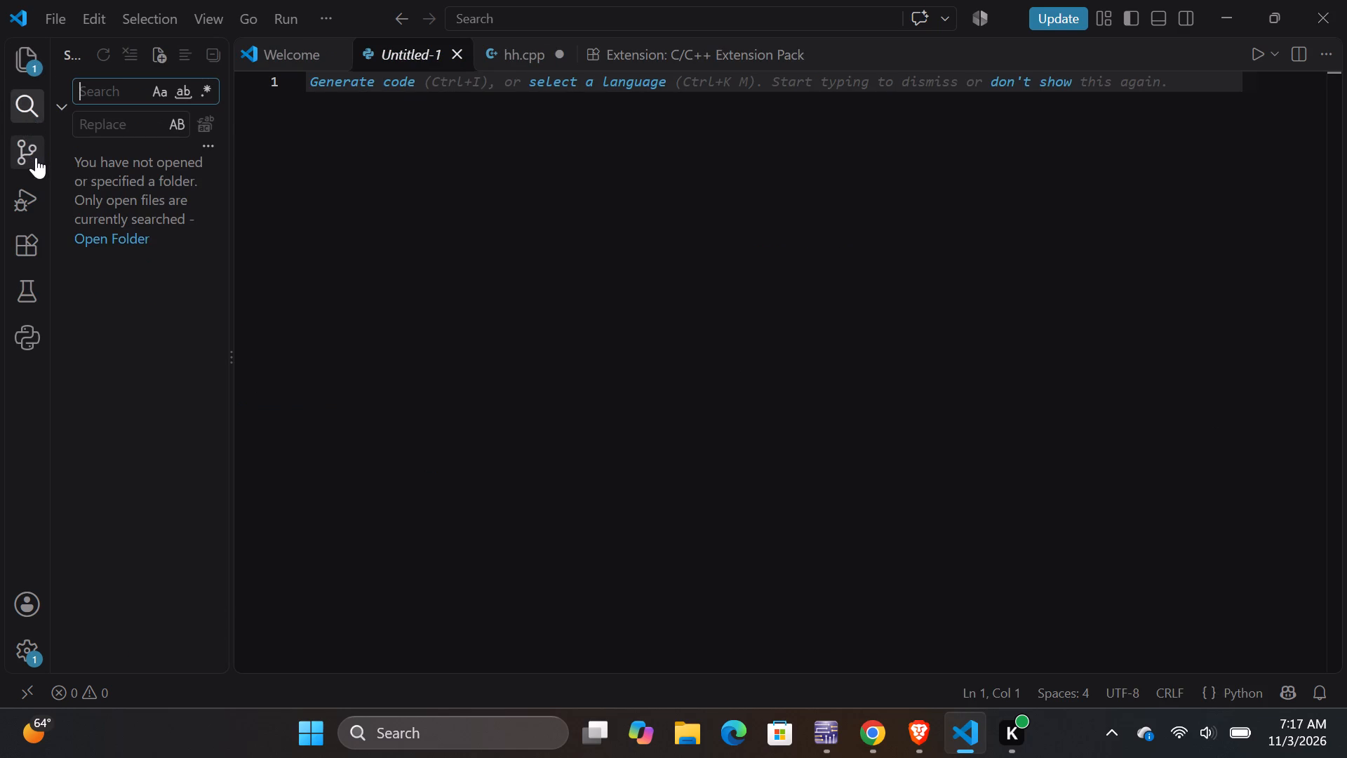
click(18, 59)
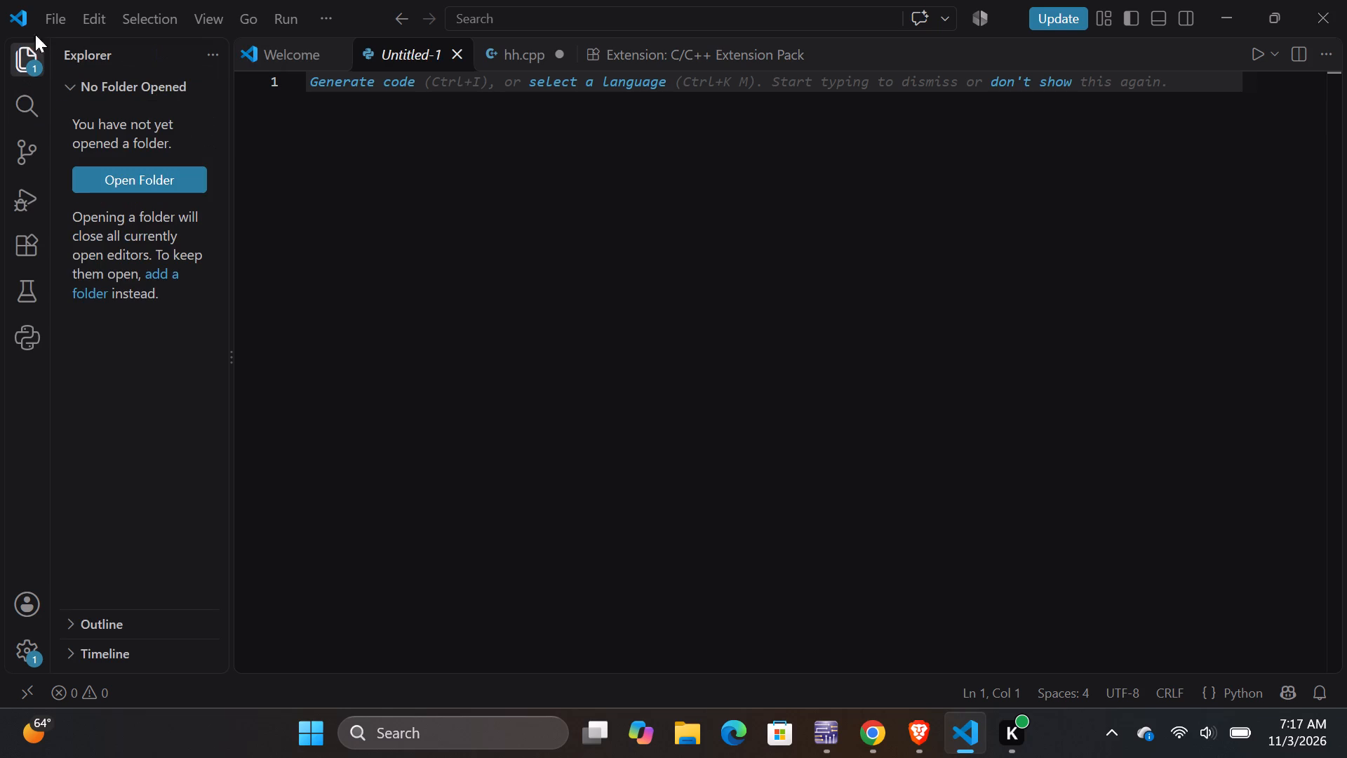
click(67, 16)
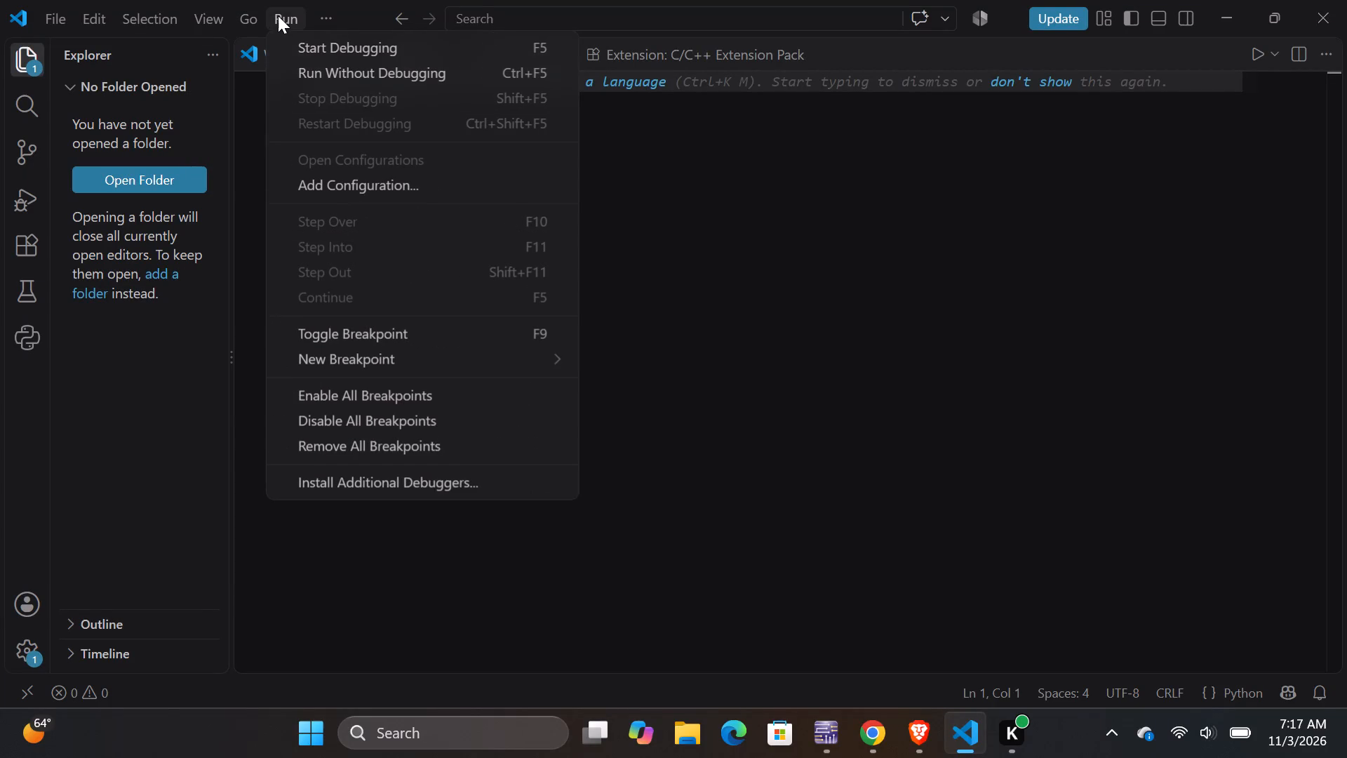
Restart Visual Studio Code to apply its pending update.
click(771, 437)
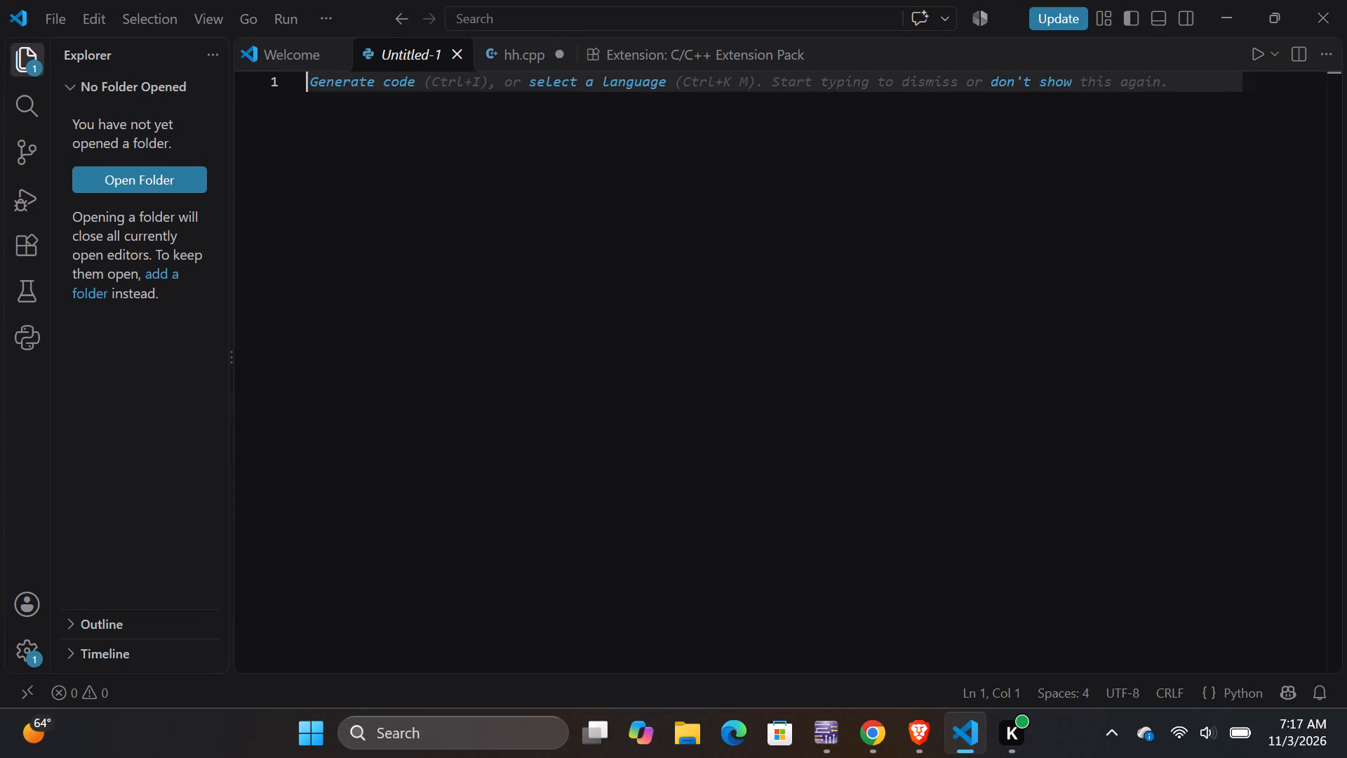
click(38, 651)
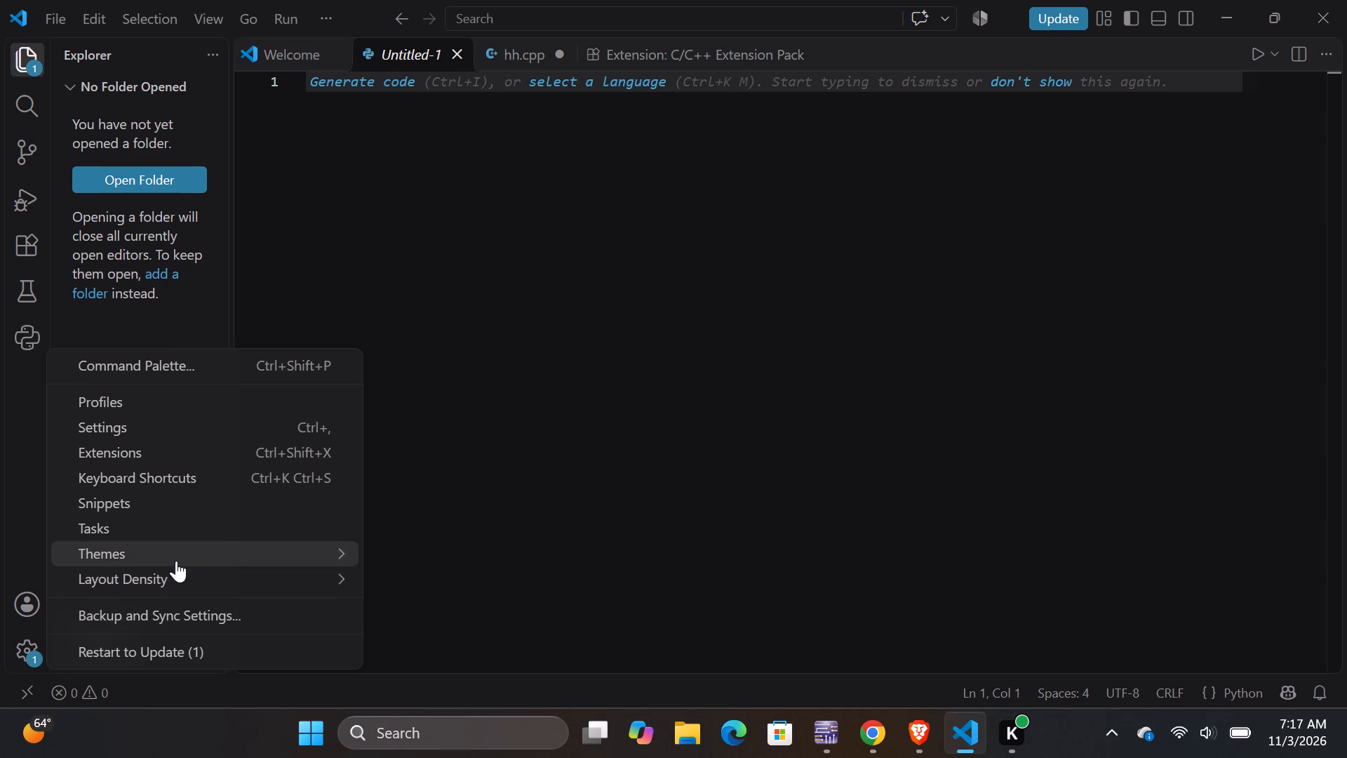
click(274, 651)
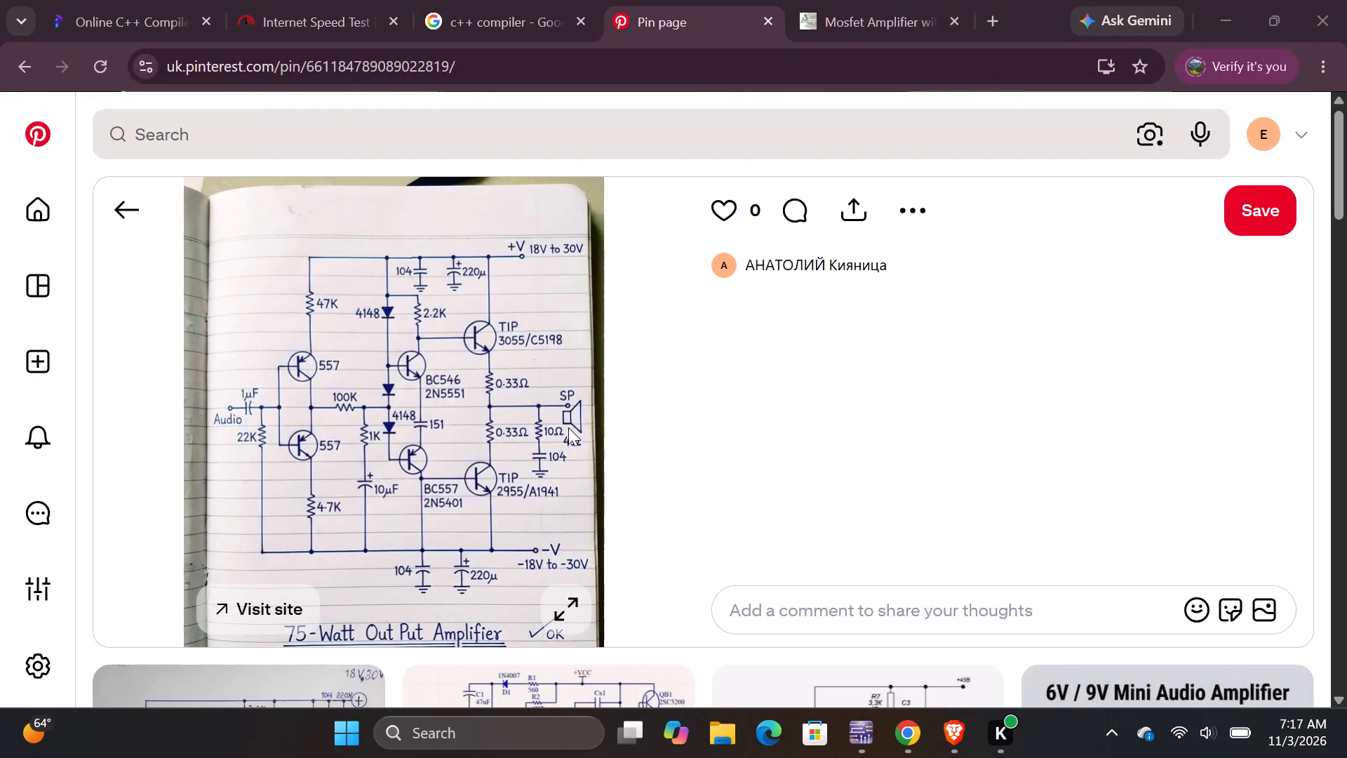
Open the enlarged view of the handwritten "75-Watt Out Put Amplifier" pin on Pinterest.
click(410, 404)
double_click(445, 336)
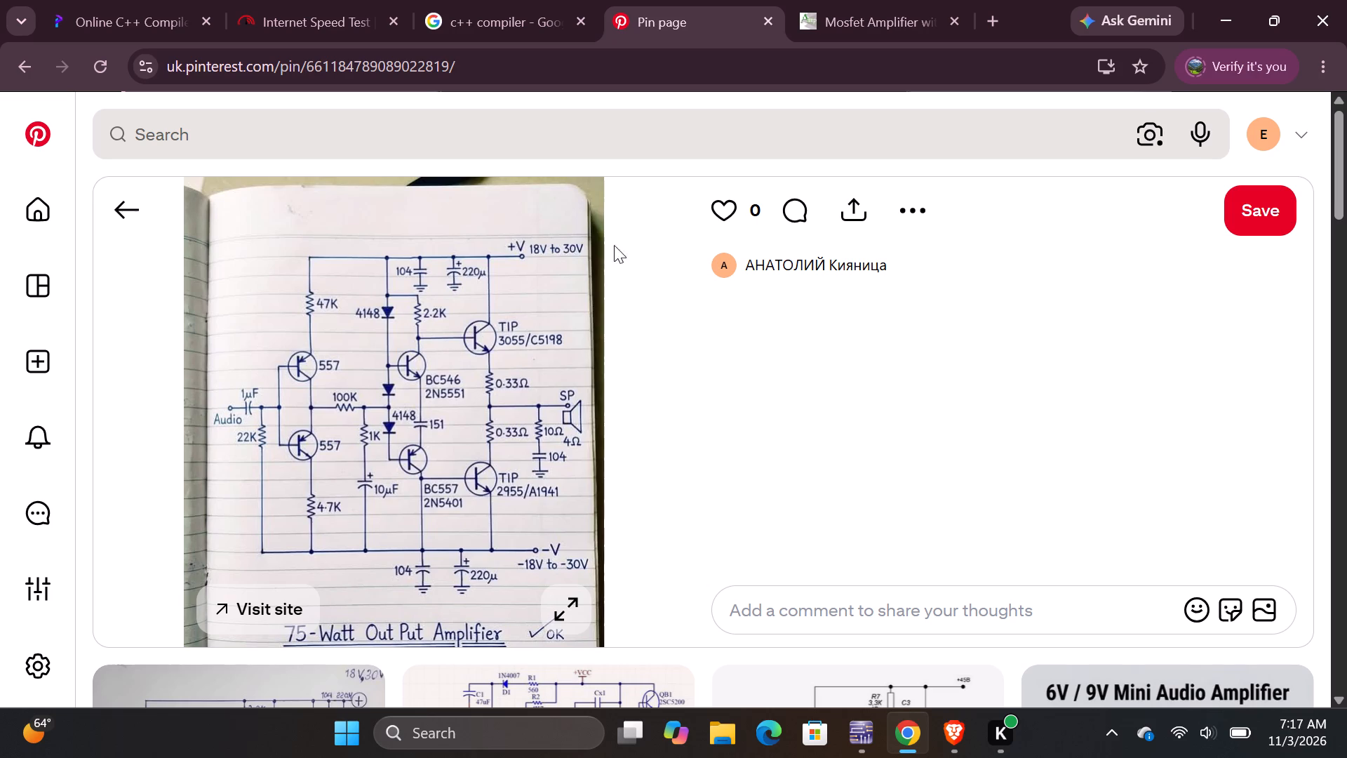
click(565, 626)
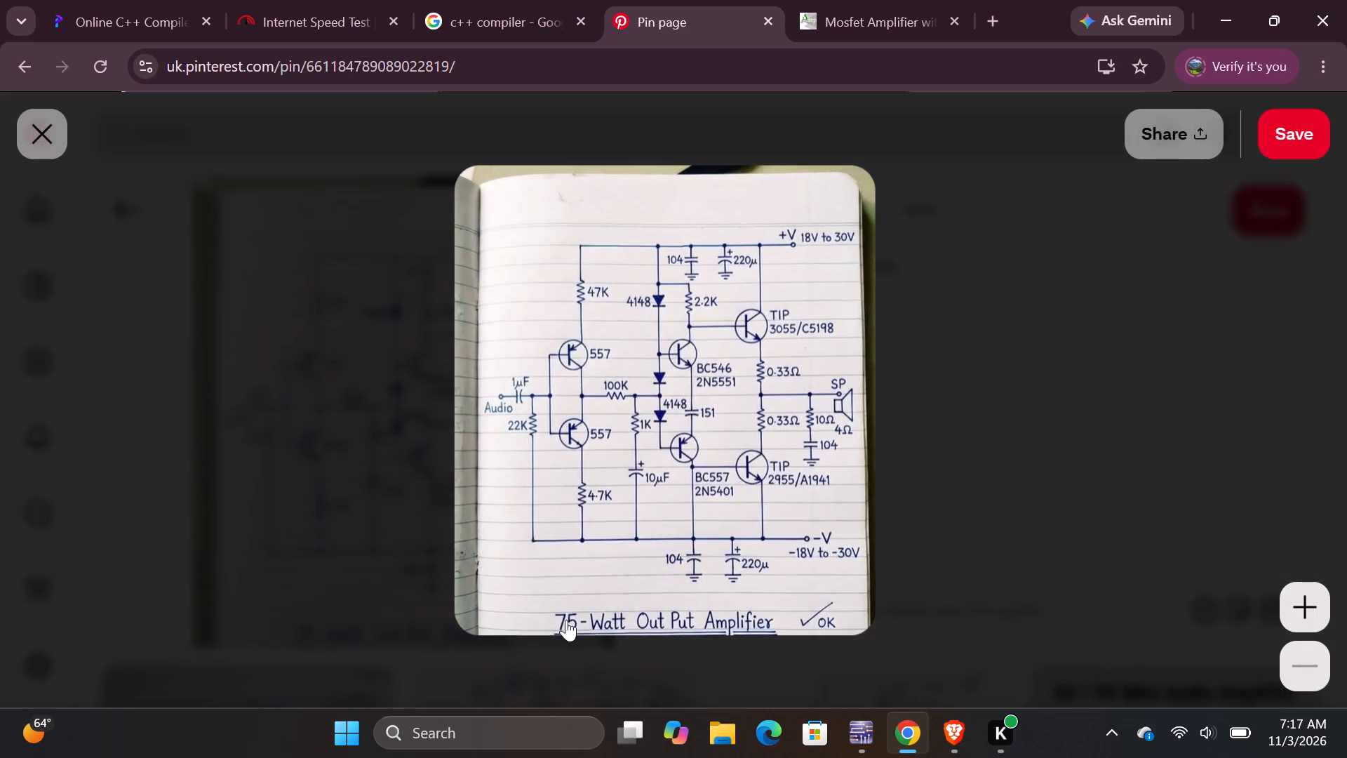
double_click(683, 414)
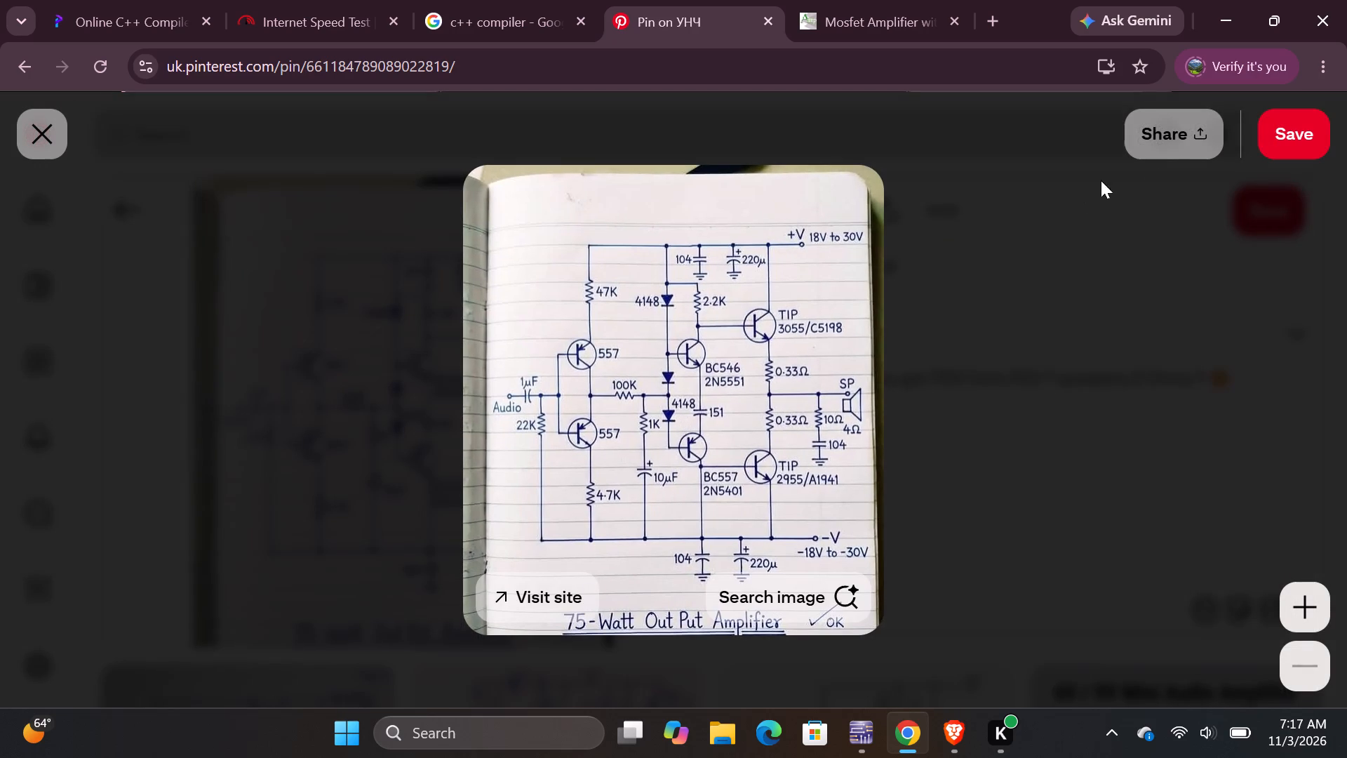
Zoom the page to 175% and examine the component values in the amplifier schematic.
click(1324, 74)
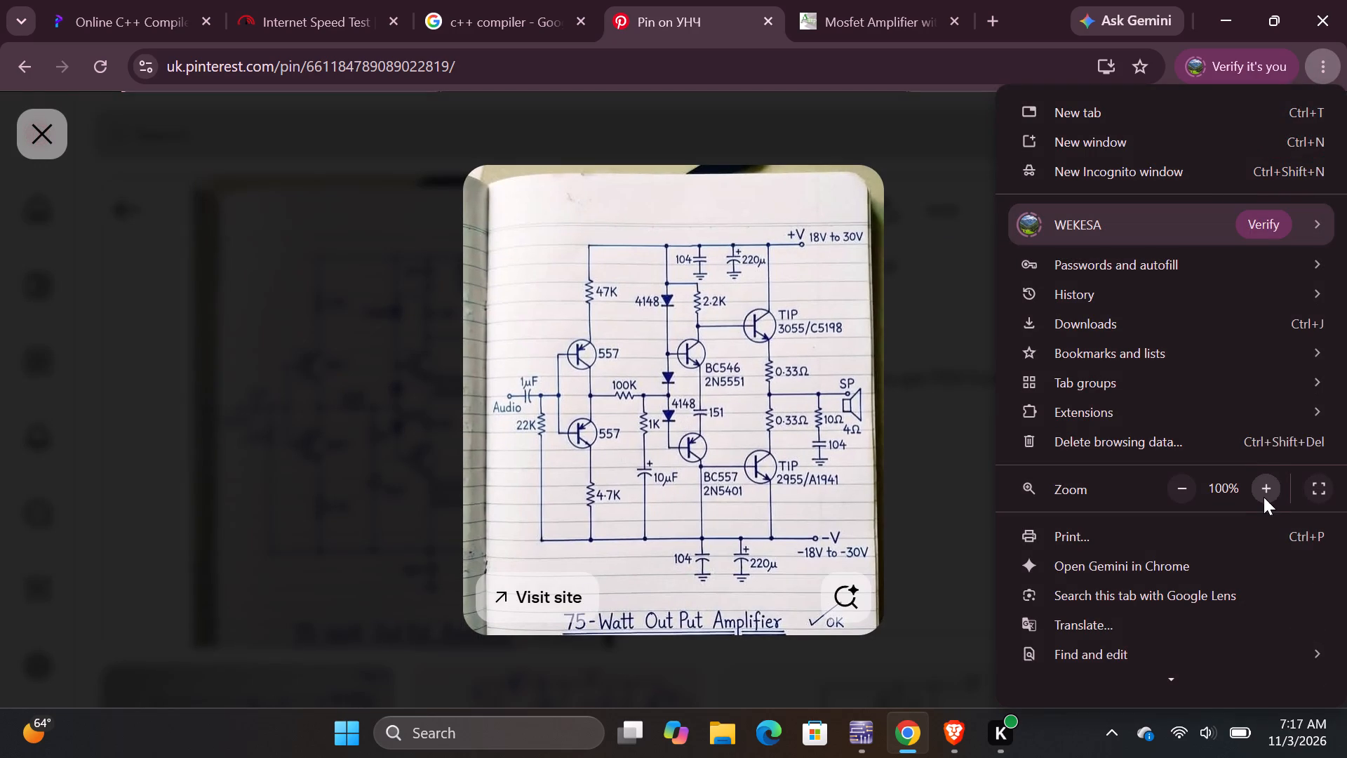
triple_click(1266, 498)
click(1265, 498)
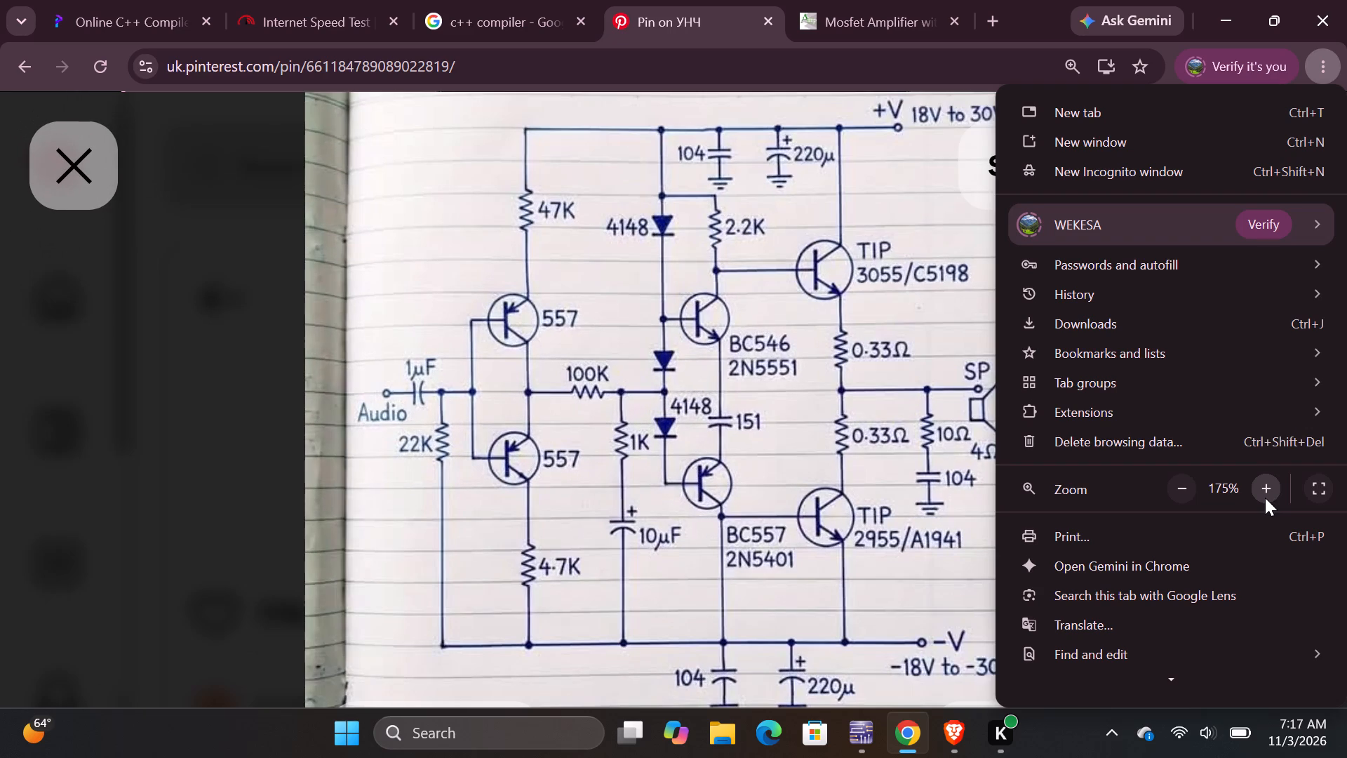
click(694, 338)
scroll(695, 337, down, 1)
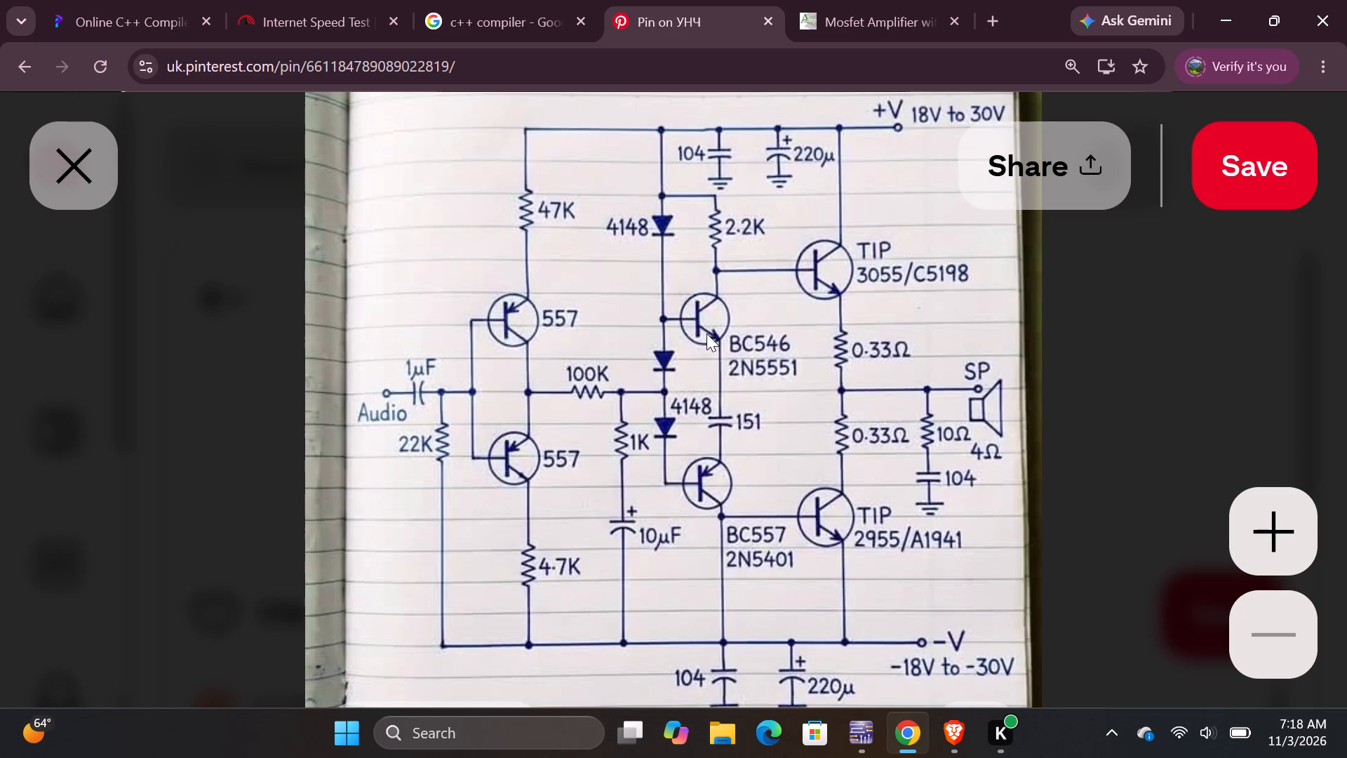
scroll(702, 332, down, 5)
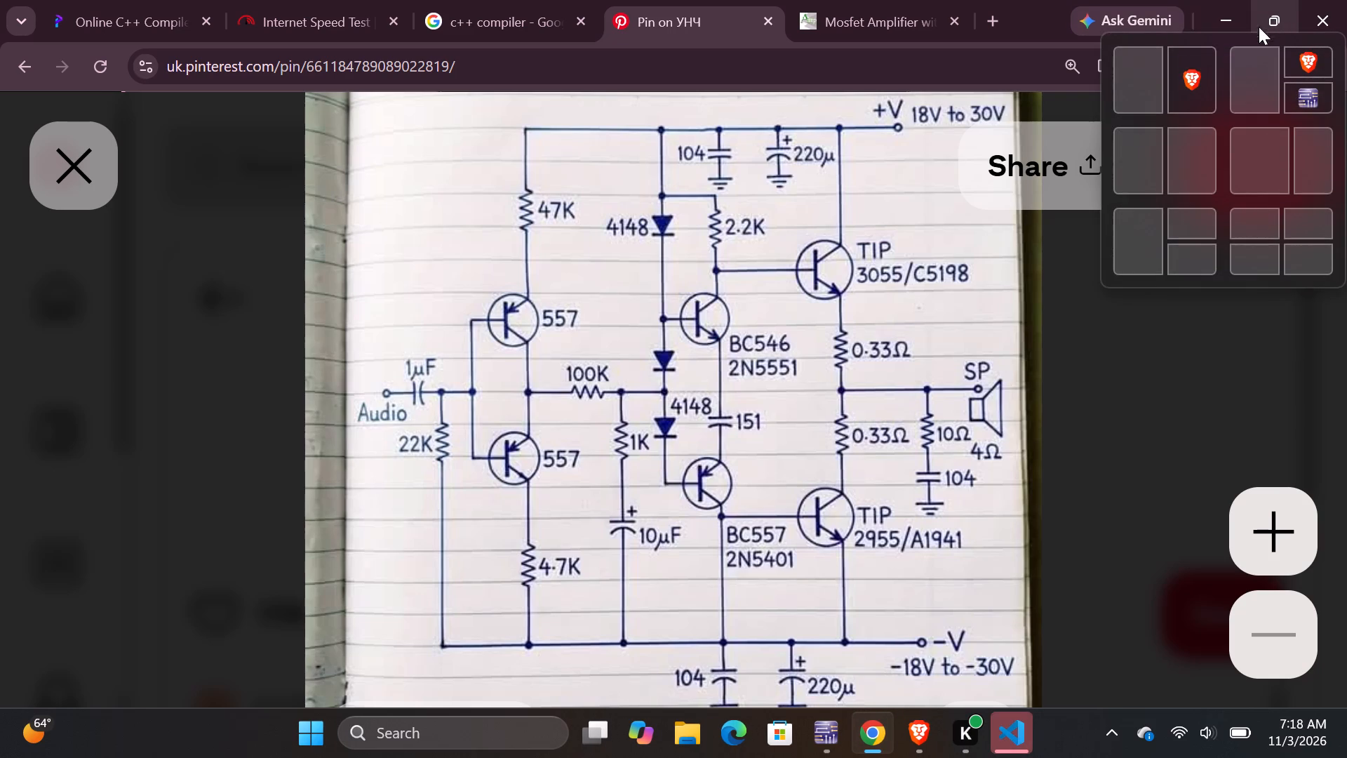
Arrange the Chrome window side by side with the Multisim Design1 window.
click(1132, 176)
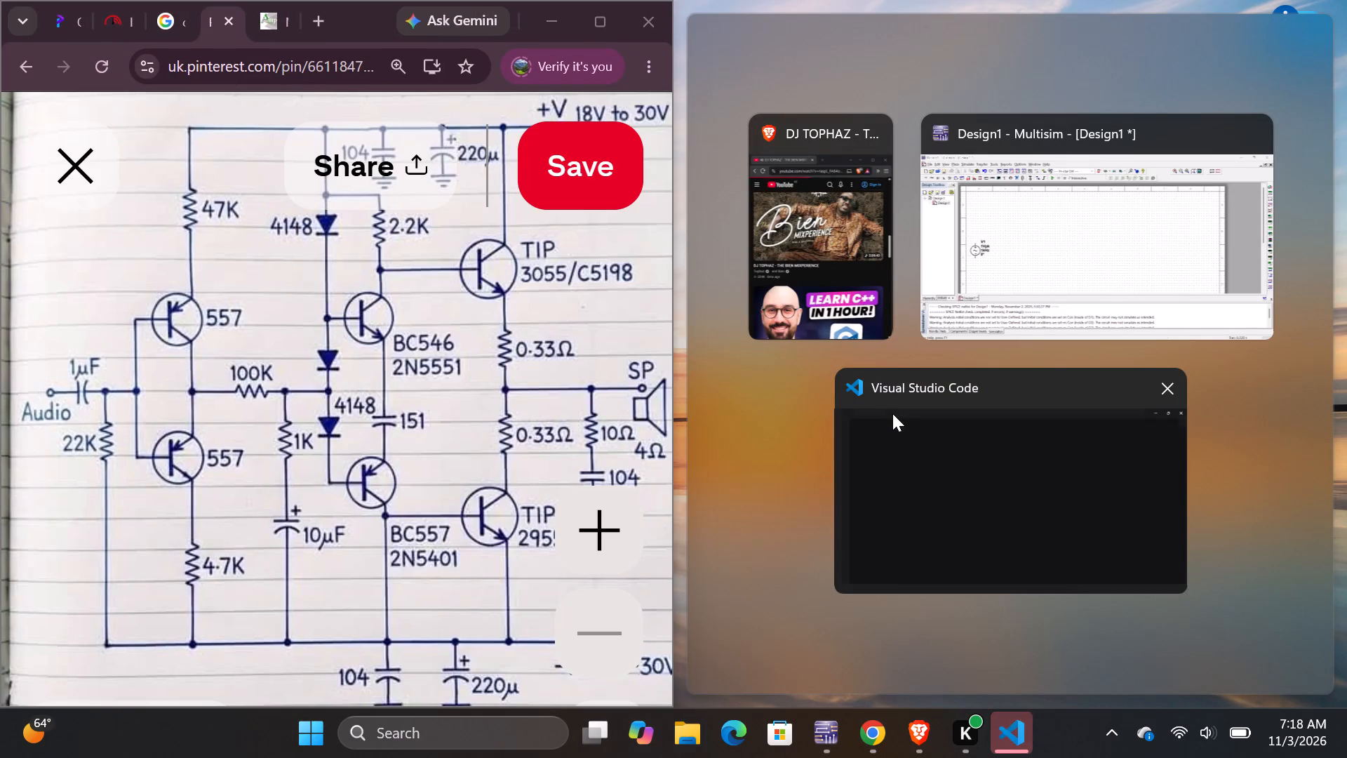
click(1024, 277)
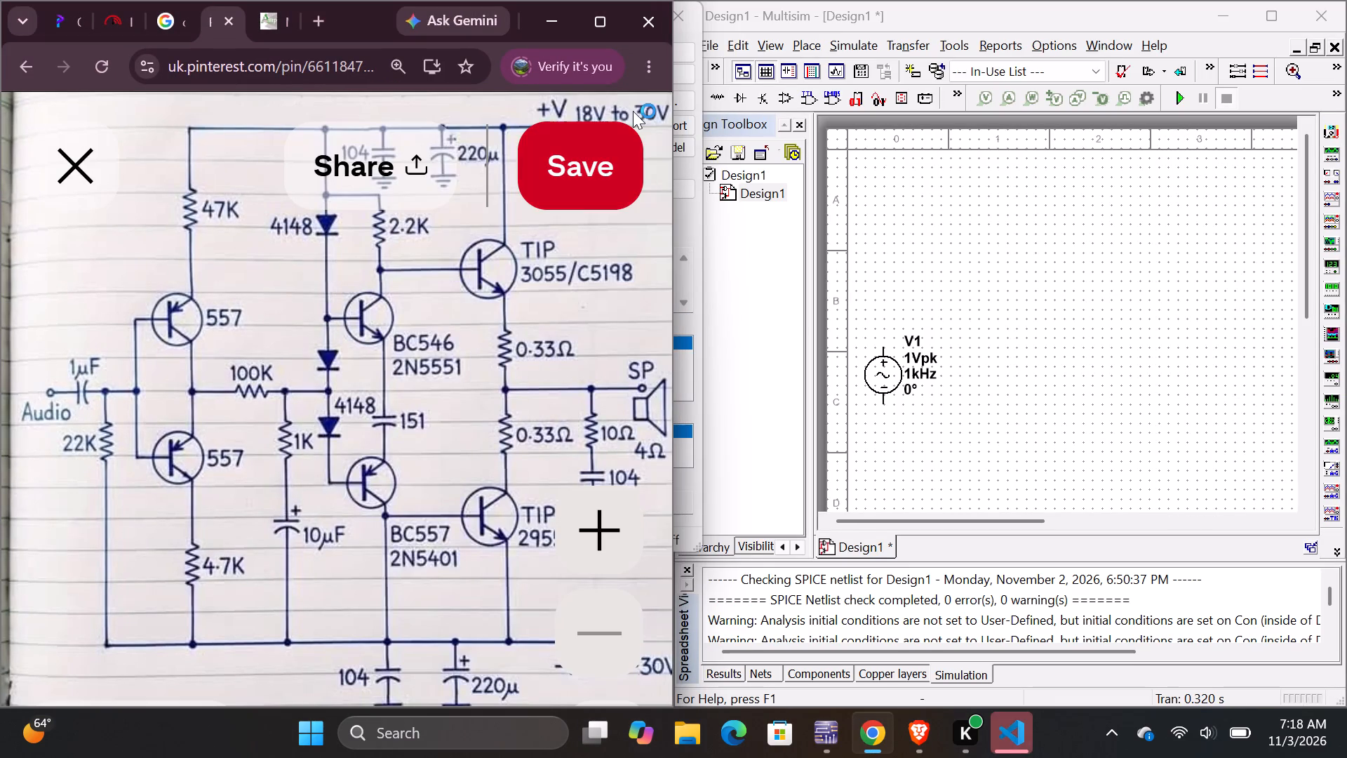
Reduce the Pinterest page zoom to 110%.
click(654, 75)
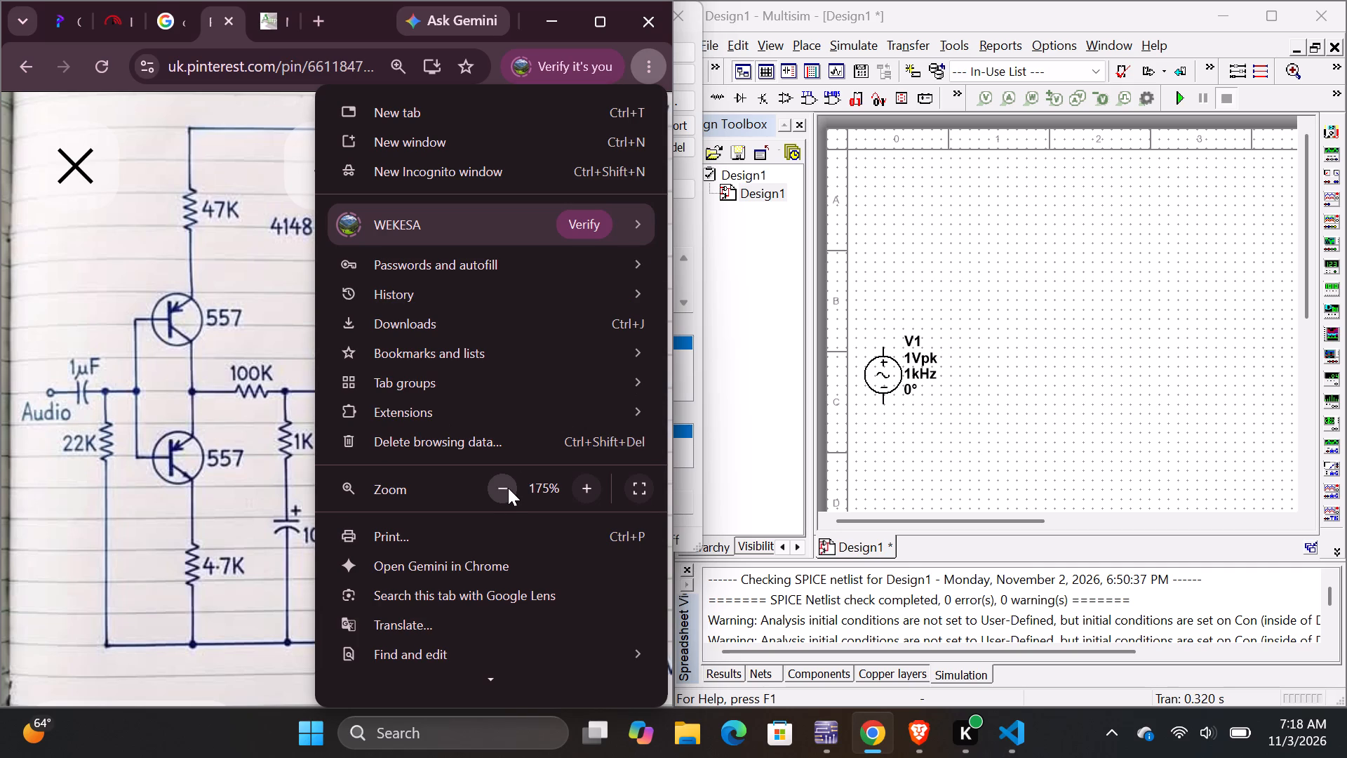
double_click(508, 488)
click(509, 488)
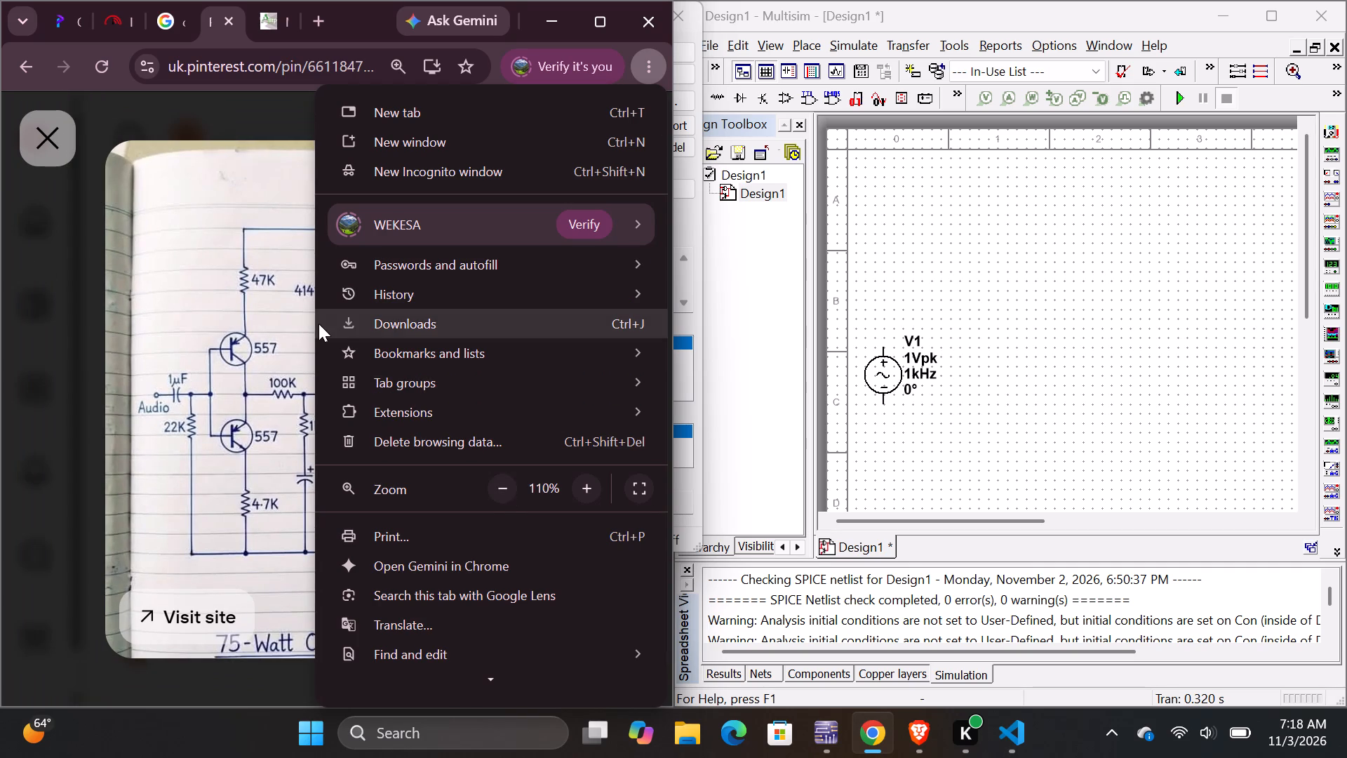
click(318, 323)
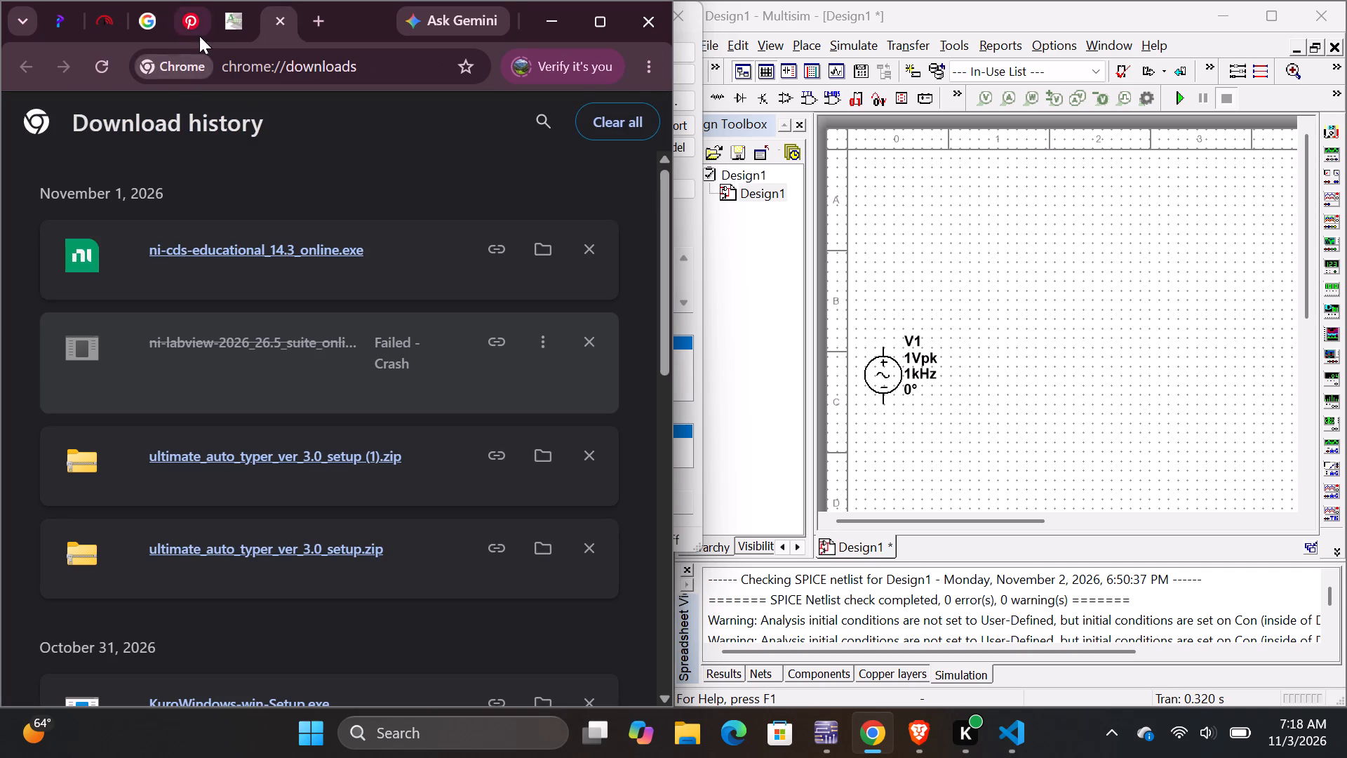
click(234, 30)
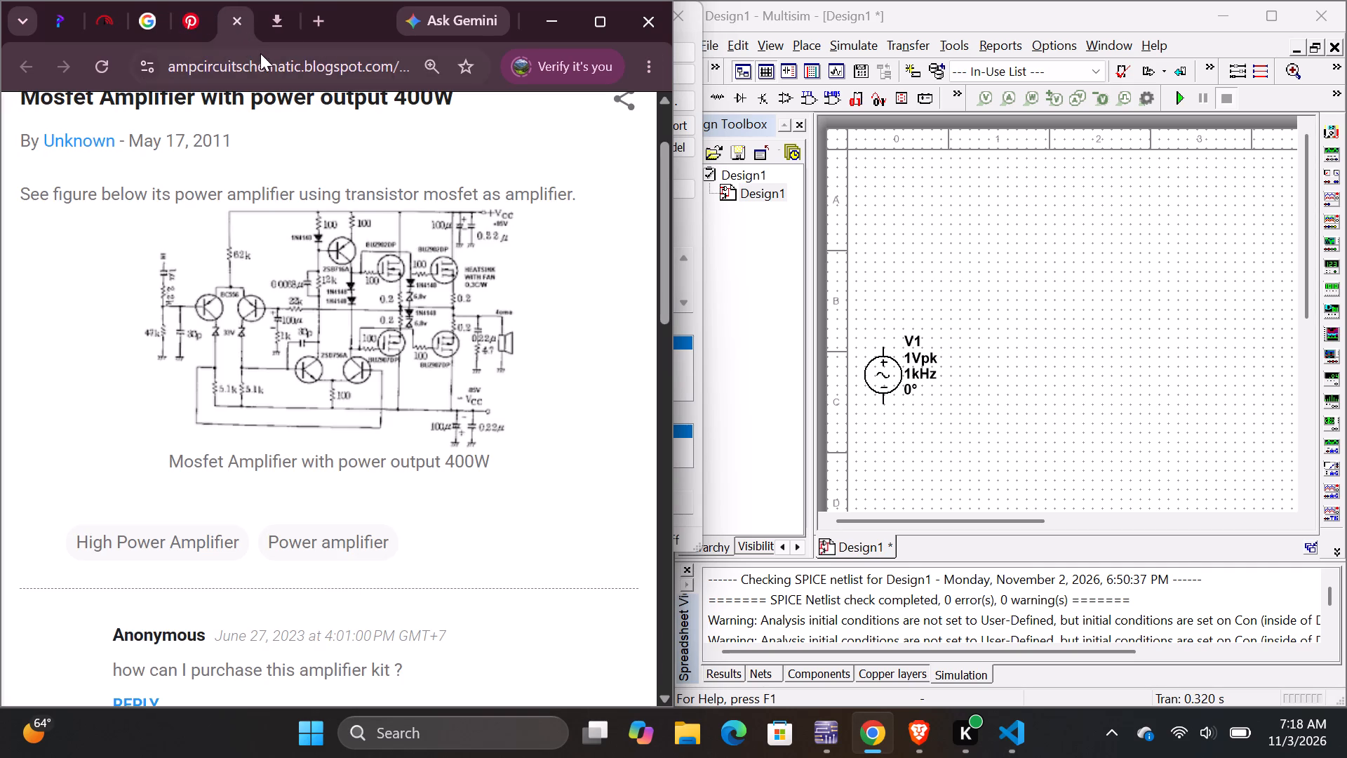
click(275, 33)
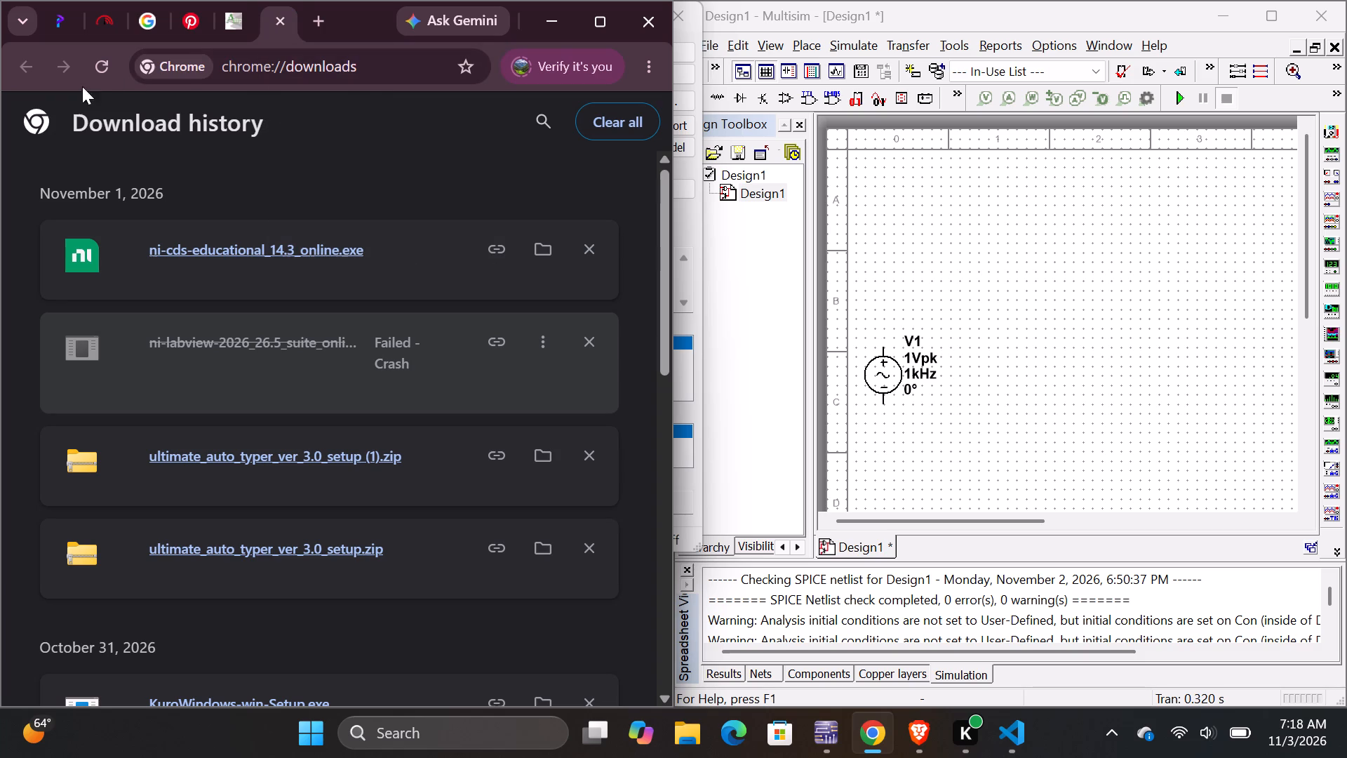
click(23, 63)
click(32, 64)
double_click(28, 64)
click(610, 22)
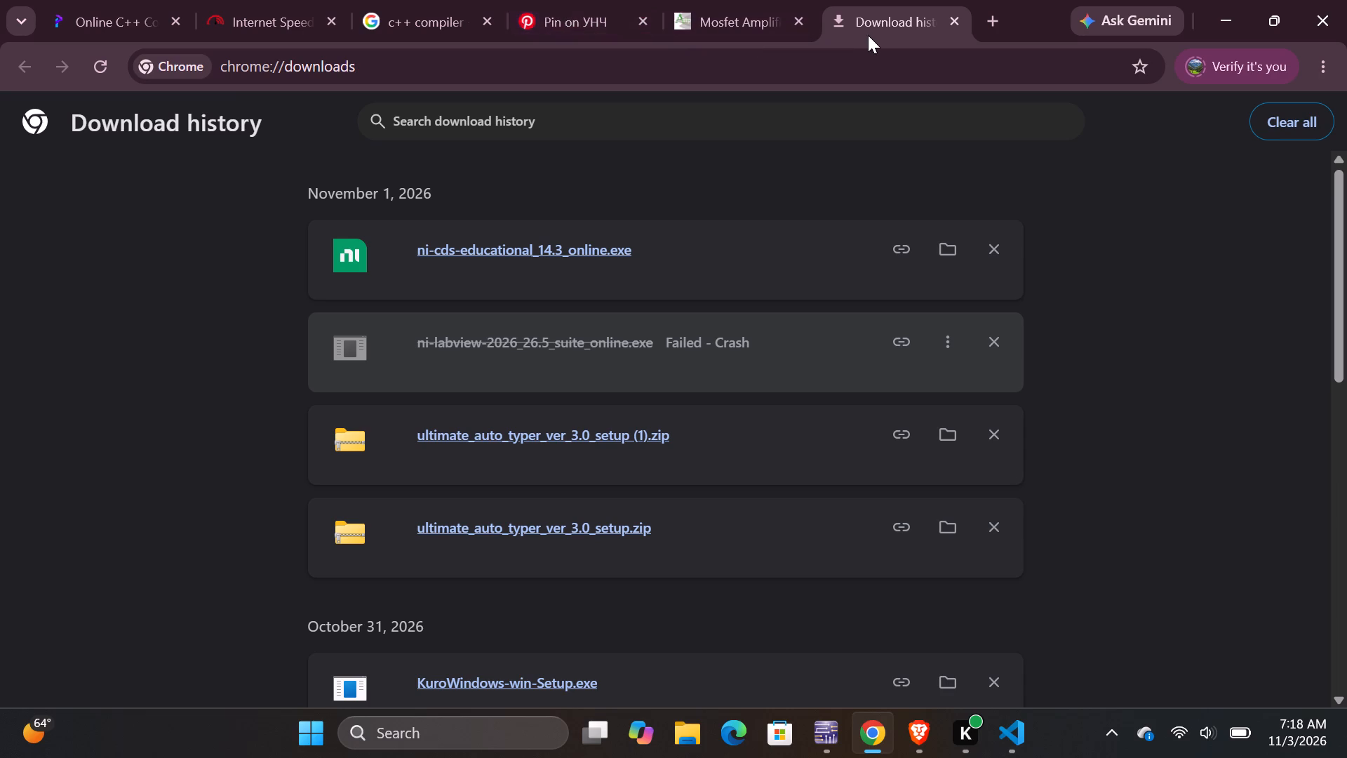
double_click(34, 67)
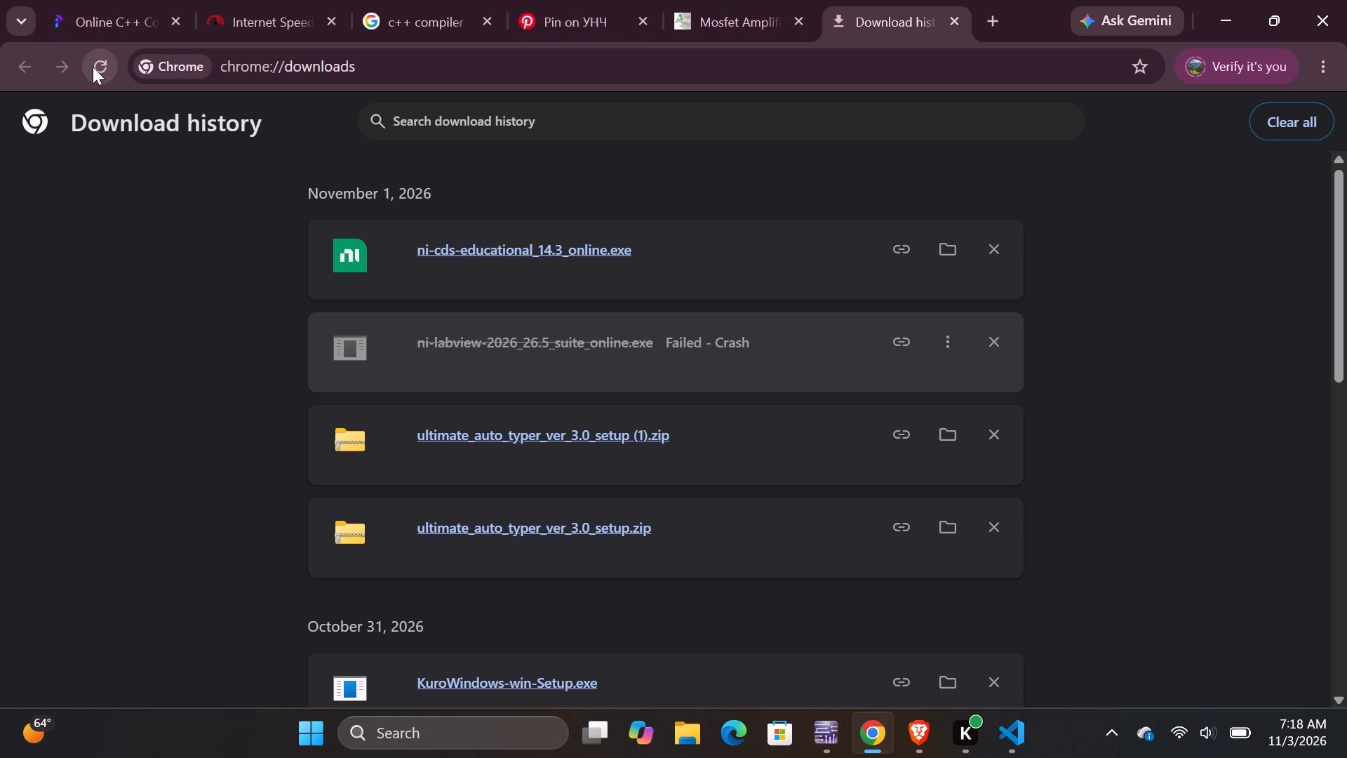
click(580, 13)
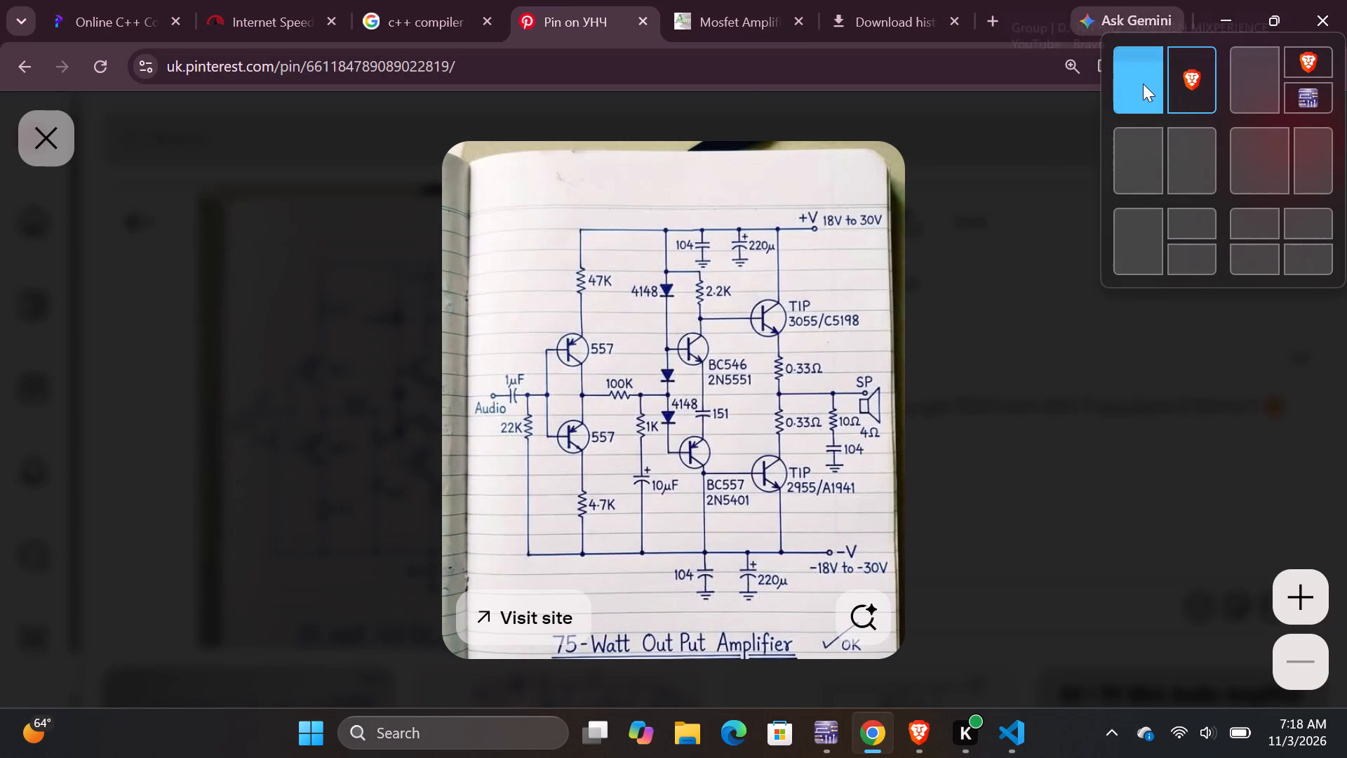
Switch to the Brave window, browse the suggested YouTube videos, and go to the YouTube home page.
click(904, 715)
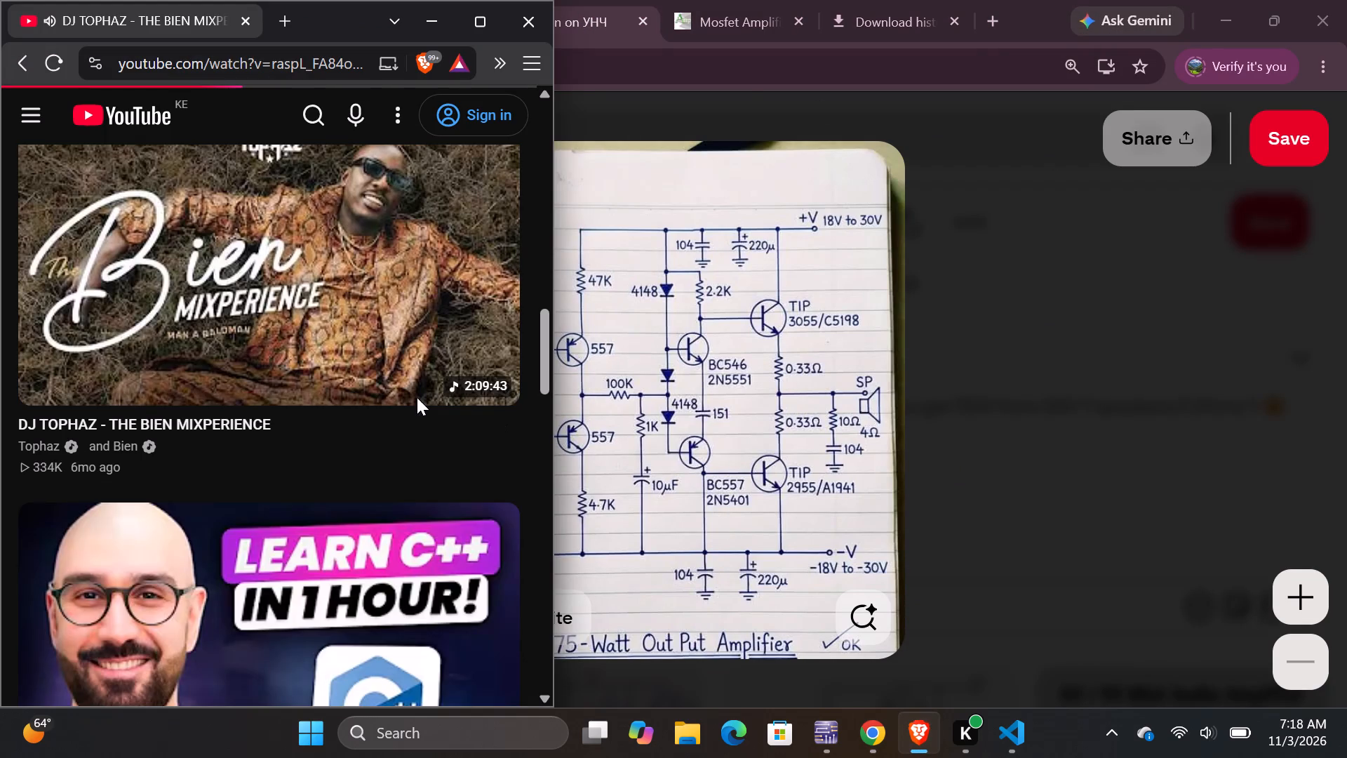
scroll(328, 343, down, 7)
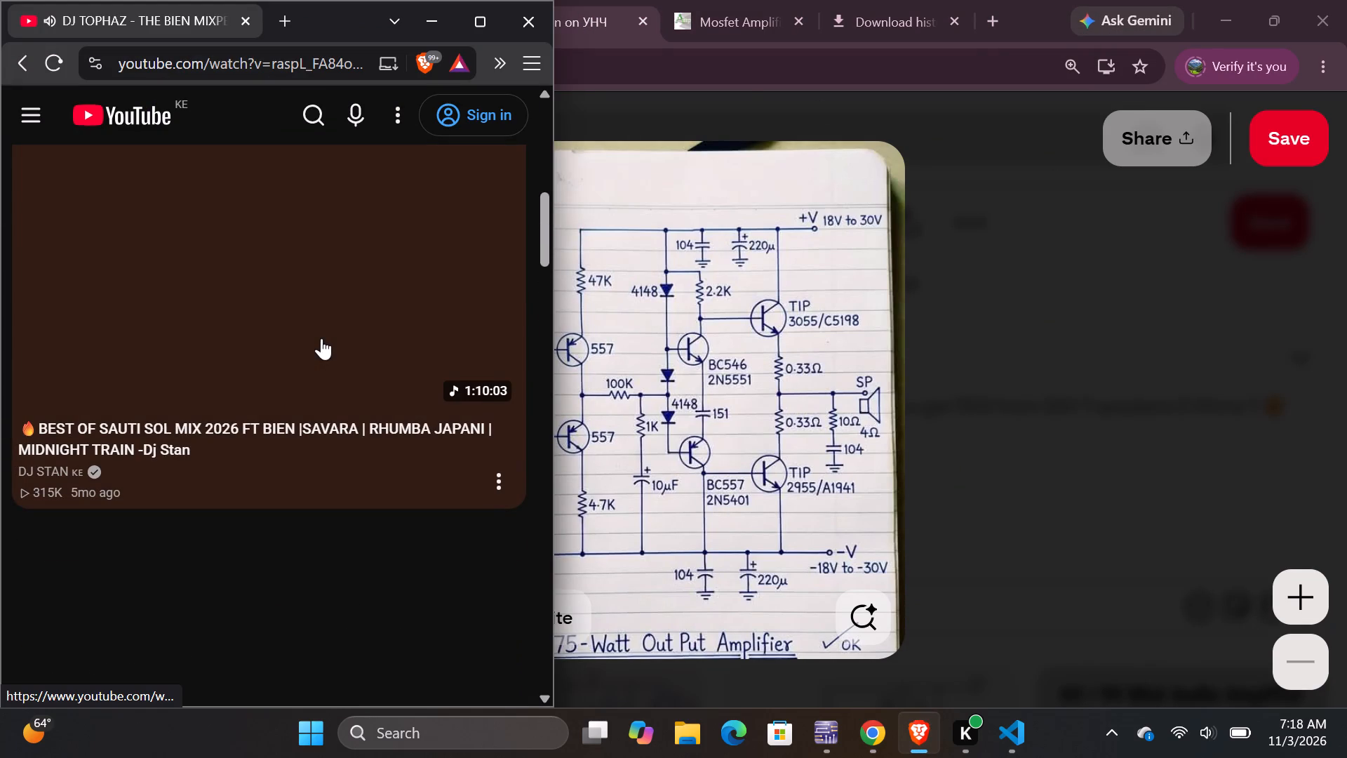
scroll(321, 338, down, 4)
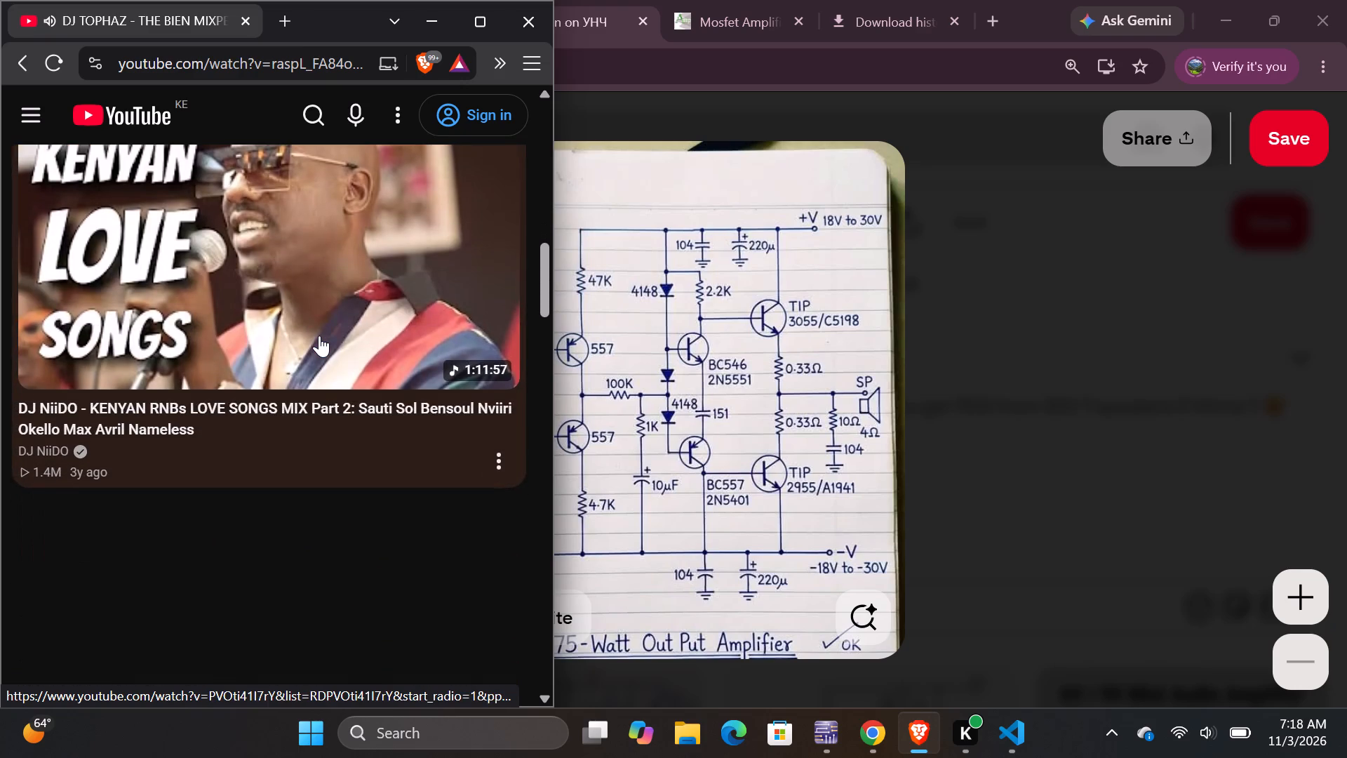
scroll(317, 335, down, 4)
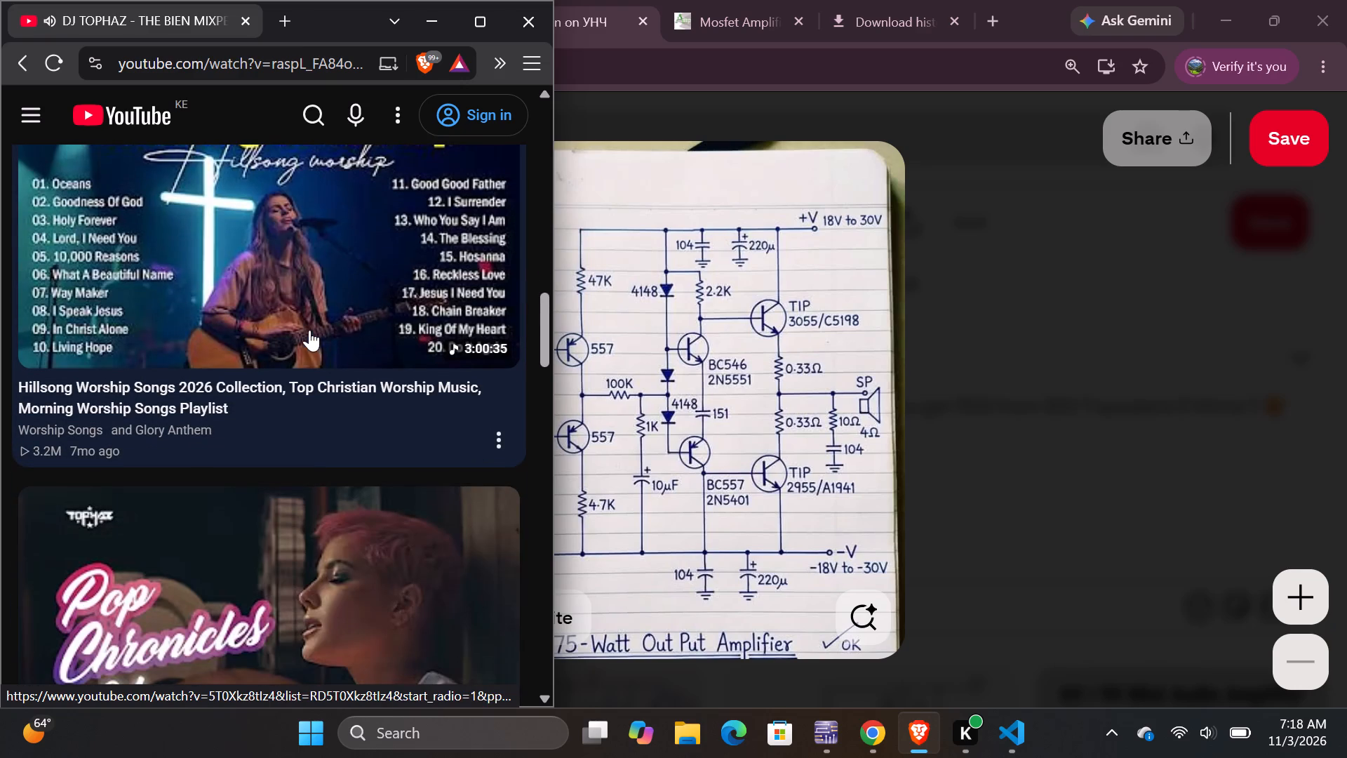
click(34, 124)
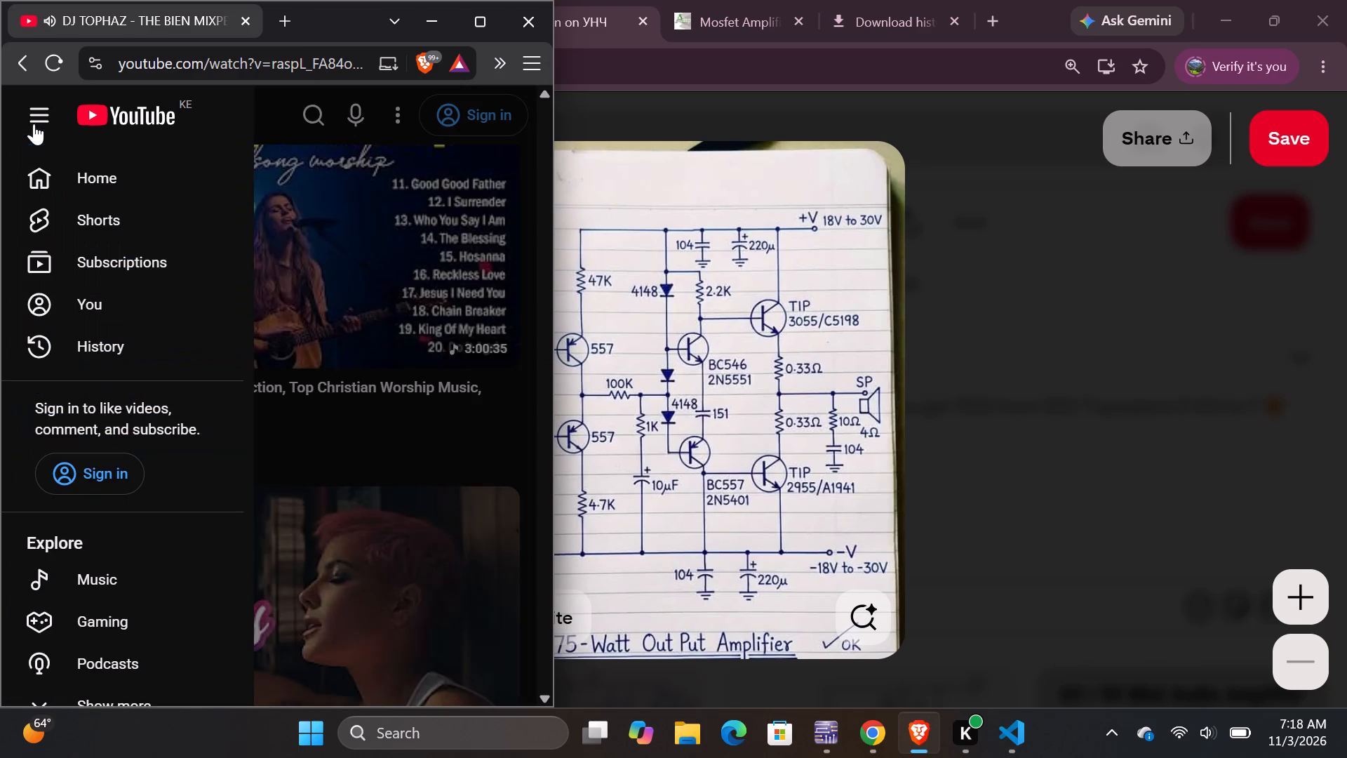
click(74, 175)
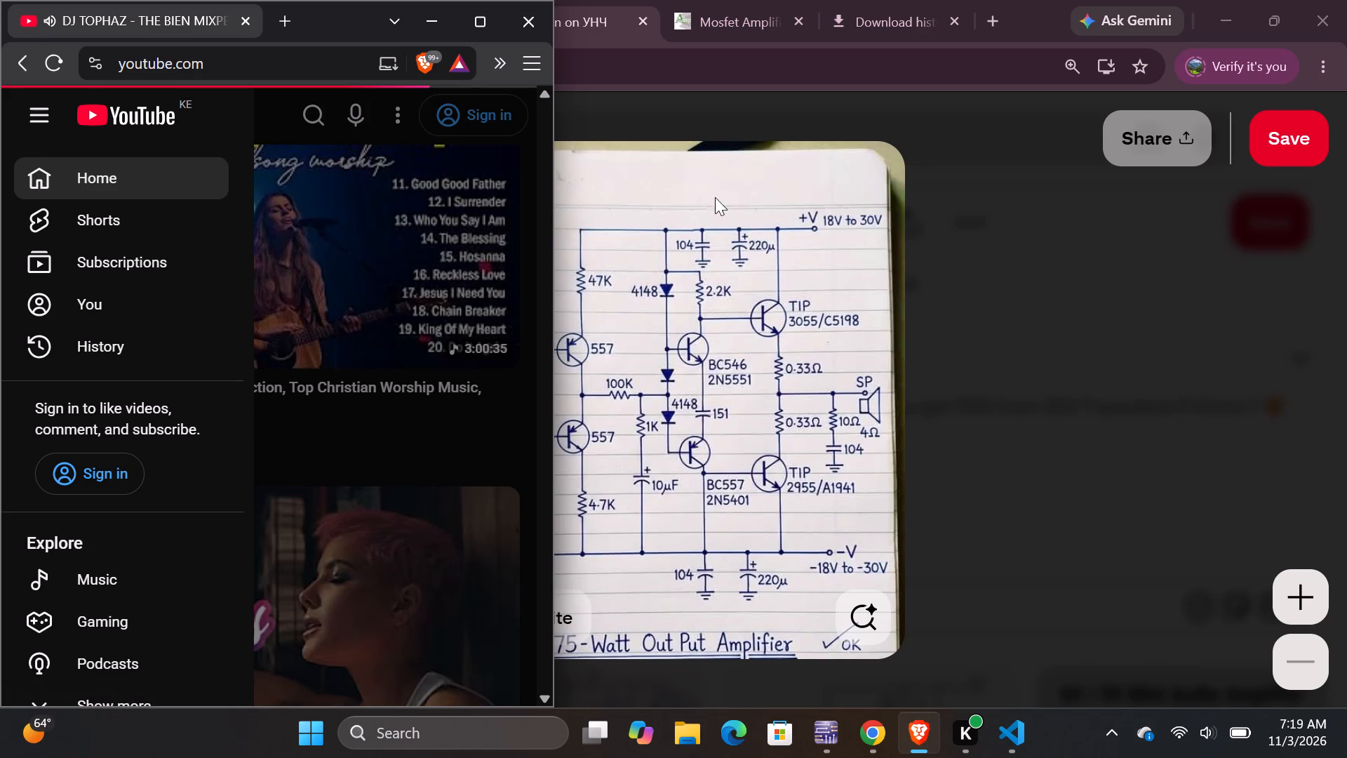
Switch back to Chrome and arrange the amplifier schematic side by side with the Multisim Design1 window.
click(930, 155)
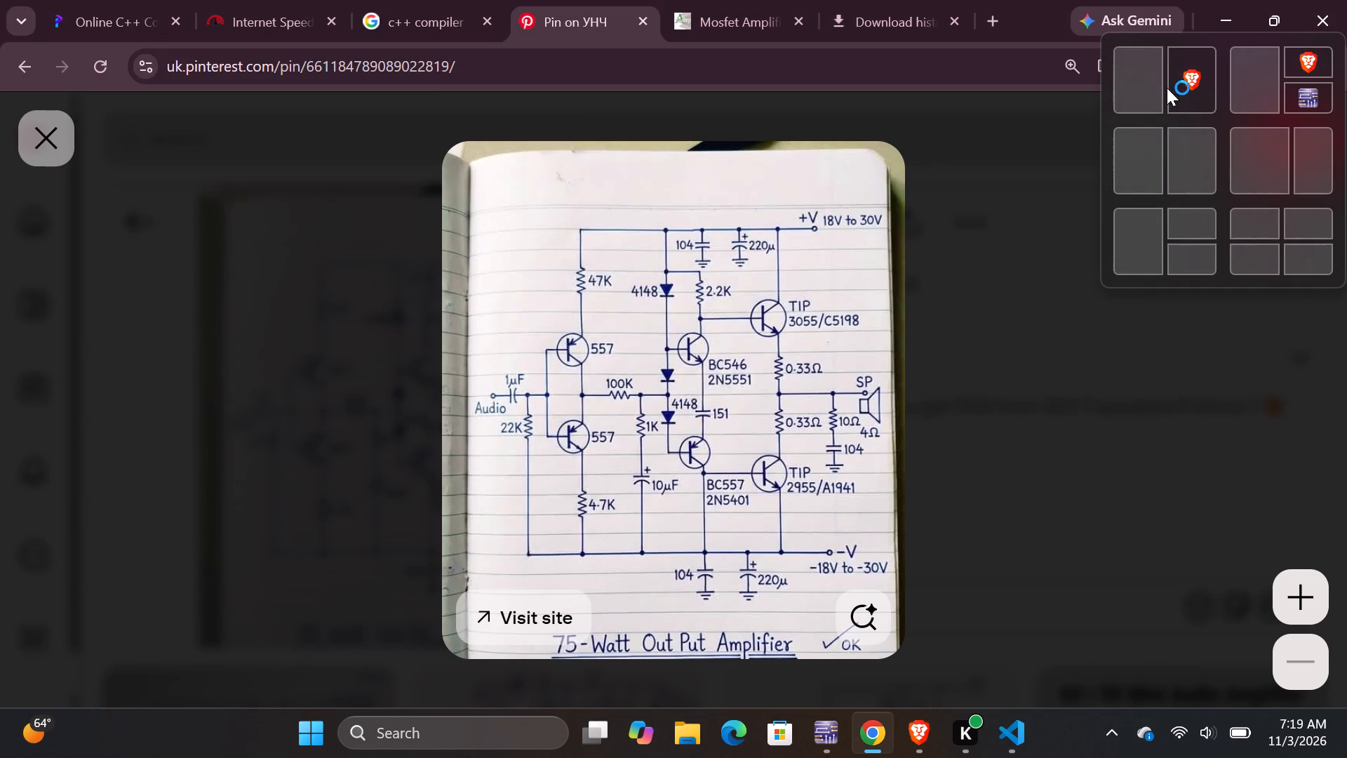
click(1130, 155)
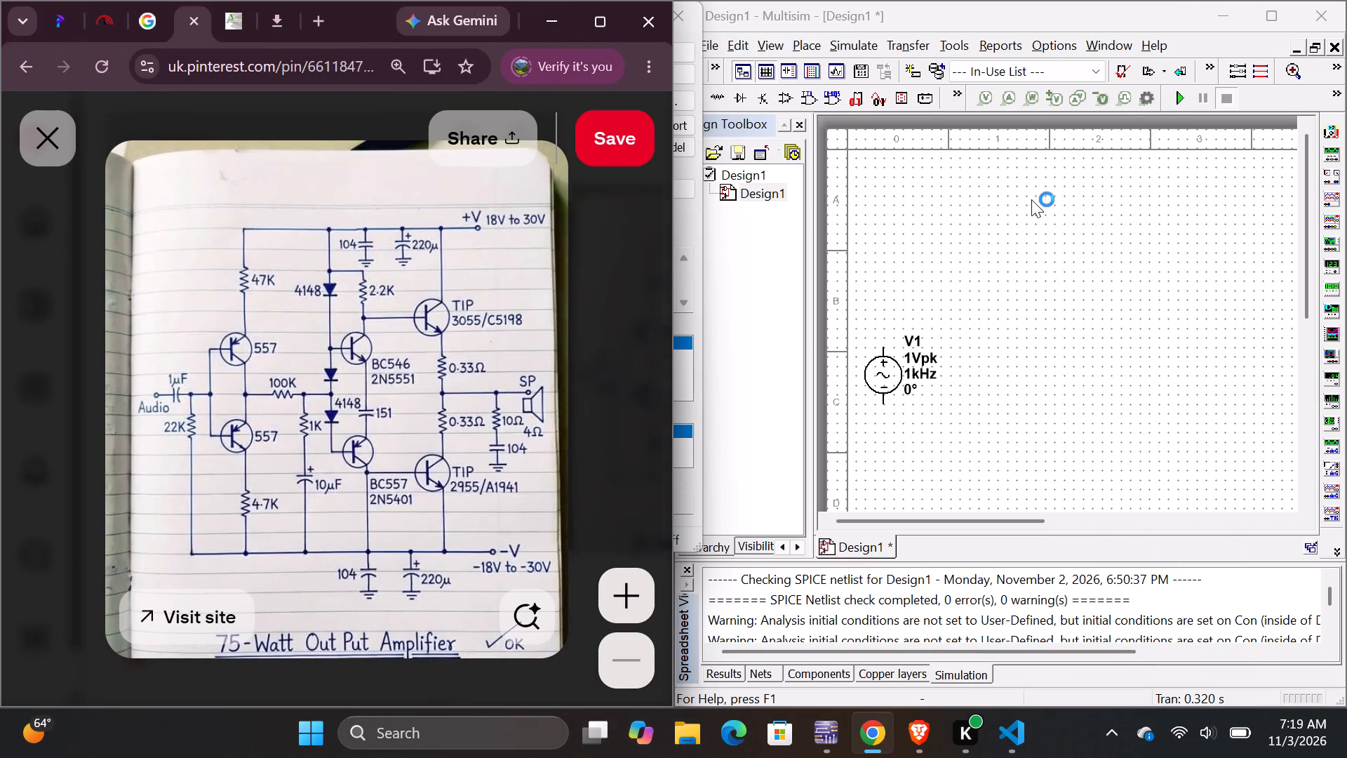
drag(675, 301, 658, 298)
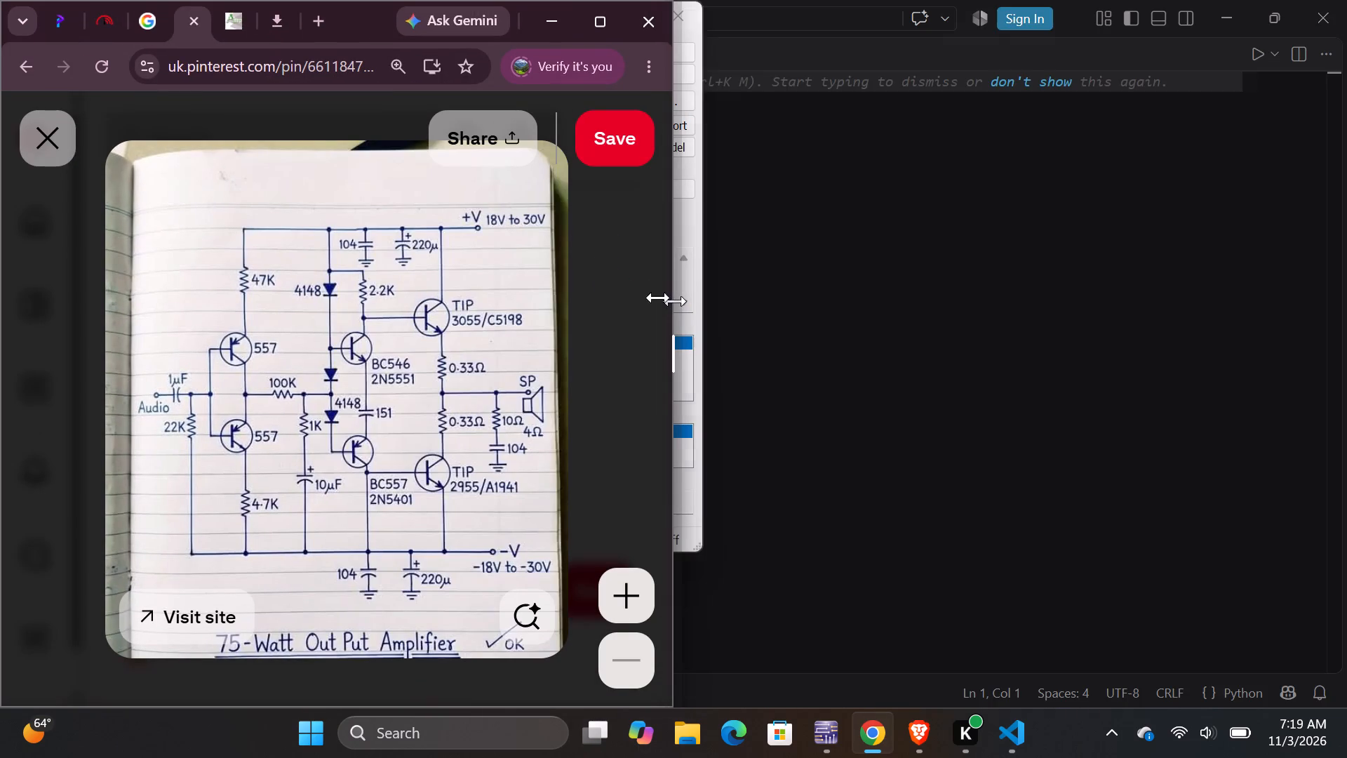
Narrow the Chrome window with the amplifier schematic and widen the Multisim window to meet its edge.
drag(658, 298, 426, 244)
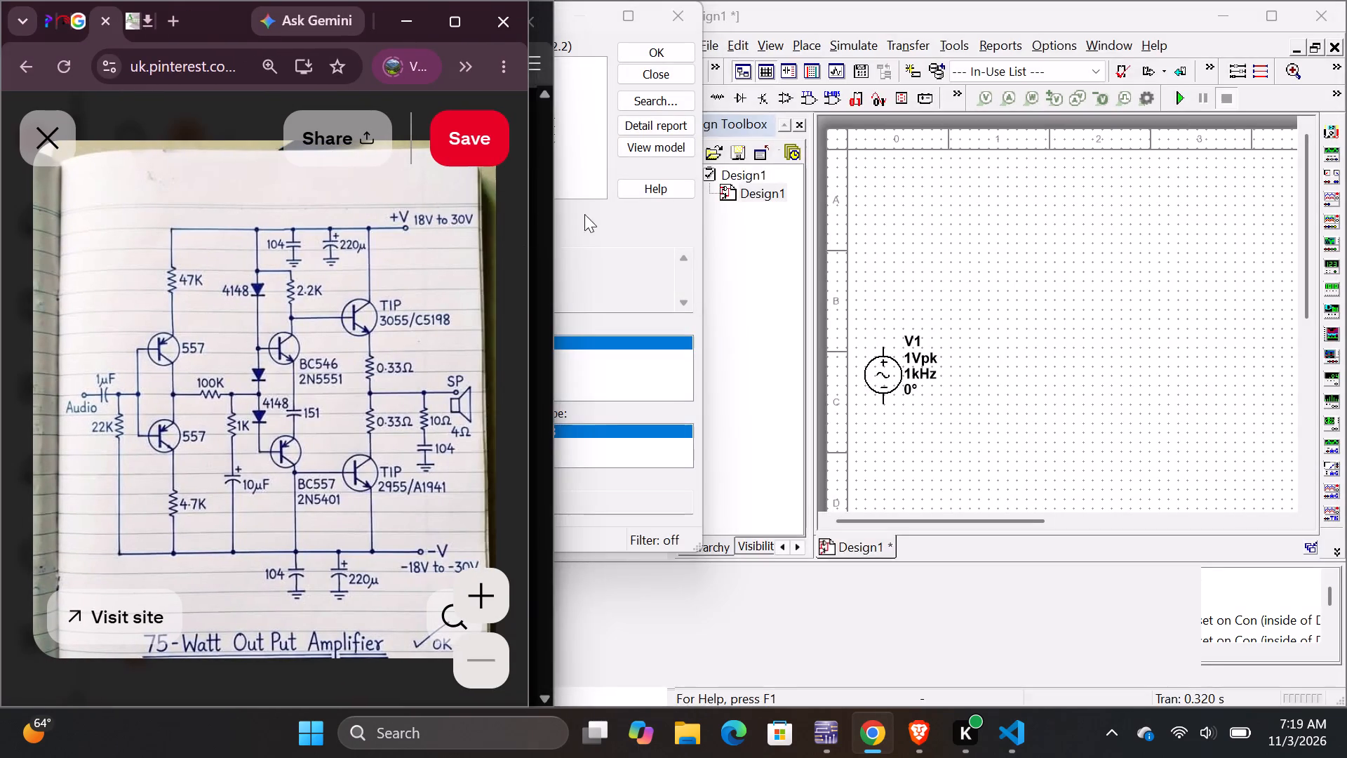
drag(334, 279, 283, 269)
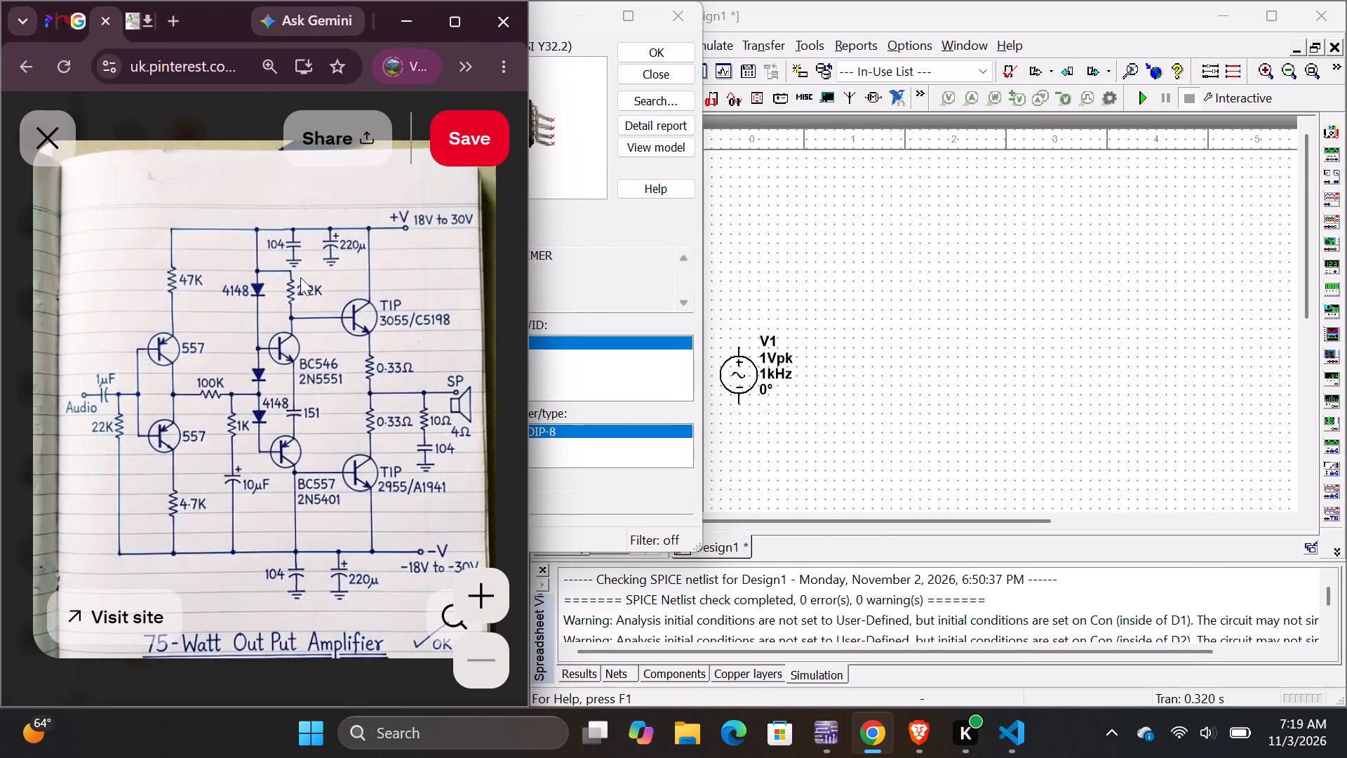
Place a 1 µF capacitor from the Basic group's CAPACITOR family just above the AC source V1 in Design1.
click(764, 300)
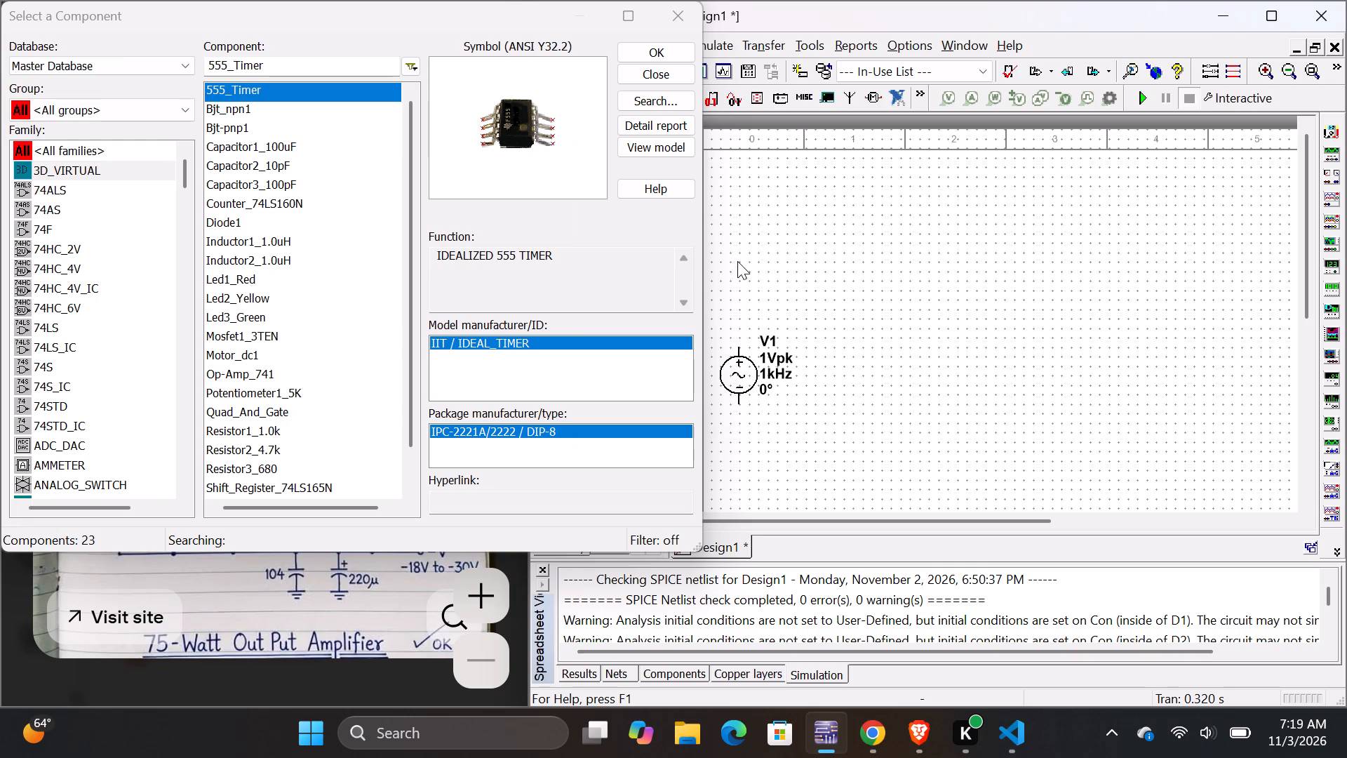
click(678, 22)
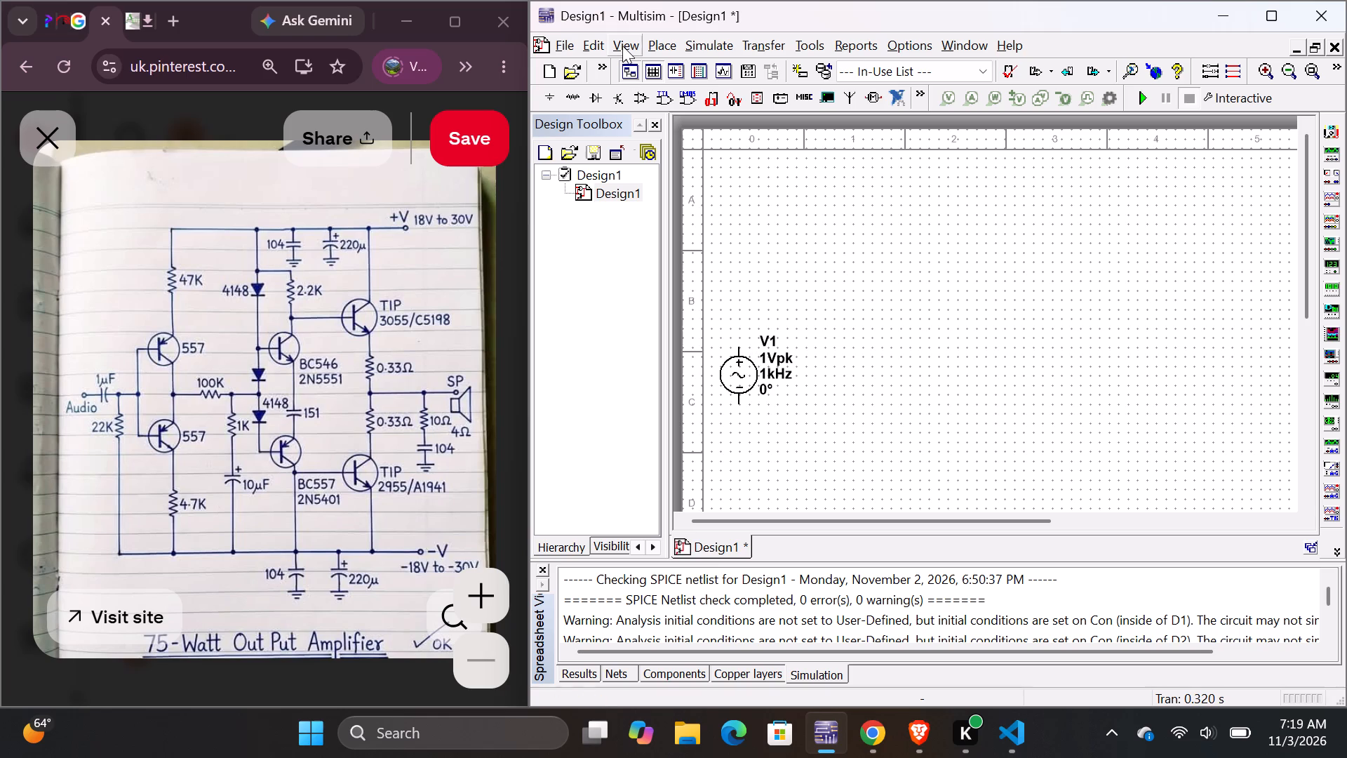
click(654, 52)
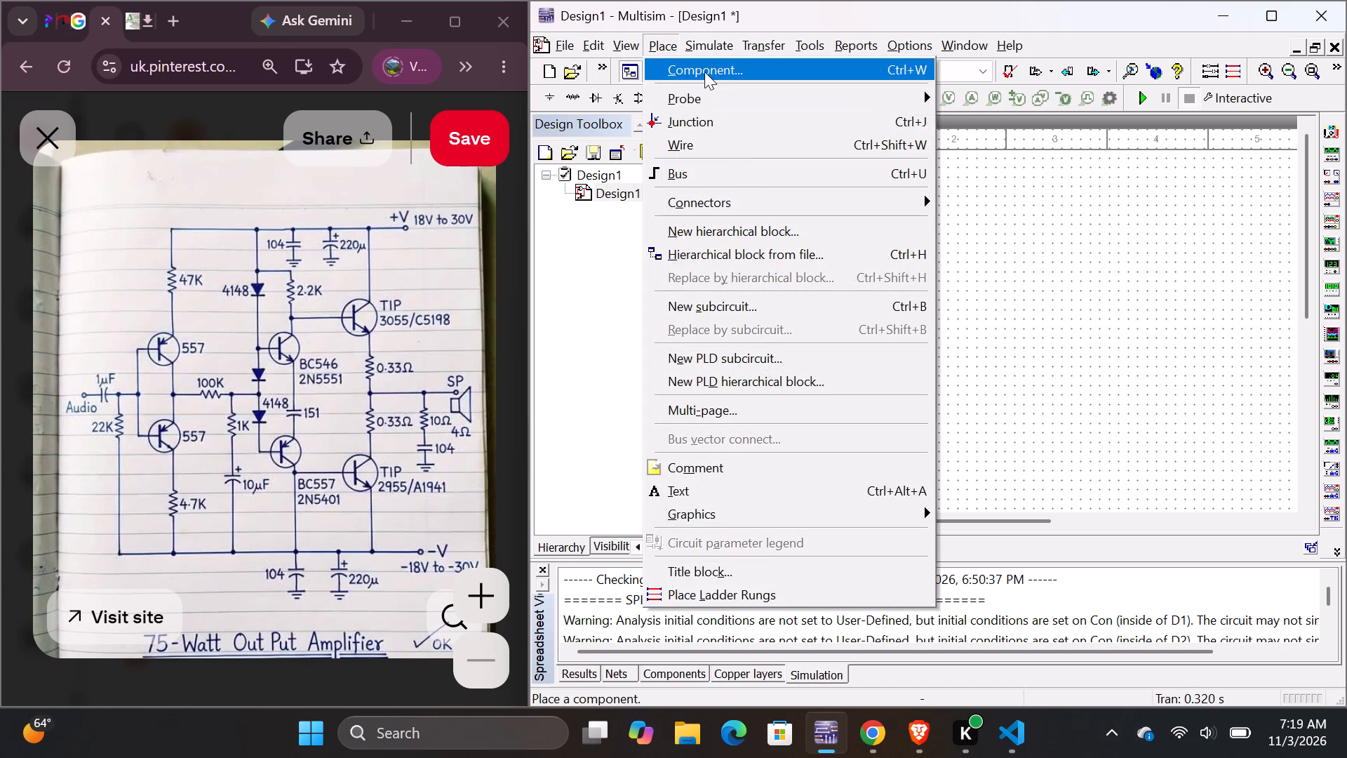
click(704, 72)
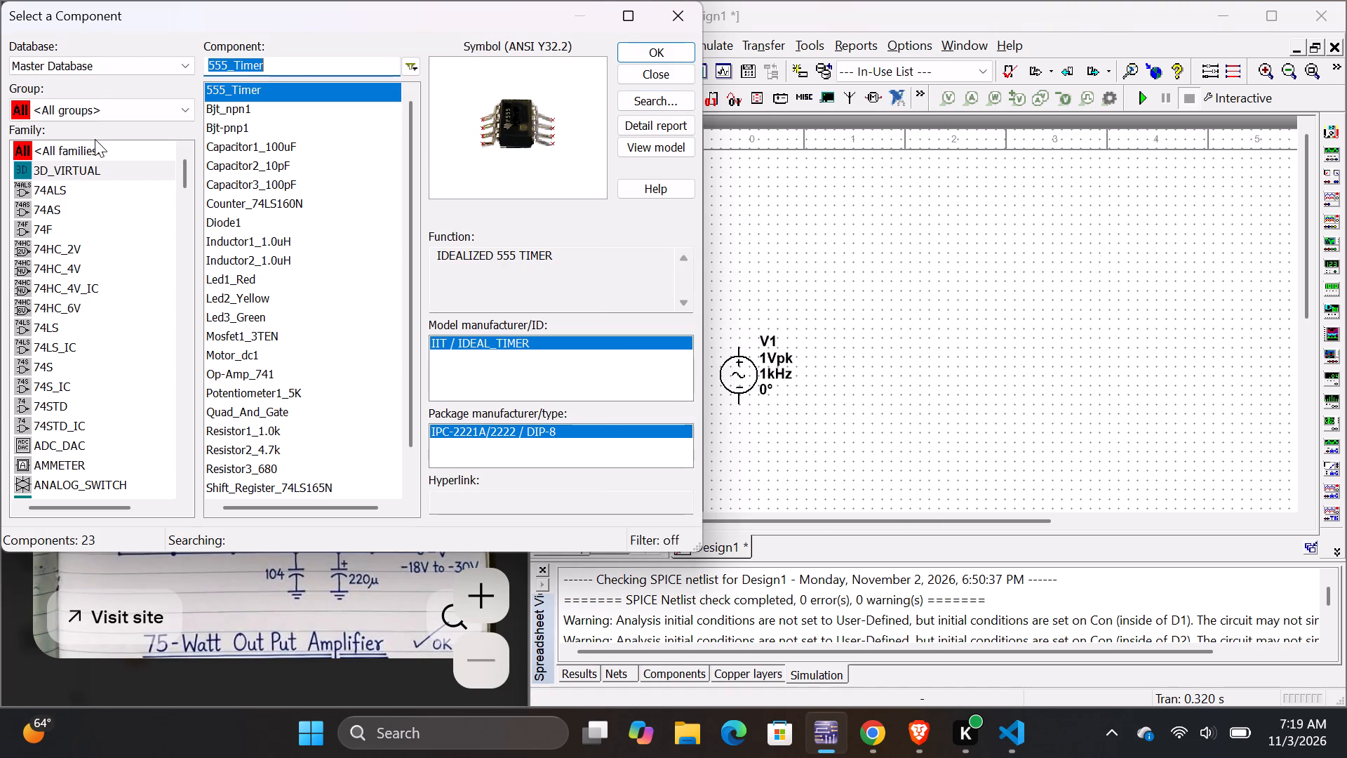
click(94, 153)
click(104, 114)
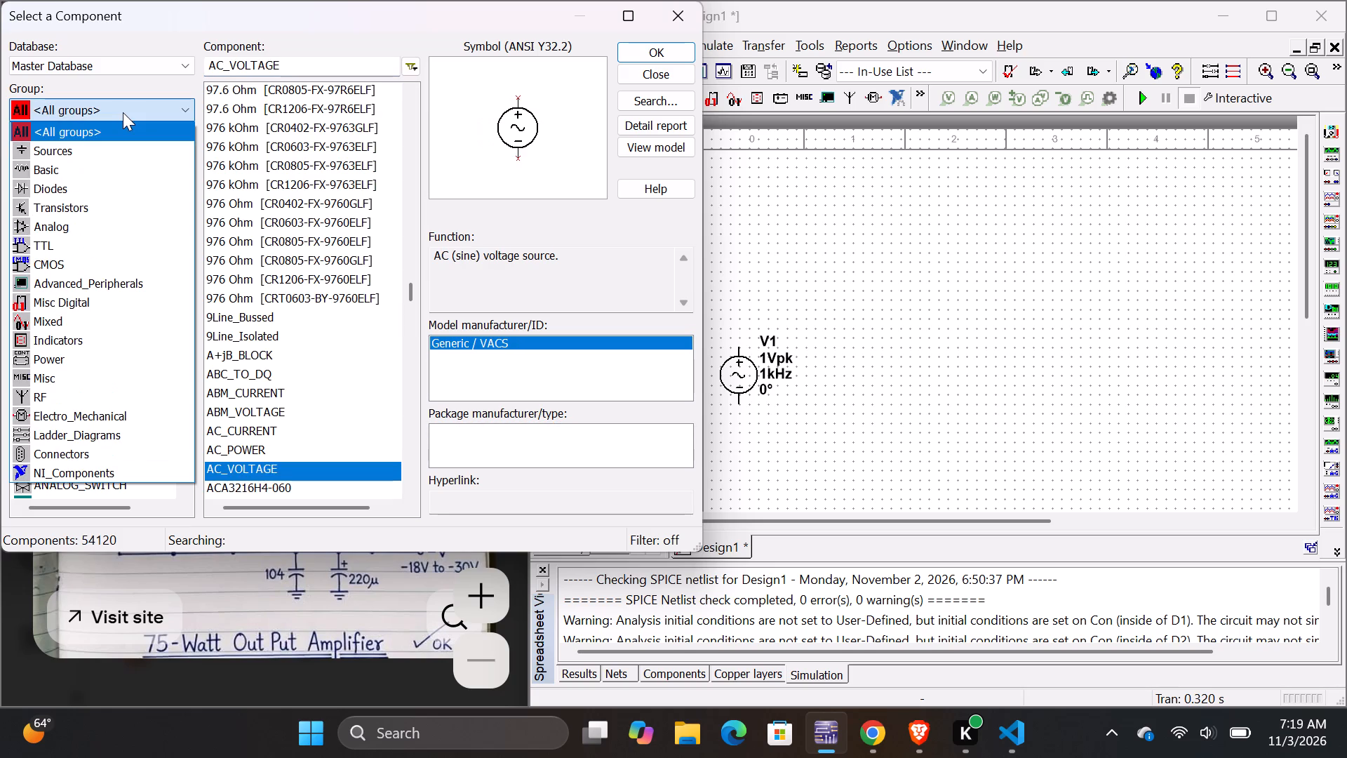
click(107, 166)
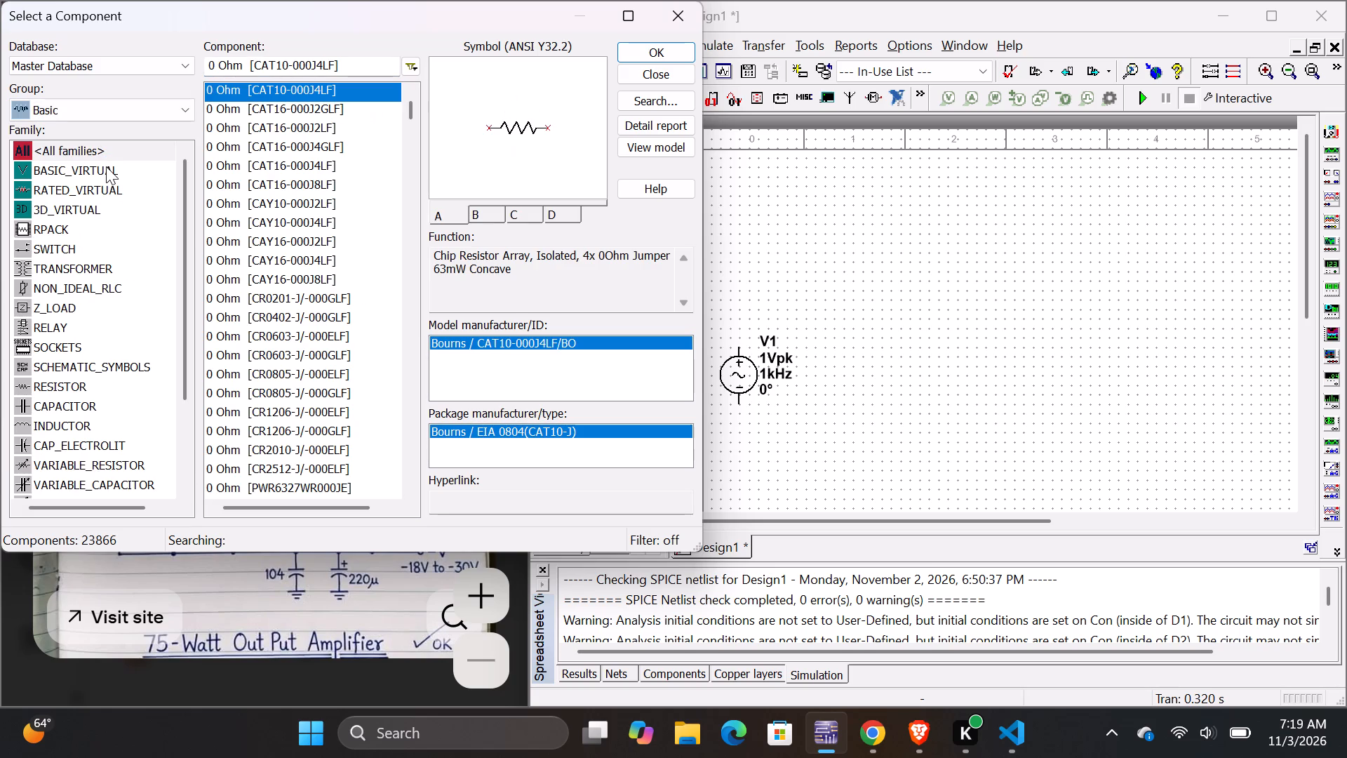
click(91, 406)
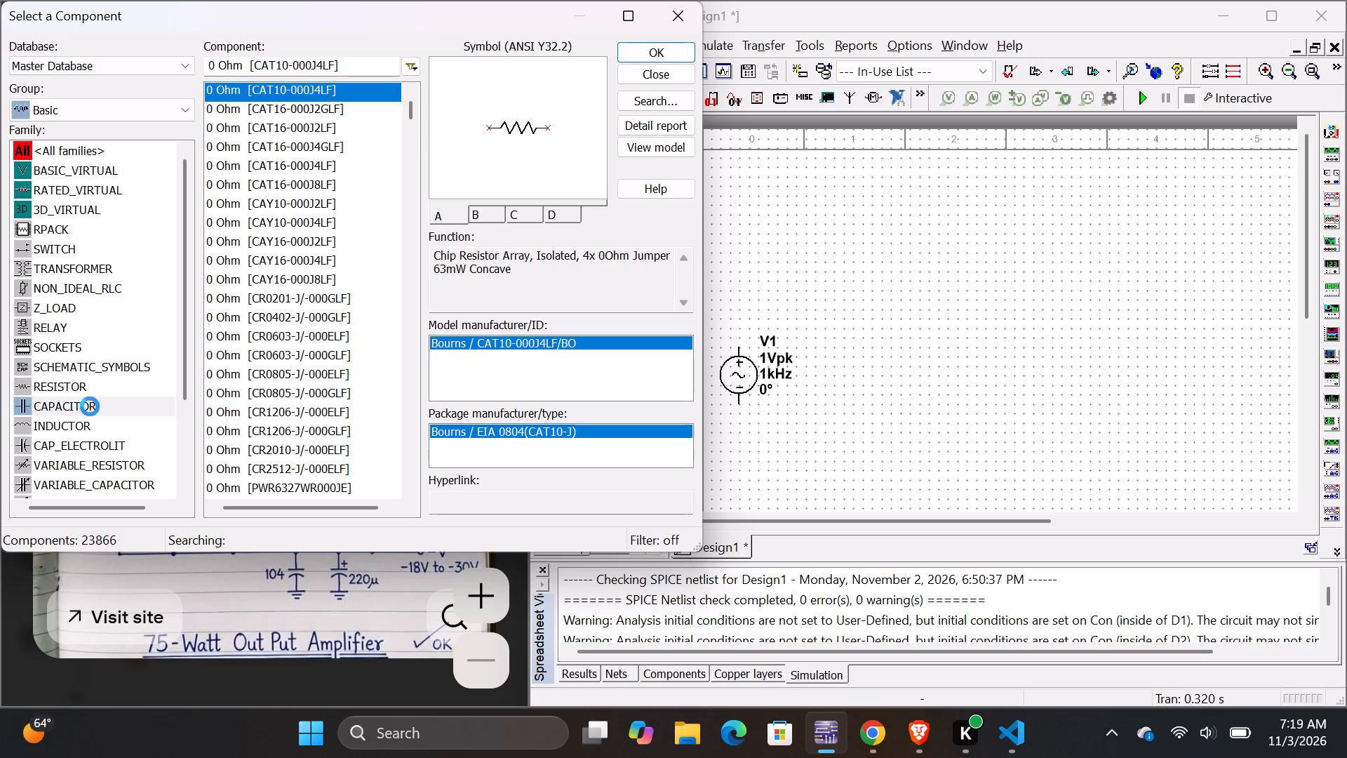
click(637, 54)
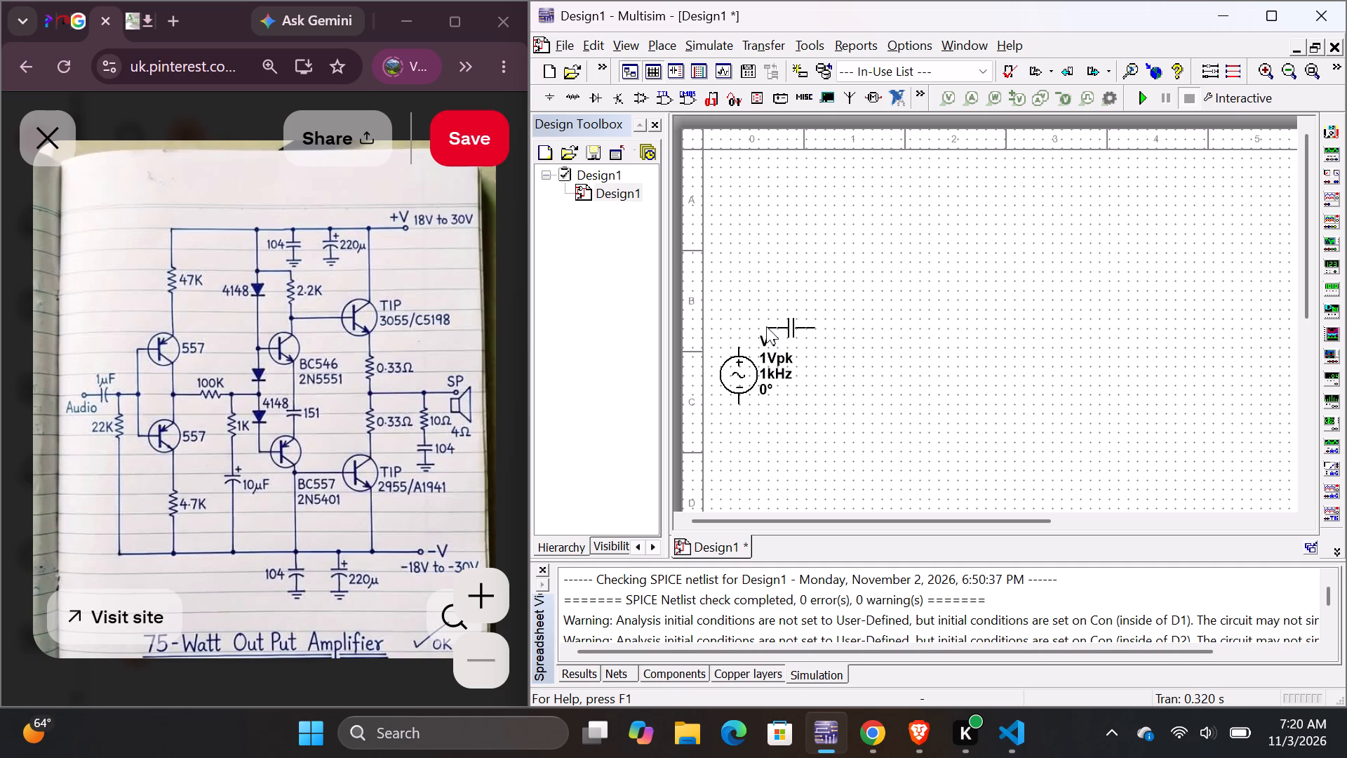
click(760, 326)
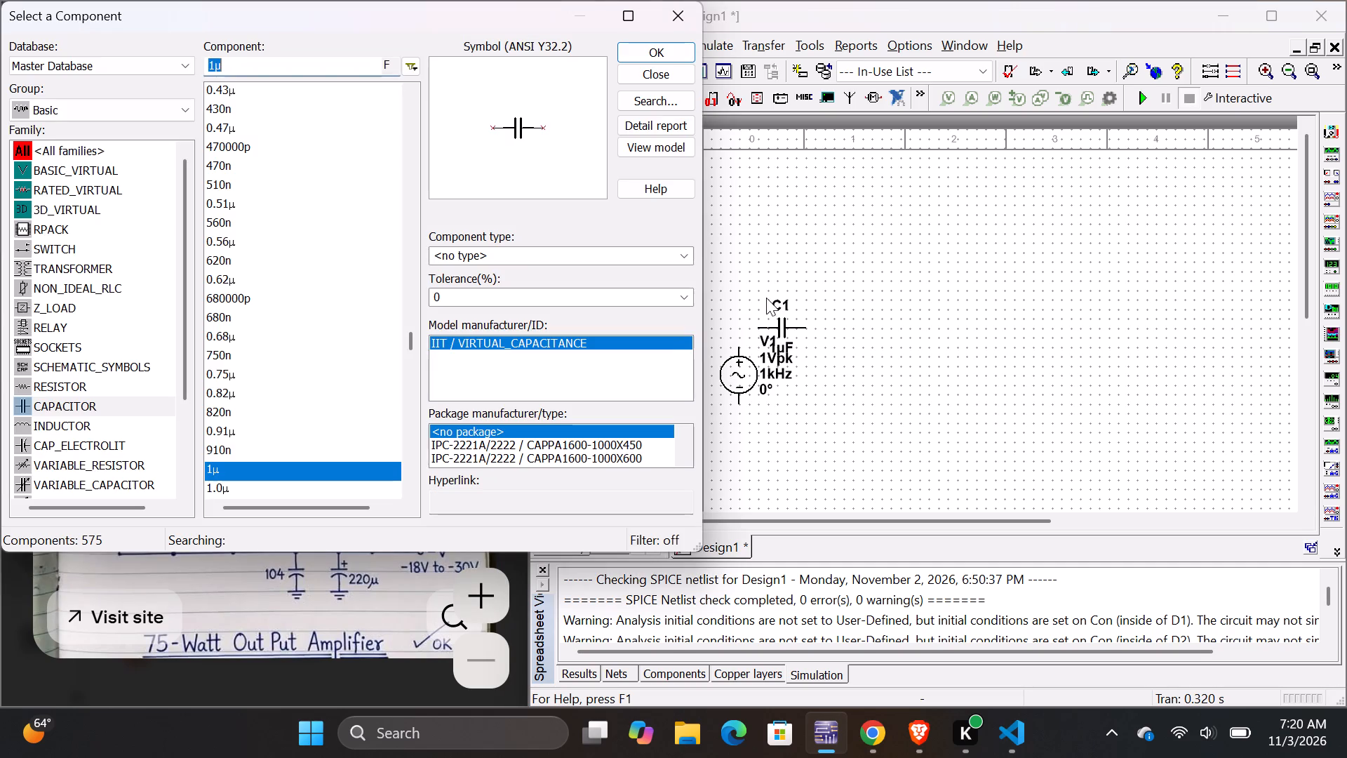
click(657, 77)
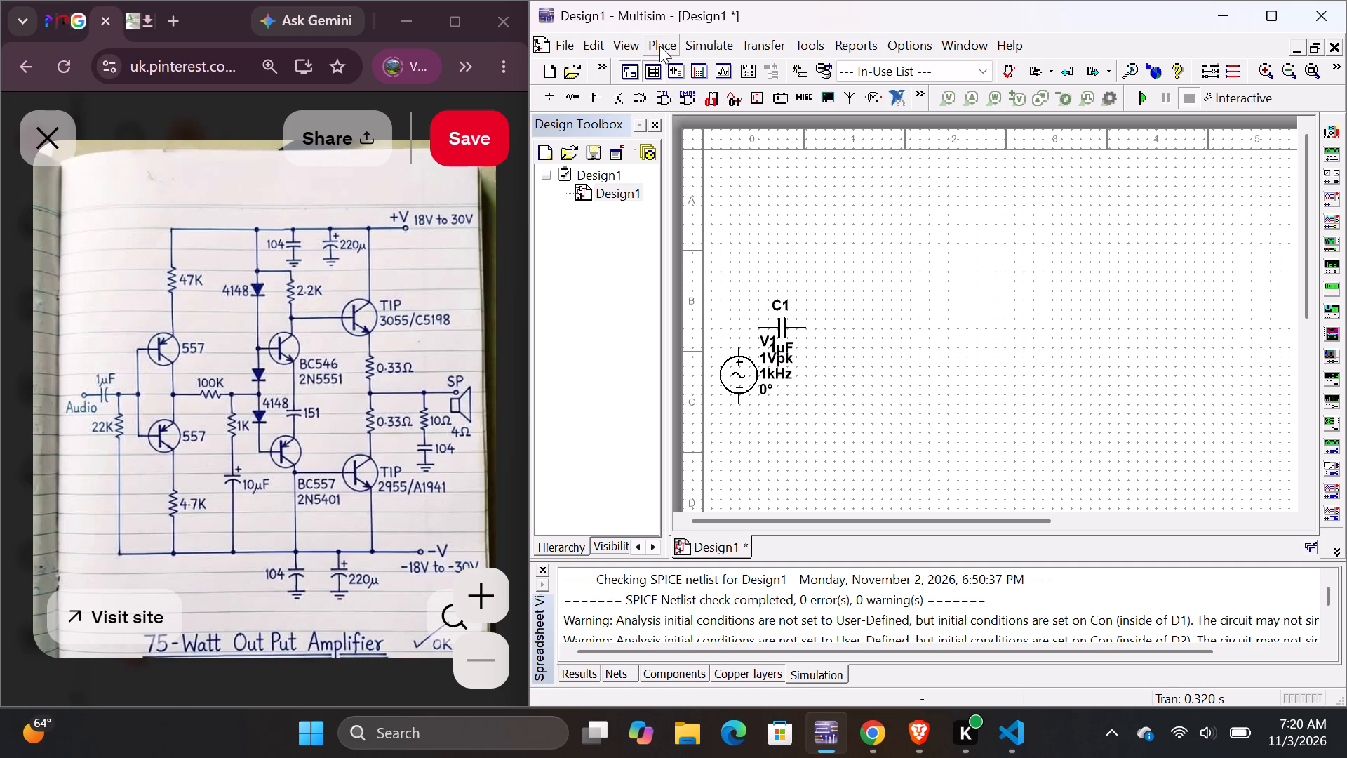
Reopen the component browser and list all families of the Transistors group in the Master Database.
click(659, 46)
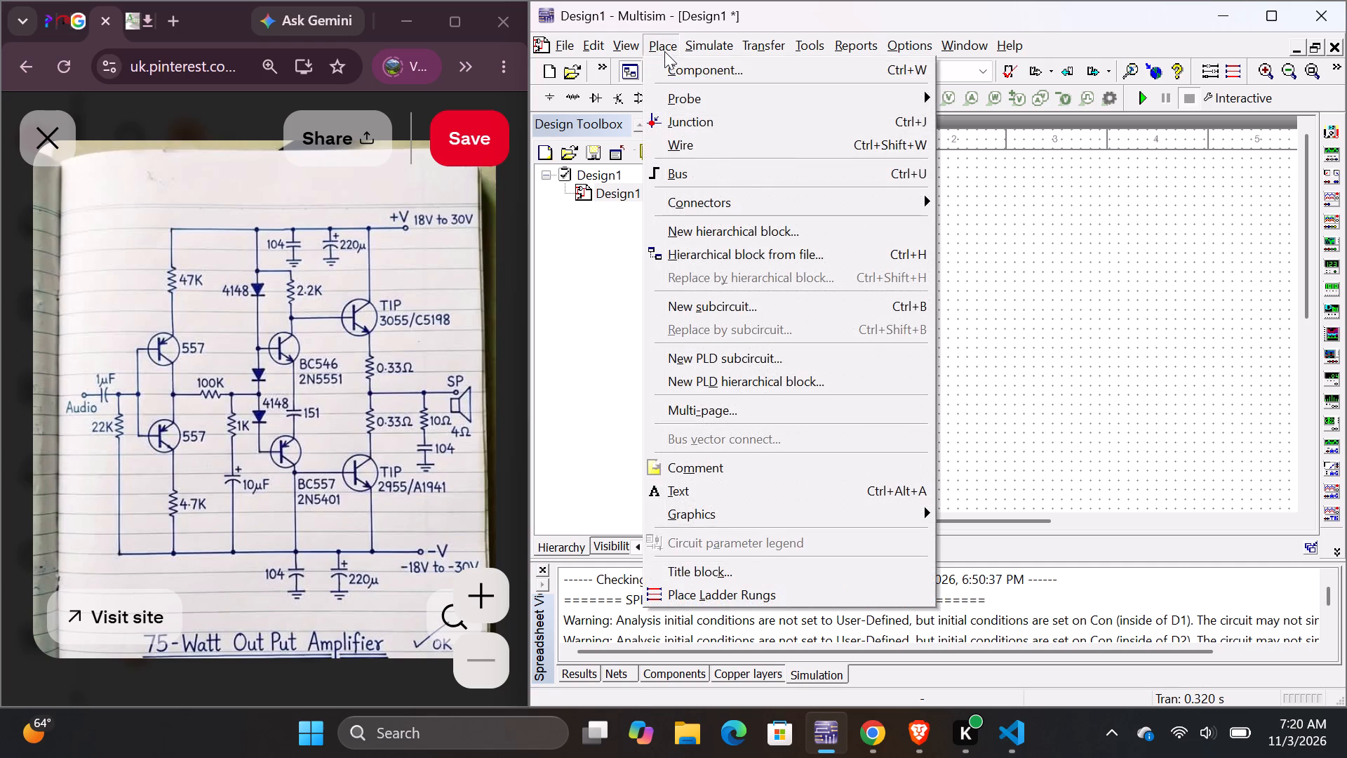
click(683, 67)
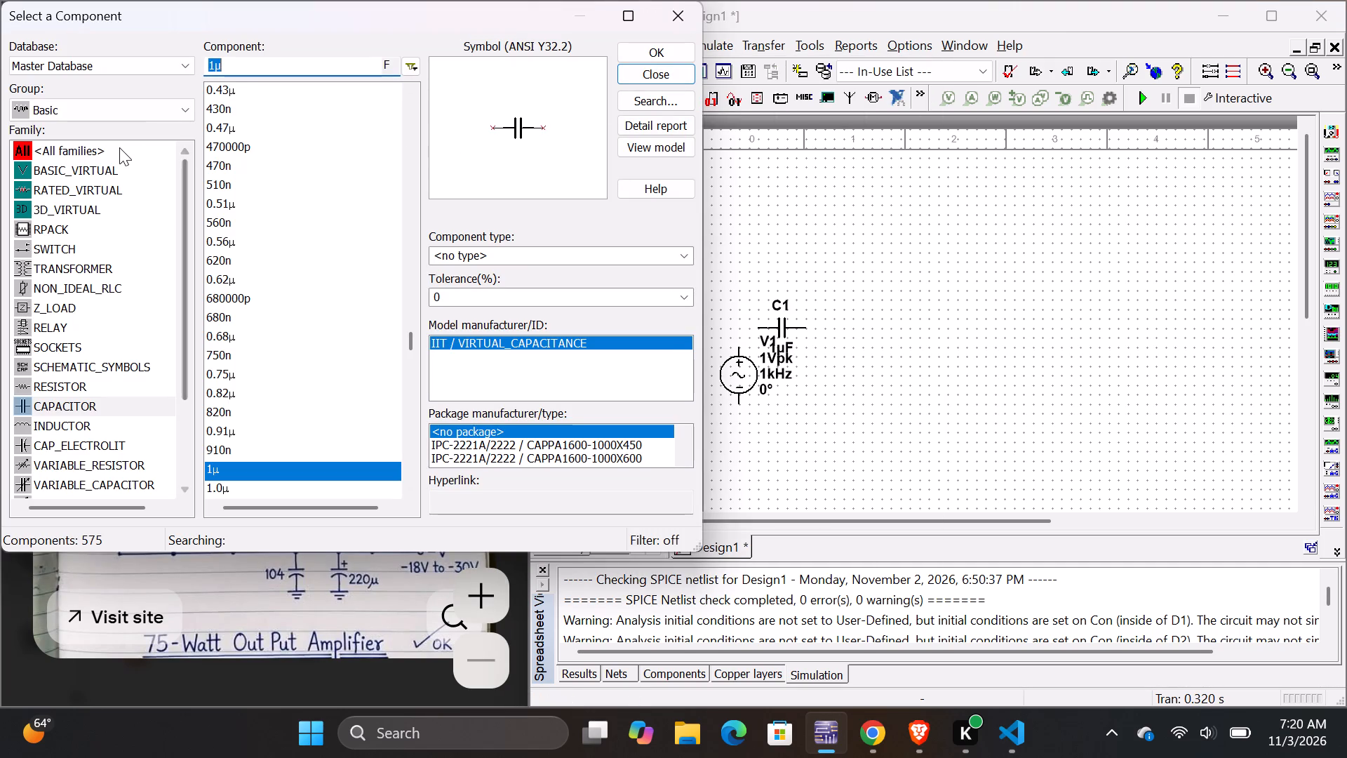
click(119, 147)
click(135, 107)
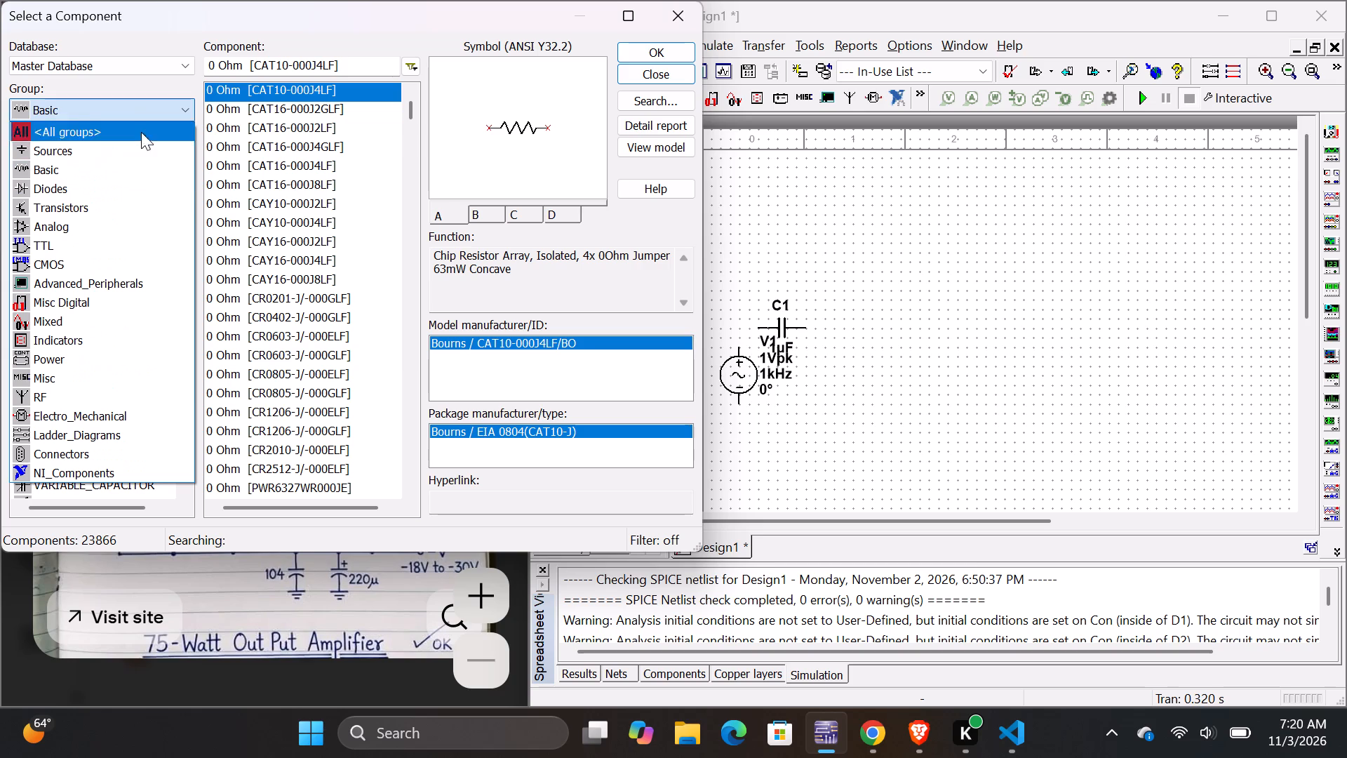
click(138, 133)
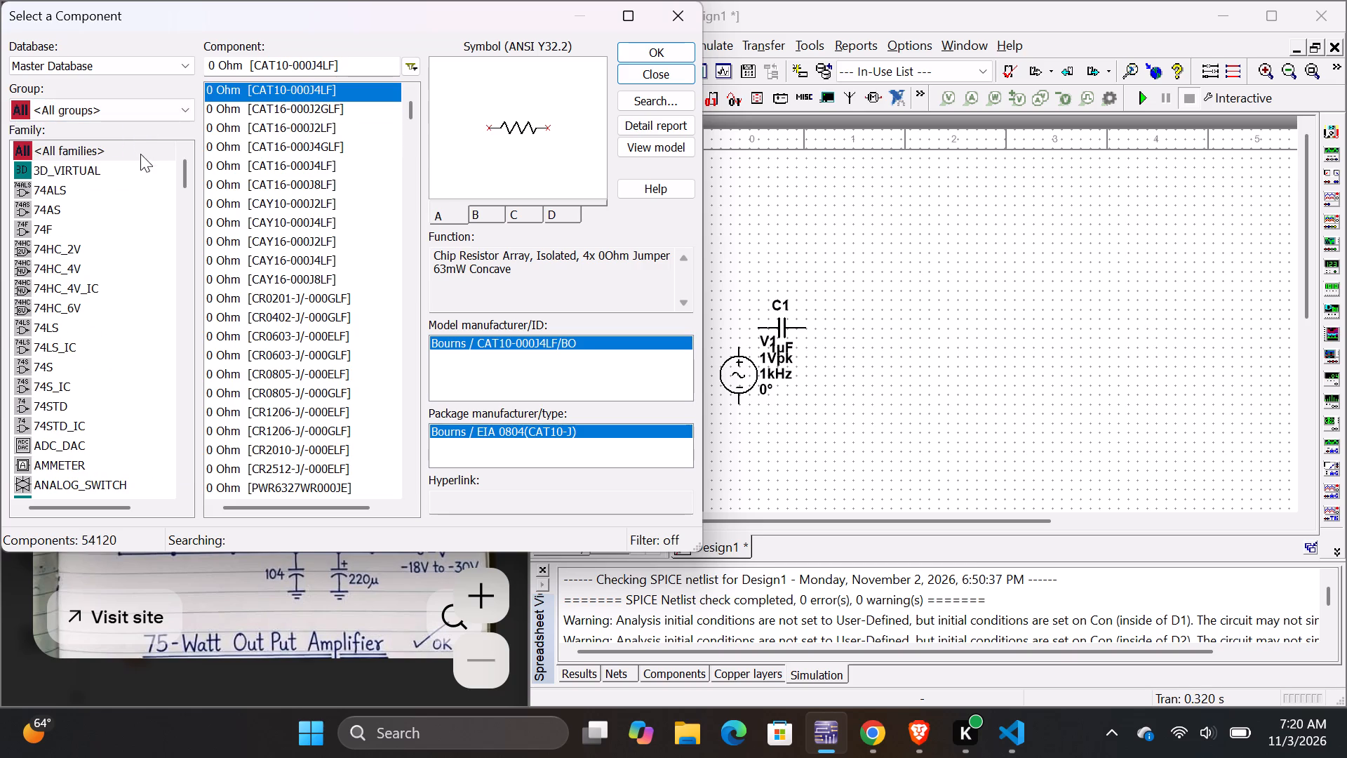
click(133, 146)
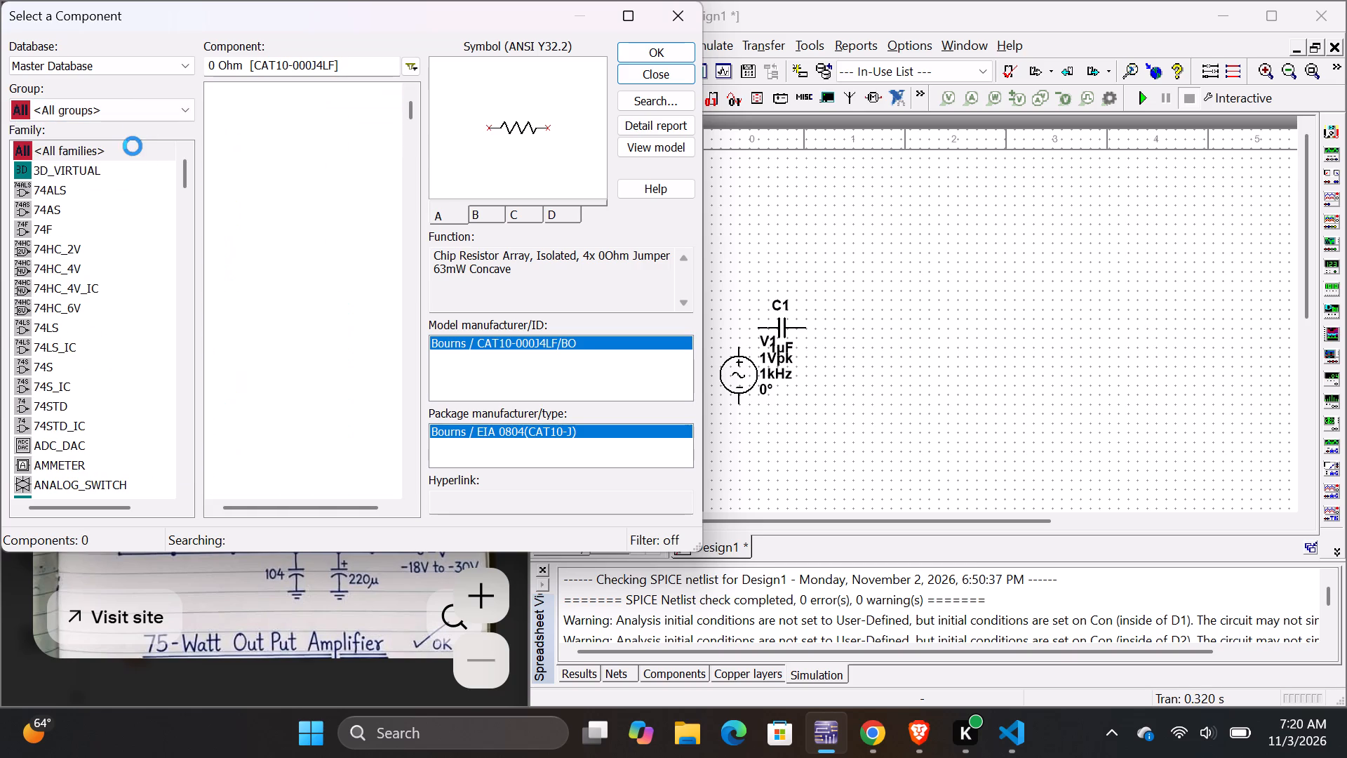
click(141, 114)
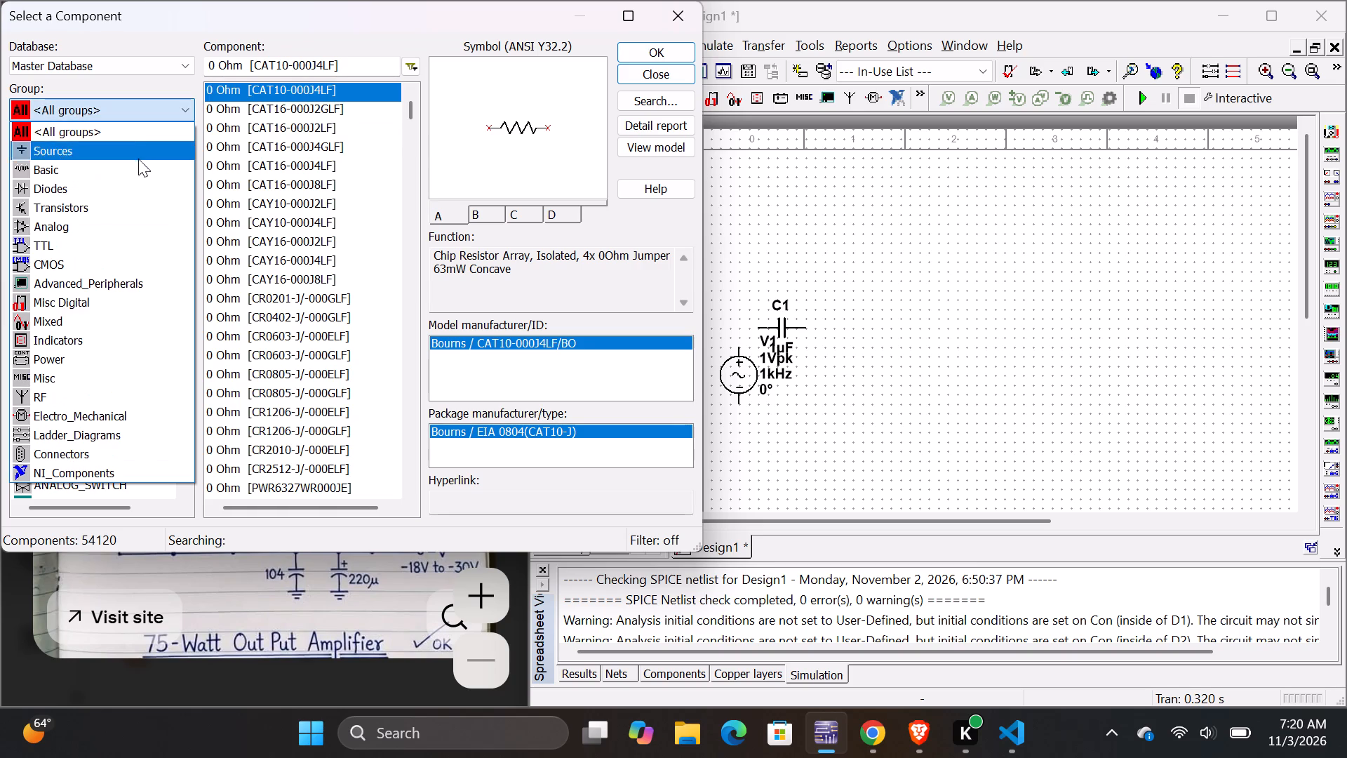
click(126, 199)
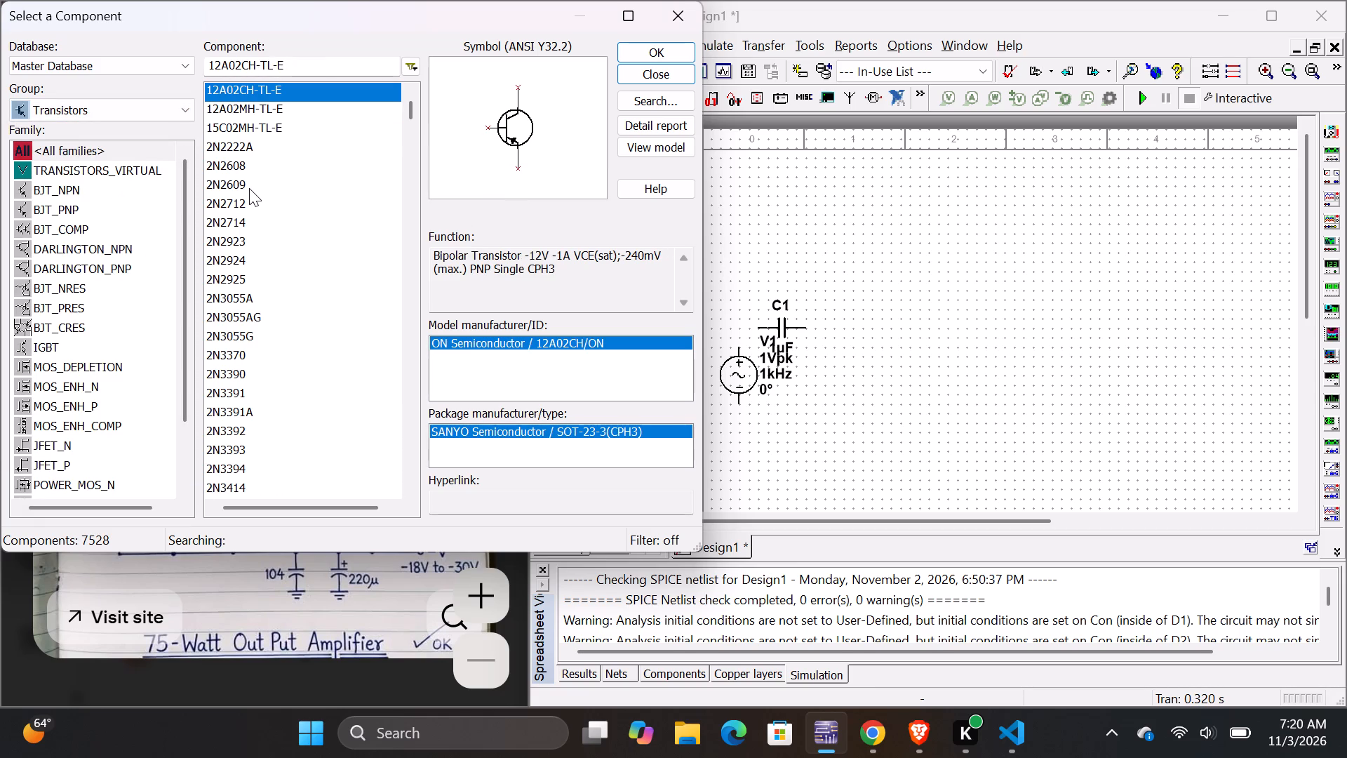
Look through the Transistors component list for a part matching the amplifier schematic.
scroll(247, 195, down, 8)
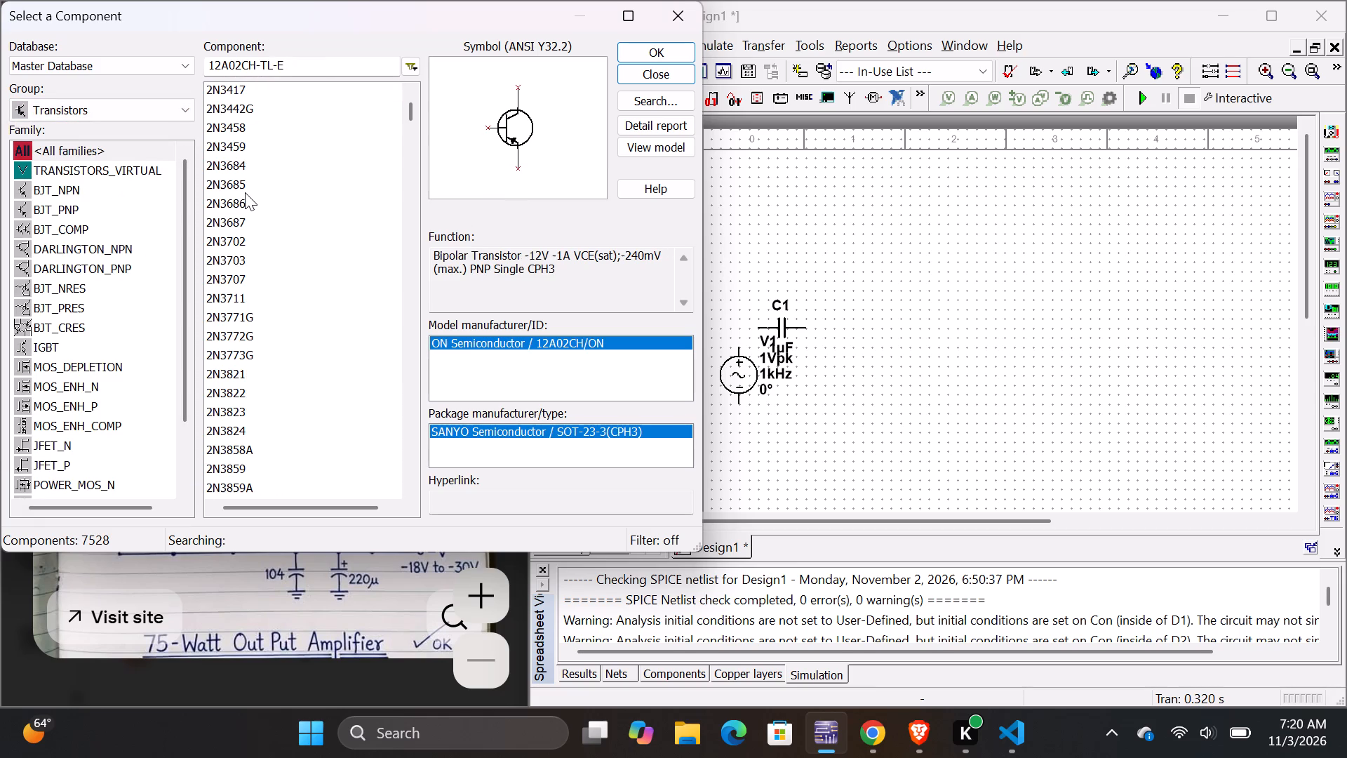
scroll(245, 192, down, 3)
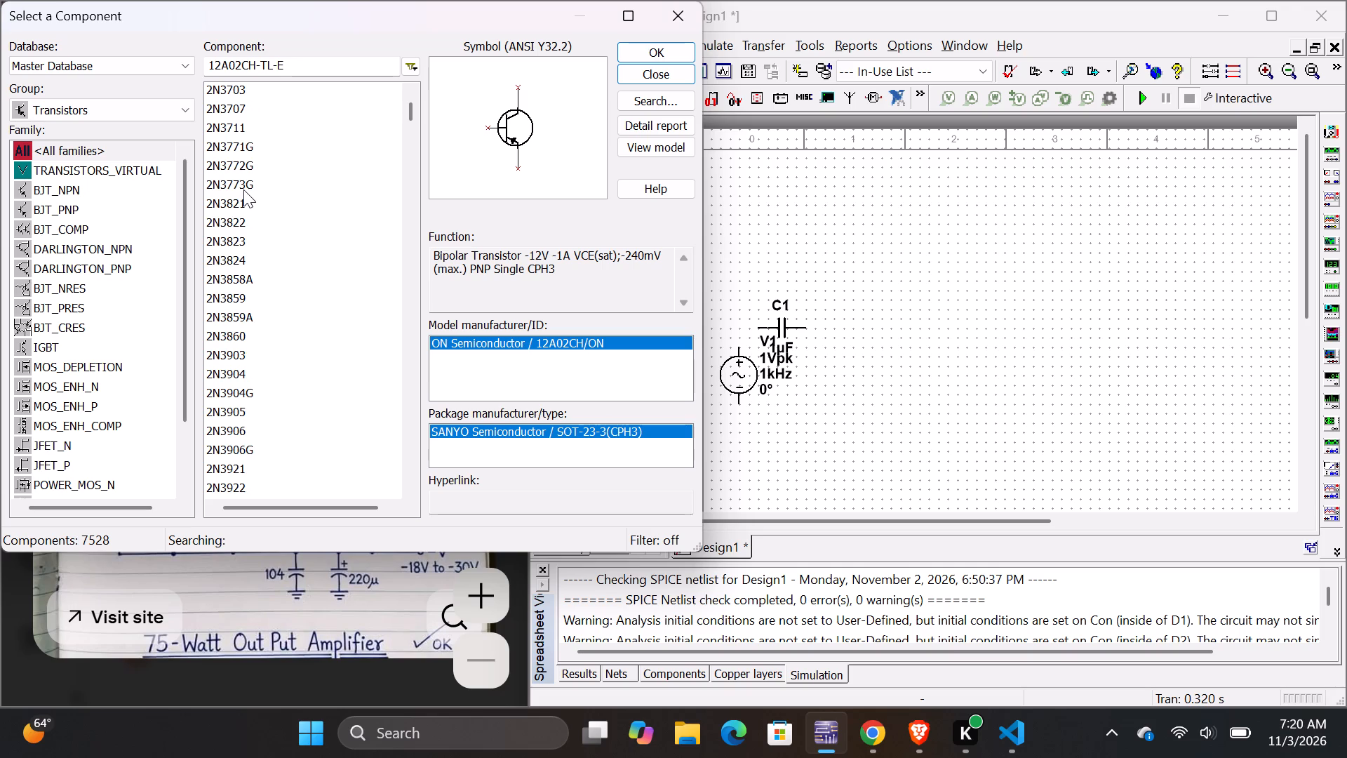
scroll(243, 189, down, 9)
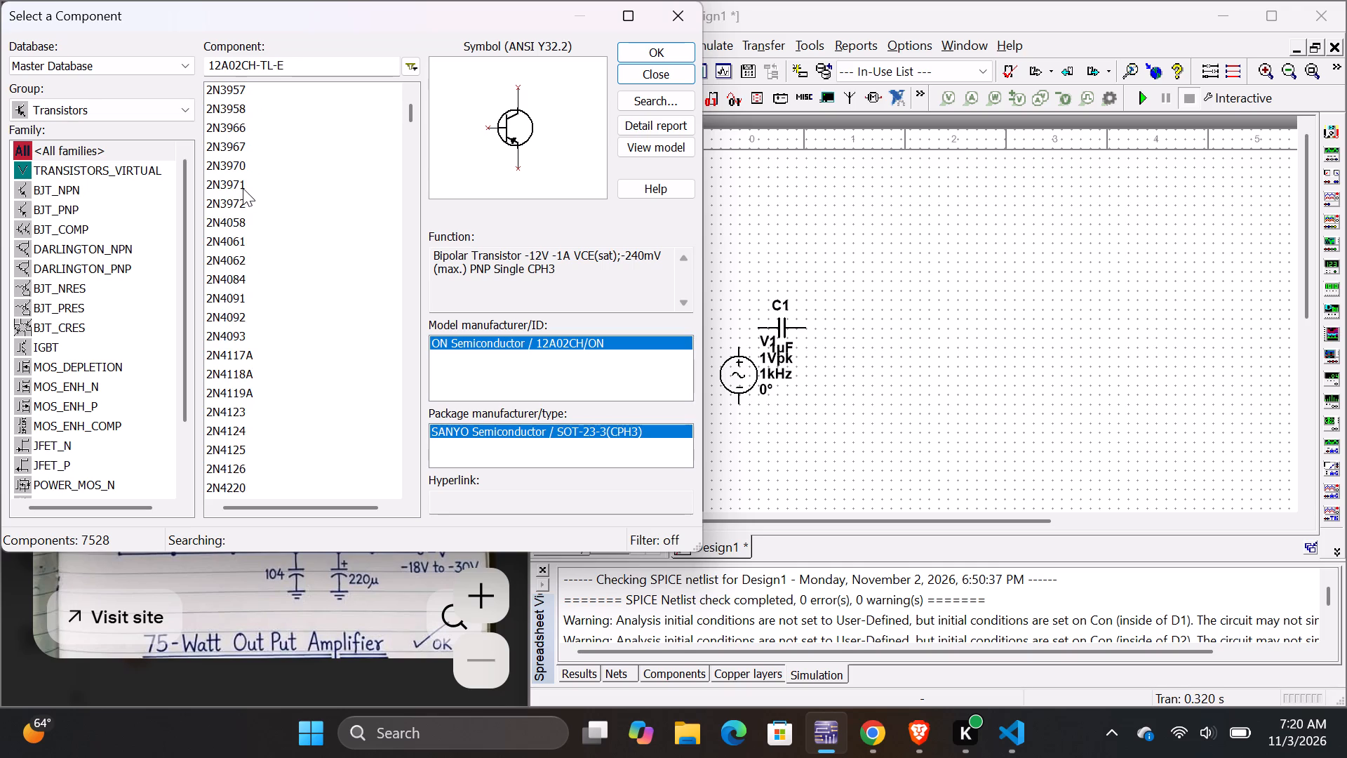
scroll(243, 188, down, 4)
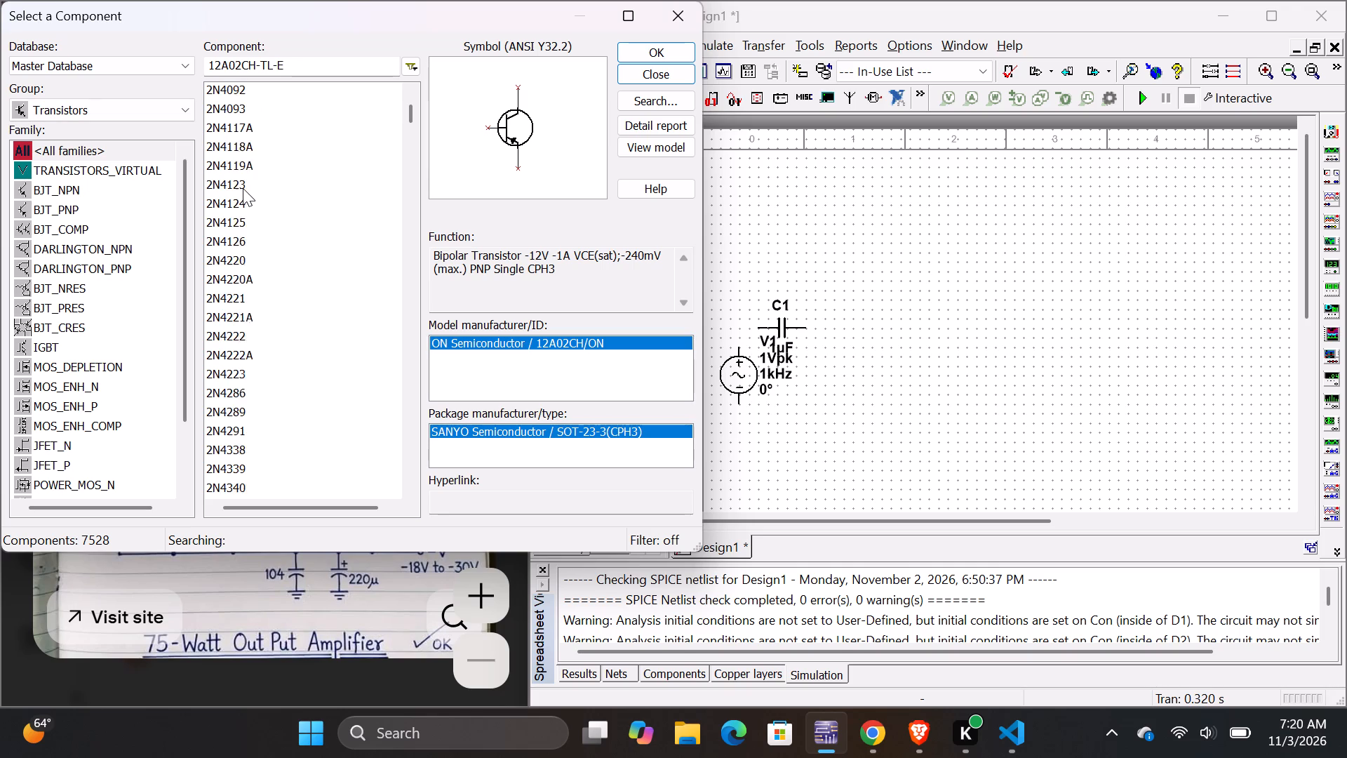
scroll(243, 188, down, 8)
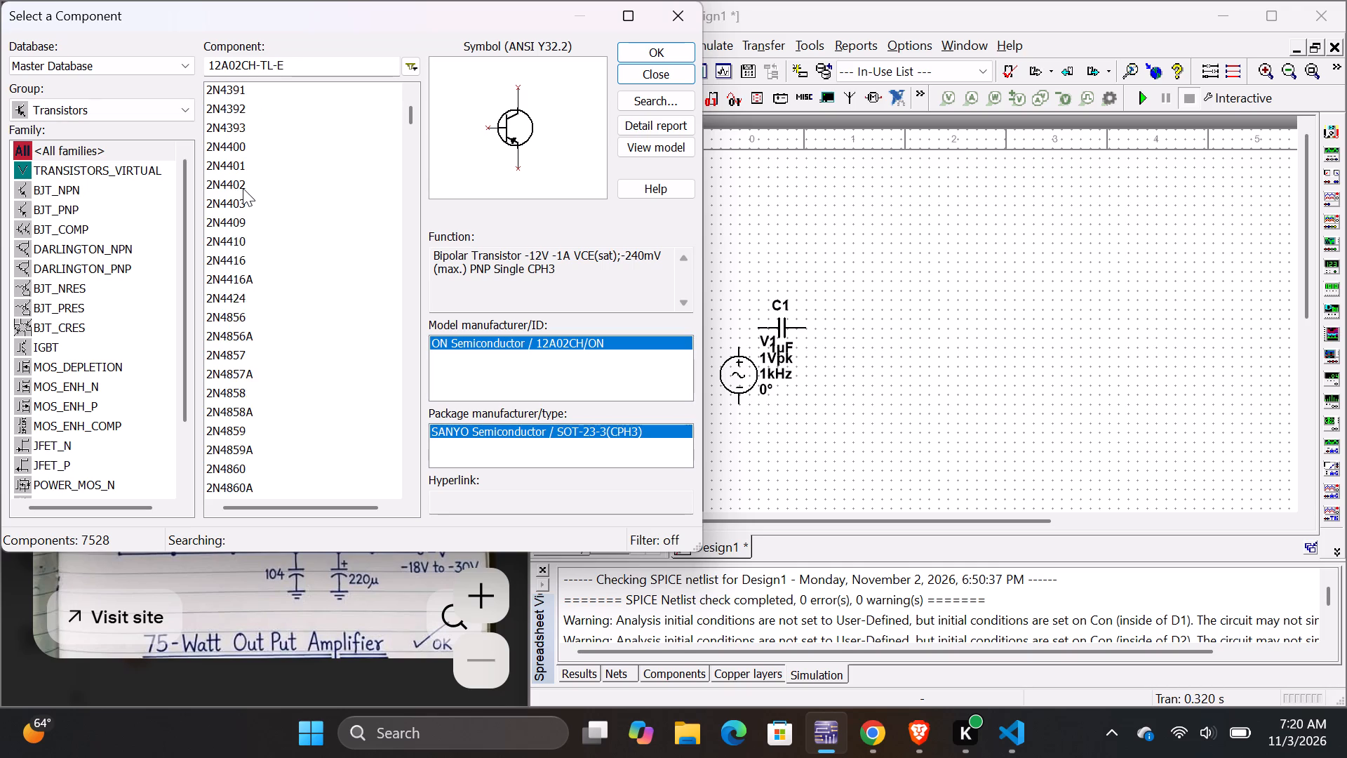
scroll(243, 188, down, 8)
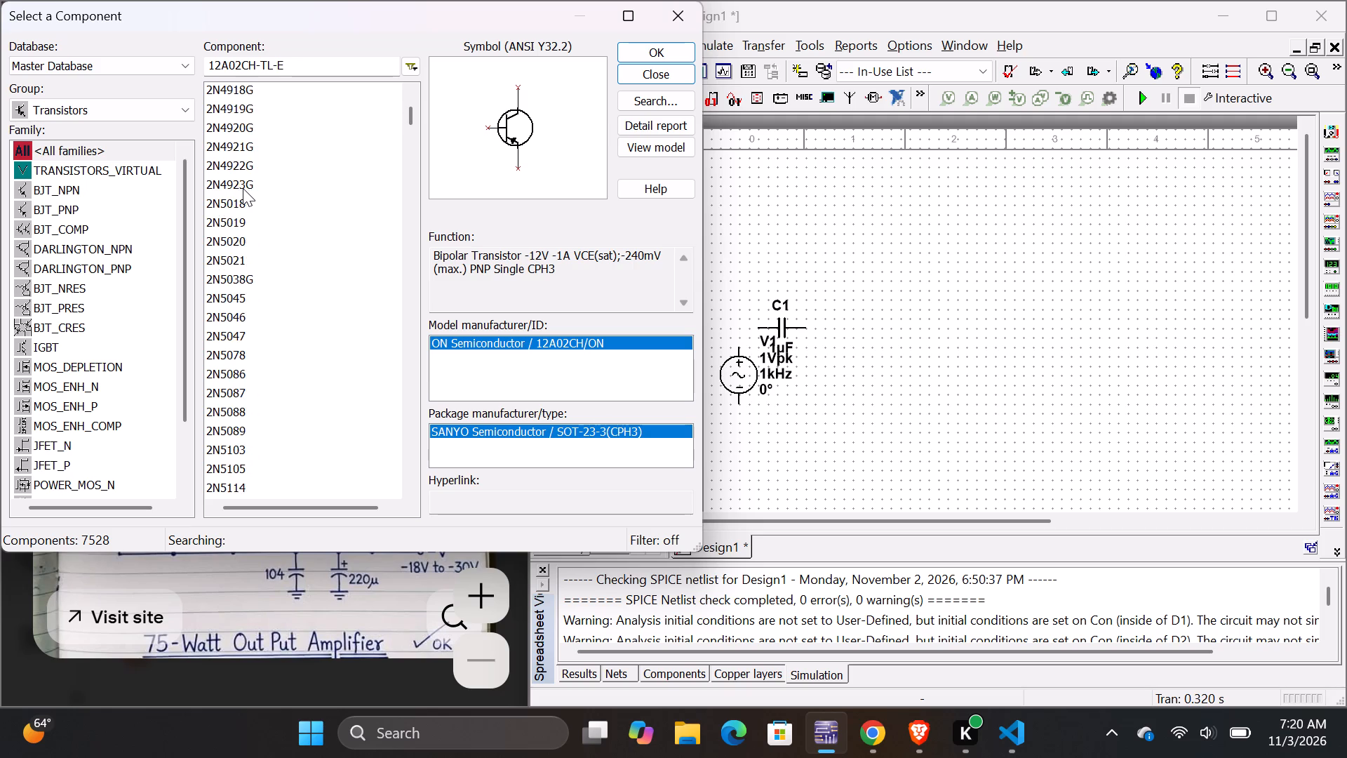
scroll(243, 188, down, 7)
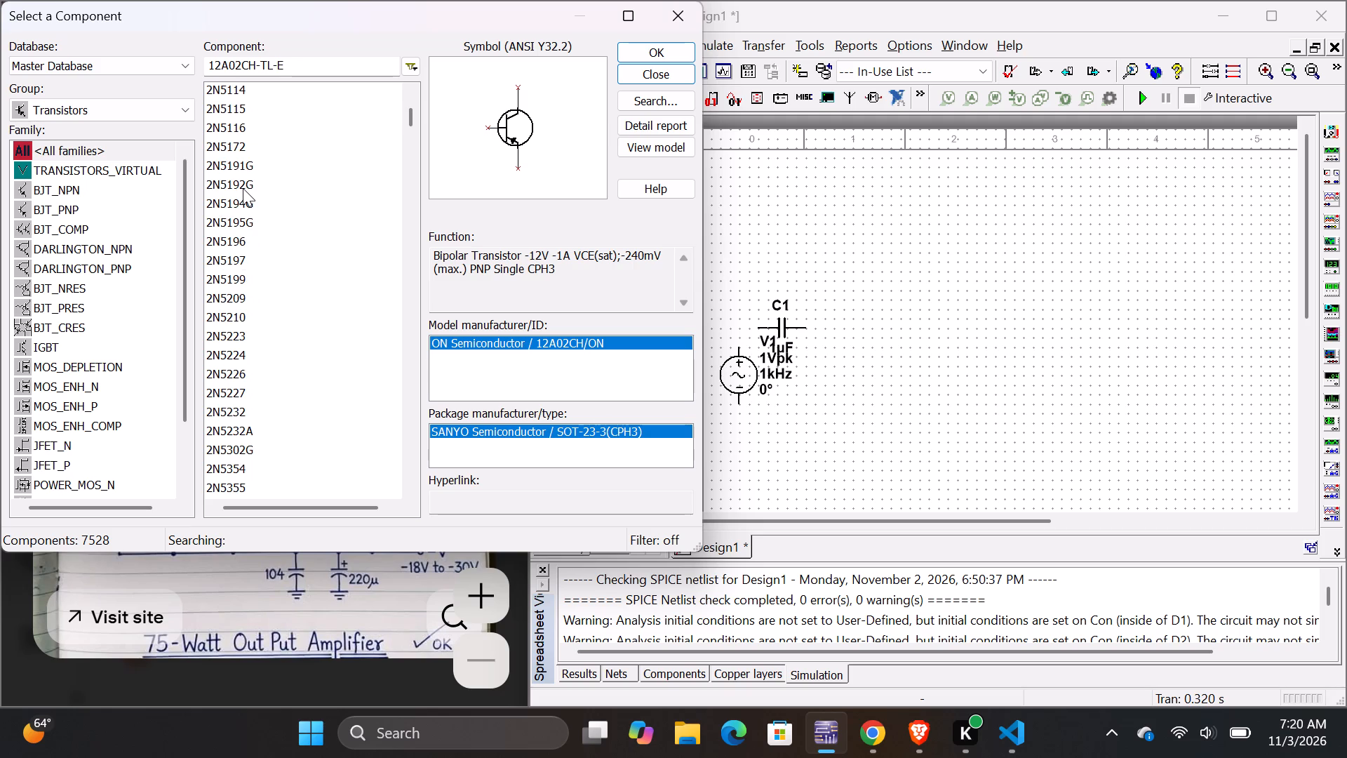
scroll(243, 188, down, 13)
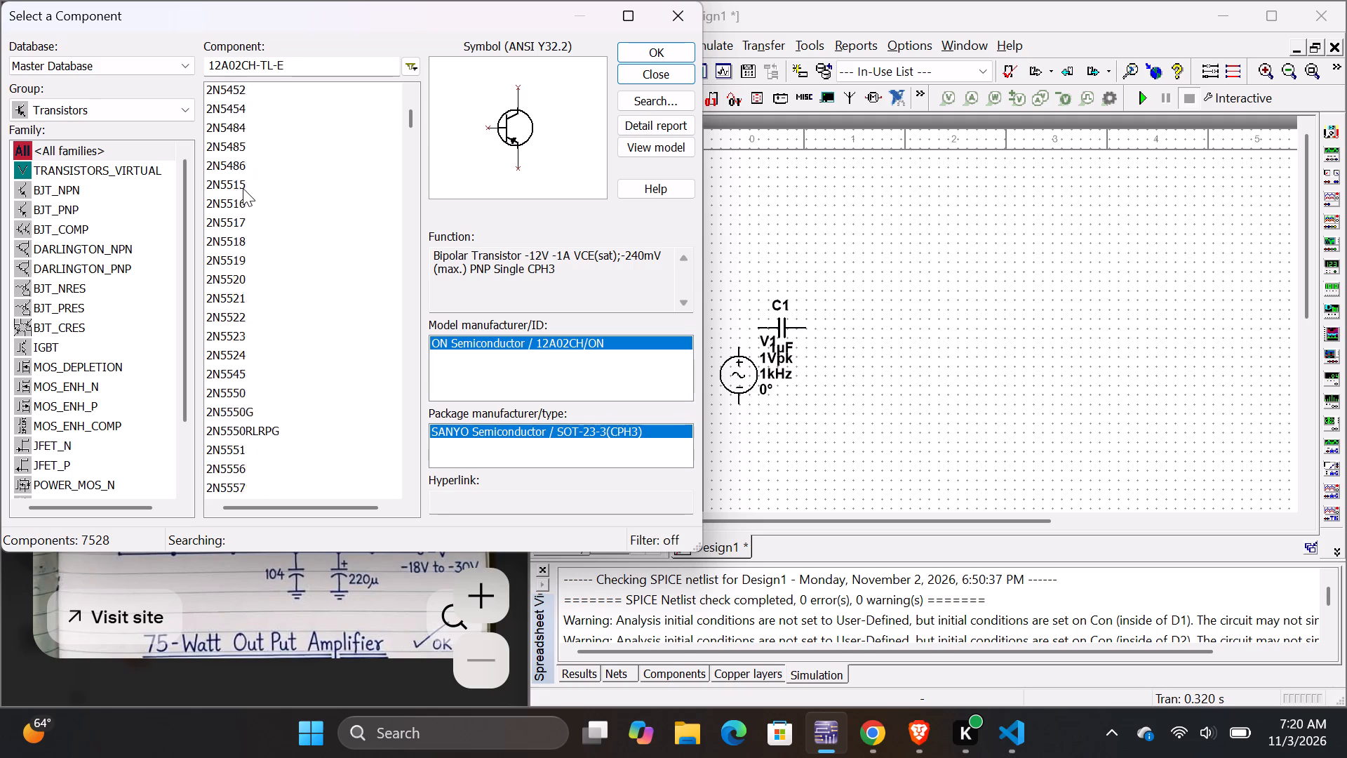
scroll(243, 188, down, 11)
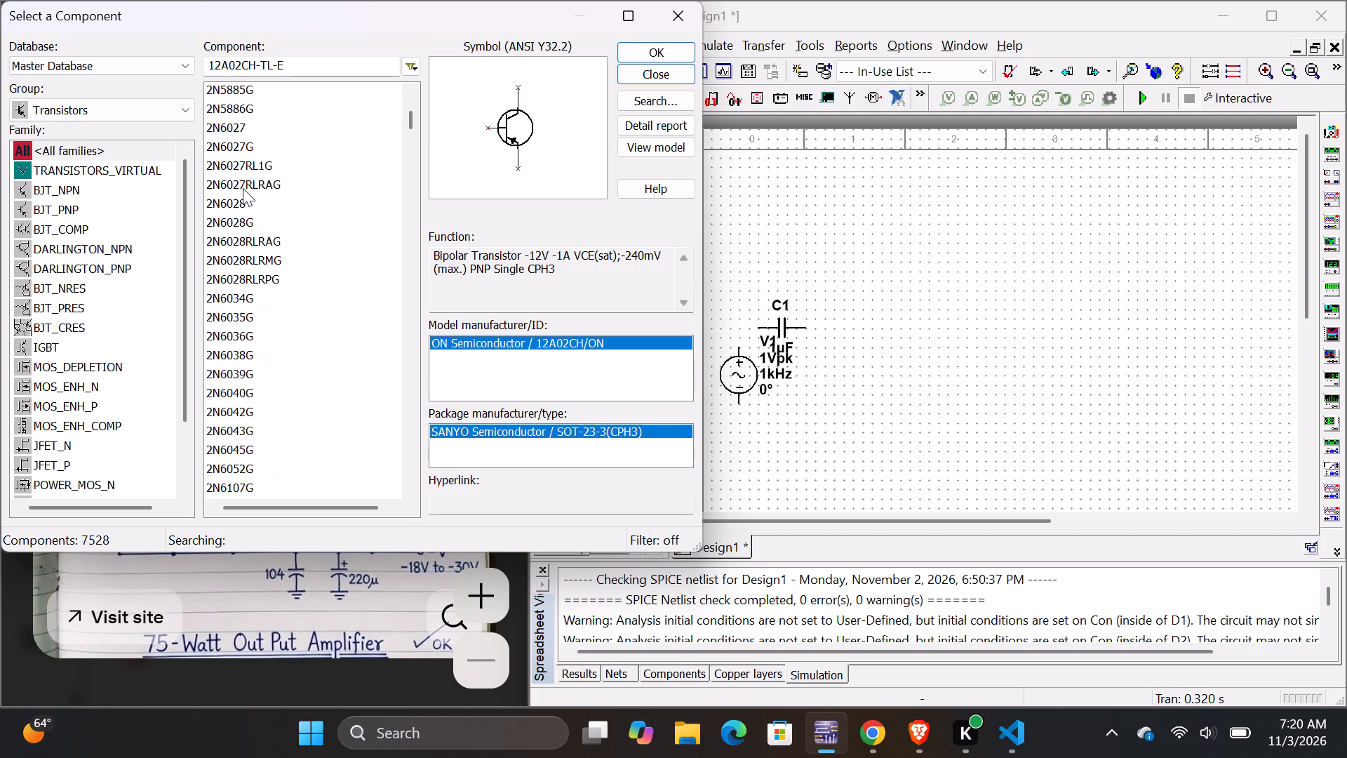
scroll(243, 188, down, 9)
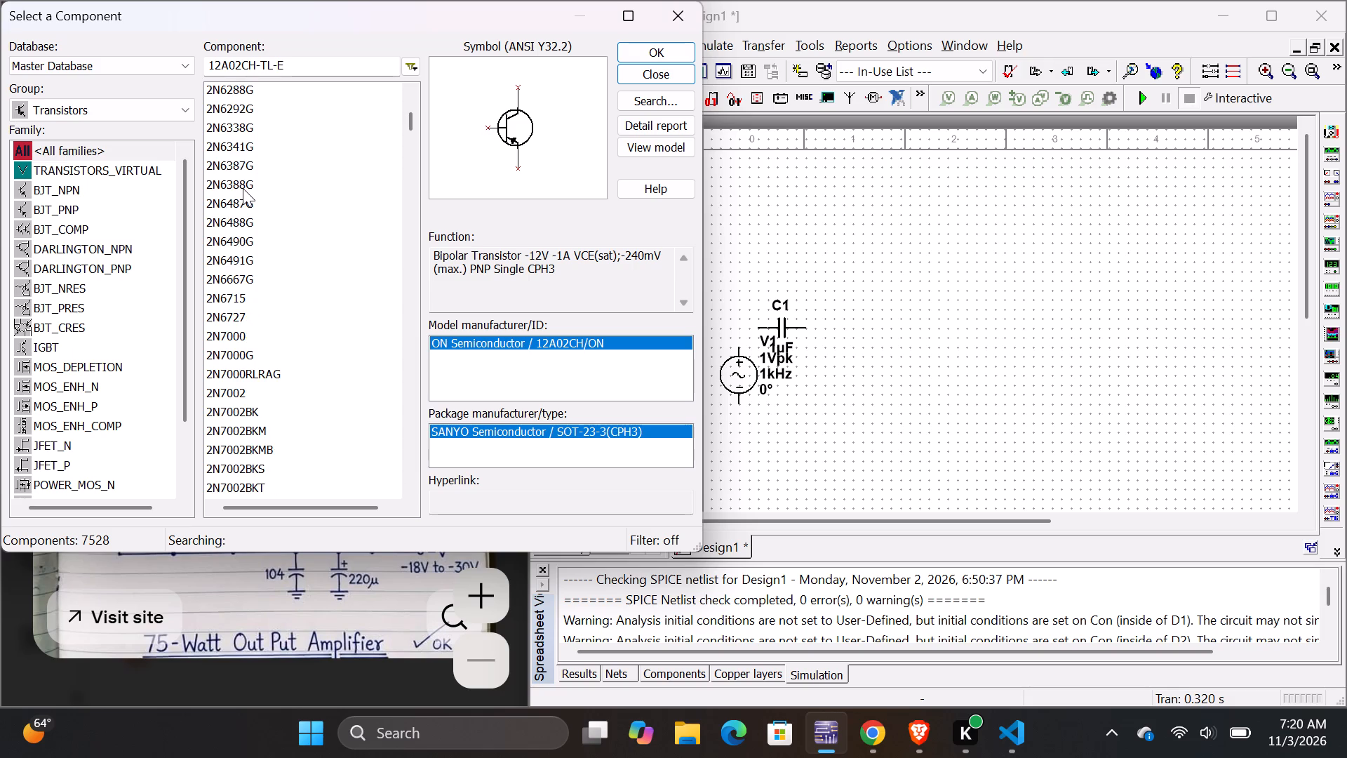
scroll(243, 188, down, 16)
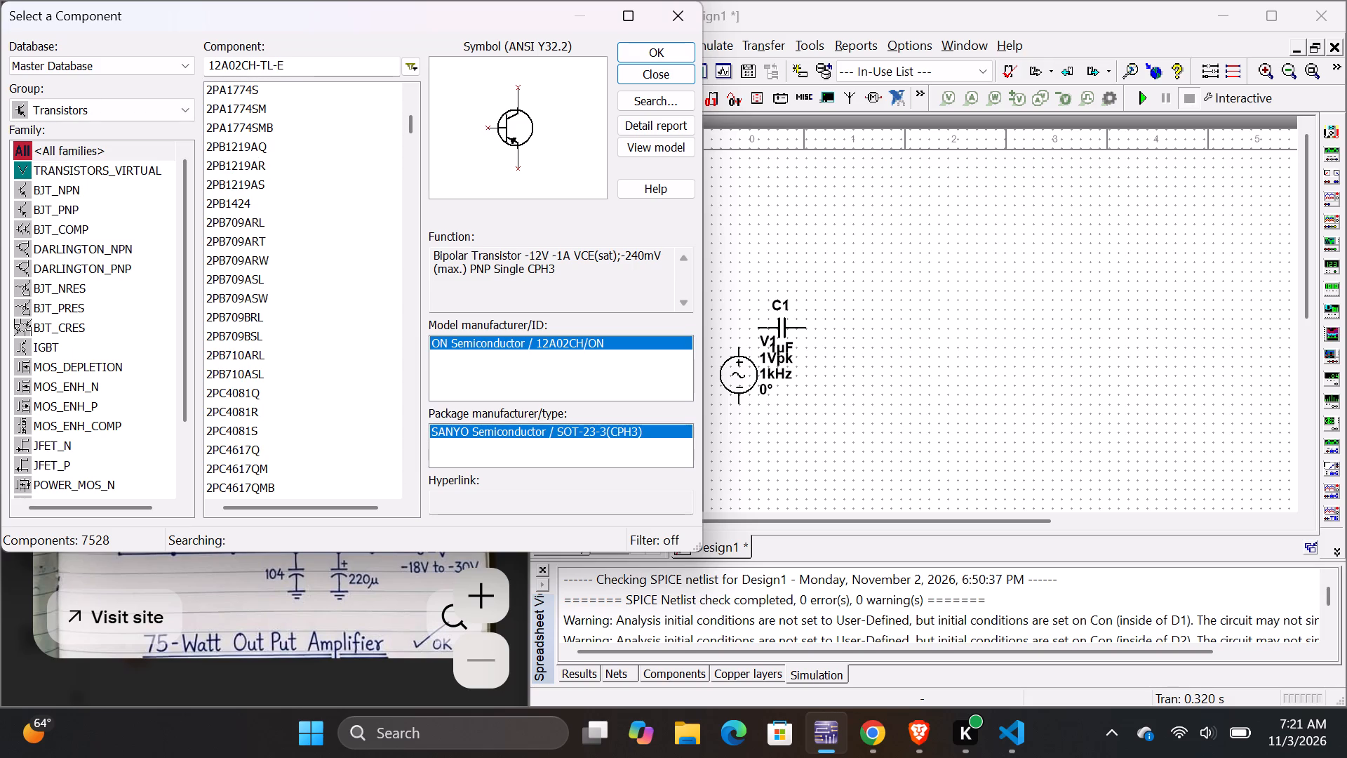
Search the Transistors group for component 577.
click(307, 67)
key(BackSpace)
key(BackSpace)
key(BackSpace)
key(BackSpace)
key(BackSpace)
key(BackSpace)
key(BackSpace)
key(BackSpace)
key(BackSpace)
key(BackSpace)
key(BackSpace)
key(BackSpace)
key(BackSpace)
key(BackSpace)
key(BackSpace)
key(BackSpace)
key(BackSpace)
key(BackSpace)
key(BackSpace)
key(BackSpace)
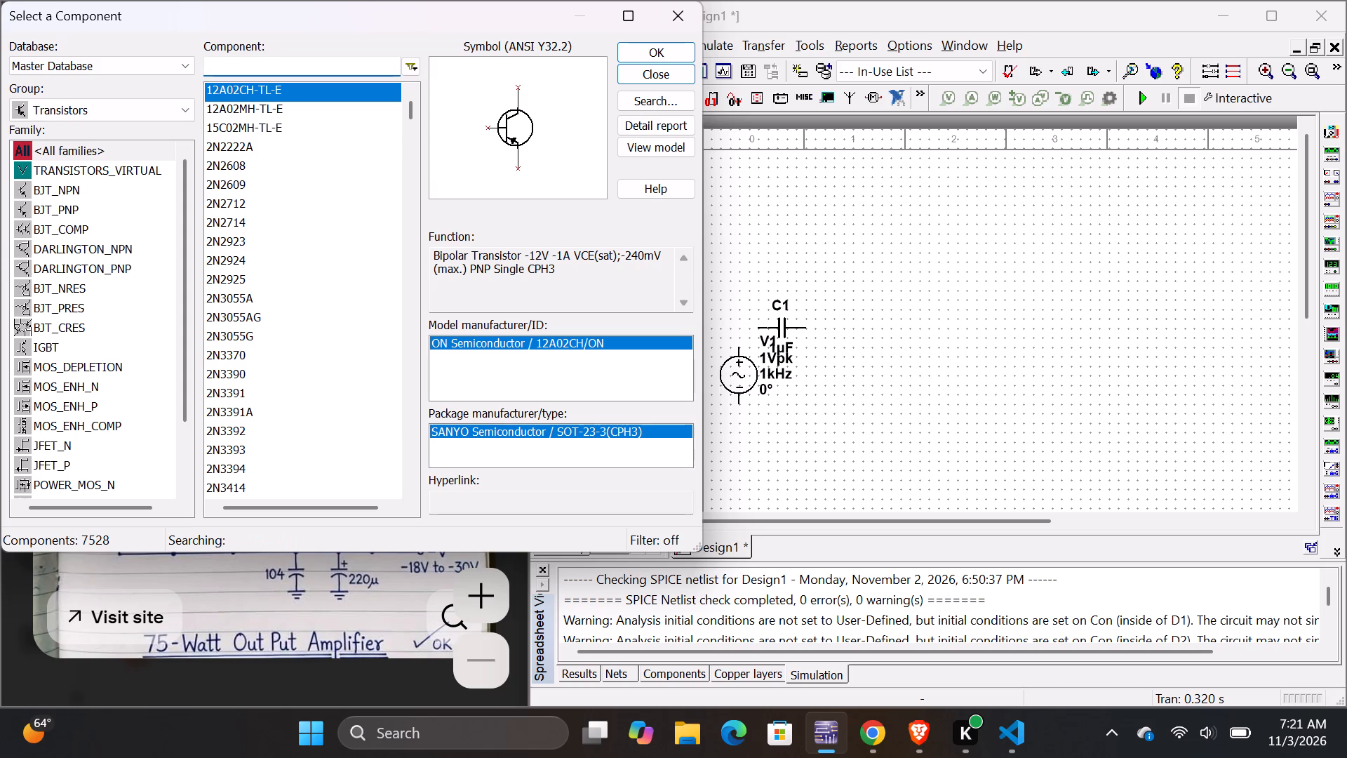
text(577)
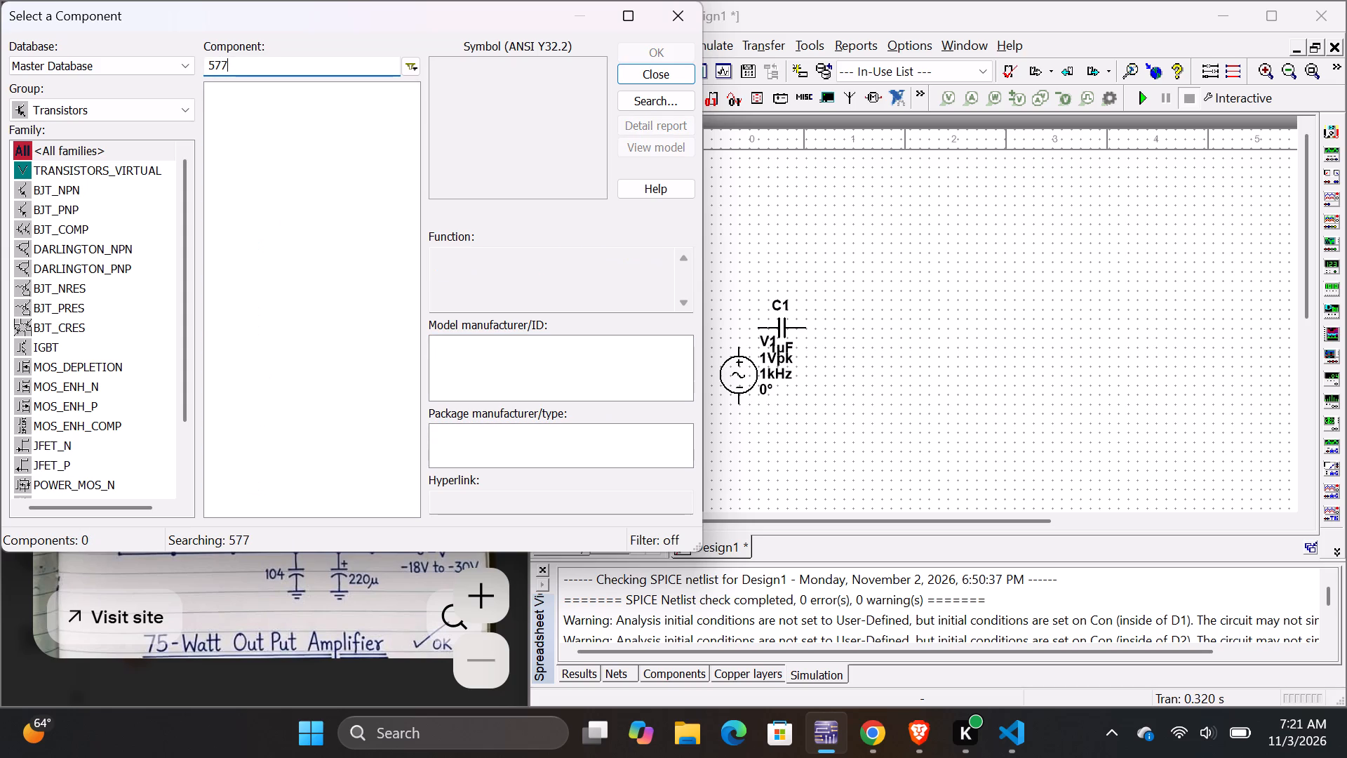
Search the Transistors group for parts starting with 2n57 and inspect the 2N5771 and 2N5769 entries.
key(BackSpace)
key(BackSpace)
key(BackSpace)
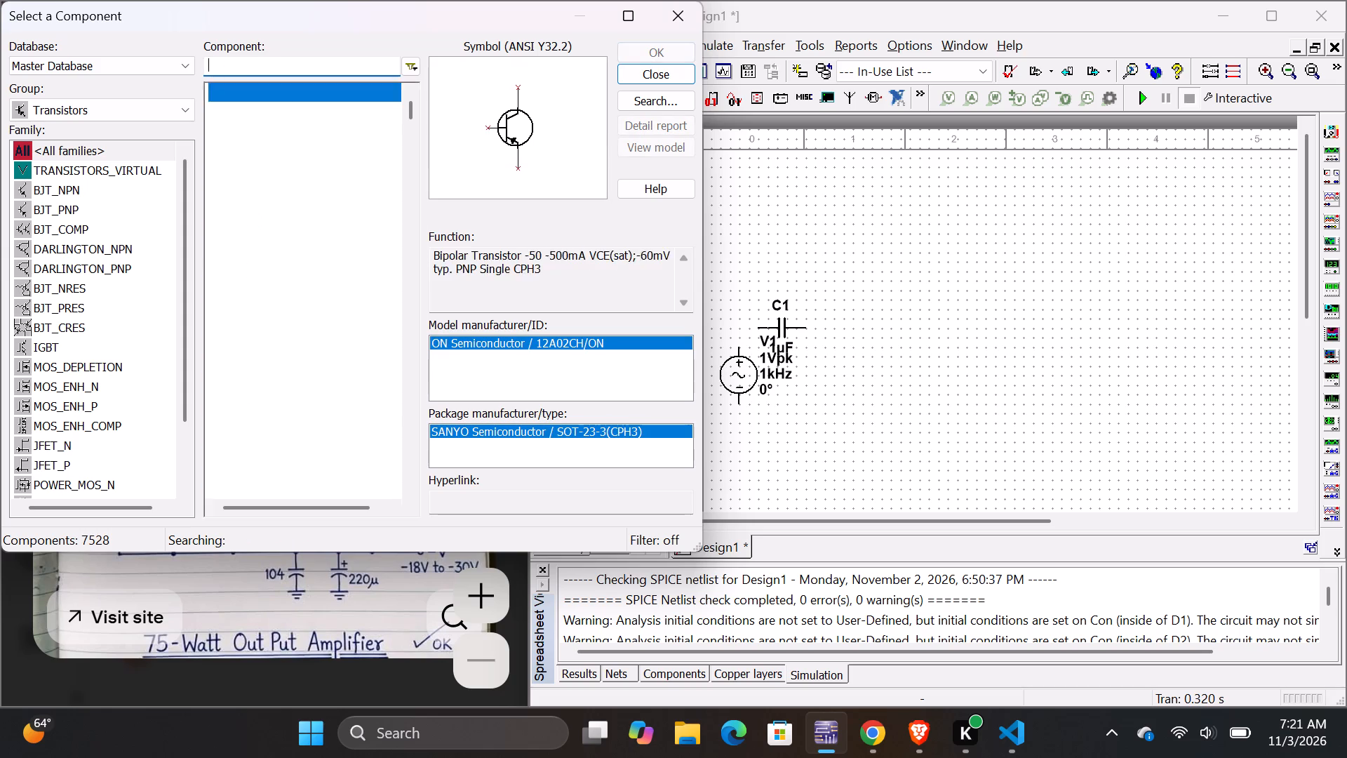
key(2)
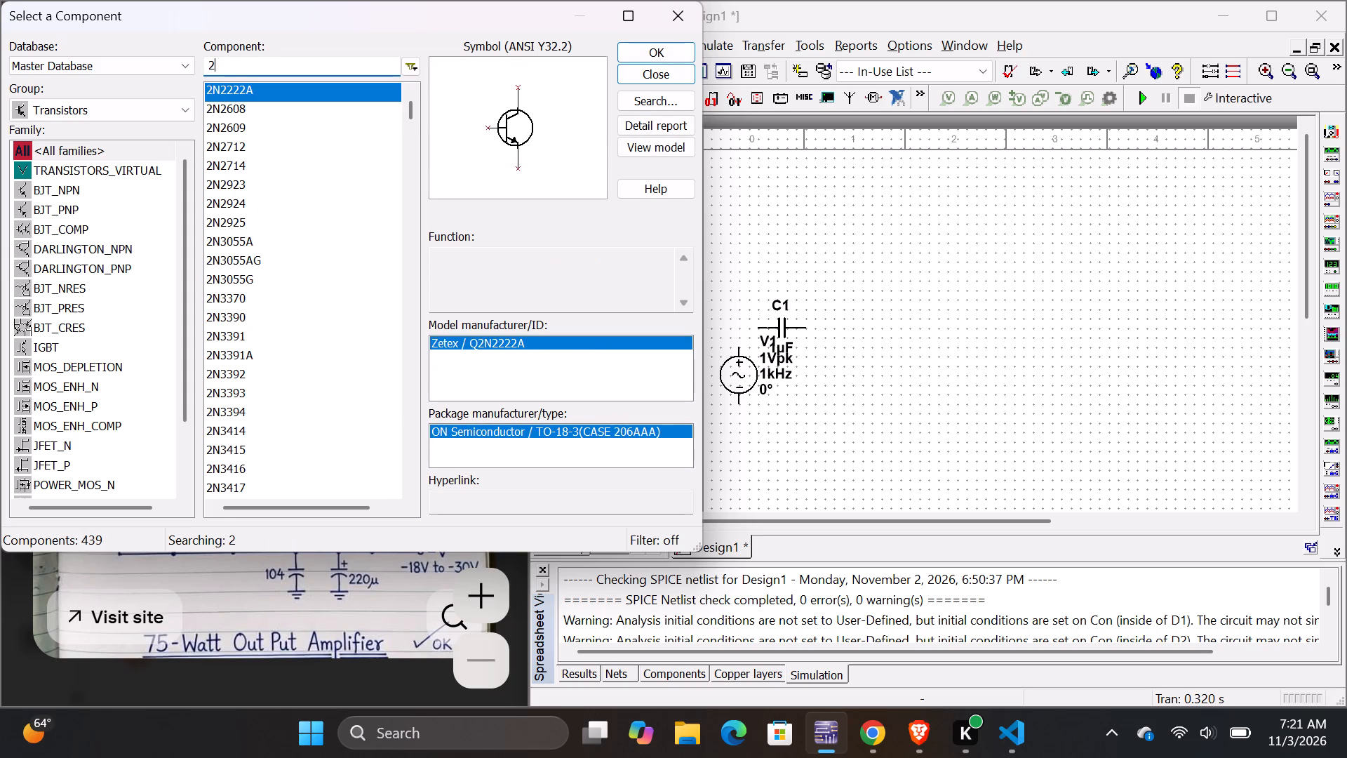
key(5)
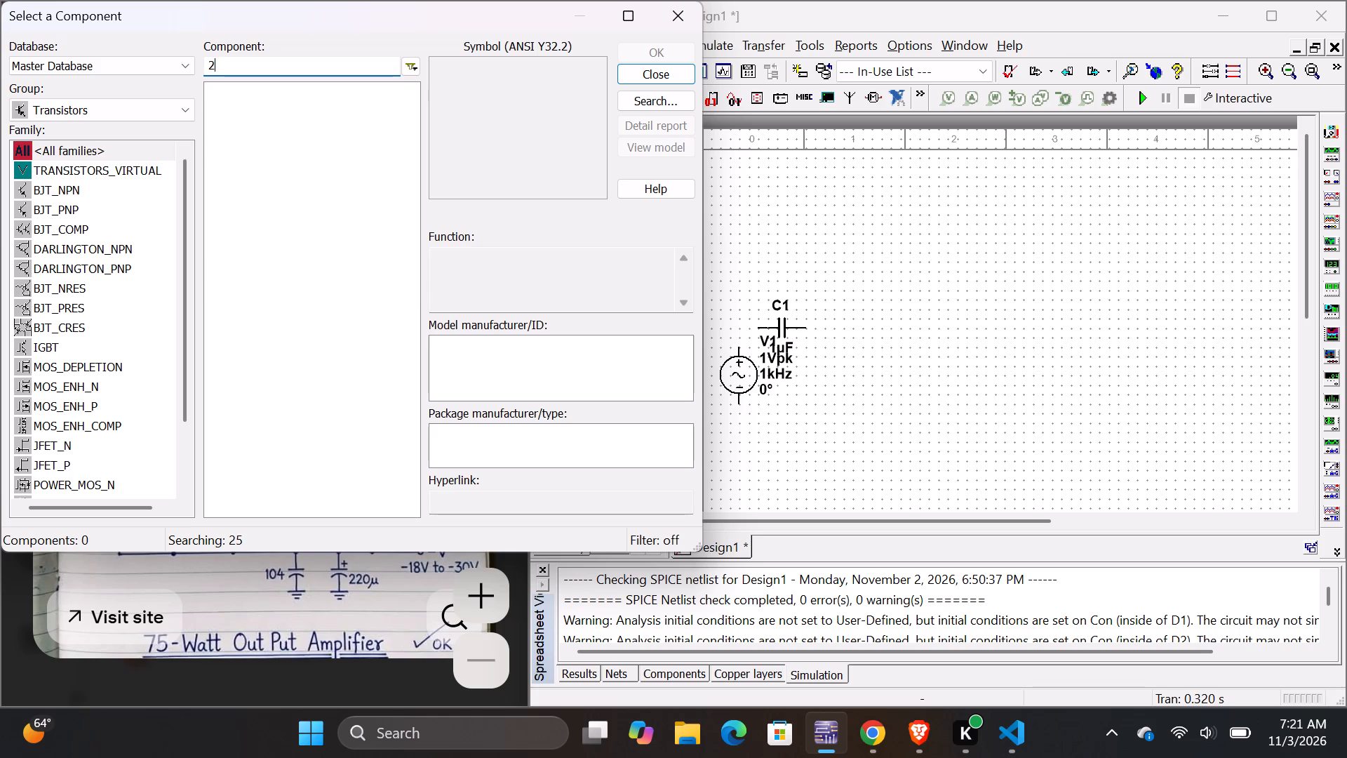
key(BackSpace)
key(a)
key(BackSpace)
key(n)
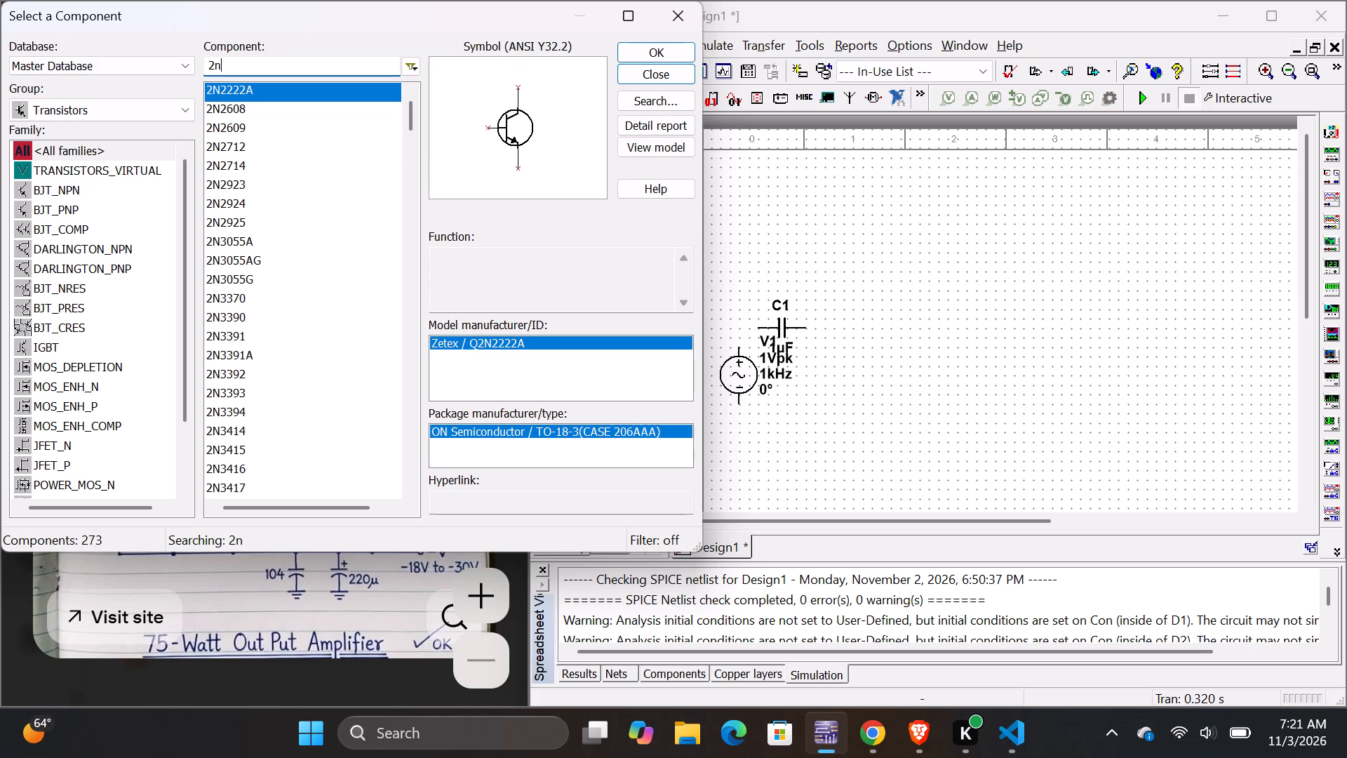
key(5)
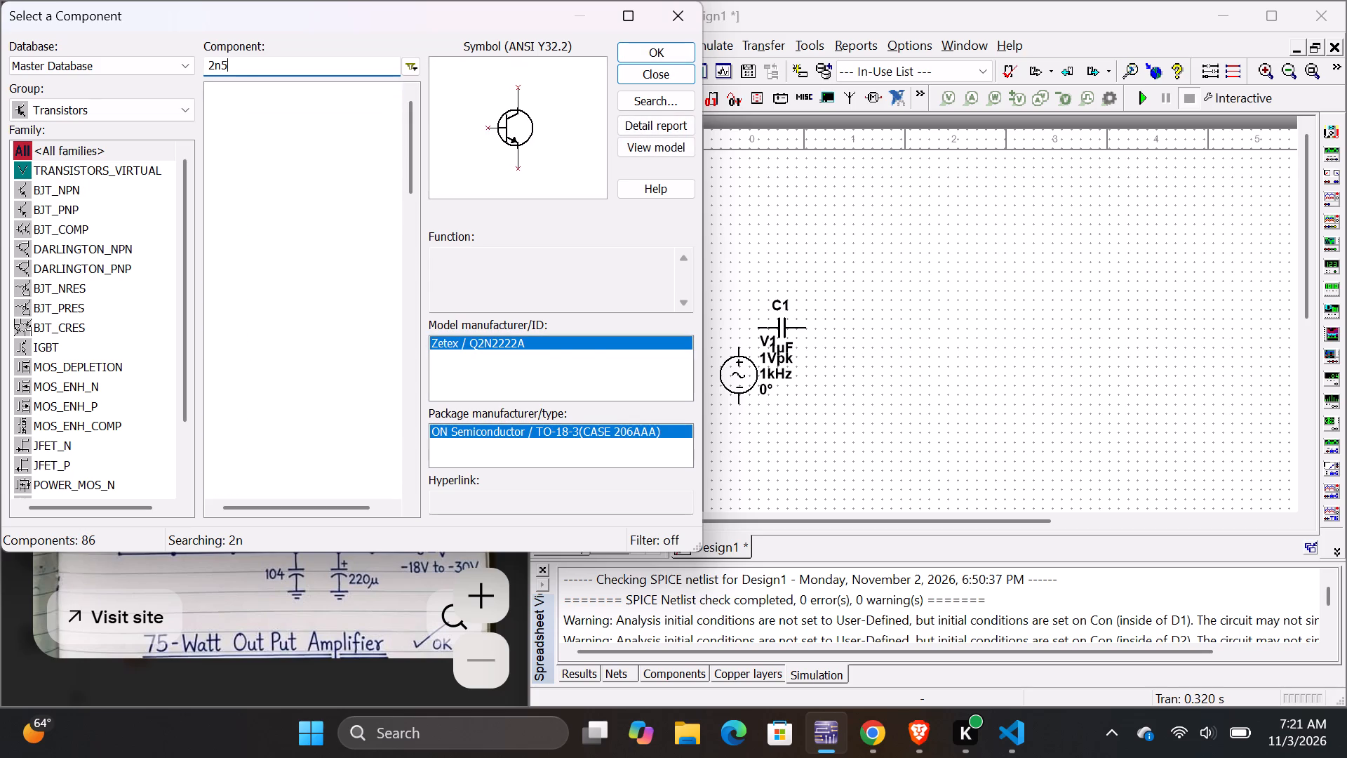
key(7)
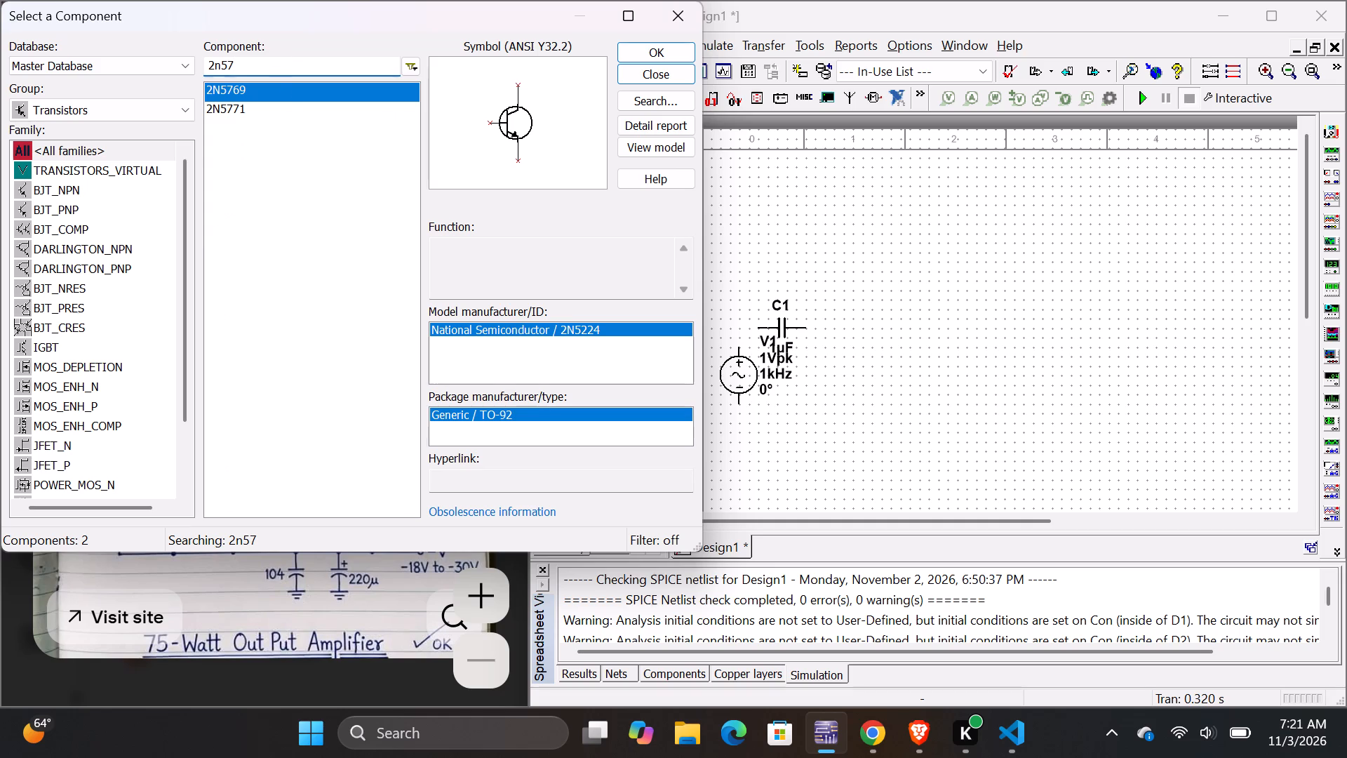
click(281, 113)
click(290, 92)
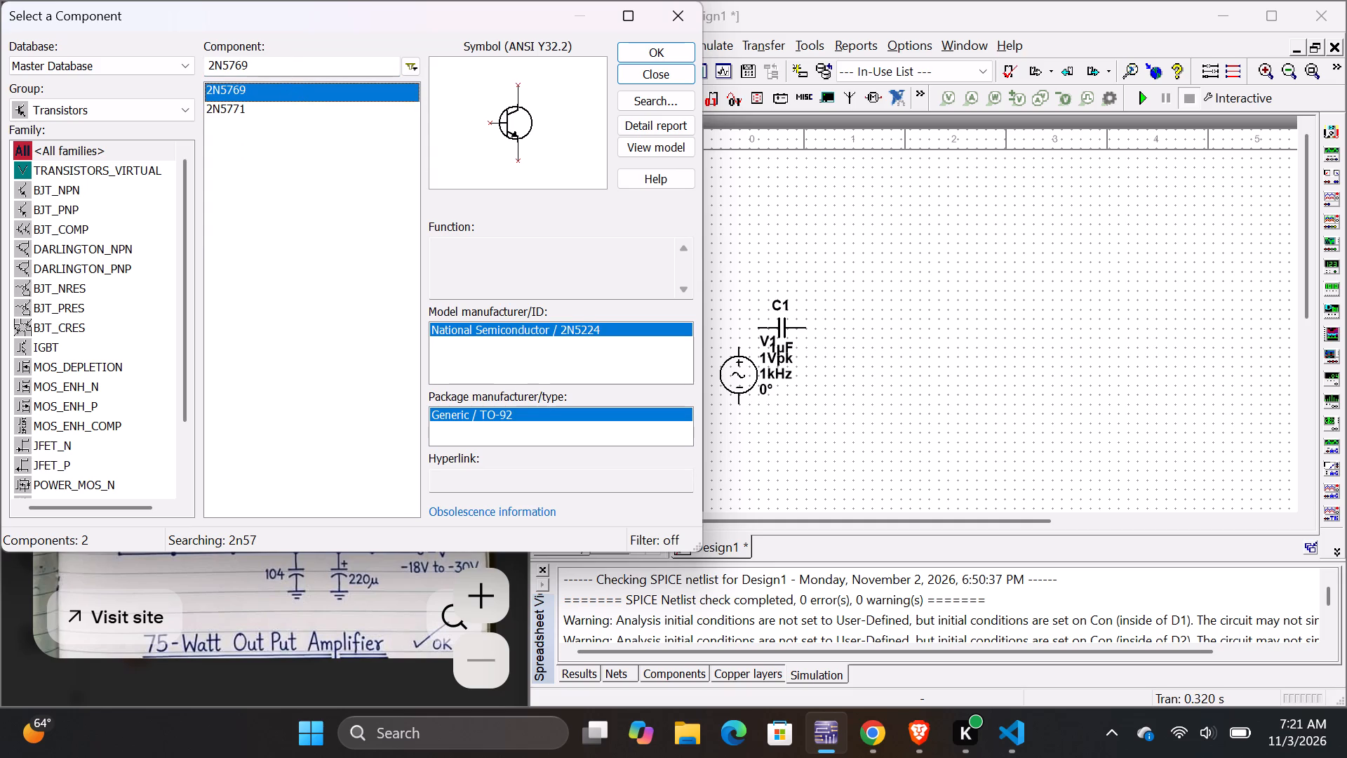
Clear the component search and place two 2N2222A transistors beyond C1, one above the other.
click(281, 59)
key(BackSpace)
key(BackSpace)
key(BackSpace)
key(BackSpace)
key(BackSpace)
key(BackSpace)
key(BackSpace)
key(BackSpace)
key(BackSpace)
key(BackSpace)
key(BackSpace)
key(BackSpace)
key(BackSpace)
key(BackSpace)
key(BackSpace)
key(BackSpace)
key(BackSpace)
key(BackSpace)
key(BackSpace)
key(BackSpace)
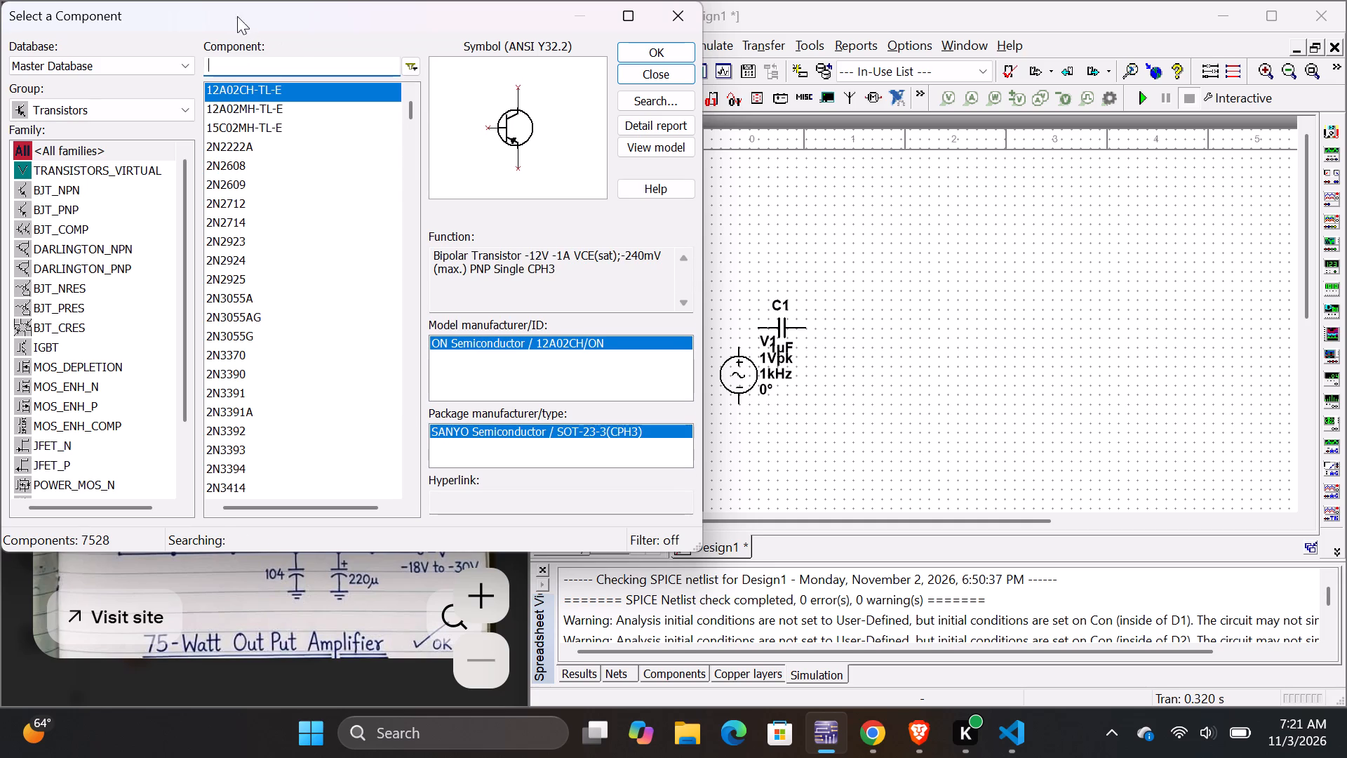
click(232, 152)
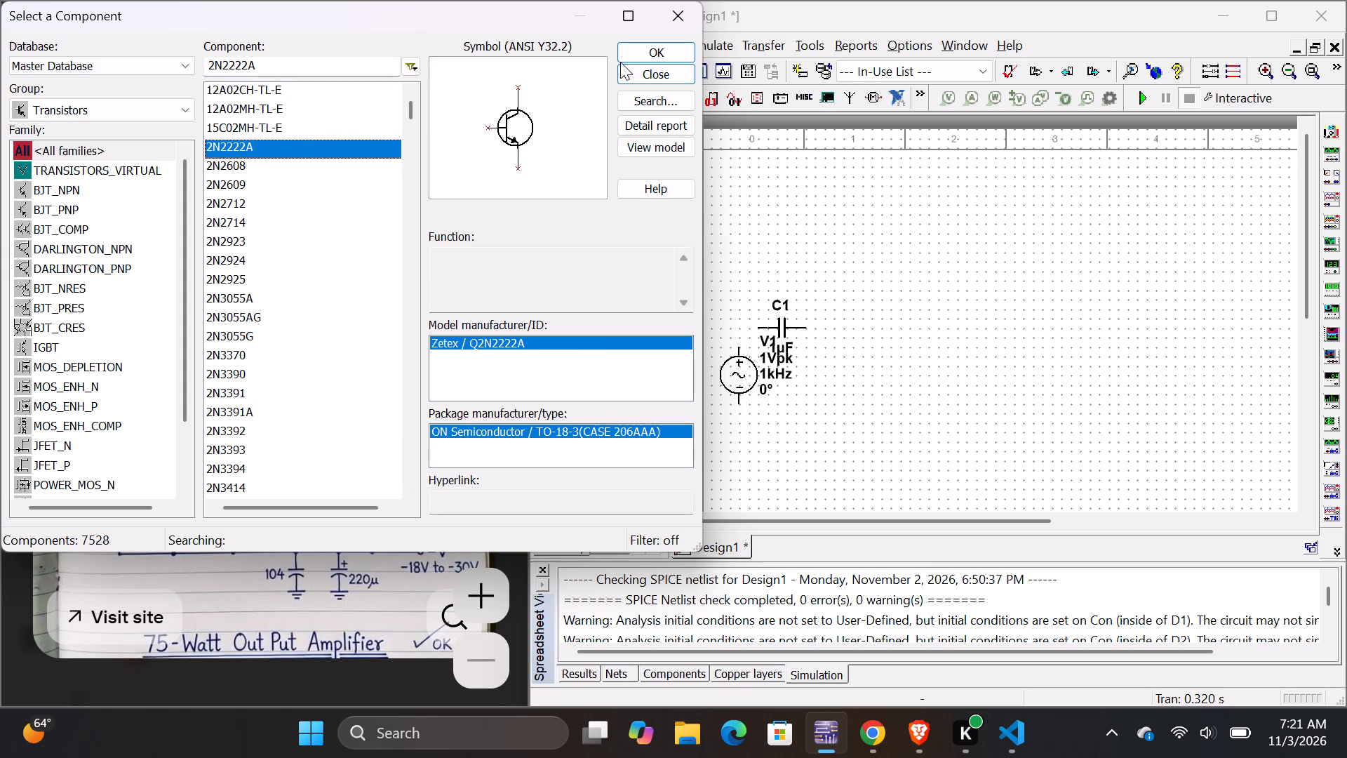
click(629, 59)
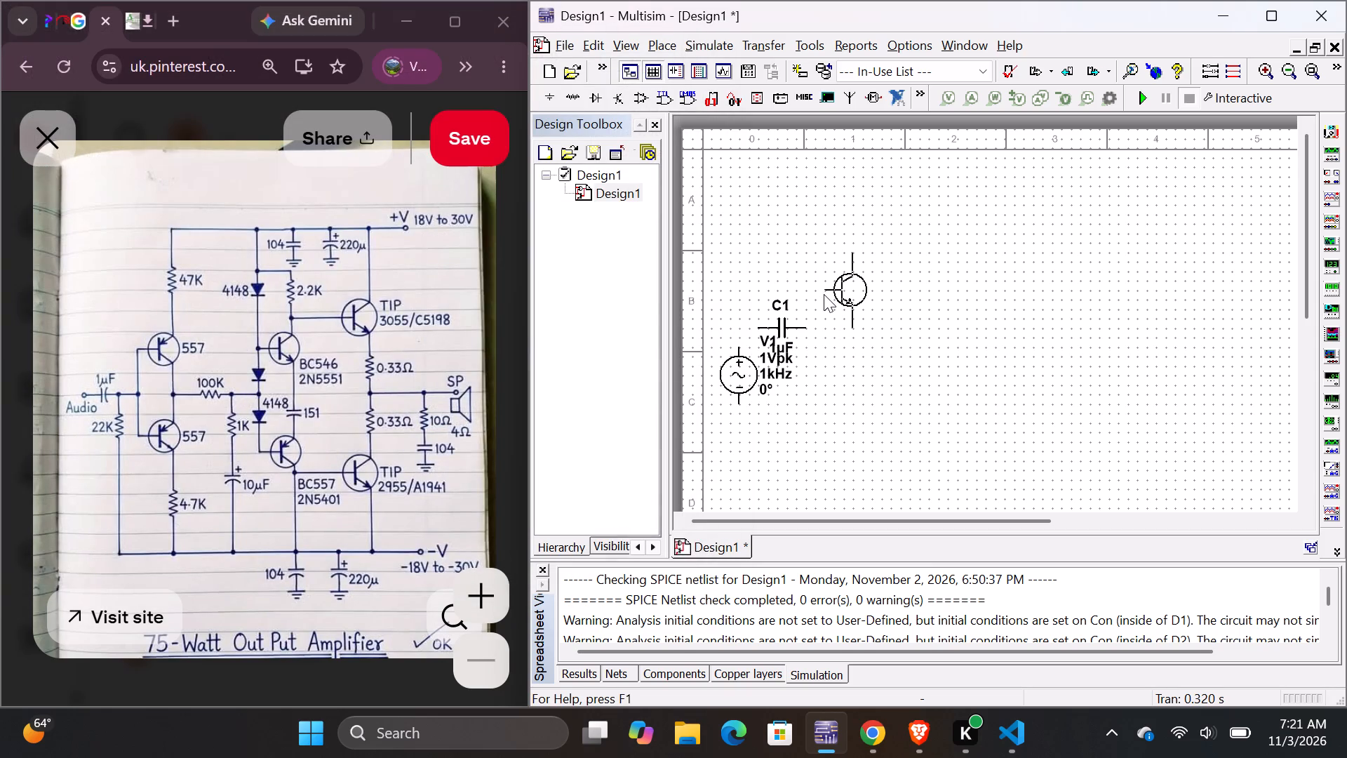
click(817, 293)
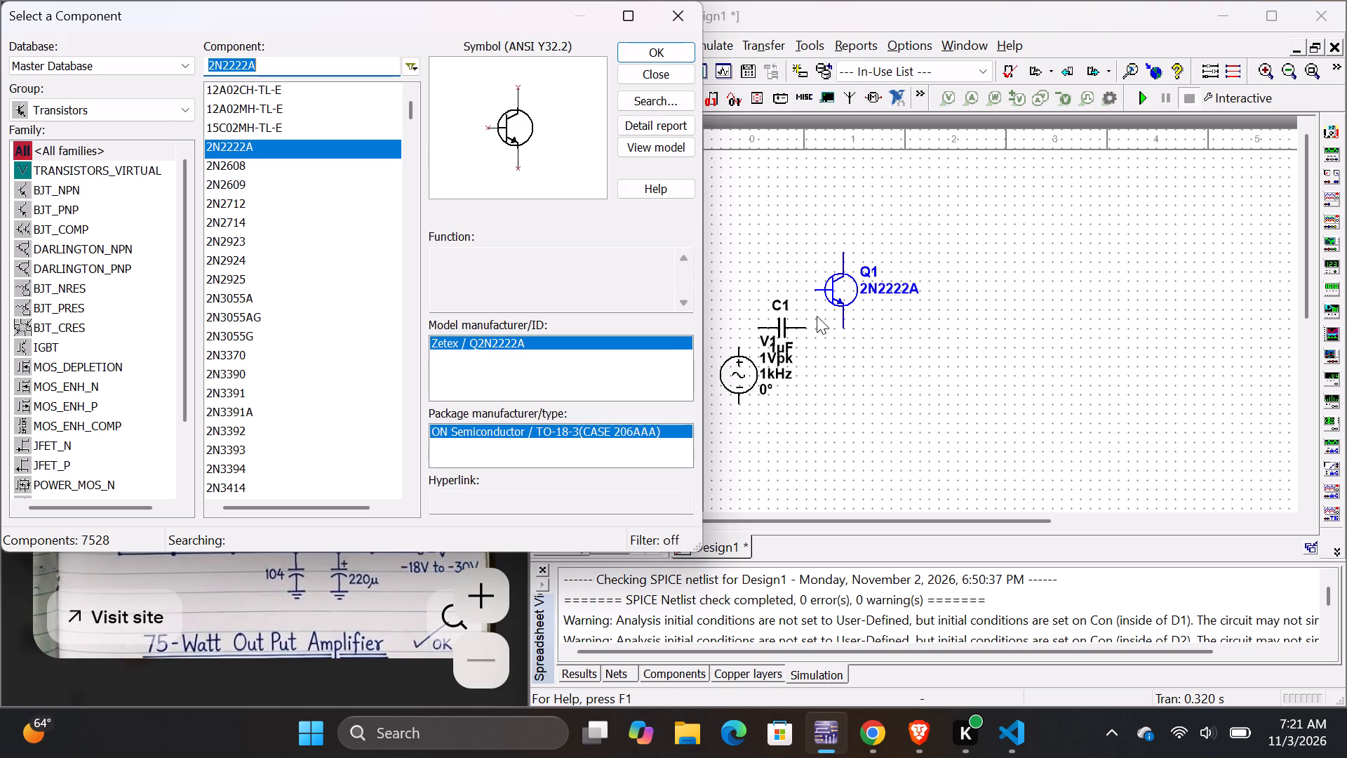
click(655, 57)
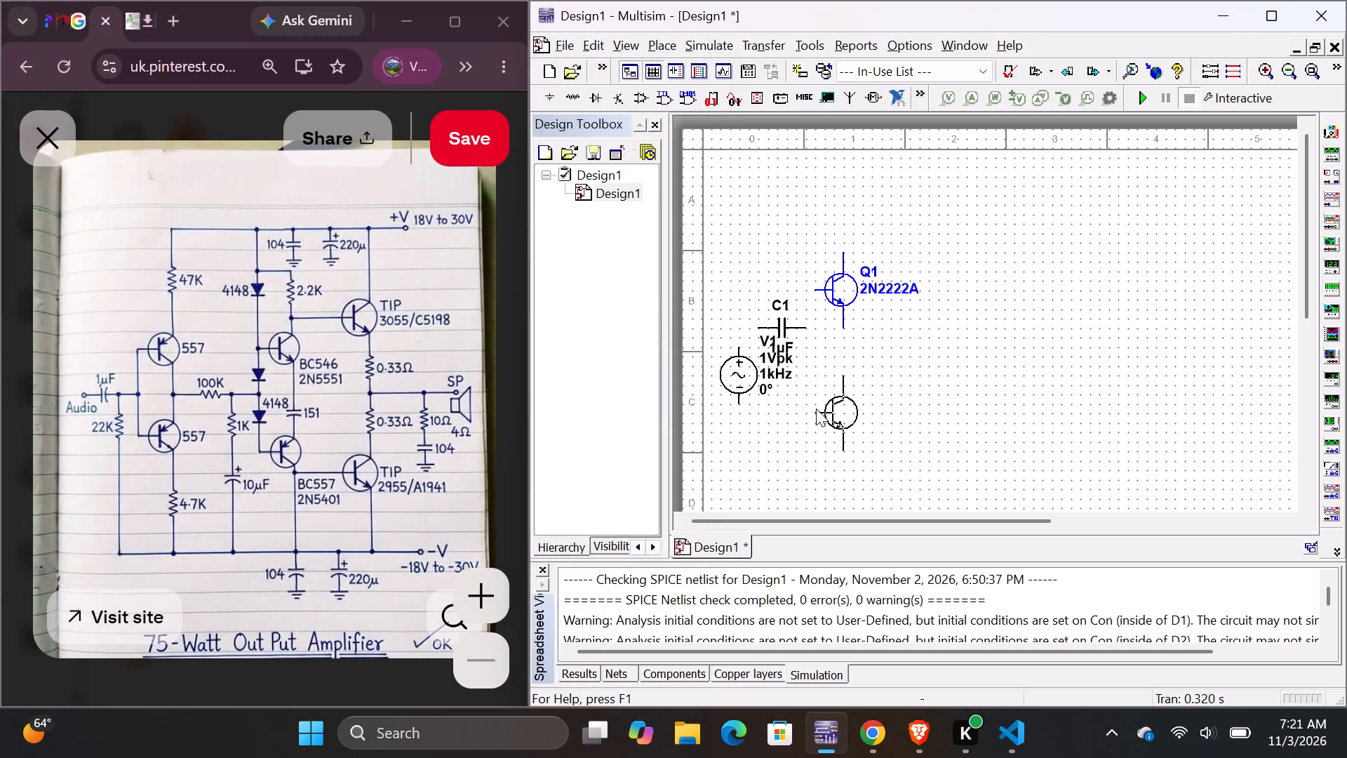
click(816, 406)
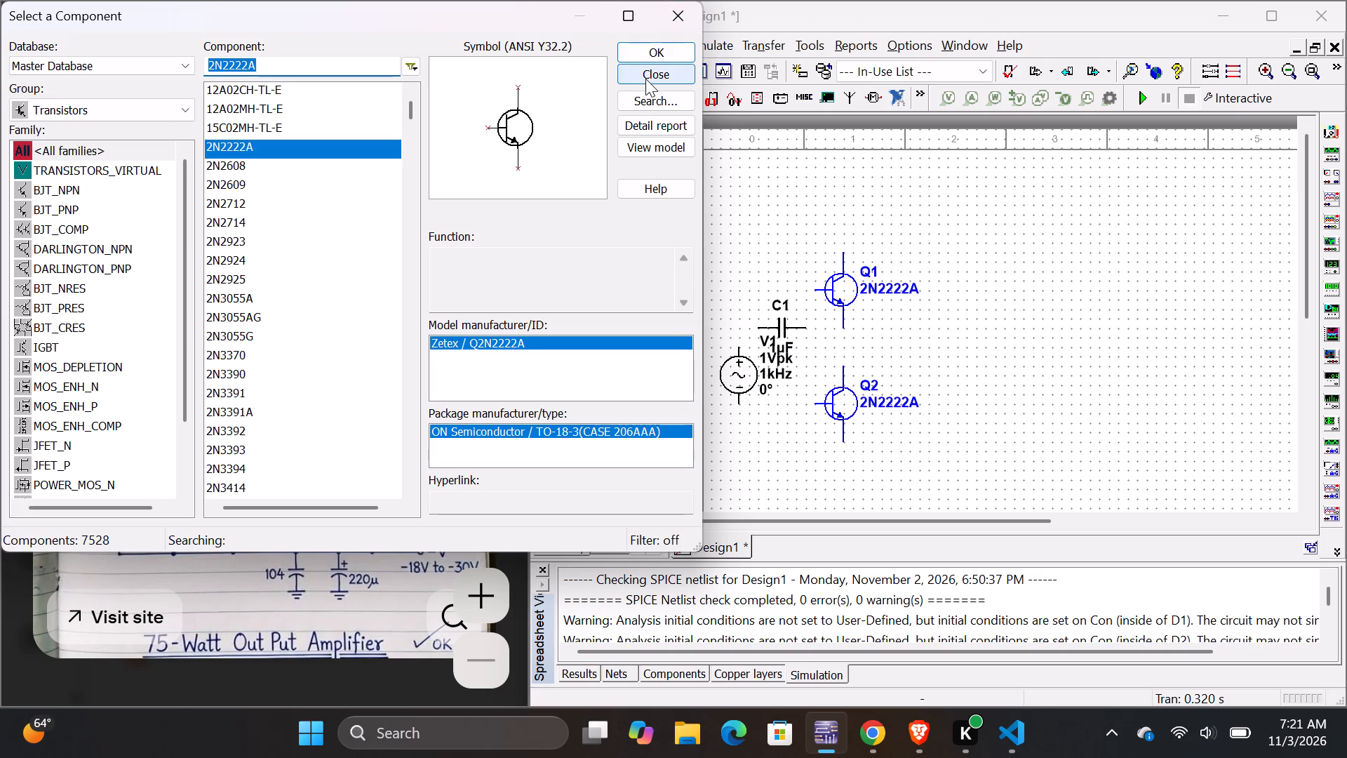
click(647, 79)
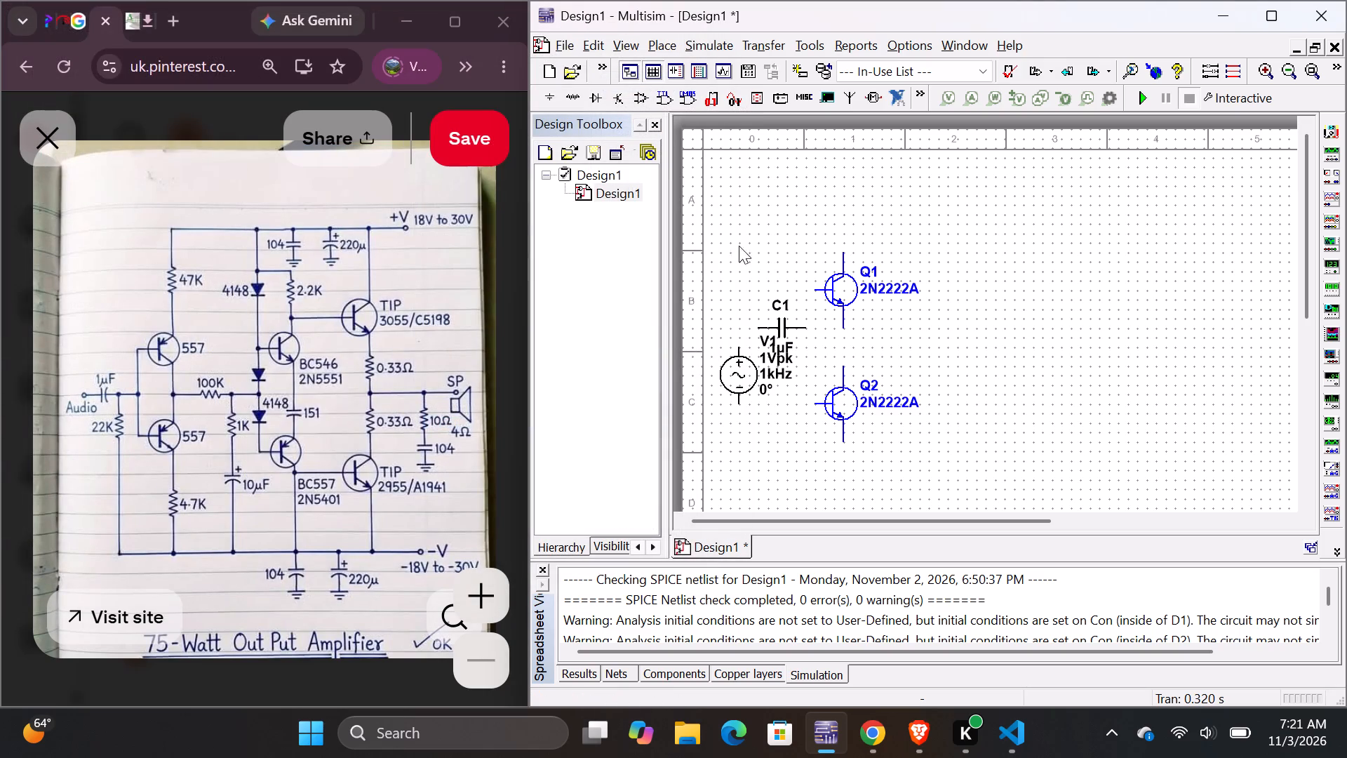
Wire V1's positive terminal to C1, and C1's other end to the joined bases of Q1 and Q2.
click(738, 348)
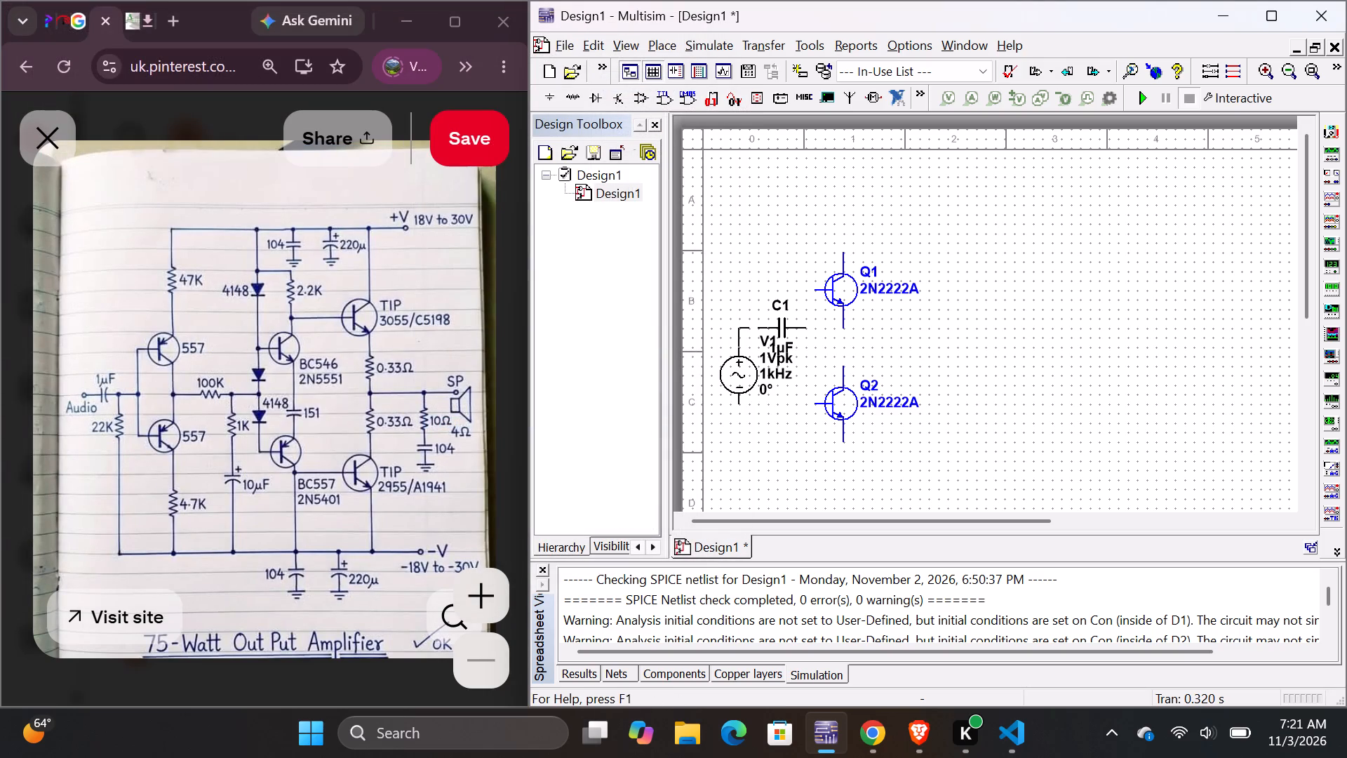
click(758, 326)
click(815, 403)
click(815, 292)
click(807, 325)
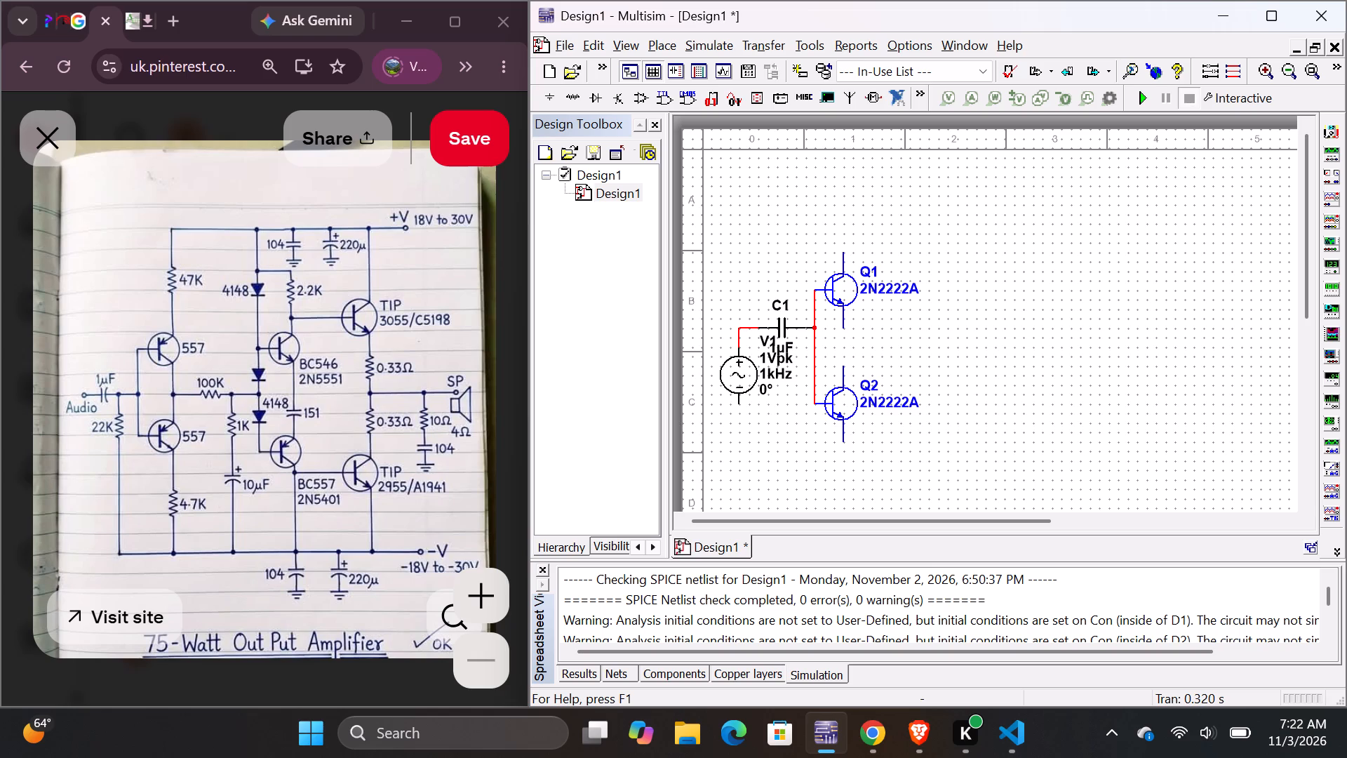
click(814, 328)
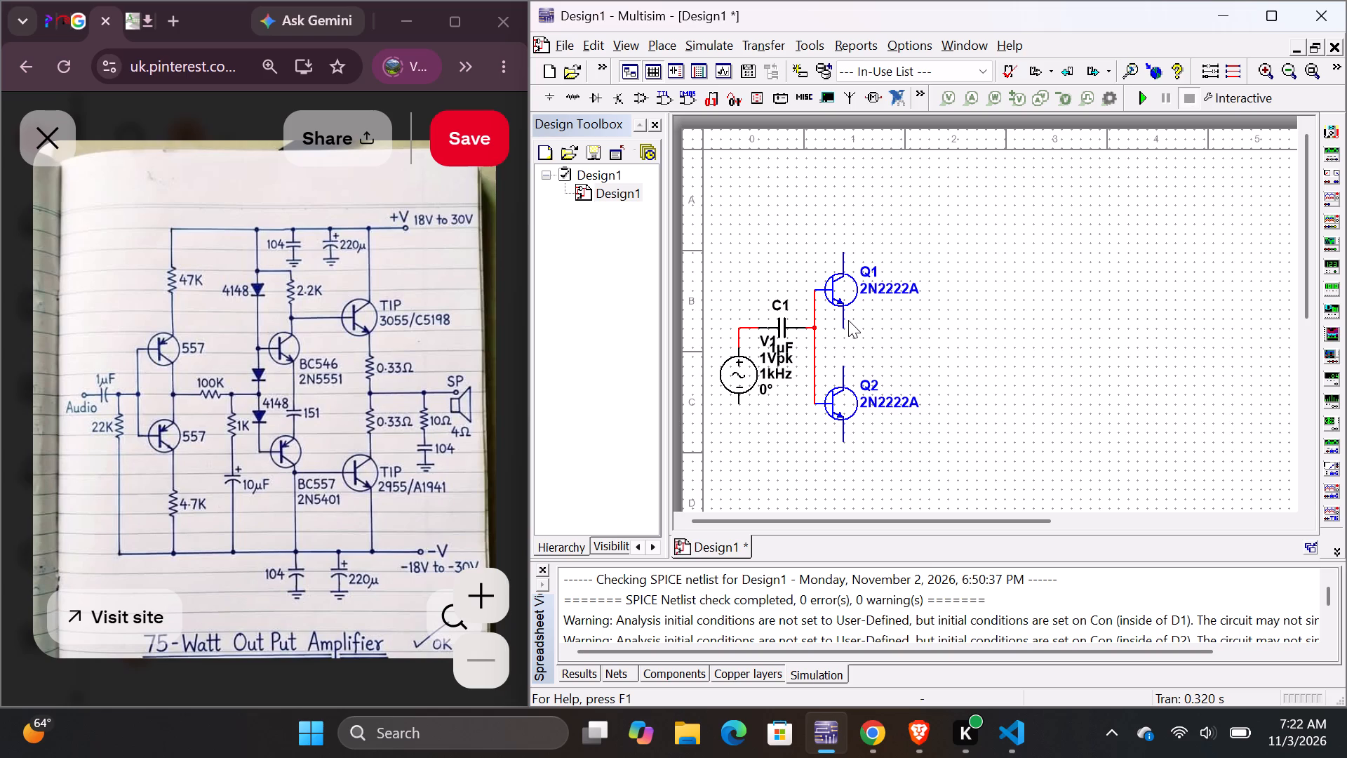
Wire Q1's emitter to Q2's collector.
click(845, 326)
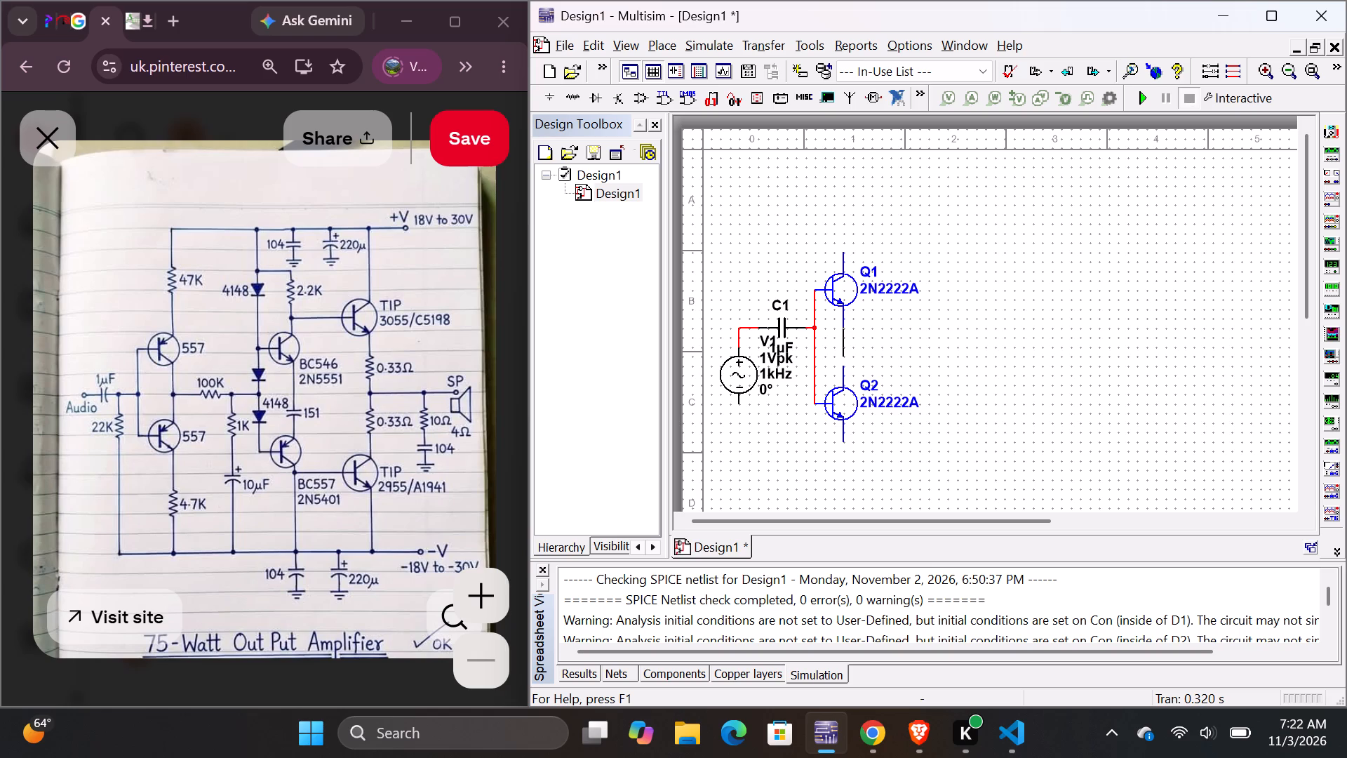
click(846, 365)
Place three 1k resistors from the Basic group's RESISTOR family: above Q1, beside the Q1–Q2 wire, and below Q2.
click(669, 39)
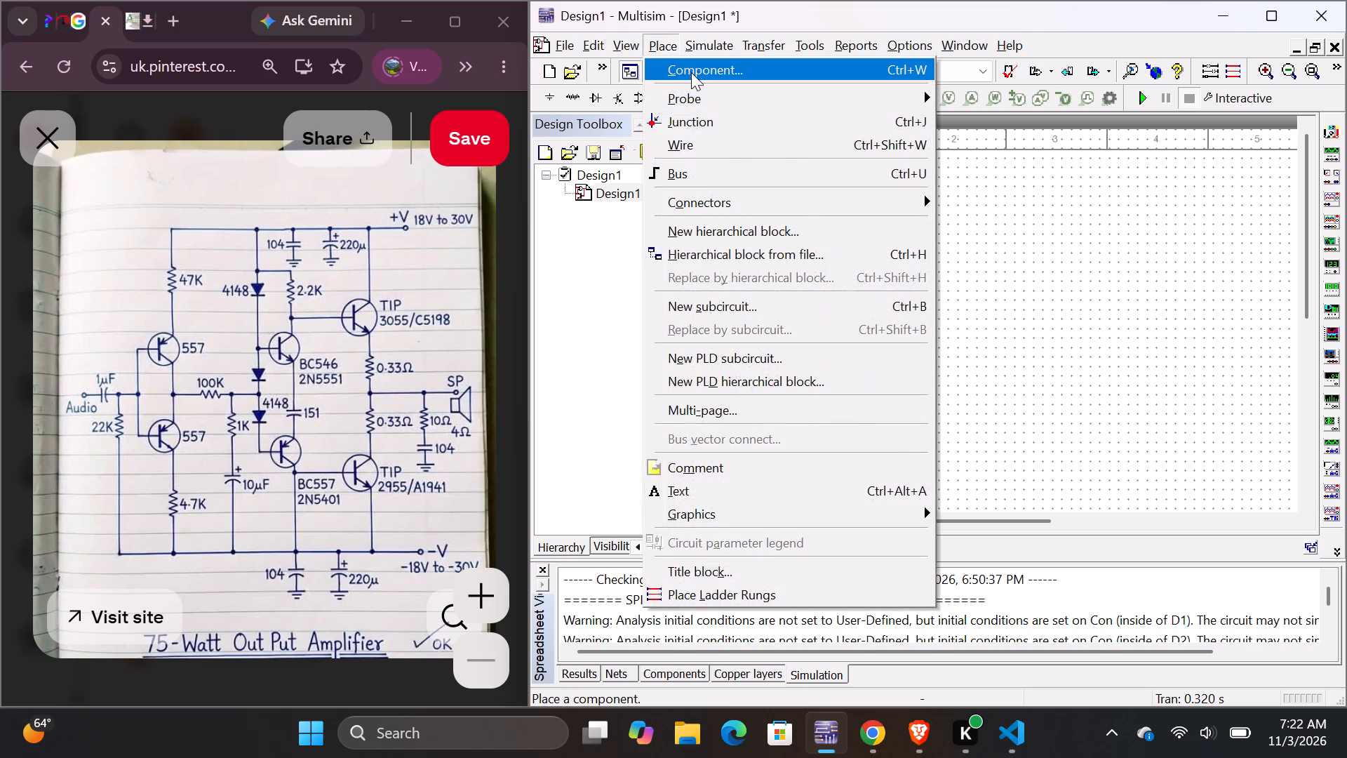
click(691, 72)
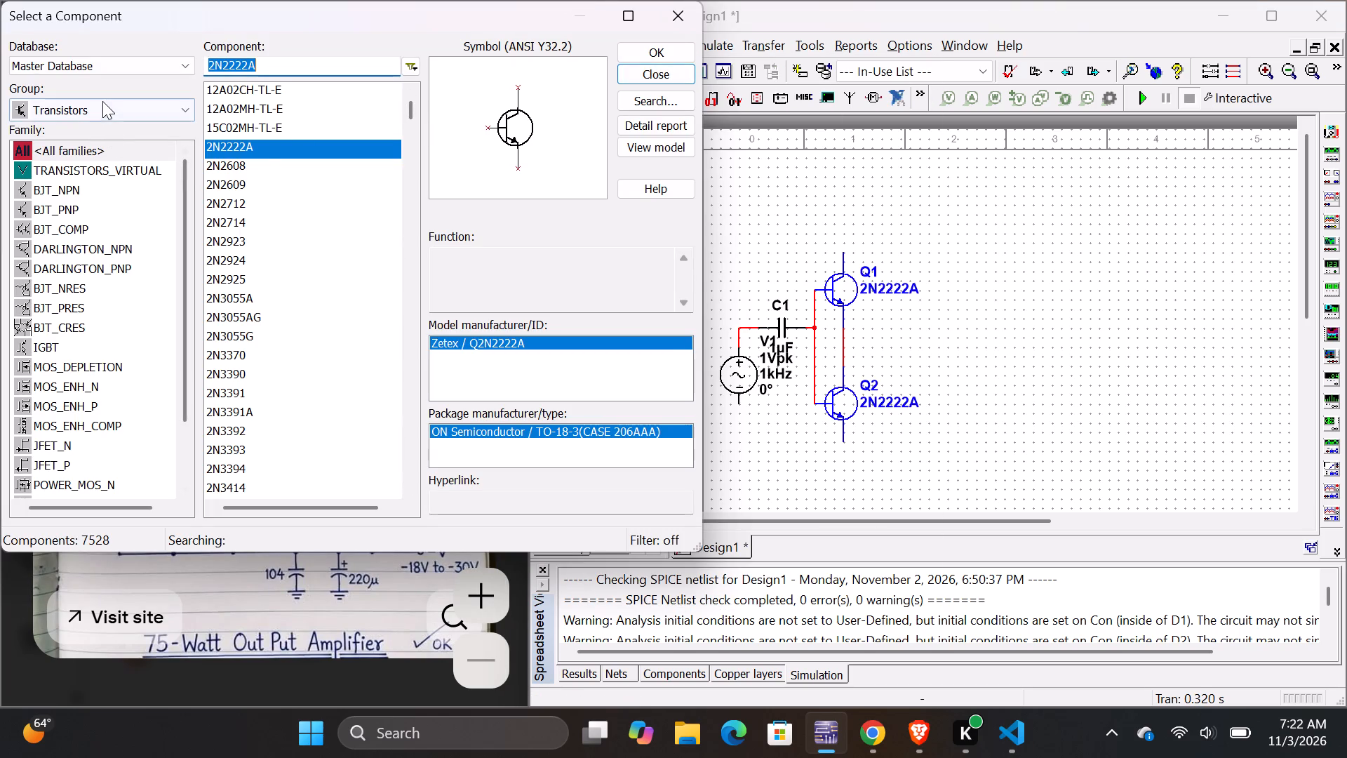
click(107, 107)
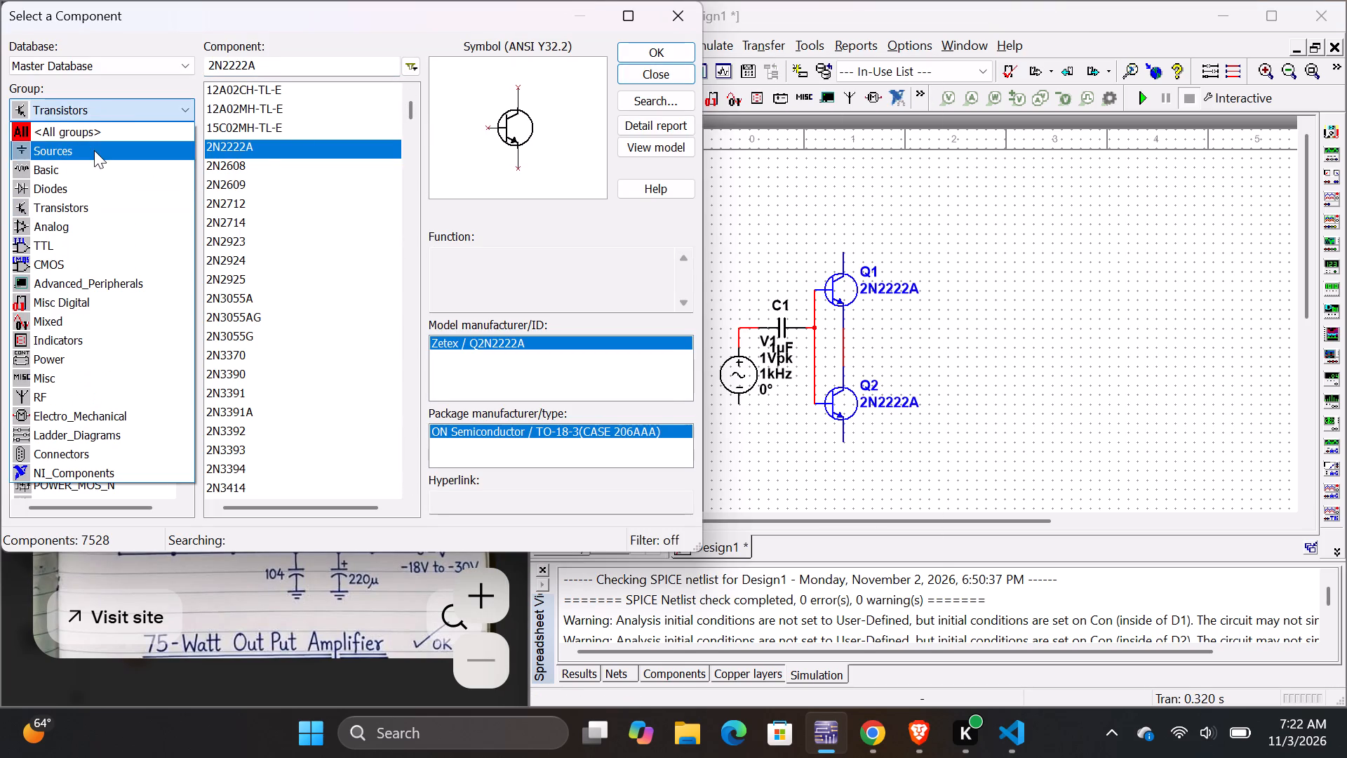
click(90, 167)
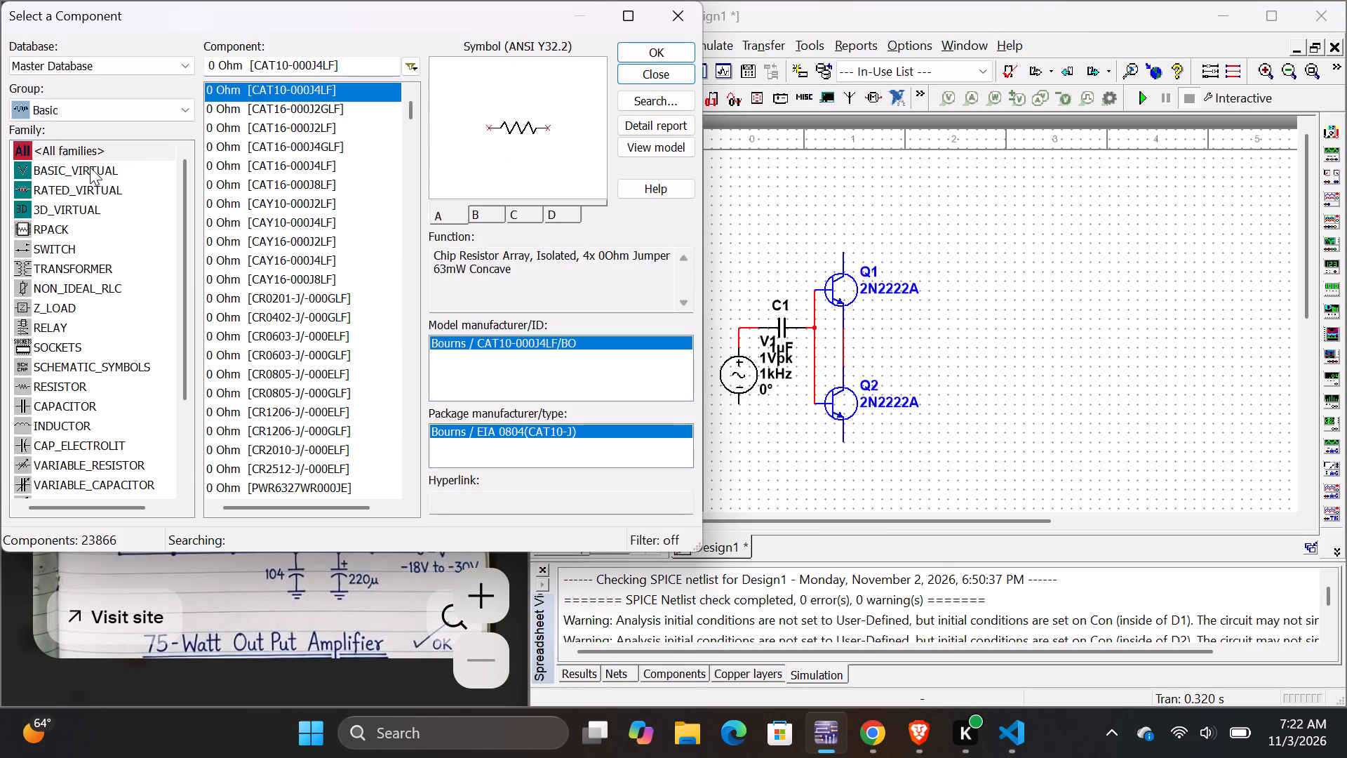
click(87, 384)
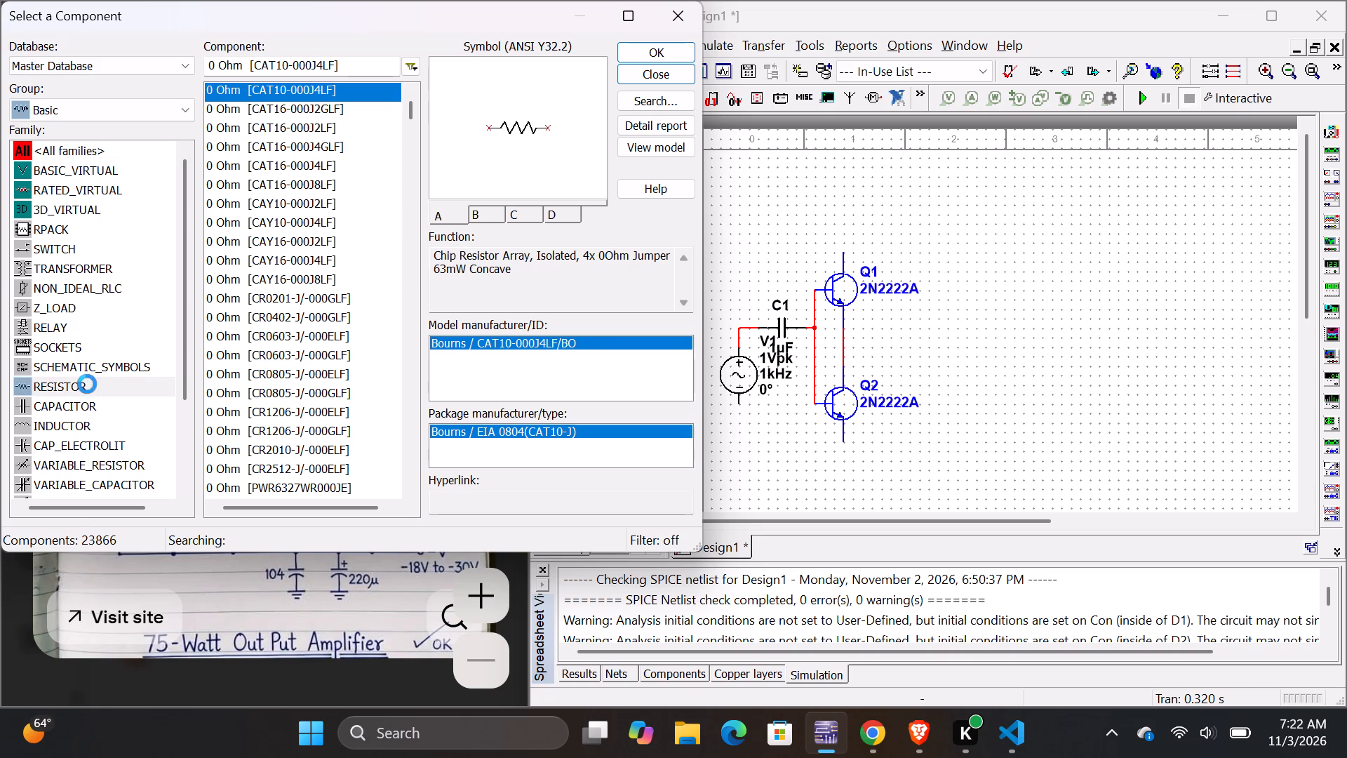
click(664, 56)
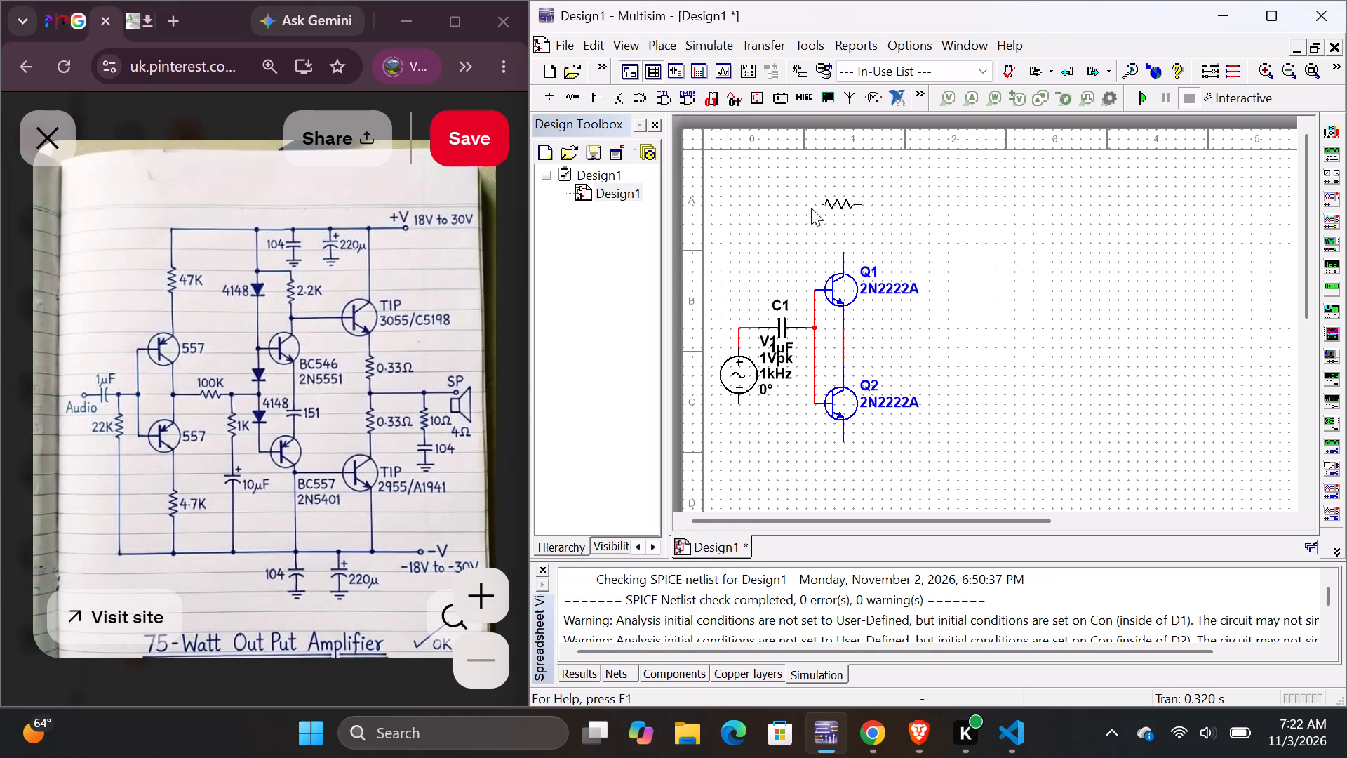
click(821, 211)
click(650, 53)
click(862, 342)
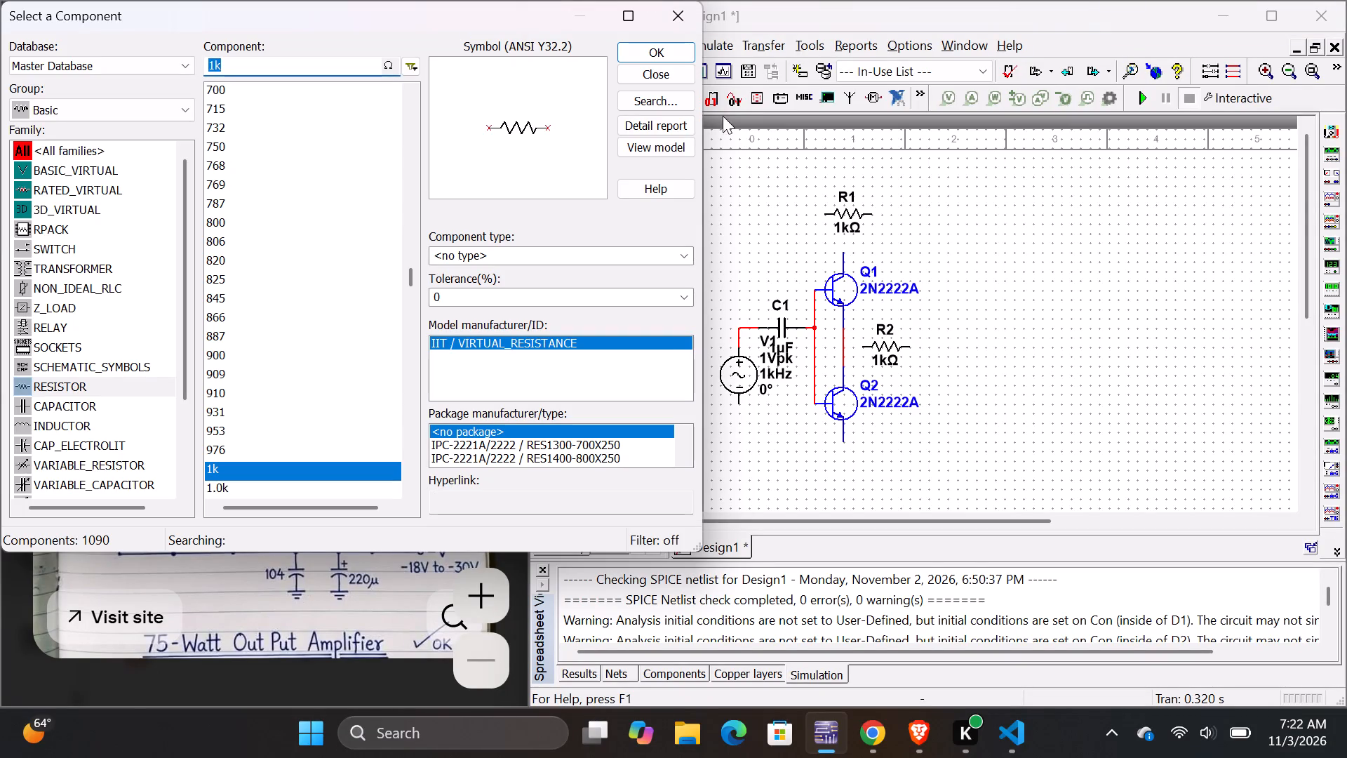
click(674, 58)
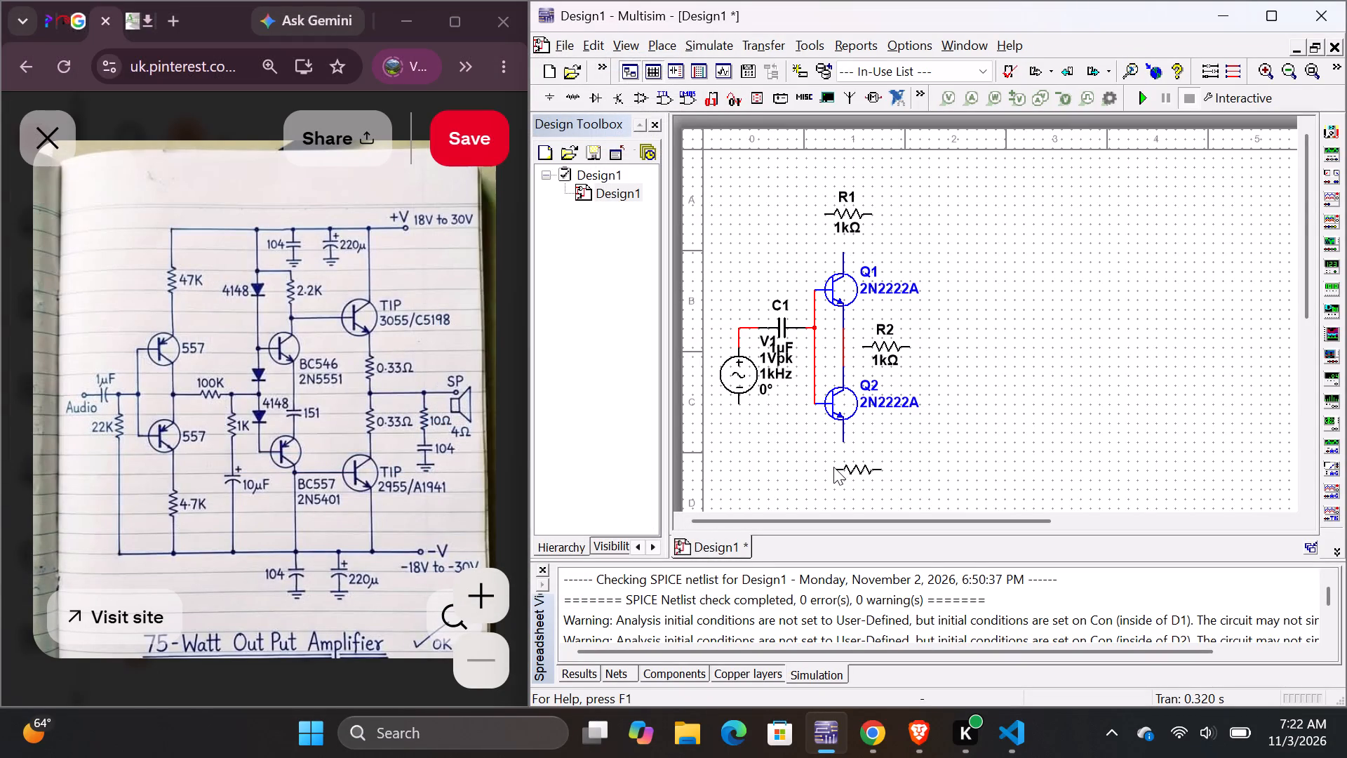
click(833, 467)
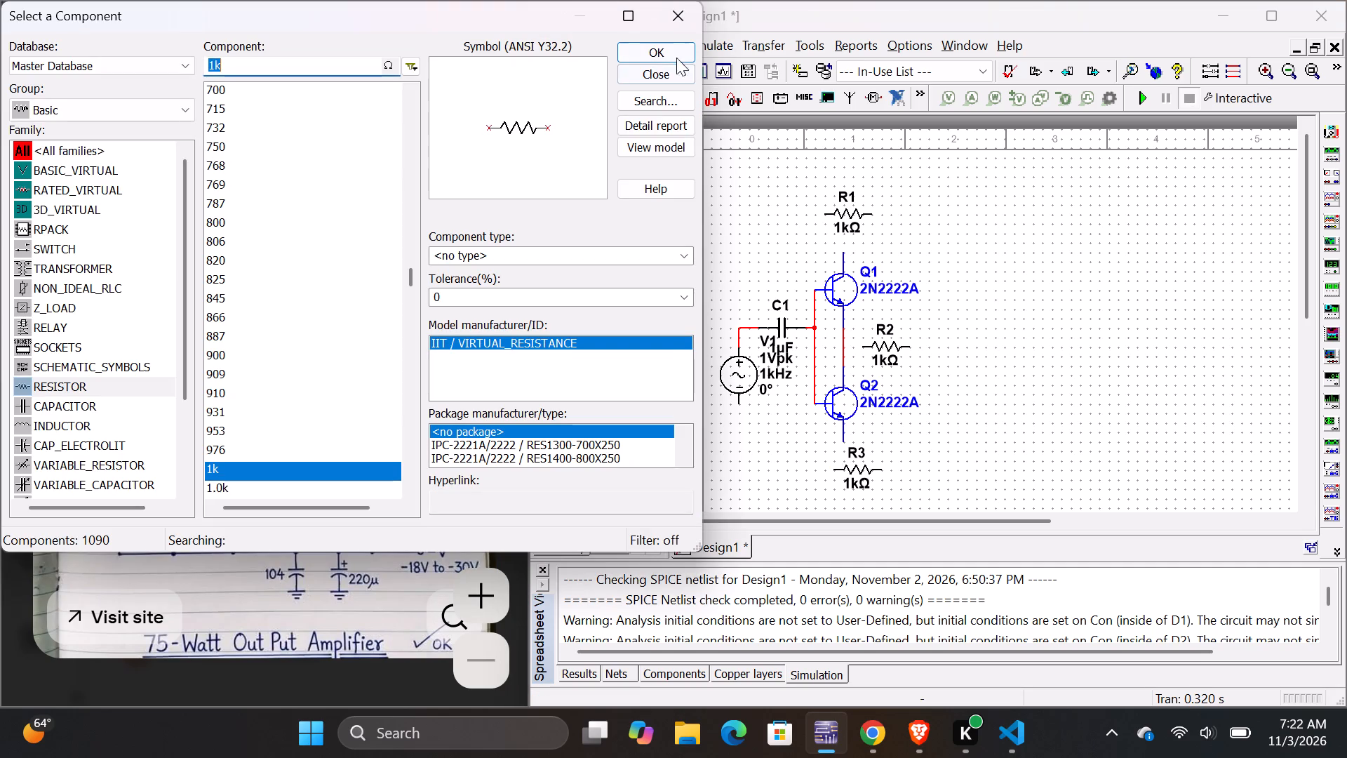
click(658, 71)
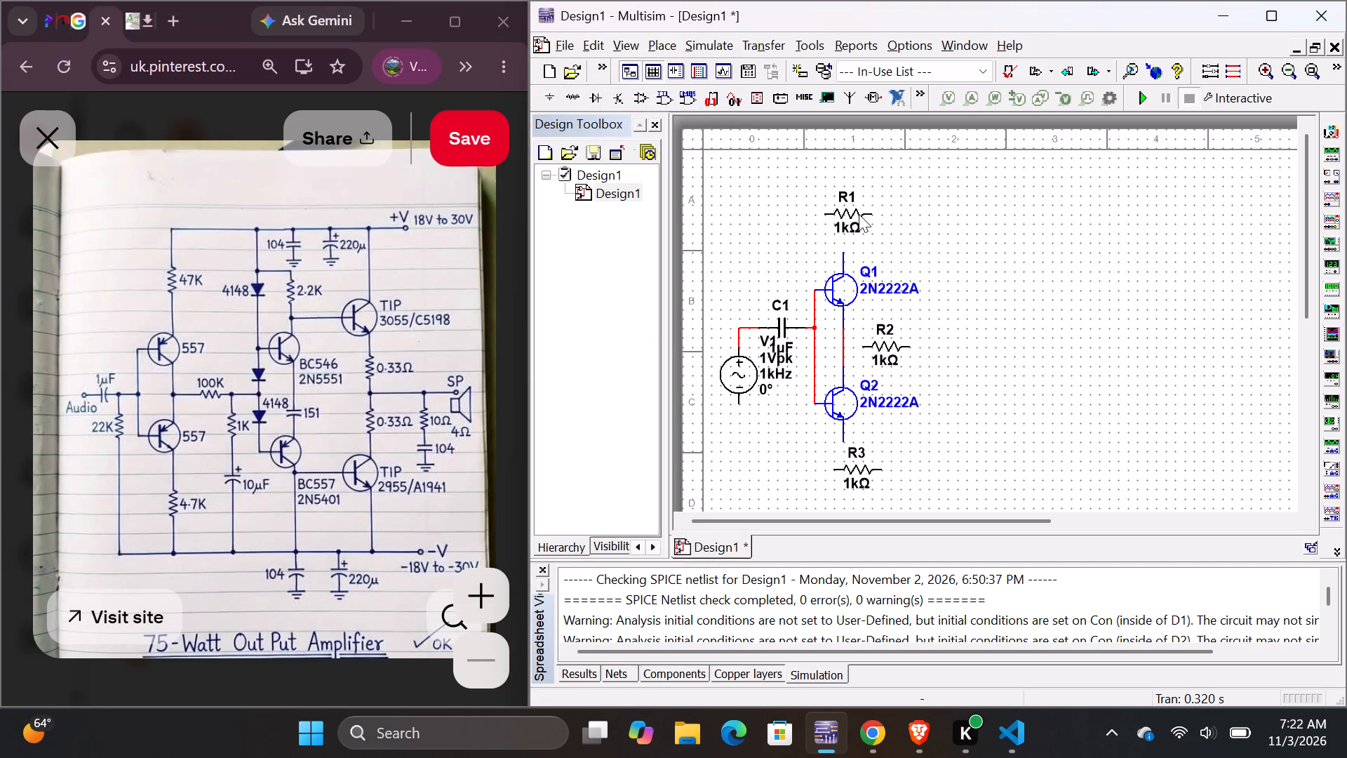
Rotate R1 and R3 90° clockwise, and align R3 directly under Q2's emitter.
click(851, 210)
right_click(850, 209)
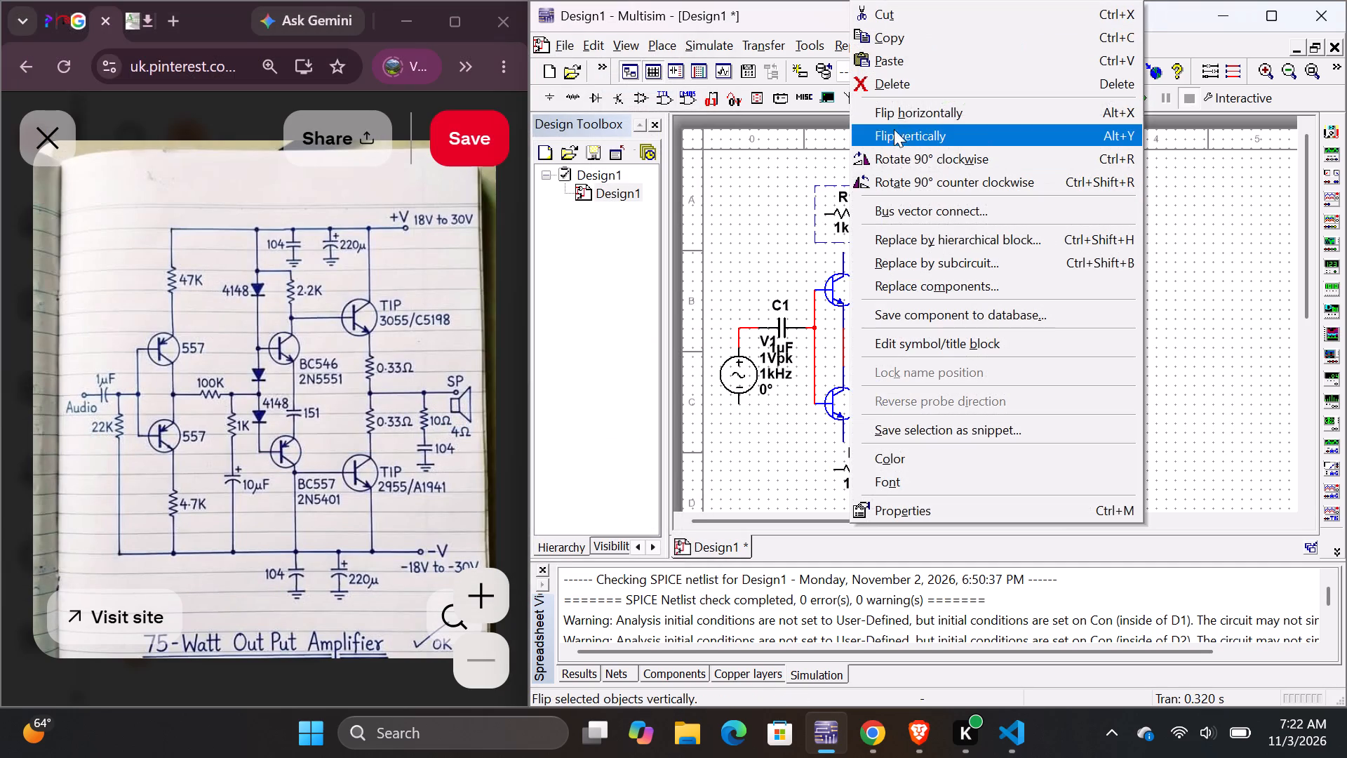
click(897, 160)
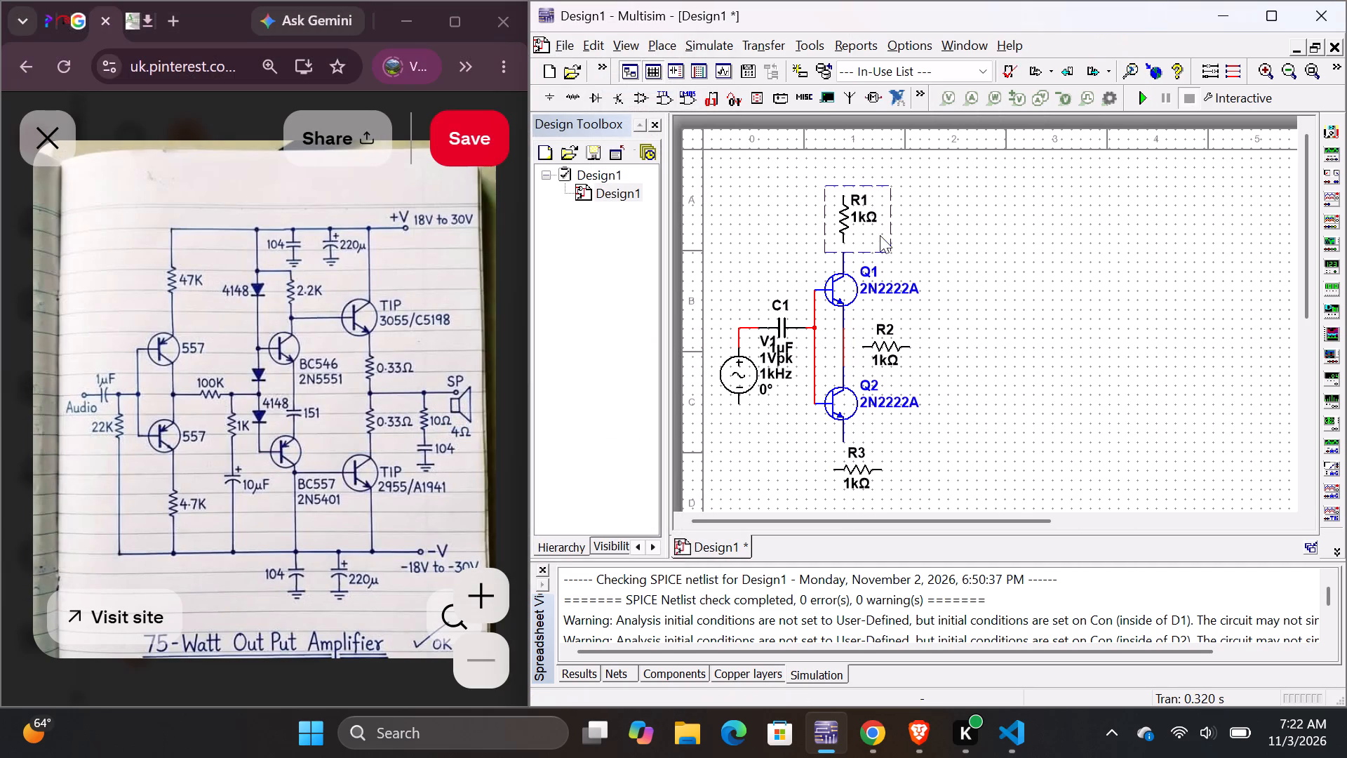
click(904, 245)
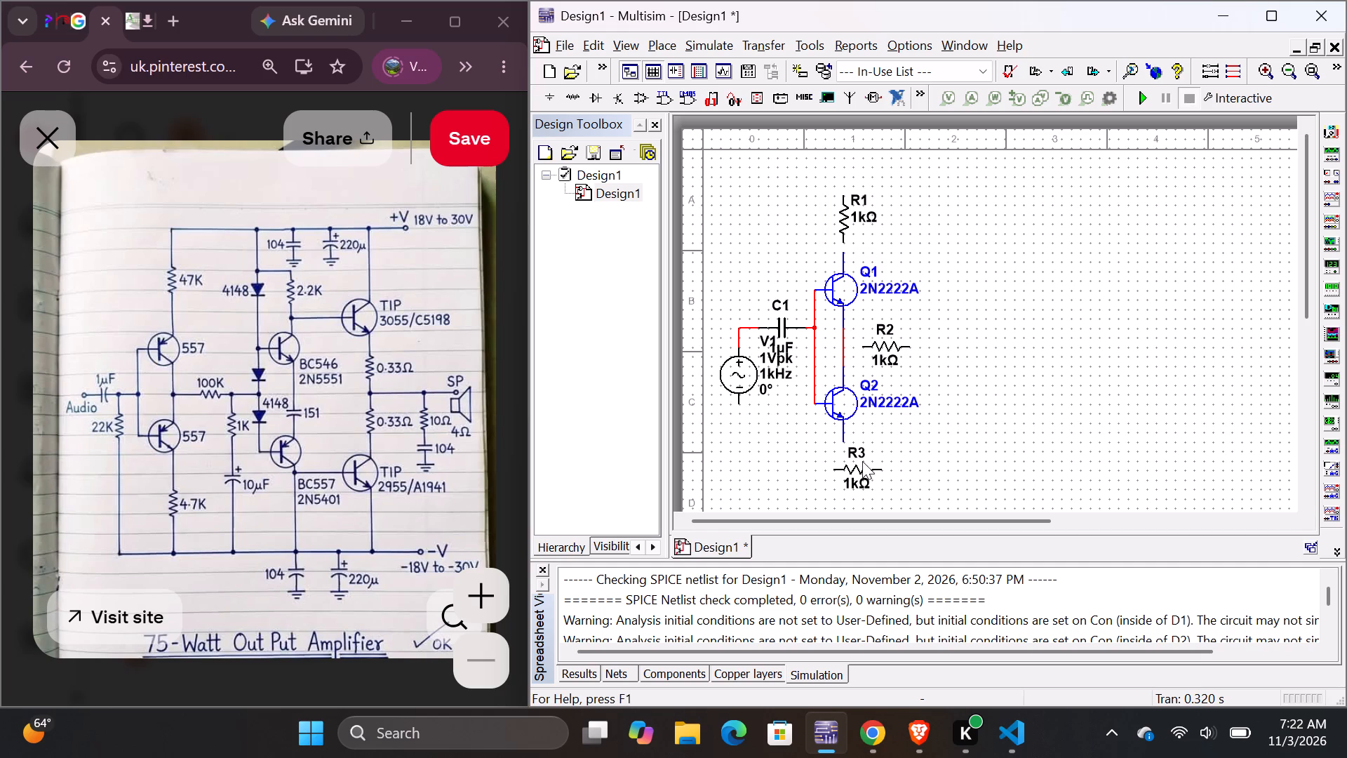
click(862, 461)
click(862, 467)
right_click(861, 467)
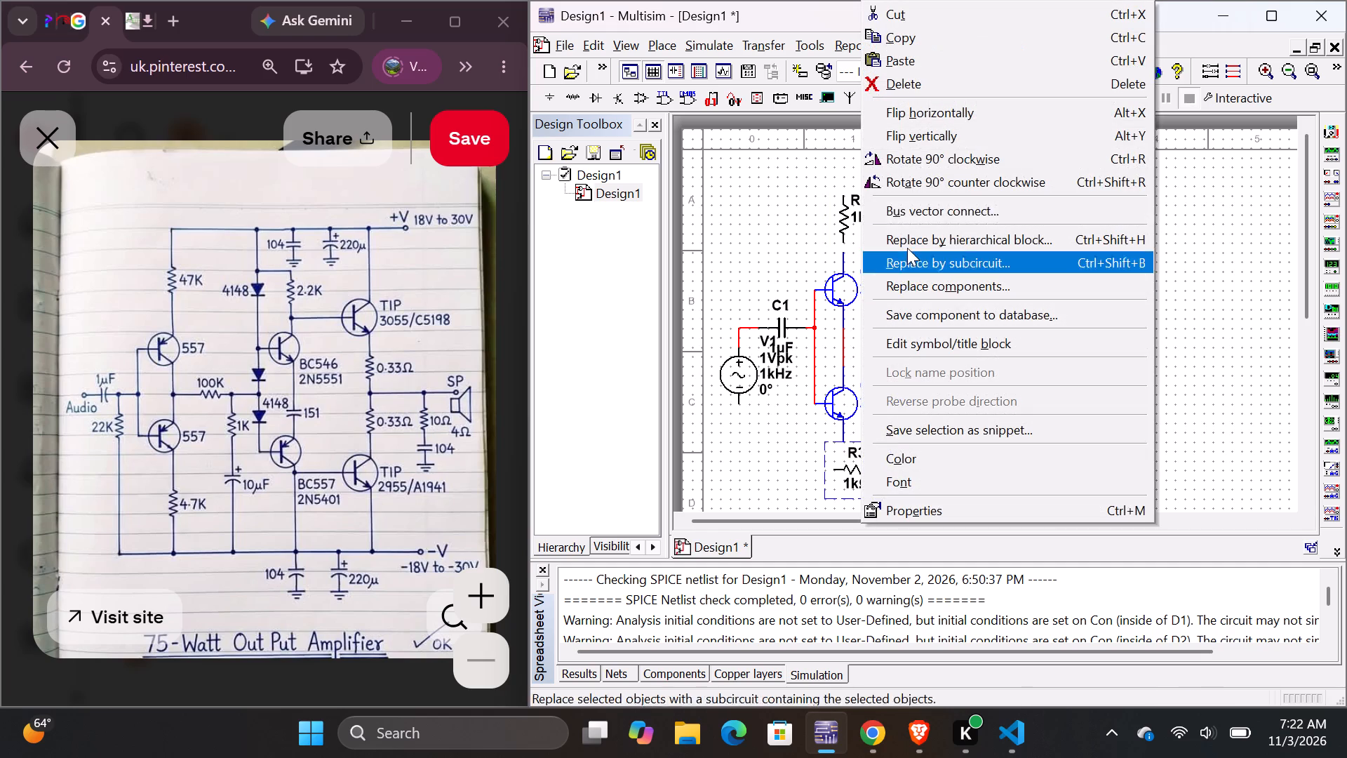
click(916, 163)
click(971, 449)
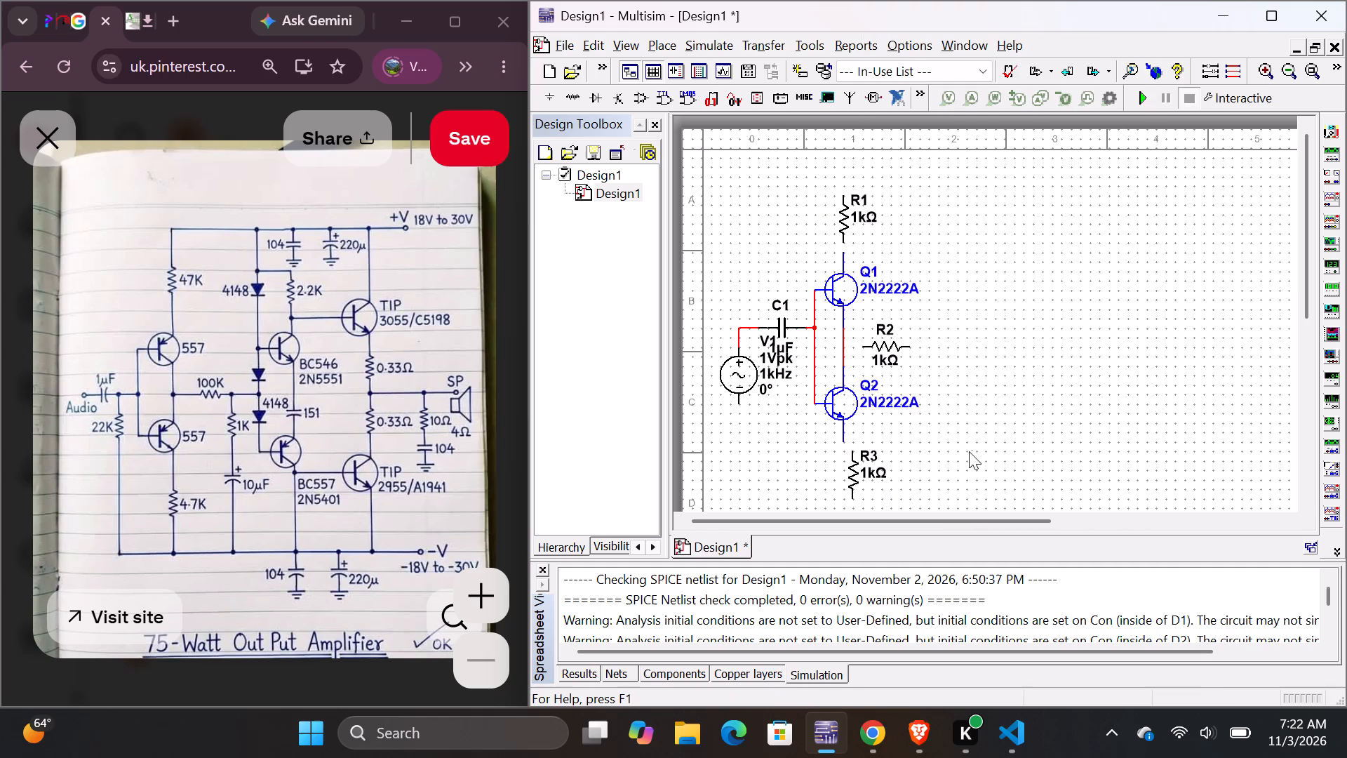
drag(852, 470, 841, 465)
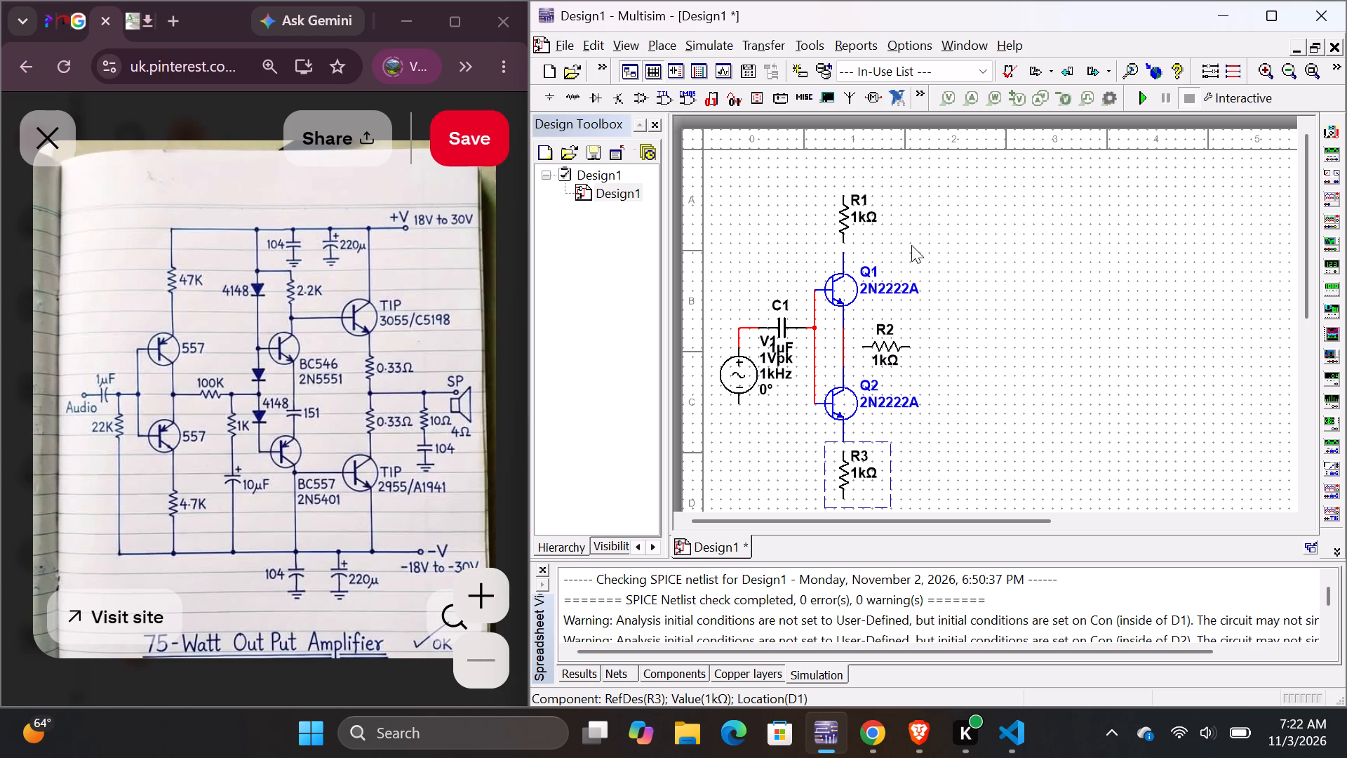
Wire the three resistors to the transistors: R1 to Q1's collector, R3 to Q2's emitter, and R2 to the Q1–Q2 wire.
click(842, 241)
click(845, 254)
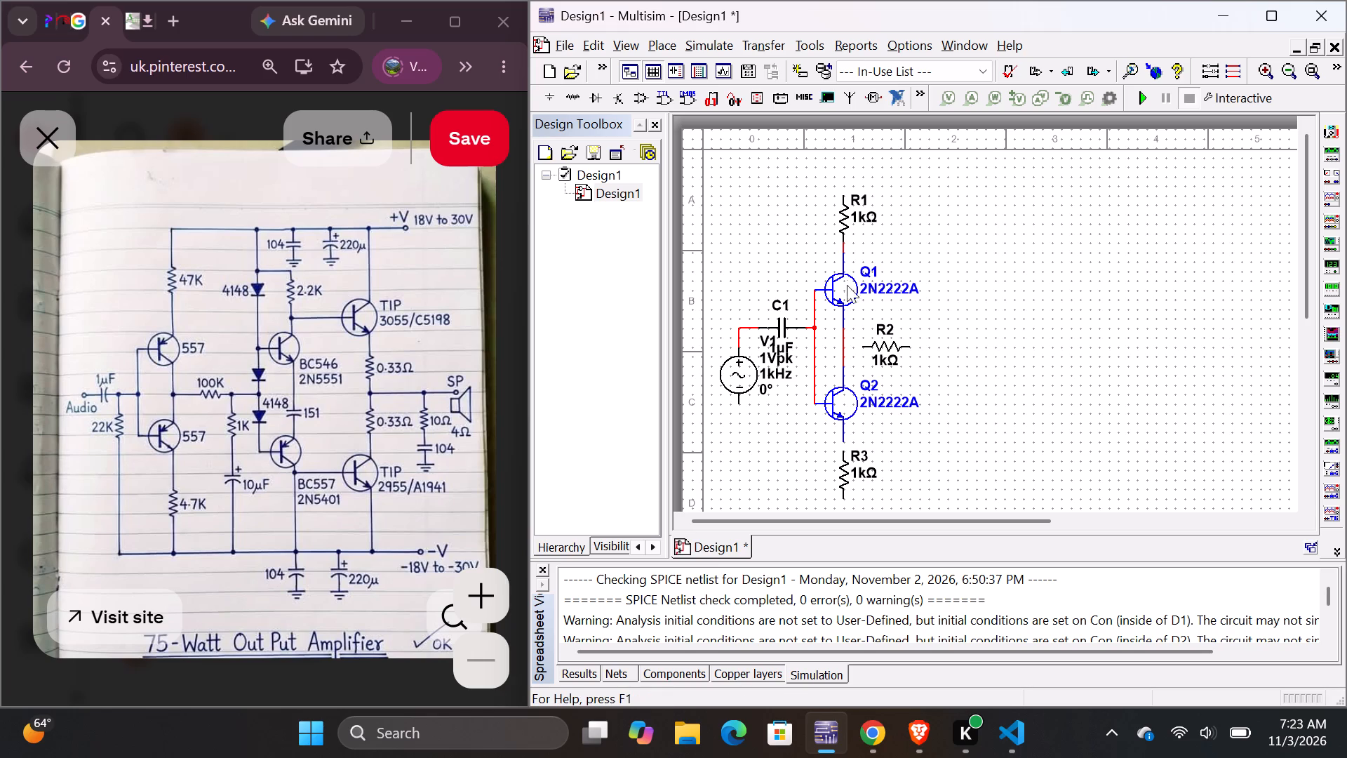
click(843, 448)
click(843, 441)
click(859, 346)
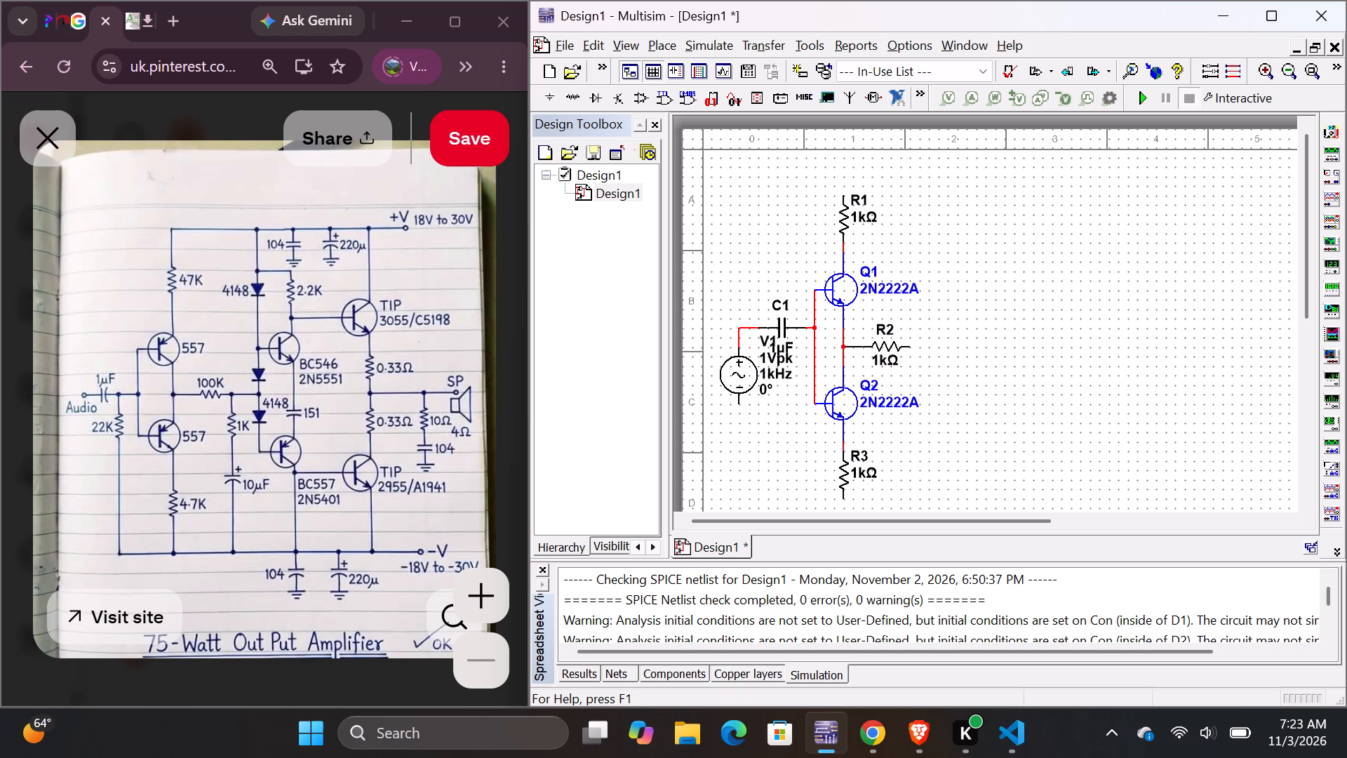
click(843, 345)
Move C1 closer to V1, leaving more wire between it and the transistor bases.
drag(1304, 258, 1304, 264)
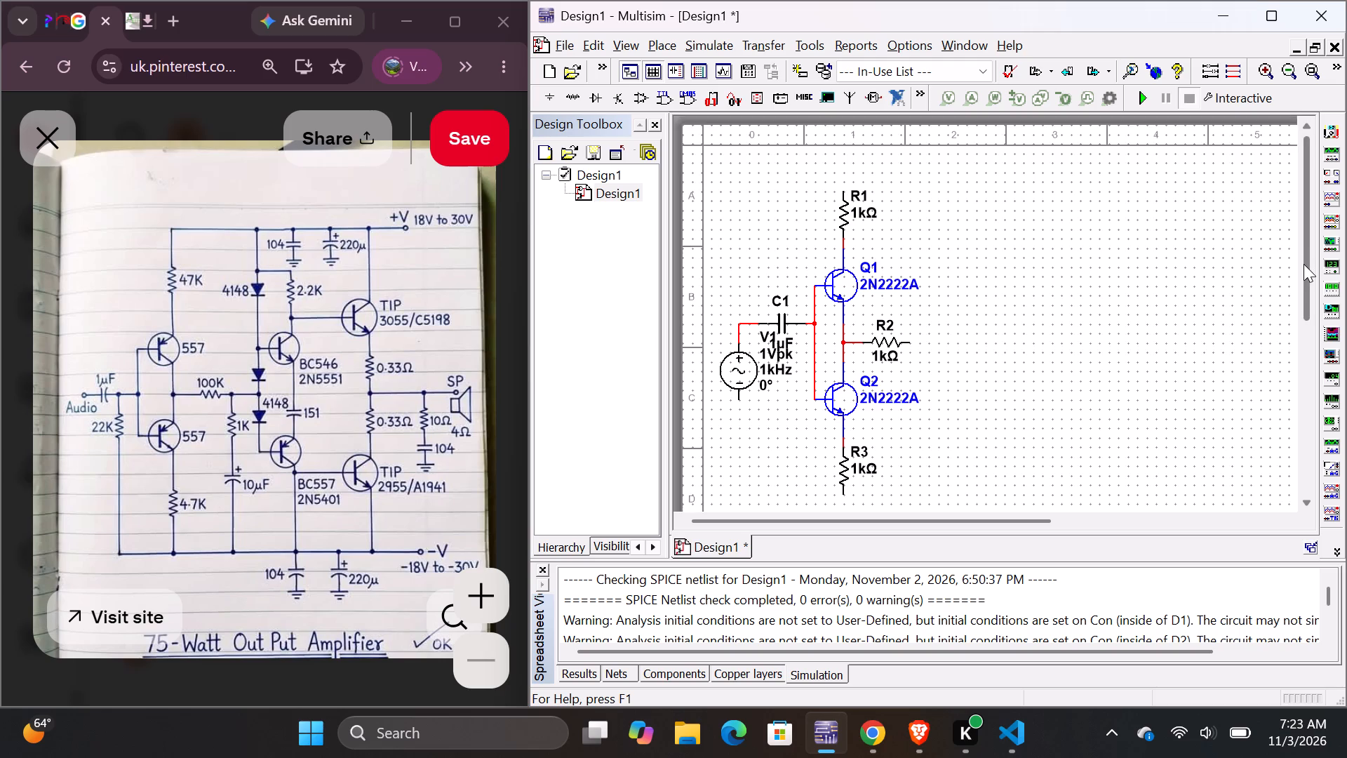
drag(1304, 264, 1301, 276)
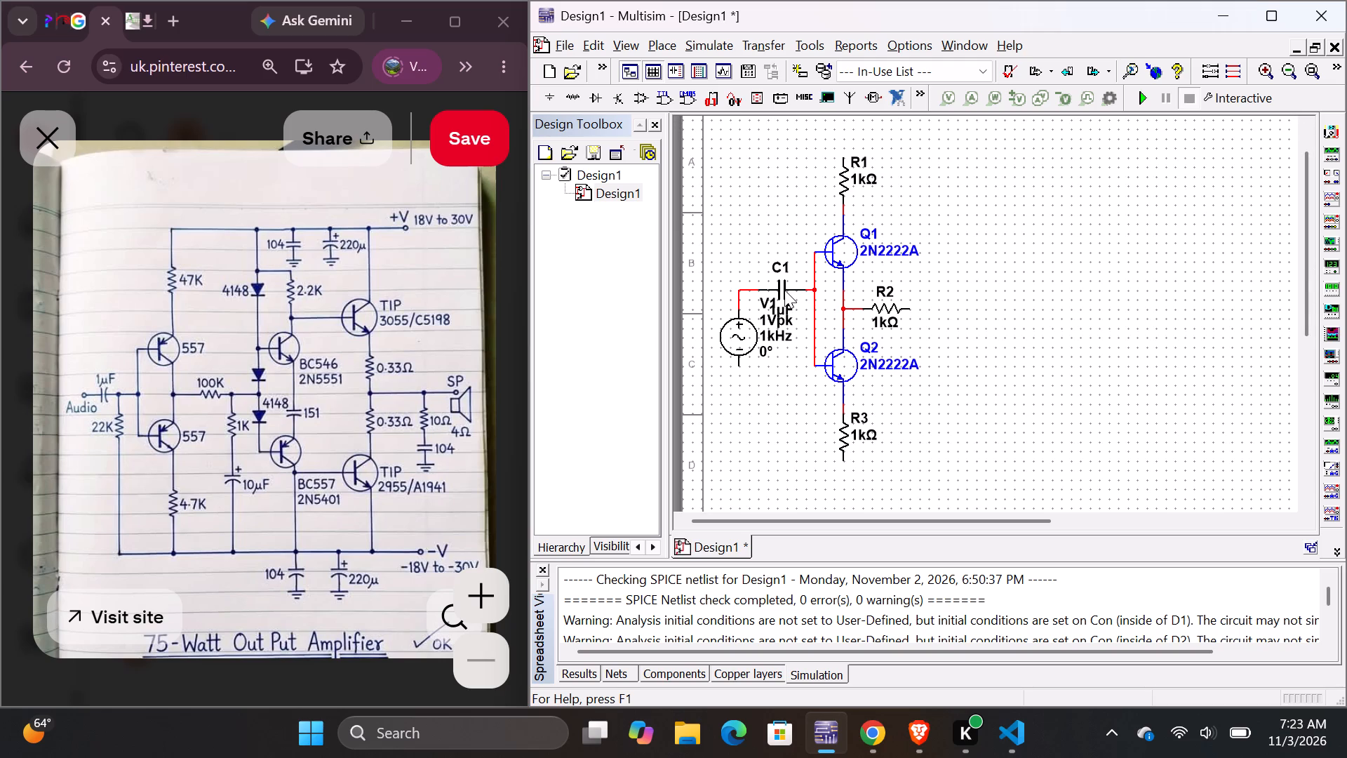
drag(779, 288, 760, 286)
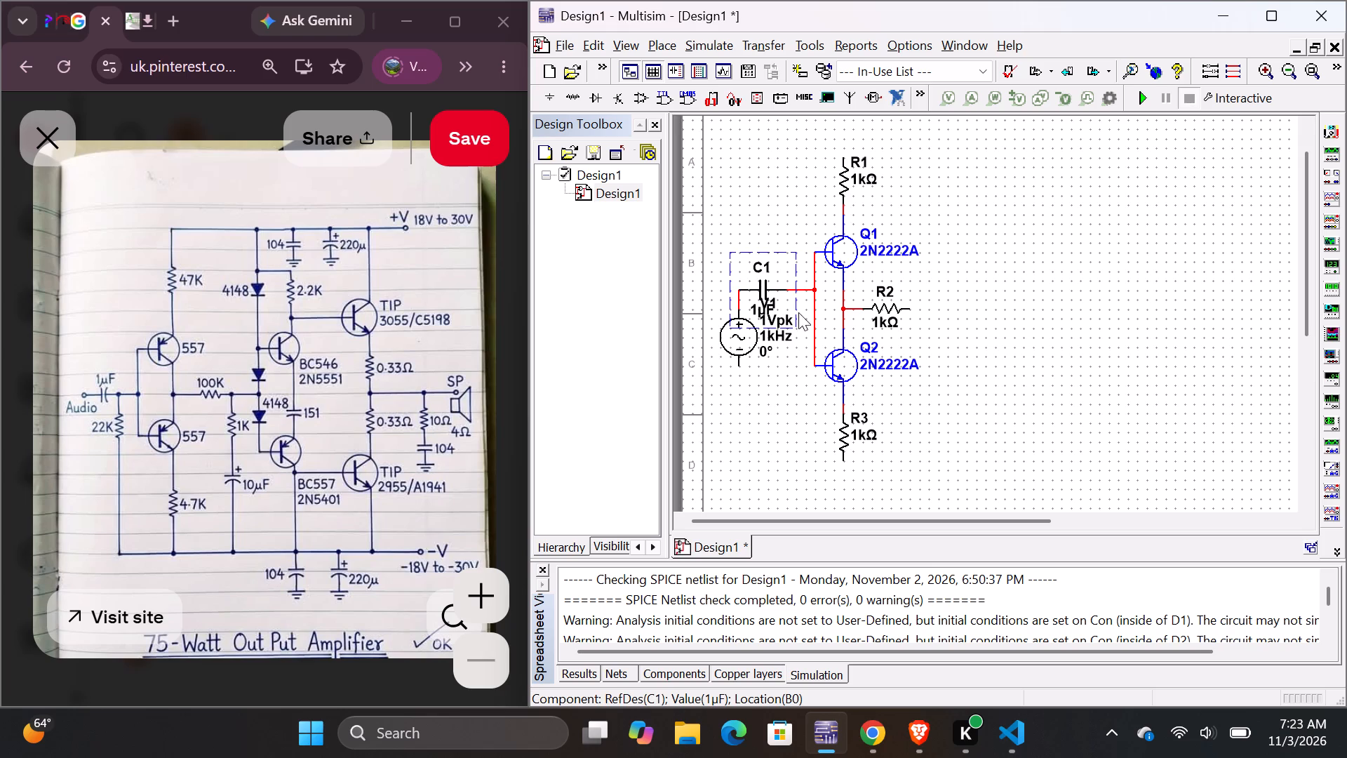
click(788, 371)
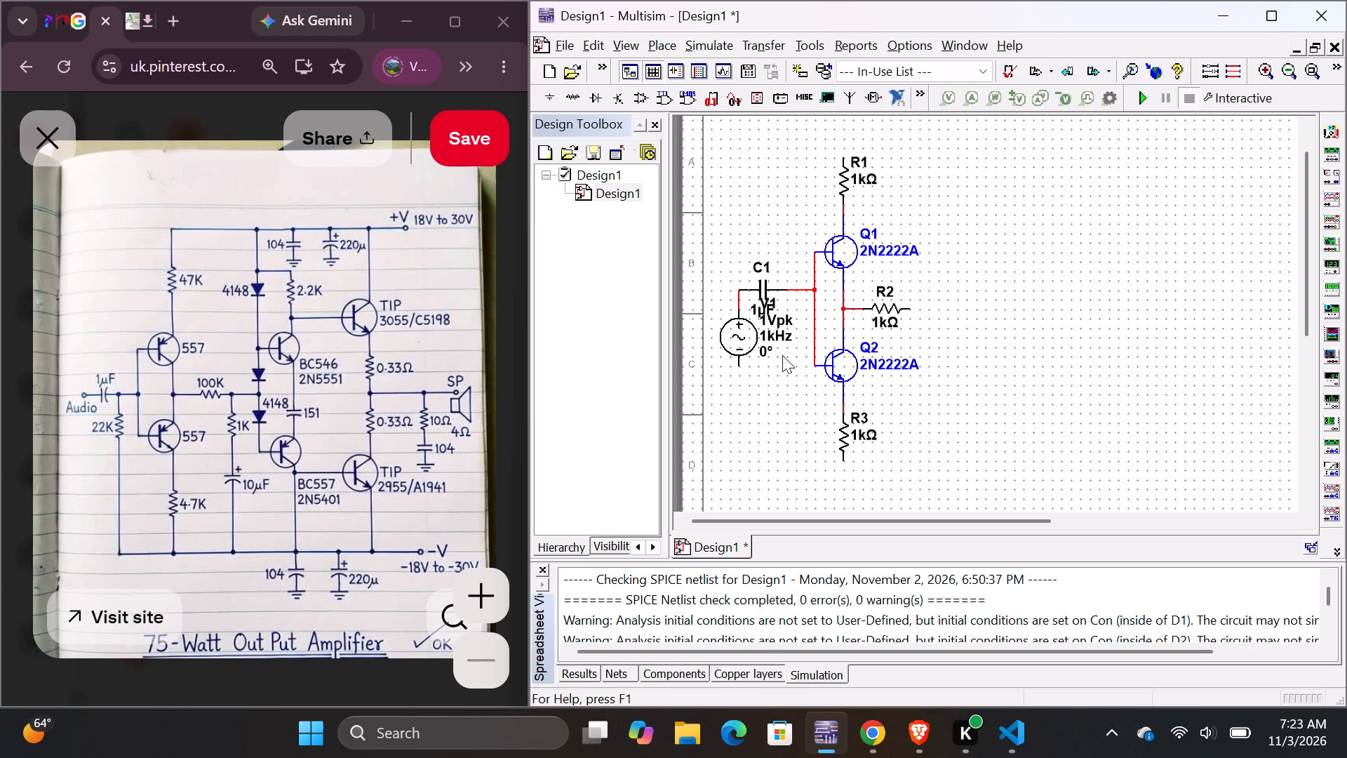
Place a 1k resistor, rotate it 90° clockwise, and position it below the wire between C1 and the transistor bases.
click(664, 47)
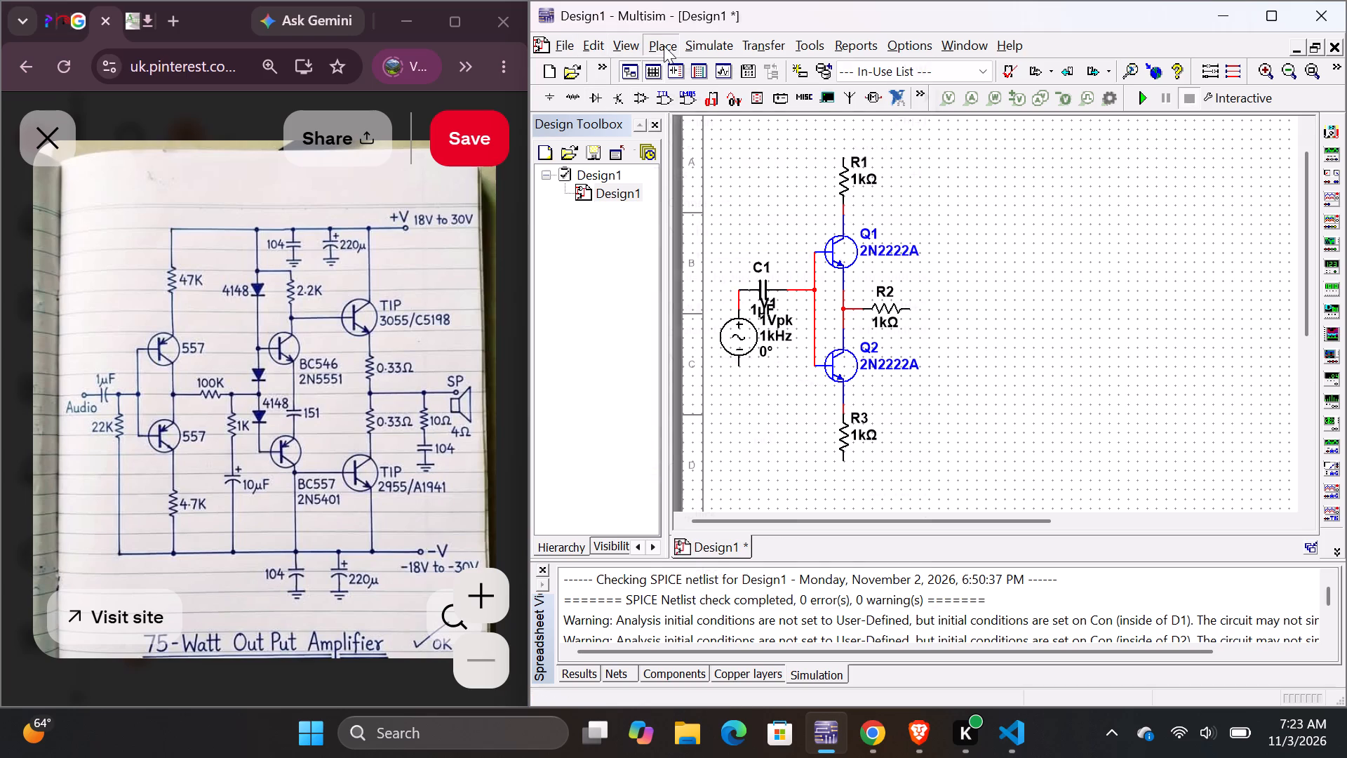
click(688, 77)
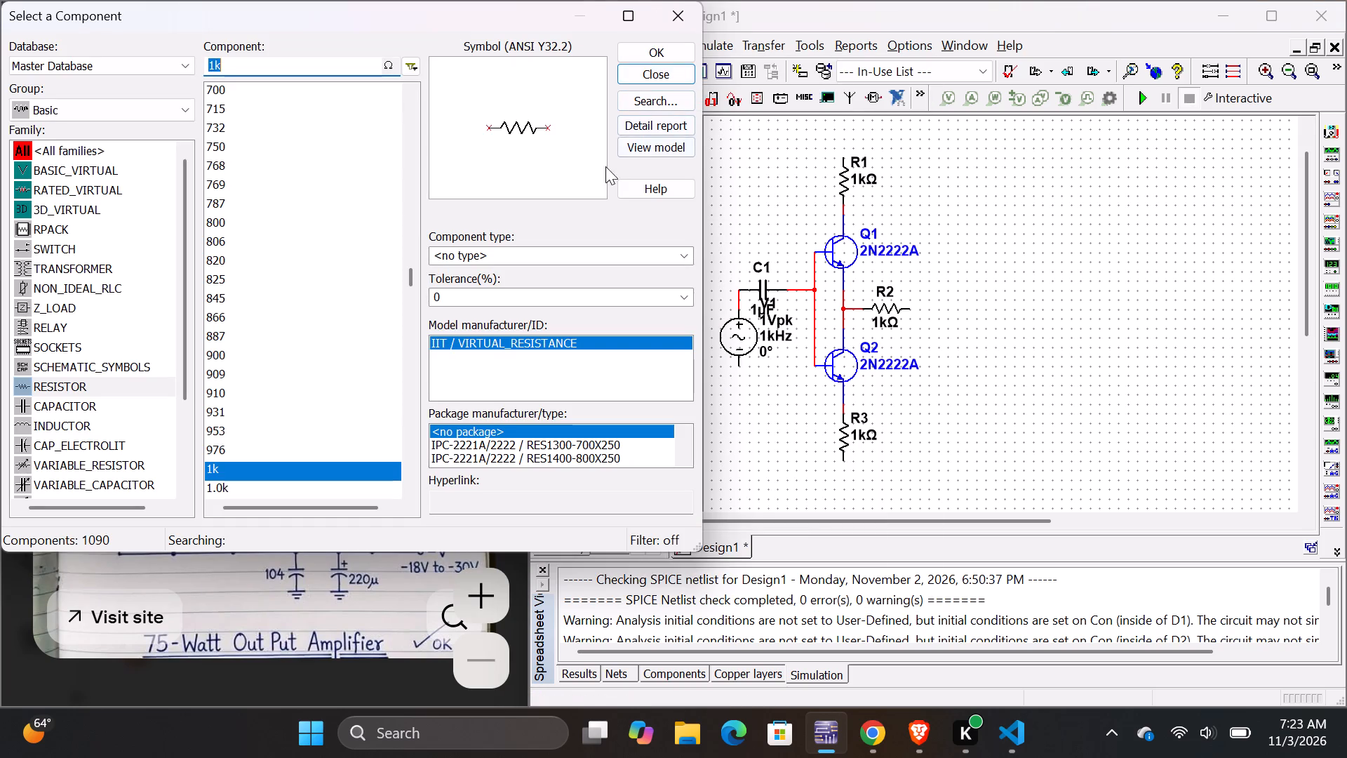
click(655, 59)
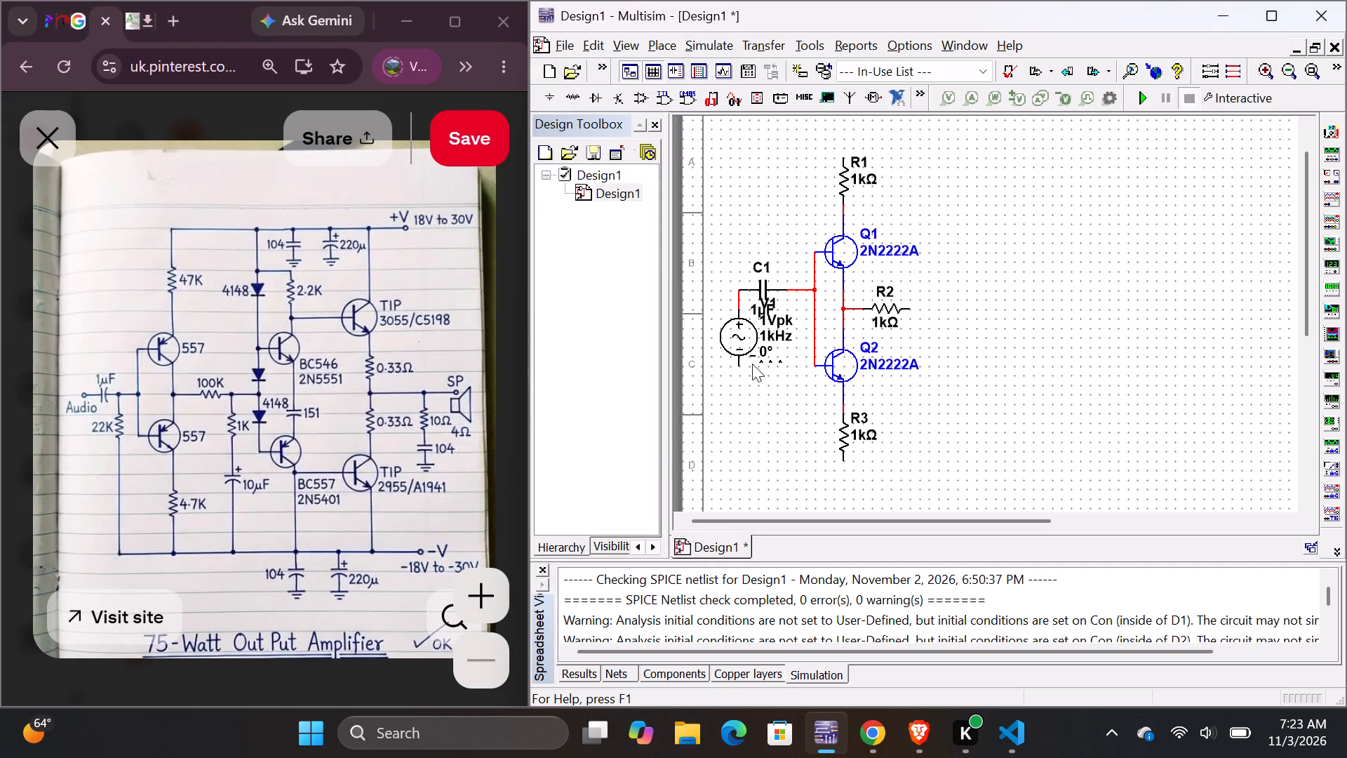
click(749, 401)
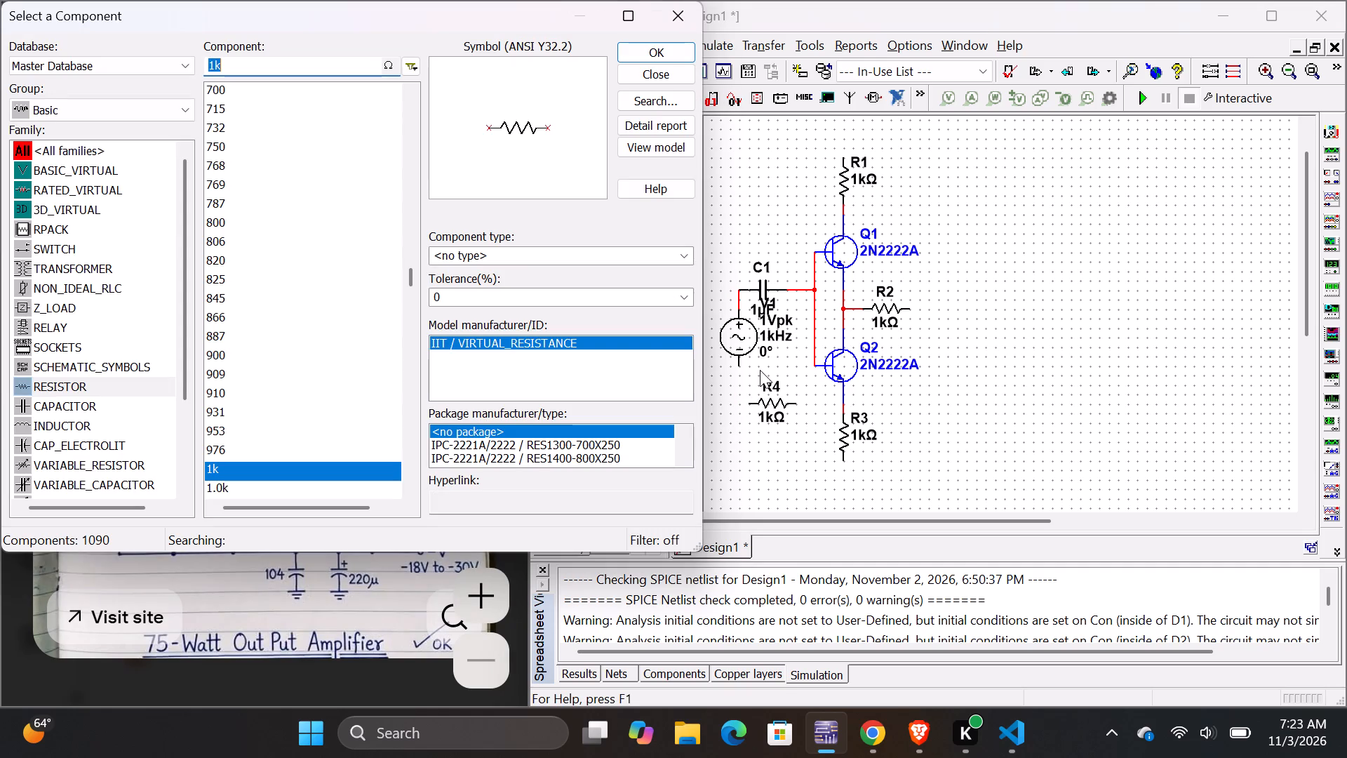
click(666, 80)
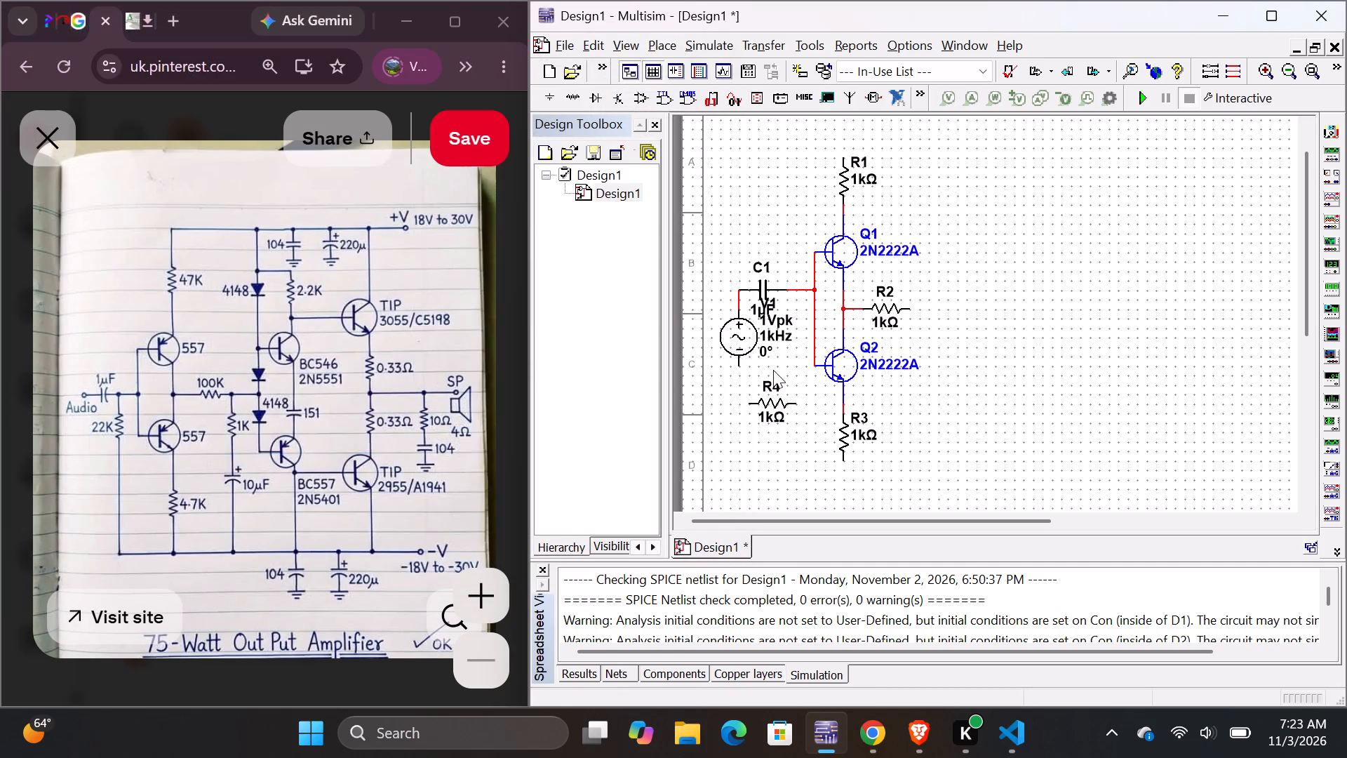
click(773, 401)
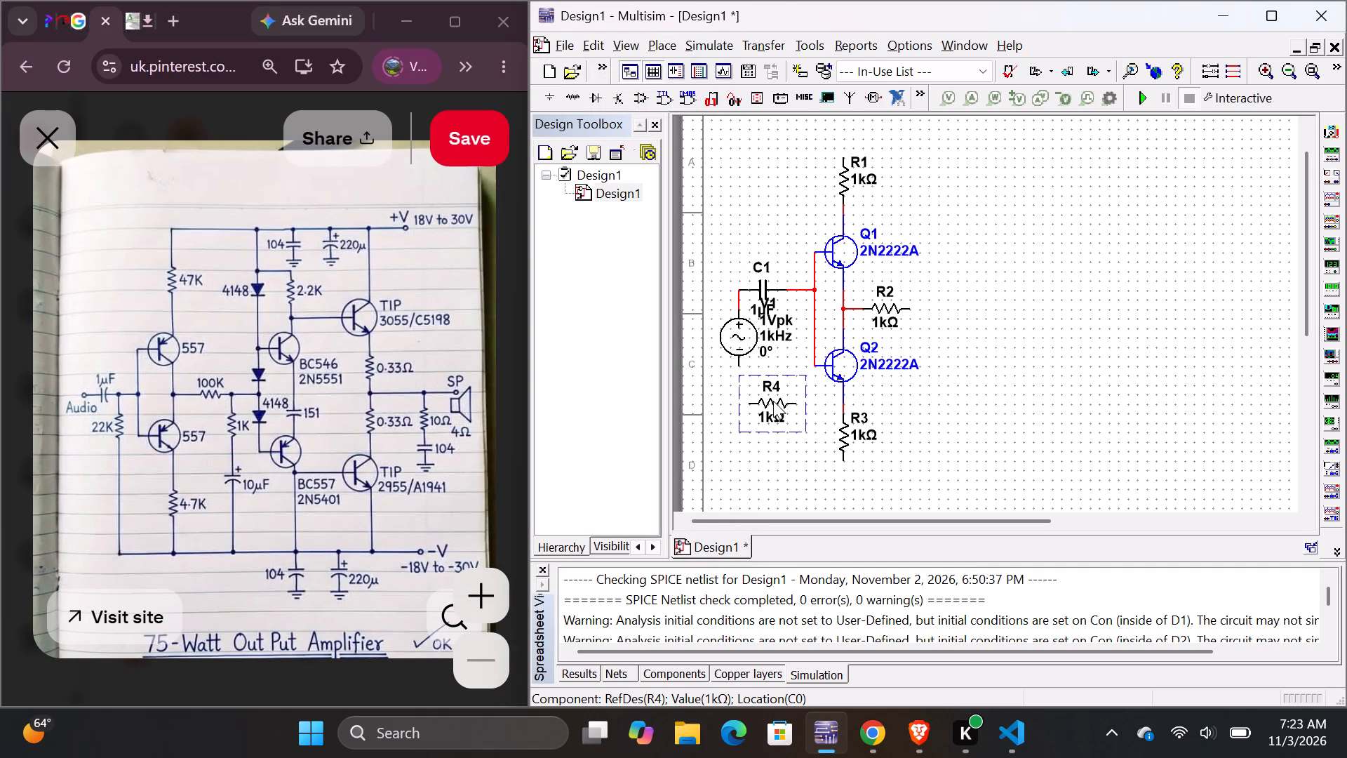
right_click(773, 401)
click(824, 157)
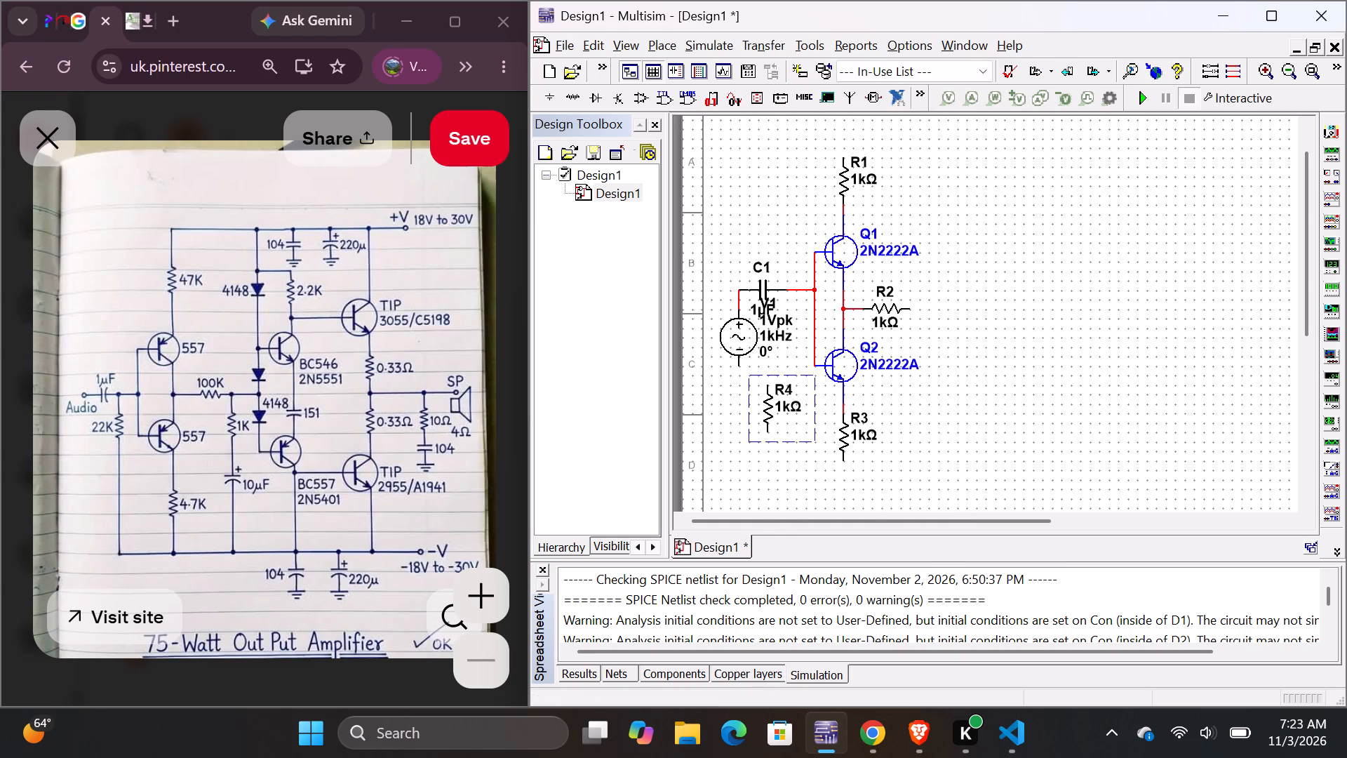
drag(760, 401, 775, 411)
drag(775, 411, 784, 387)
drag(784, 387, 788, 373)
click(808, 328)
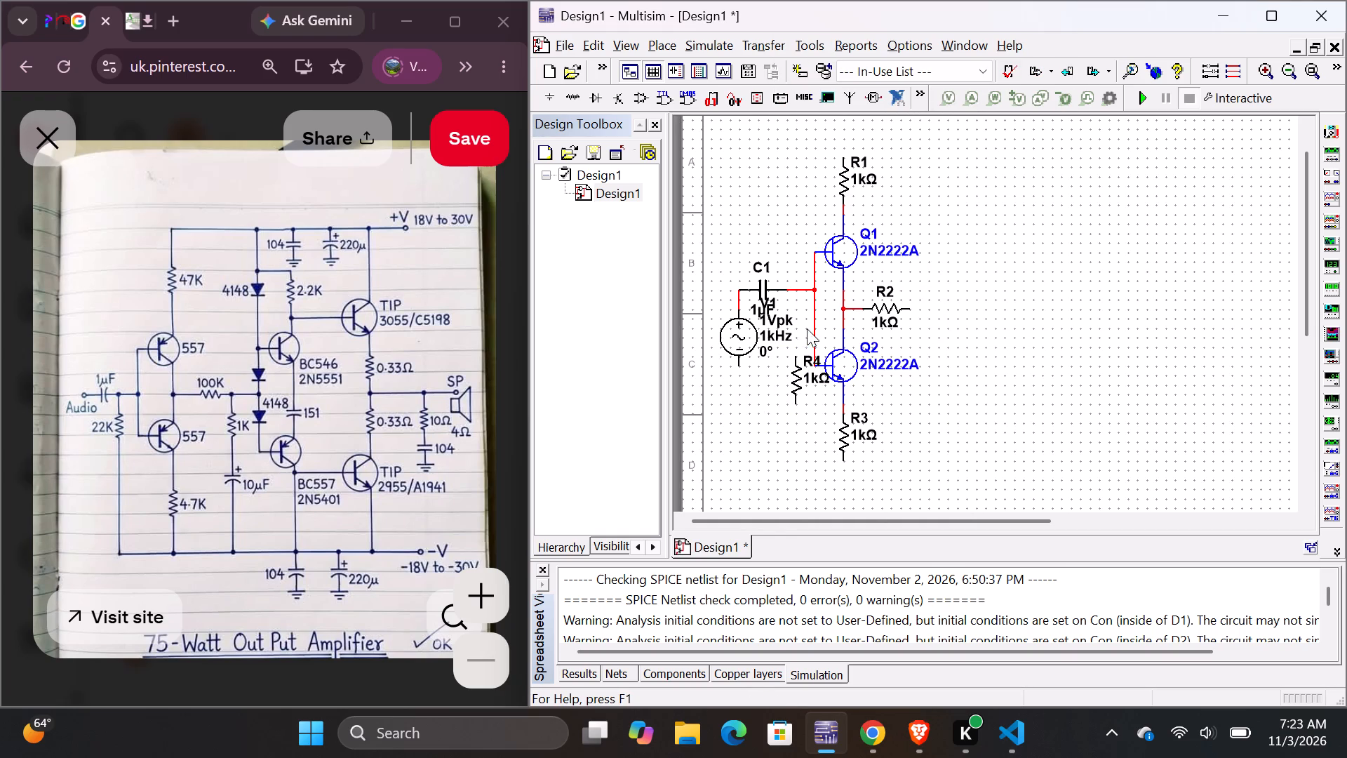
Wire R4's upper end to the C1–base wire and its lower end to R3's lower end.
click(797, 356)
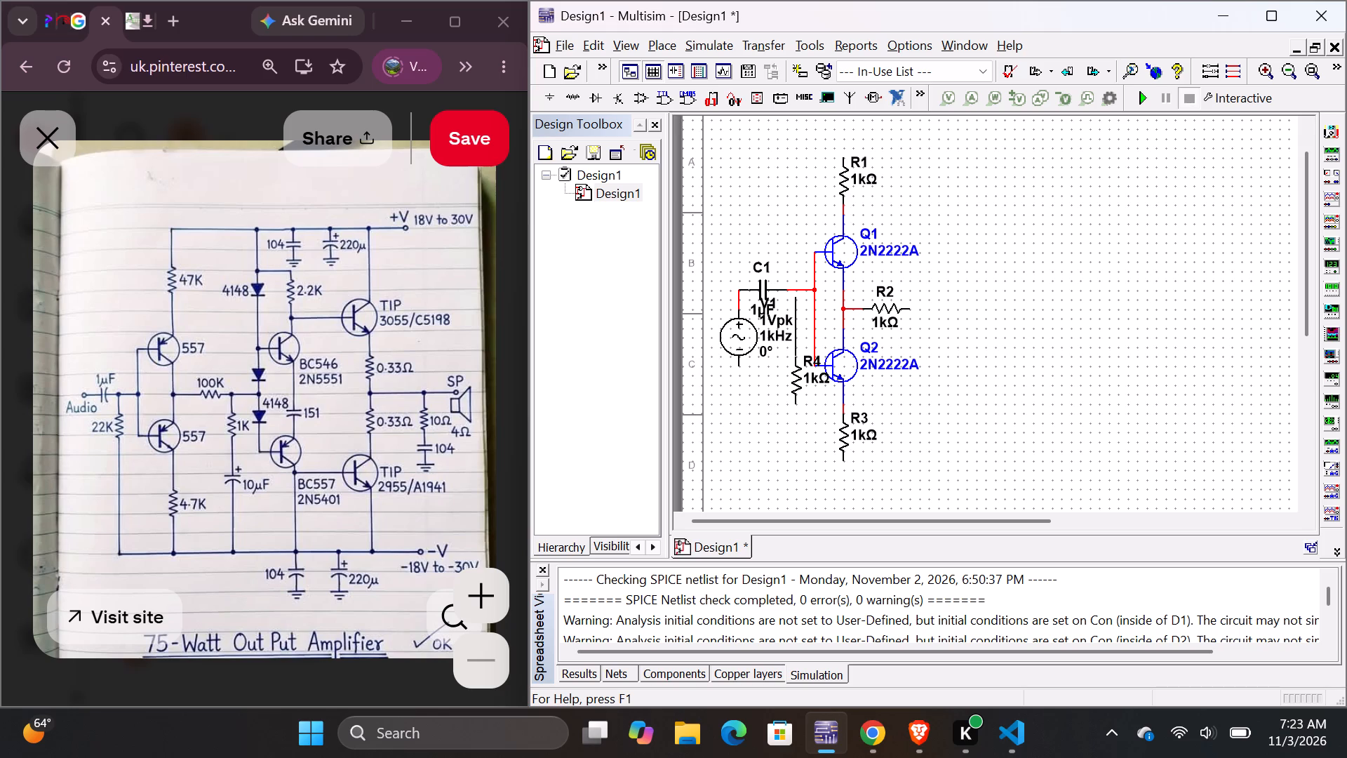
click(796, 291)
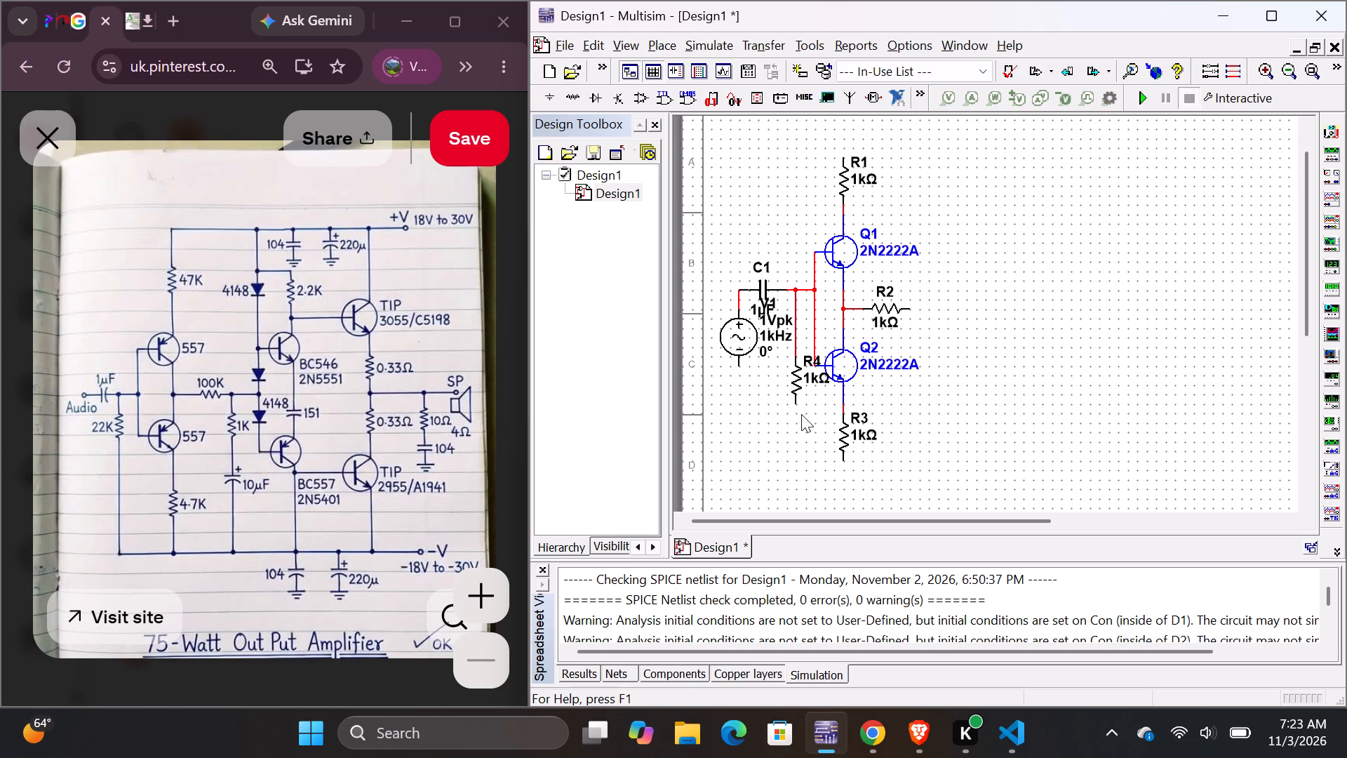
click(796, 404)
click(842, 488)
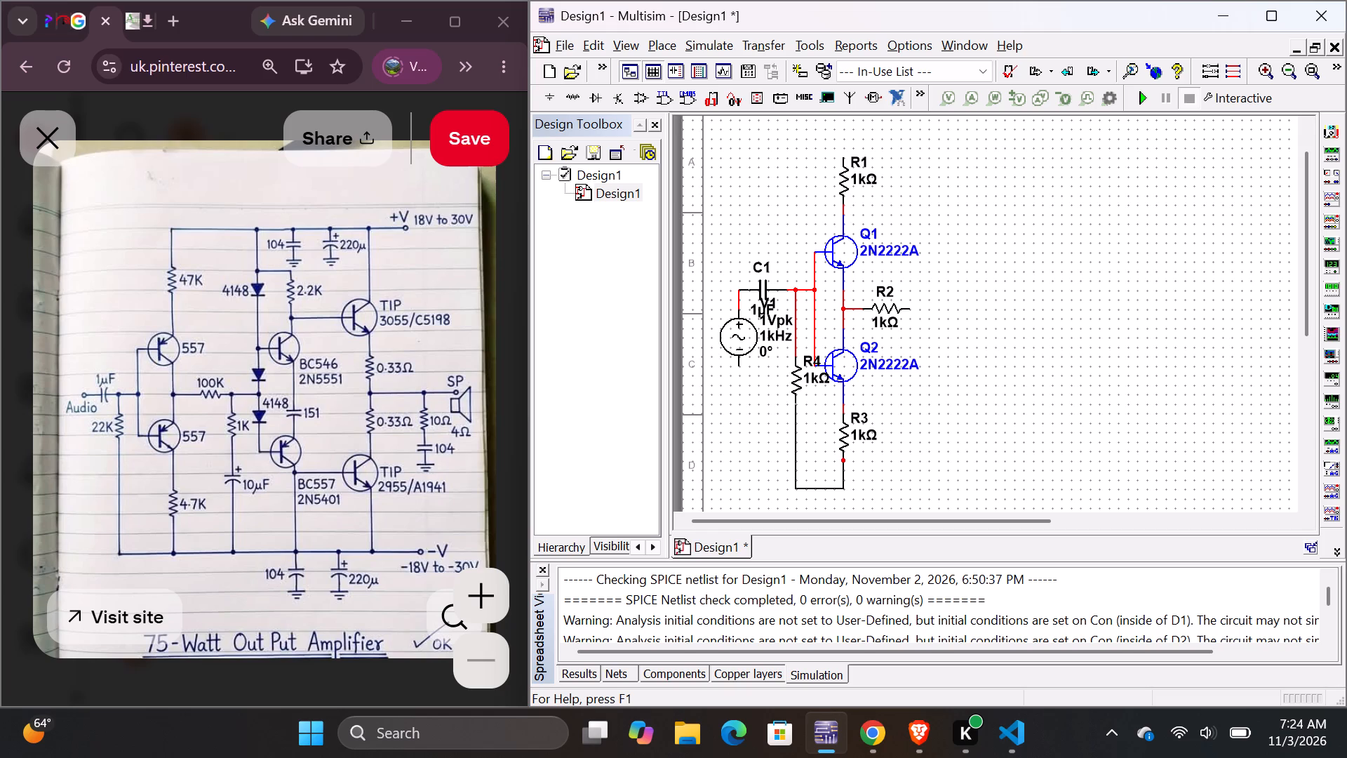
click(844, 456)
Place another 1k resistor just beyond and below R2's free end, and rotate it 90° clockwise.
click(649, 41)
click(669, 69)
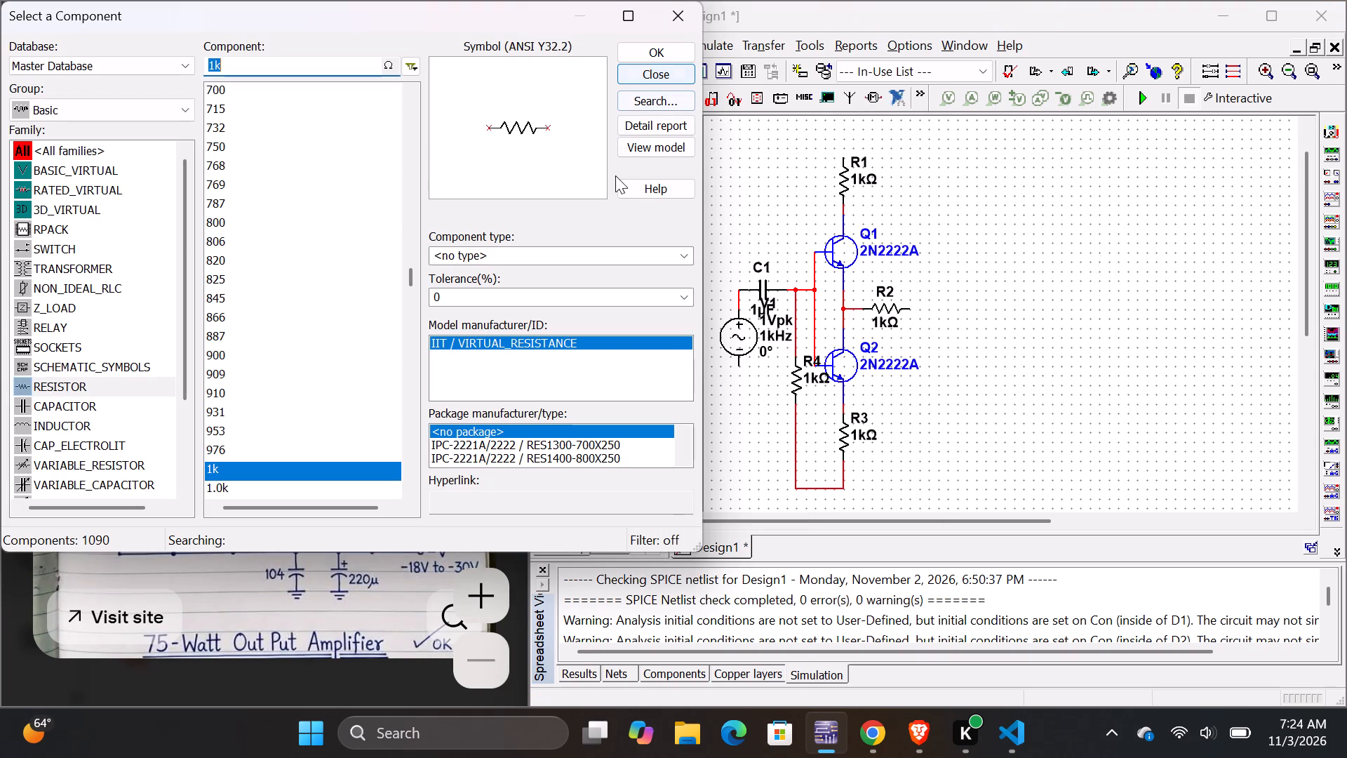
click(669, 52)
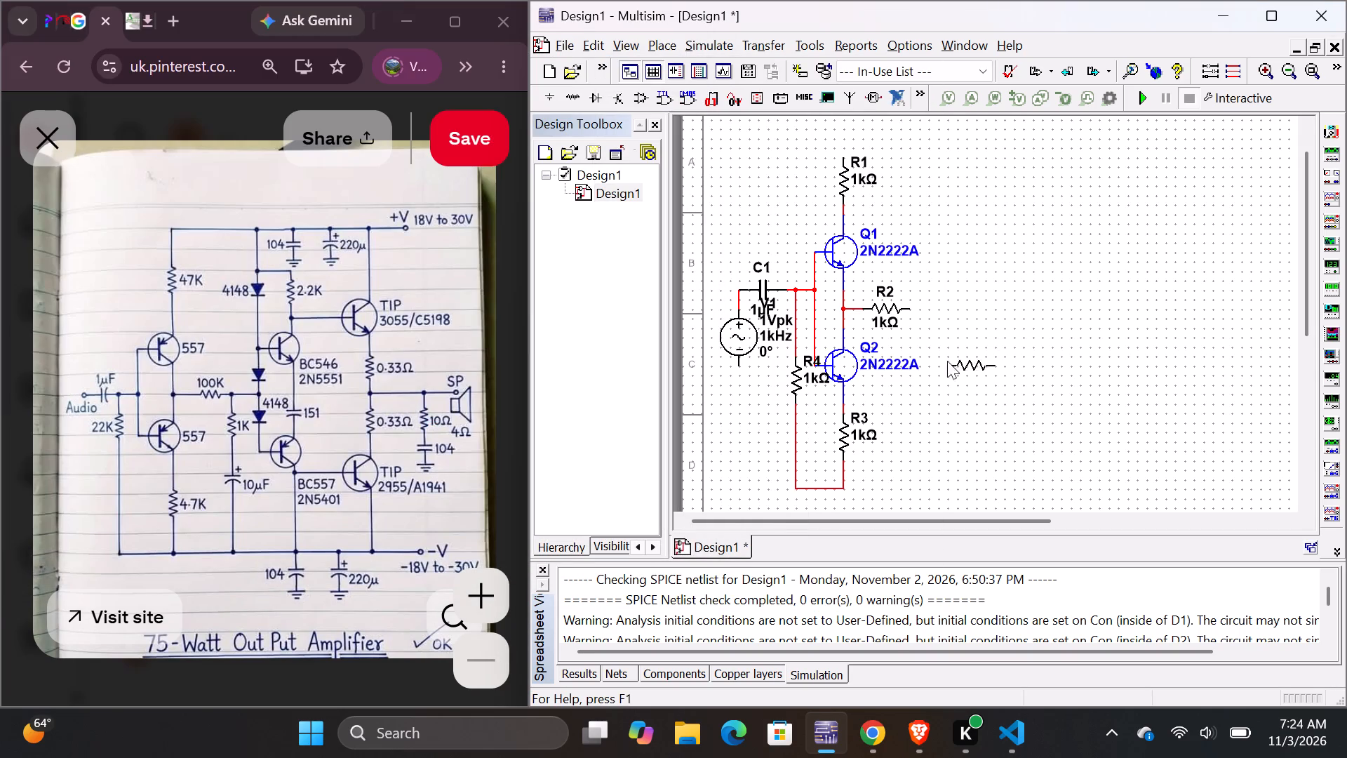
click(920, 333)
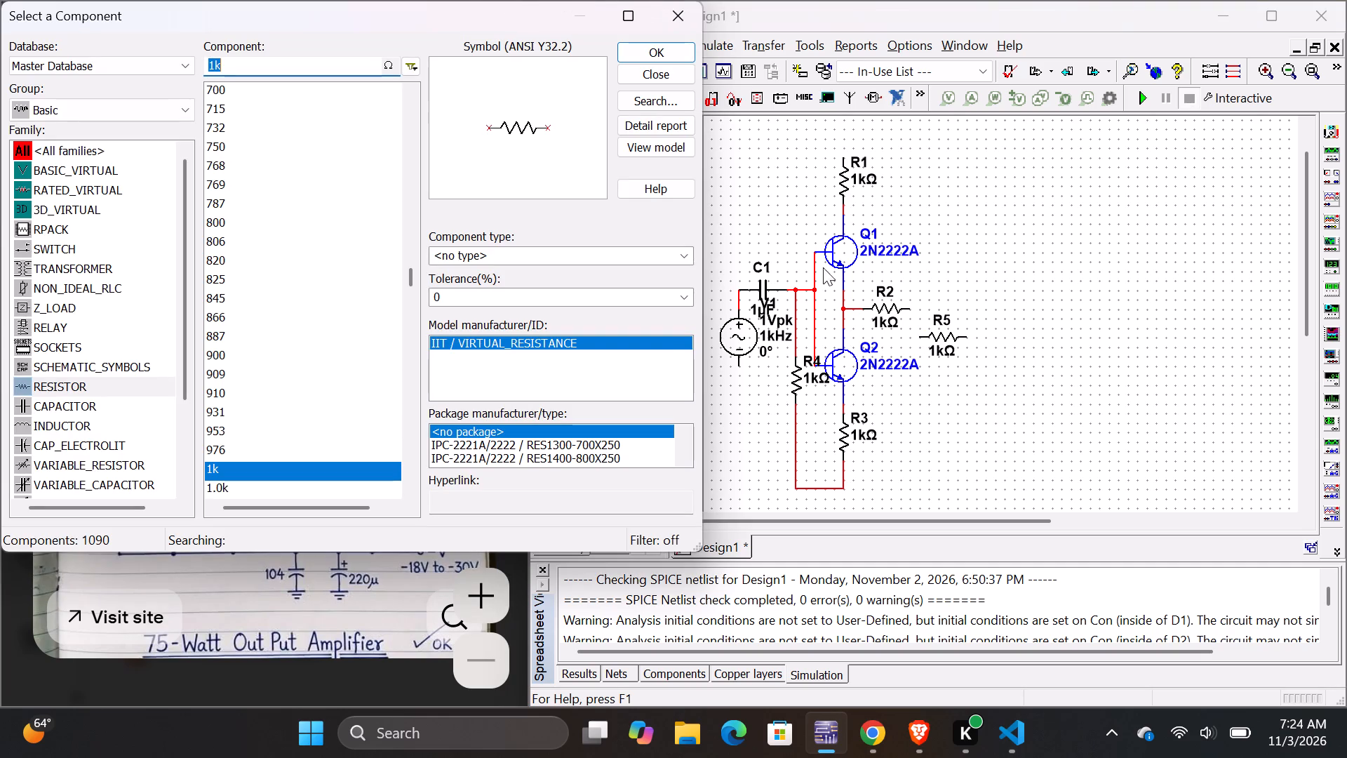
click(670, 76)
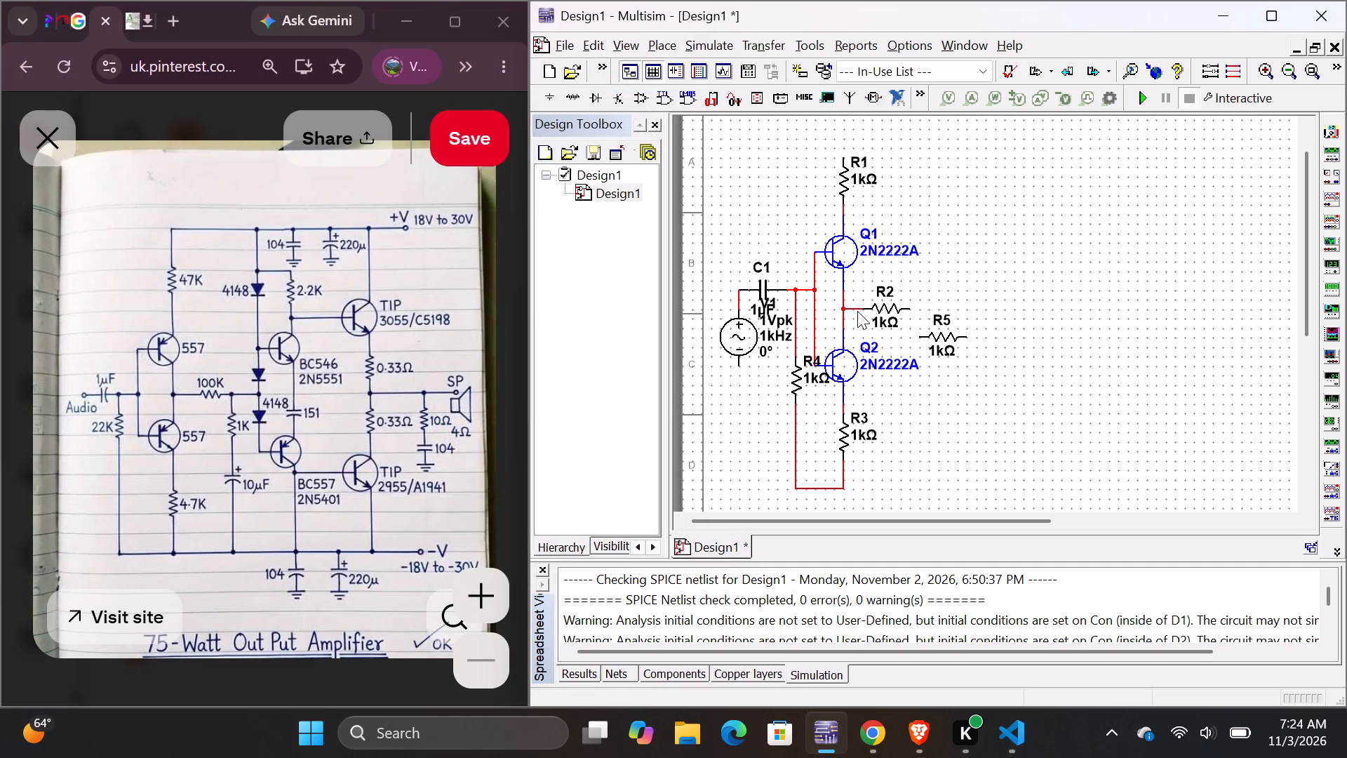
click(942, 331)
right_click(942, 331)
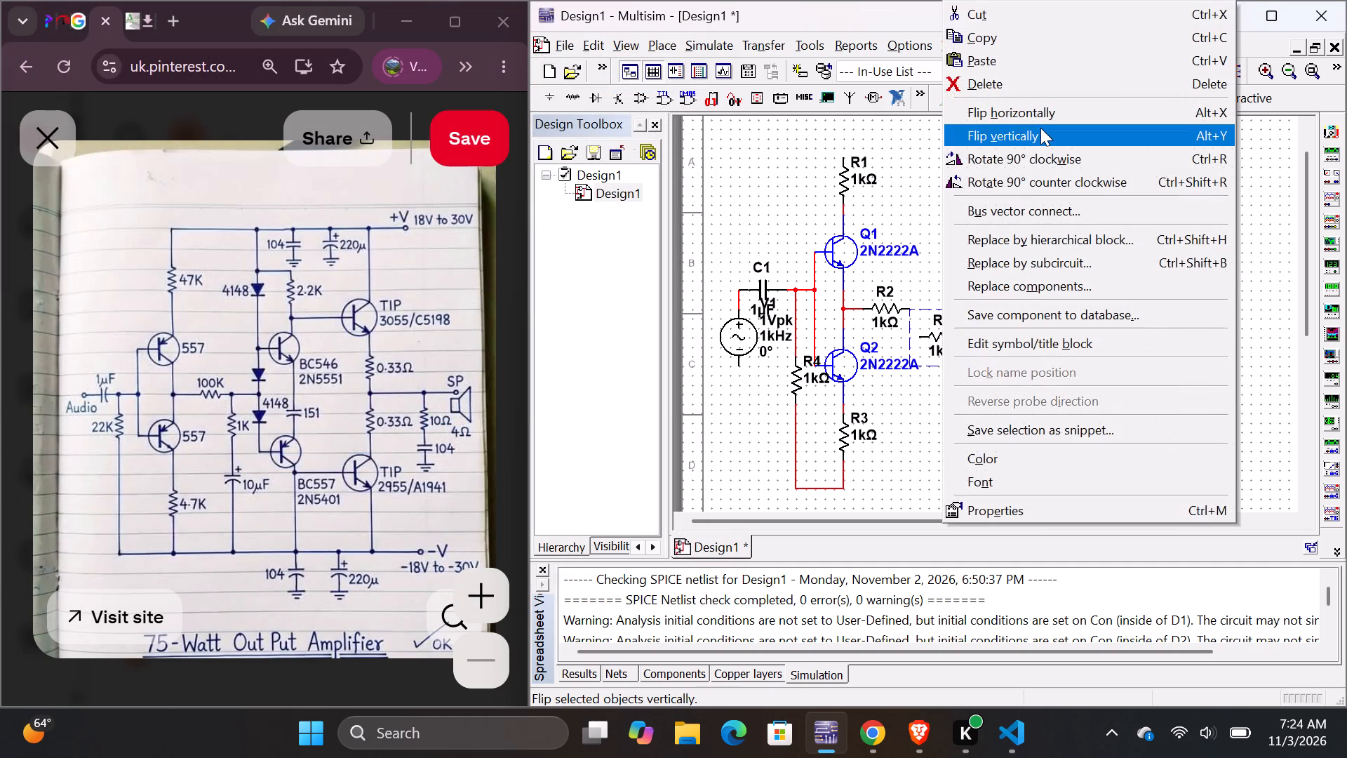
click(1031, 154)
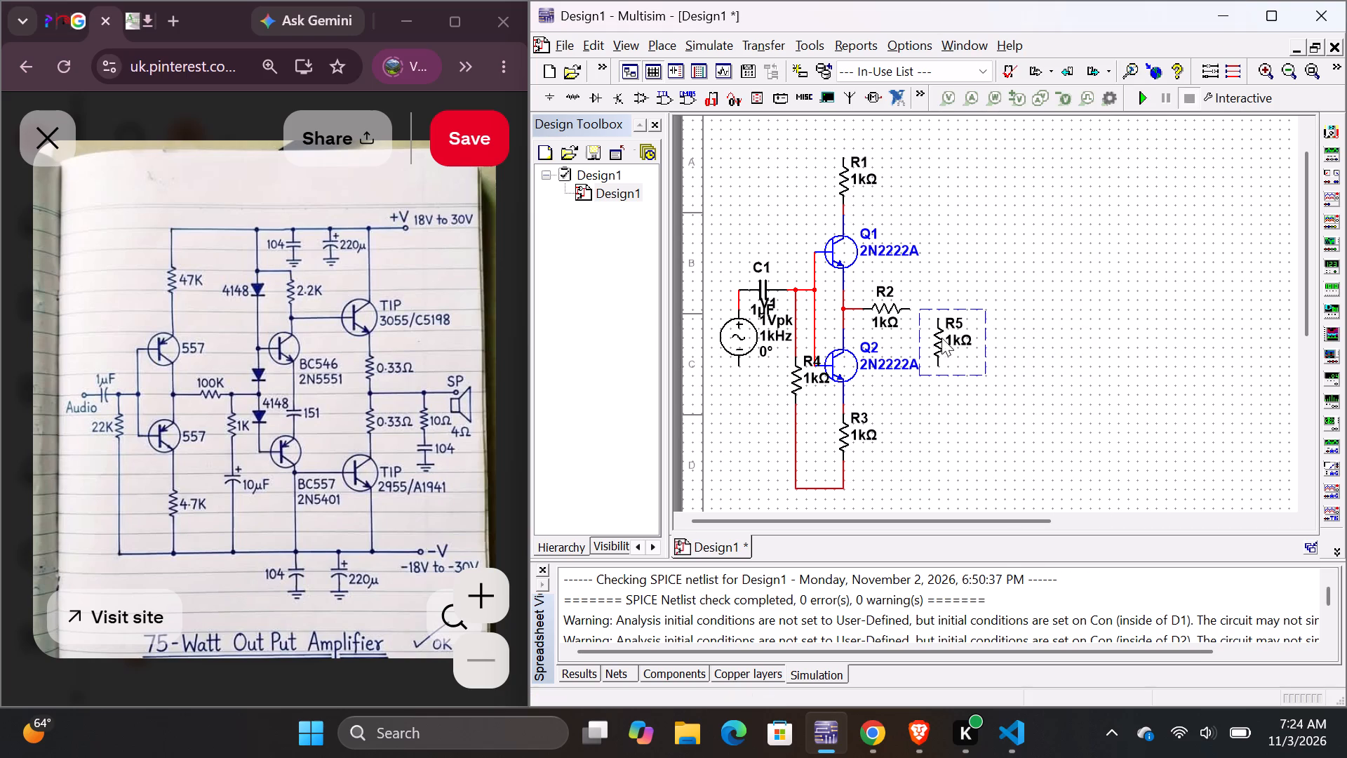
Move R5 slightly closer to R2's free end.
drag(939, 338, 924, 338)
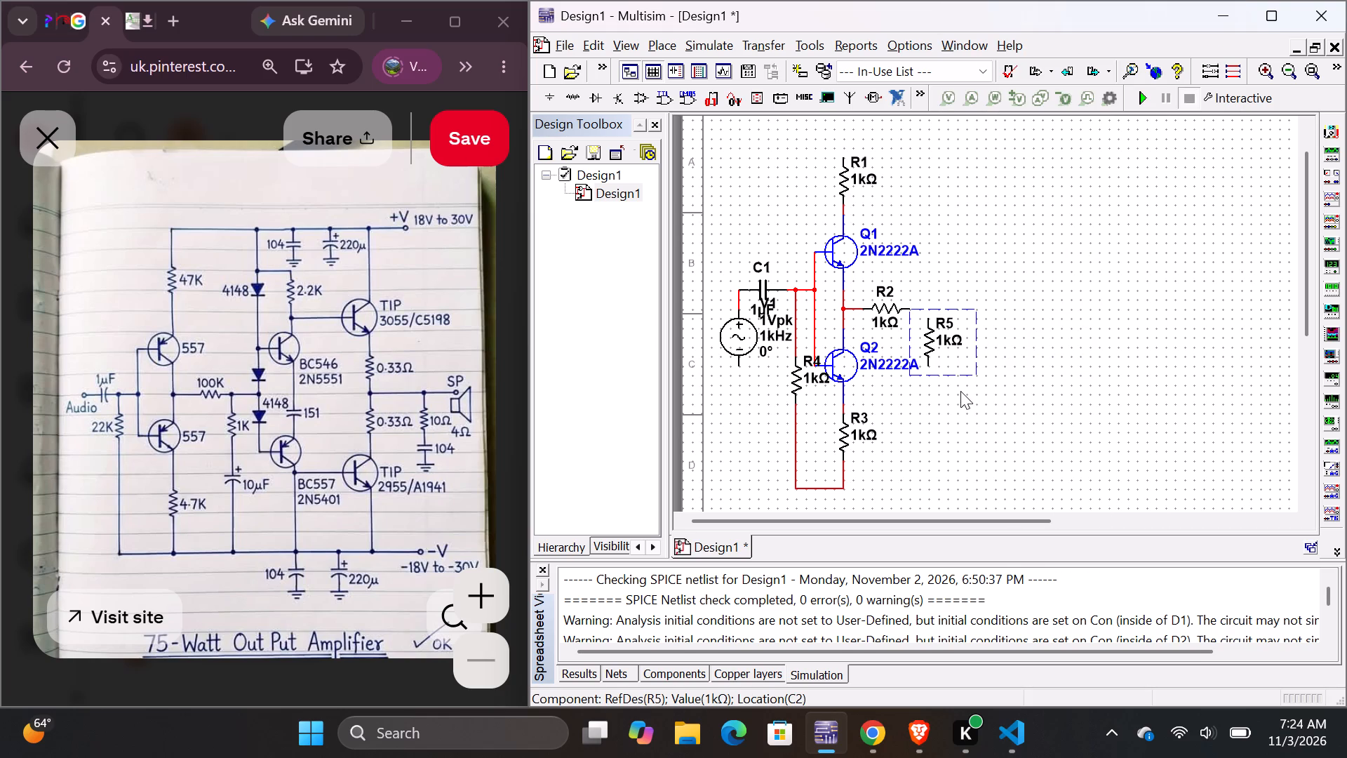
click(929, 338)
click(972, 406)
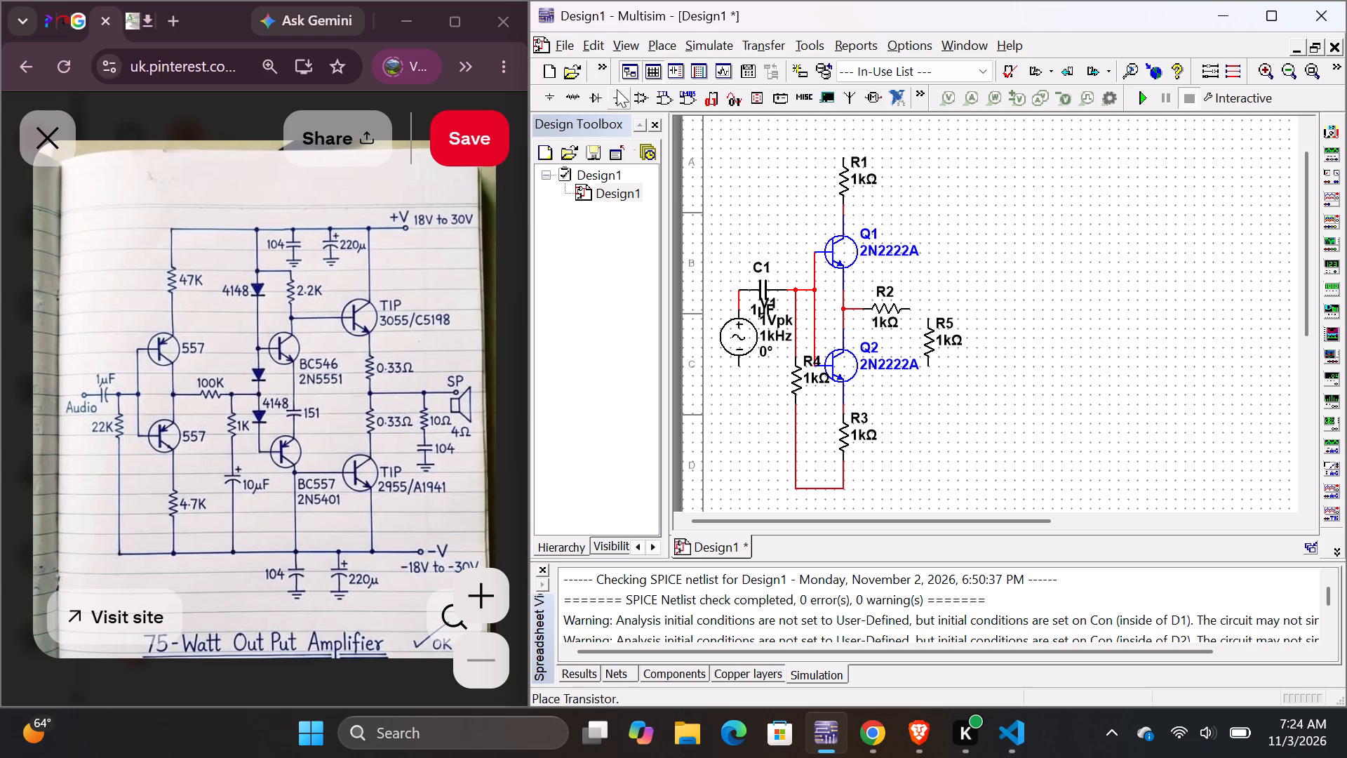
Place a 1µ capacitor directly below R5 and rotate it 90° so it stands vertically in line with R5.
click(662, 45)
click(676, 63)
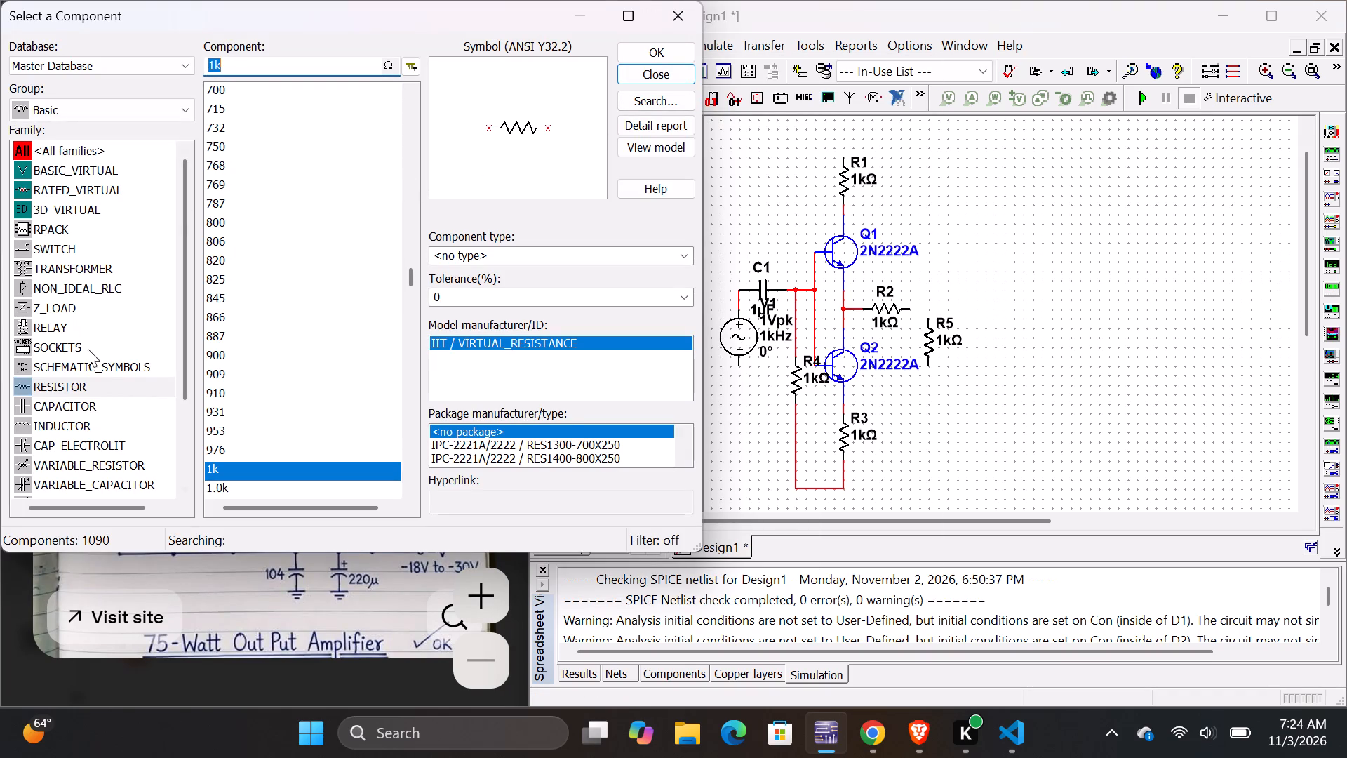
click(82, 401)
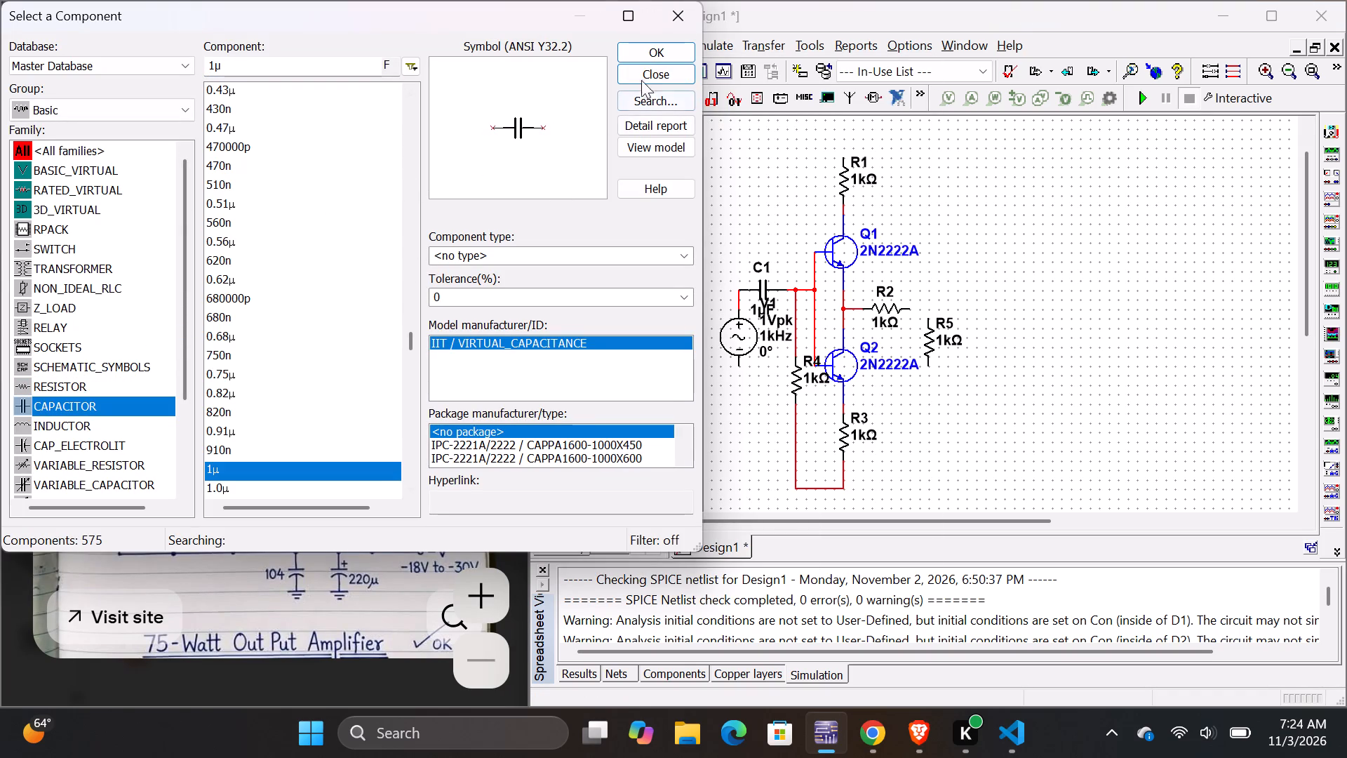
click(661, 50)
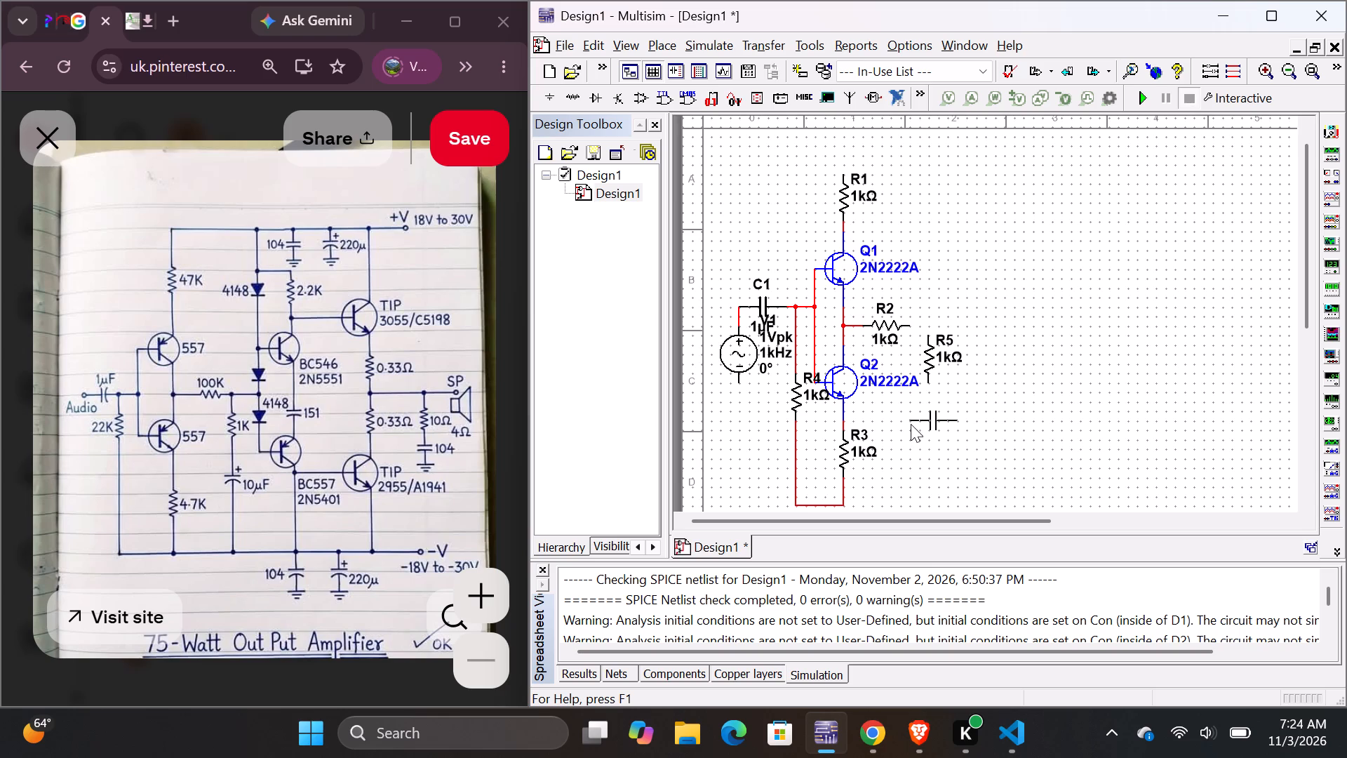
click(911, 424)
click(665, 74)
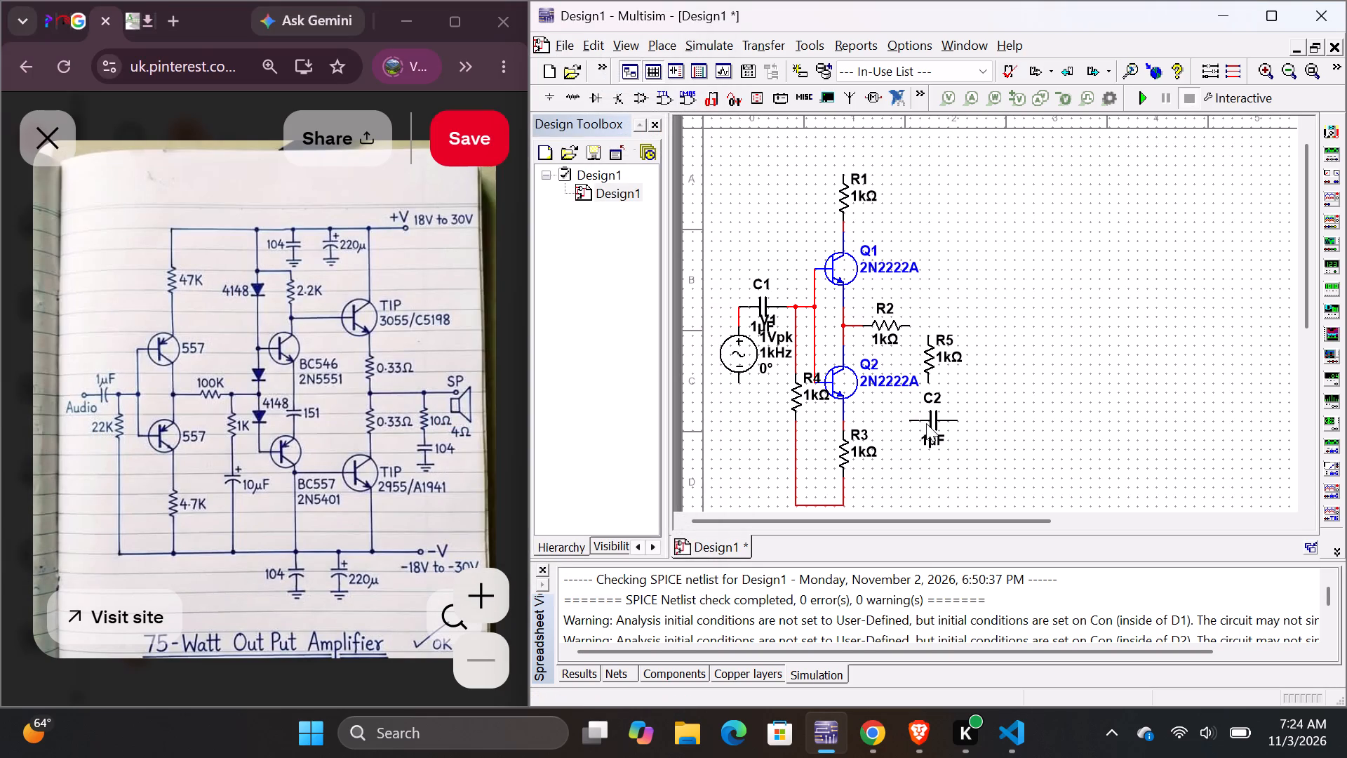
click(927, 422)
right_click(927, 422)
click(979, 155)
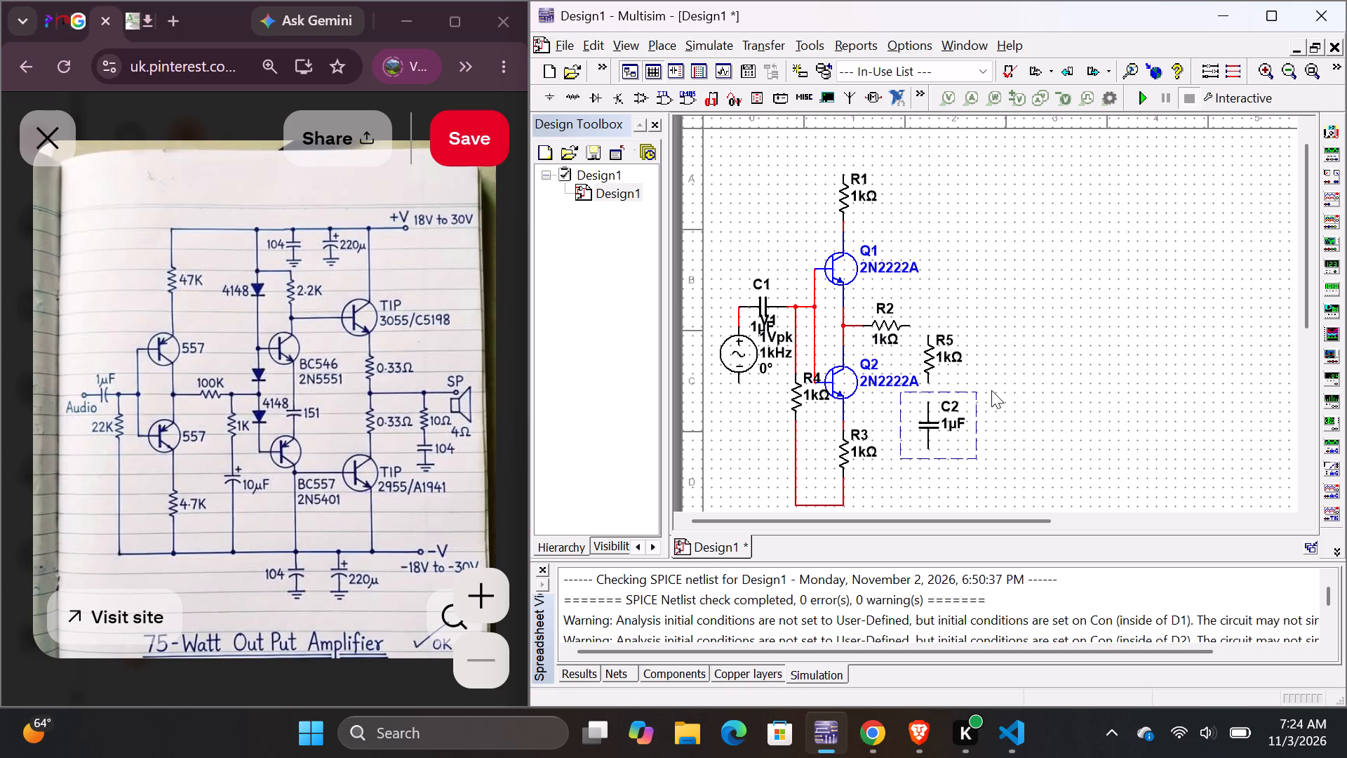
click(993, 385)
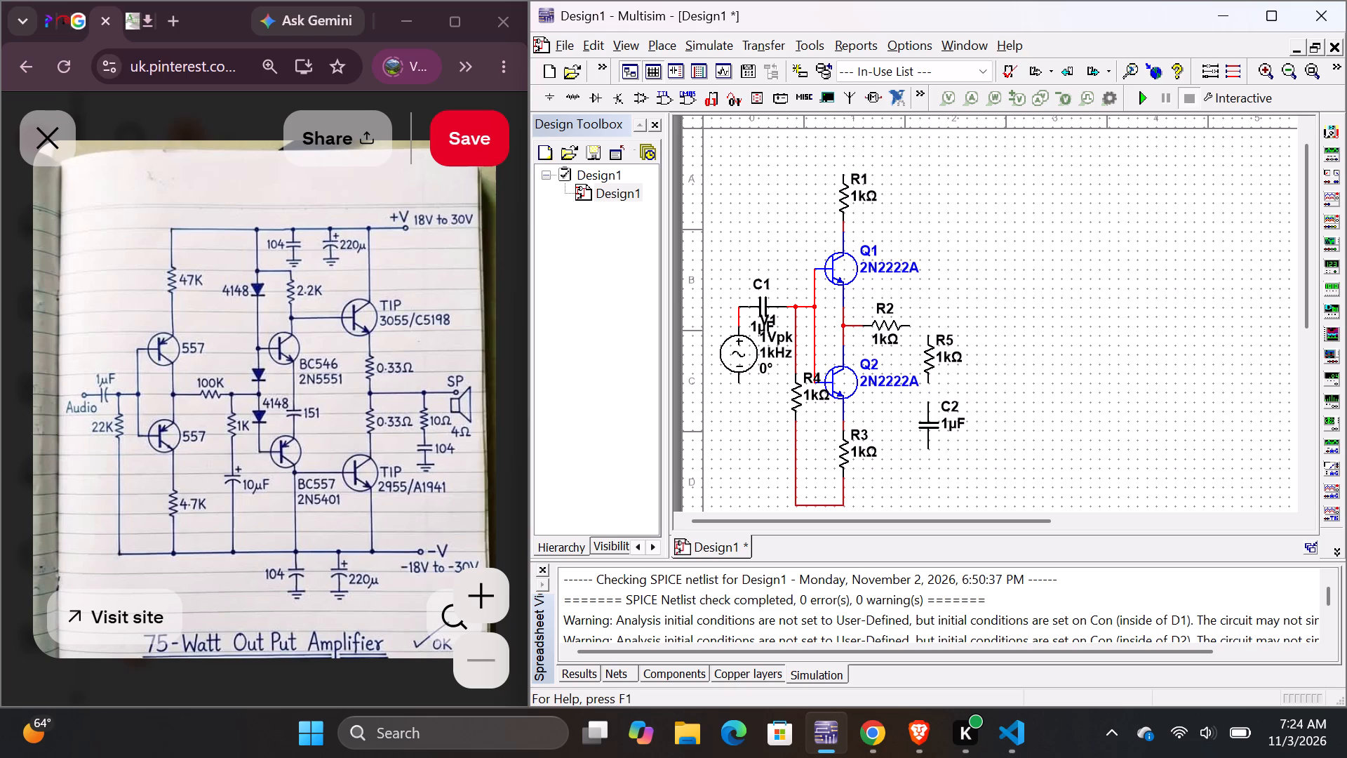
Wire R5 and C2 in series from R2's free end to the bottom wire at R3's lower end.
click(929, 334)
click(910, 324)
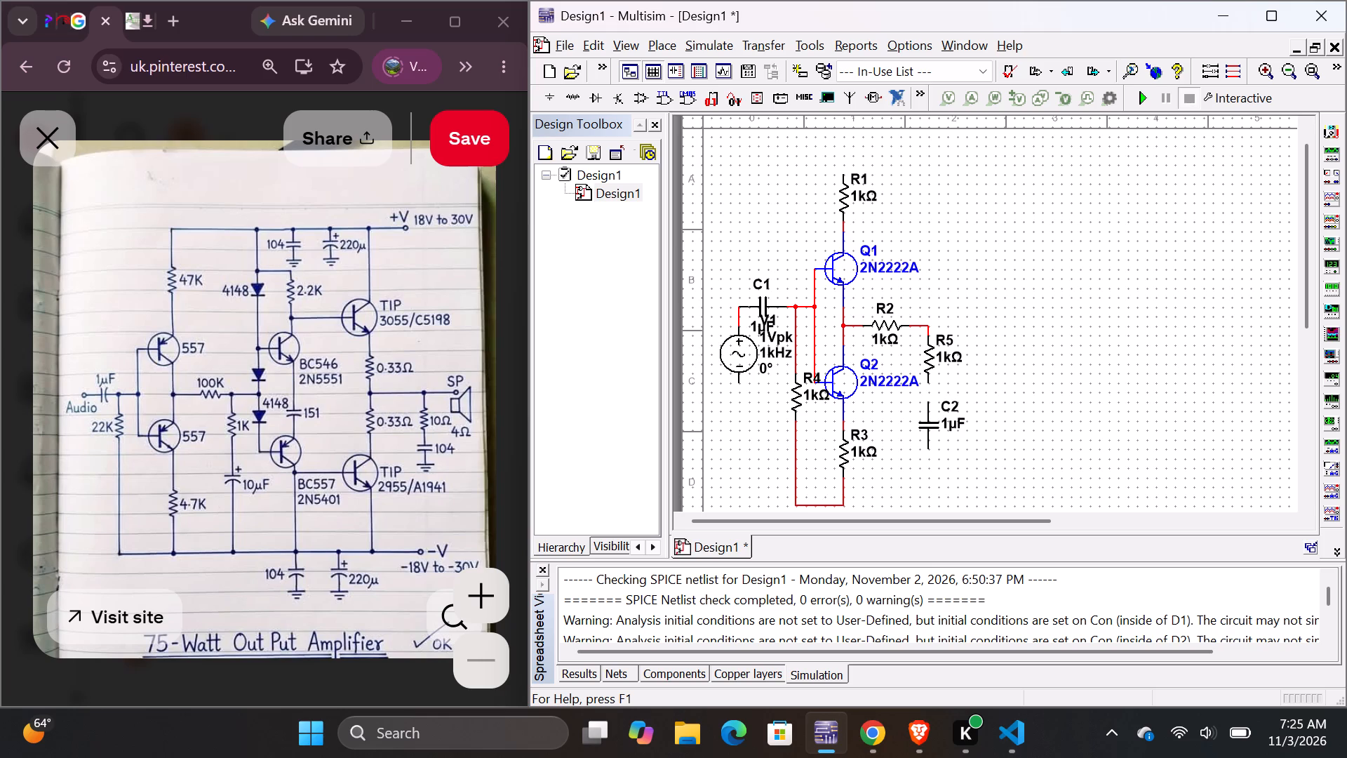
click(927, 402)
click(929, 379)
click(930, 448)
click(845, 507)
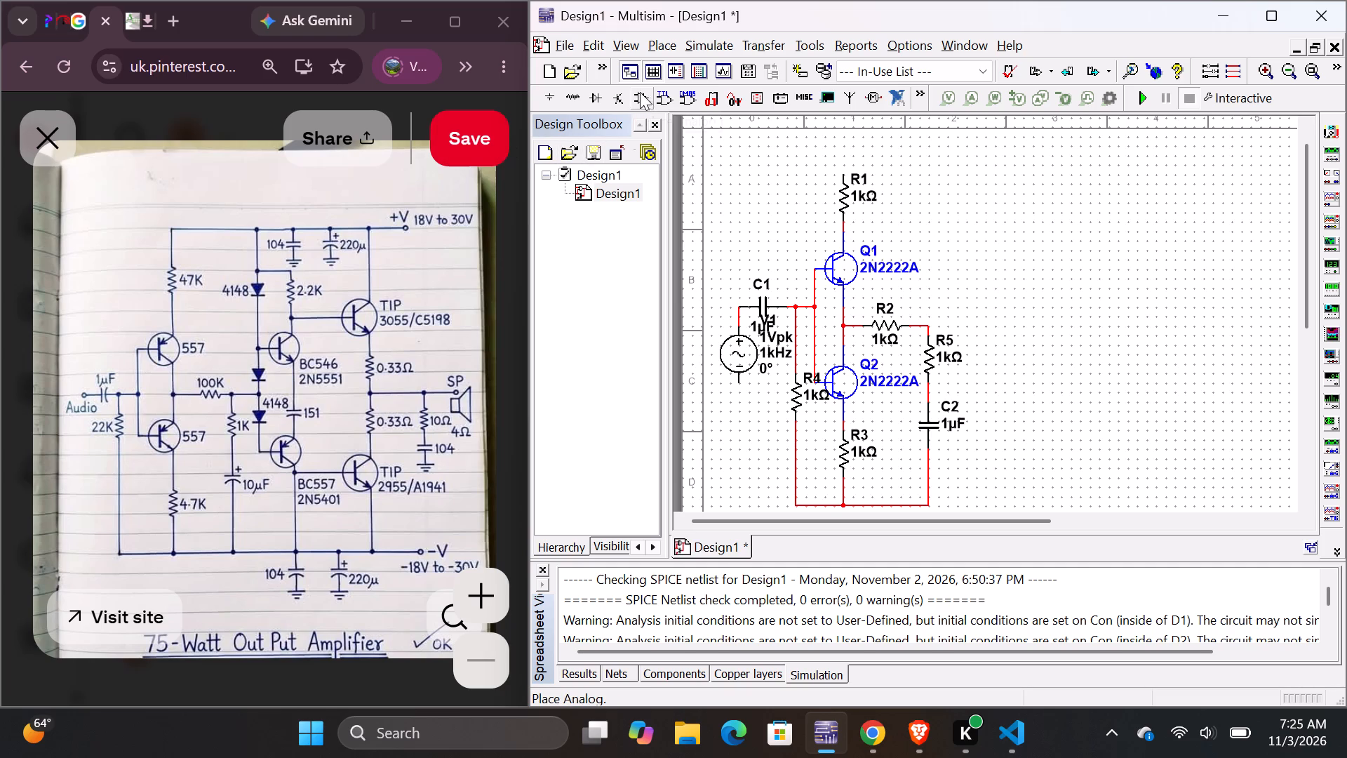
Place two 2N2222A transistors to the right of R5, one level with Q1 and the other level with Q2.
click(662, 41)
click(694, 73)
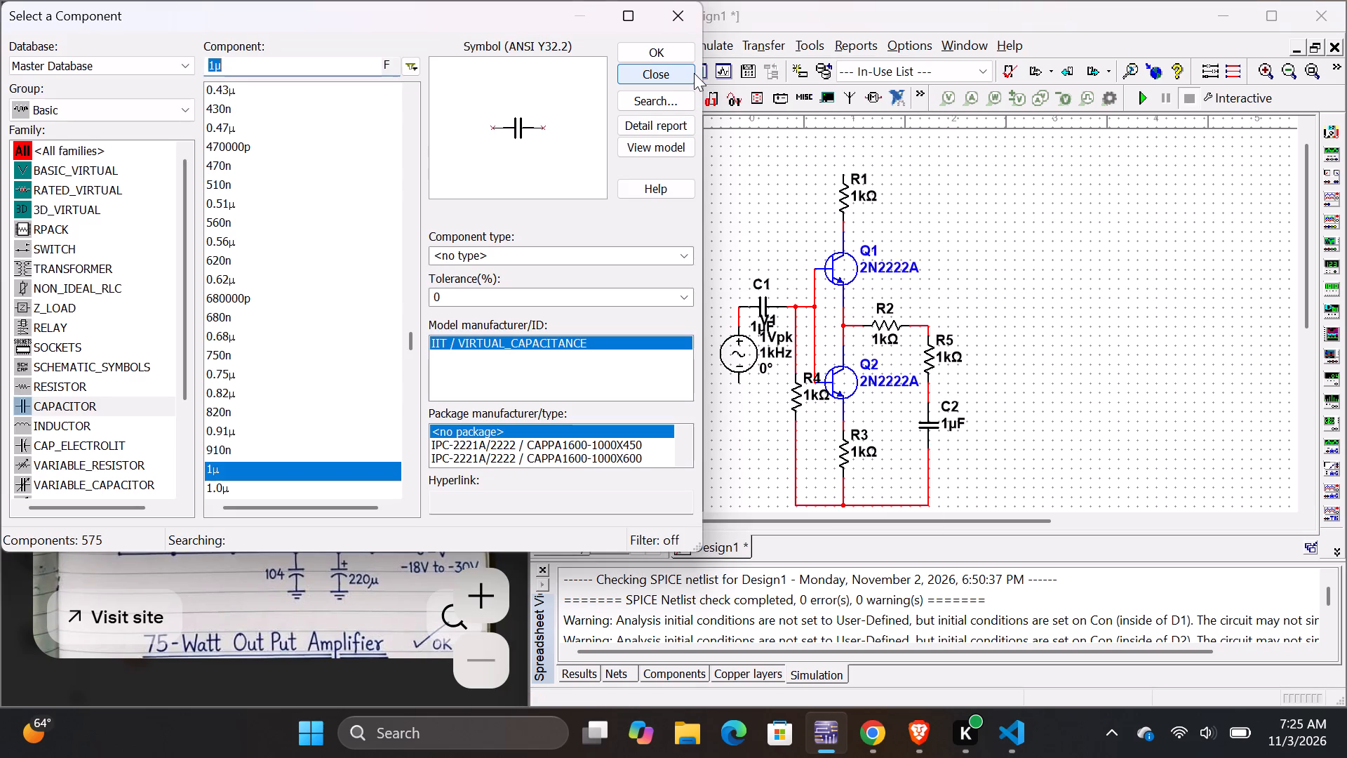
click(92, 107)
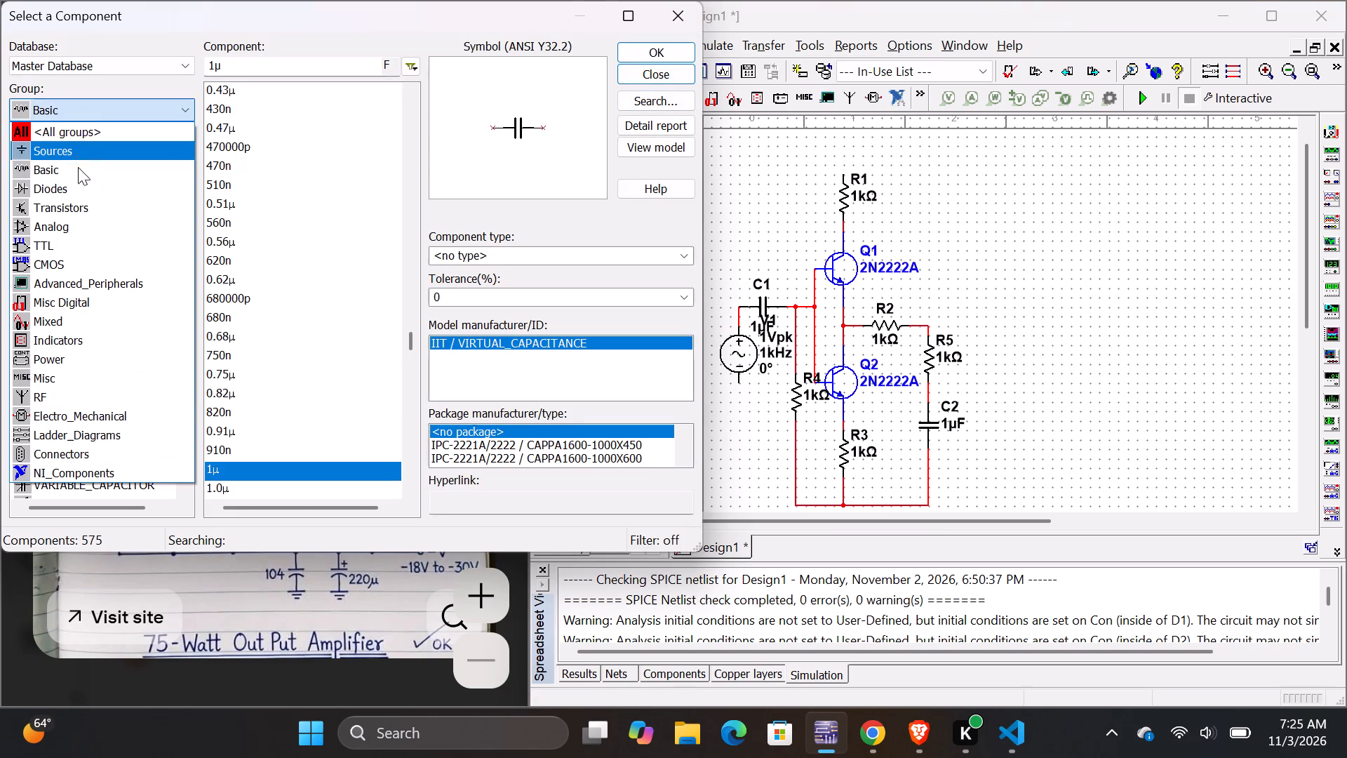
click(69, 204)
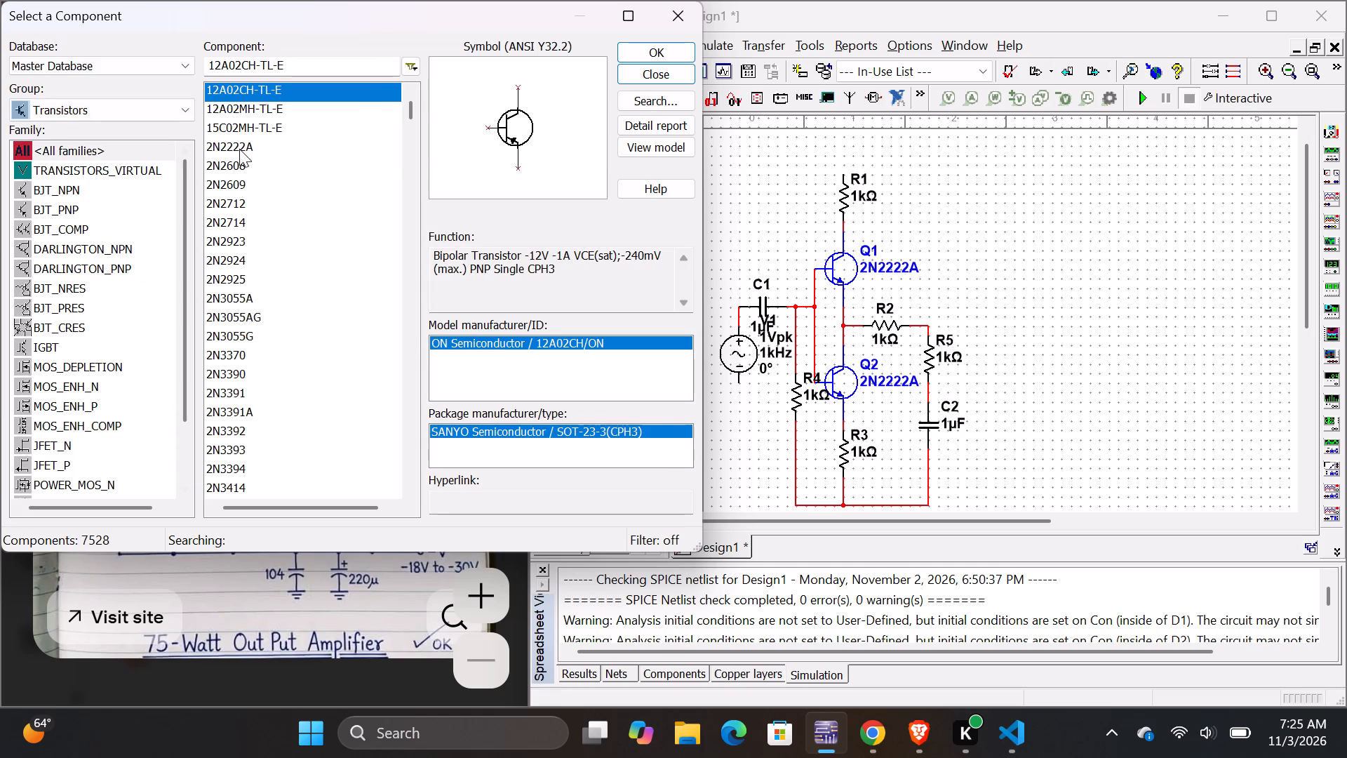
click(239, 149)
click(665, 52)
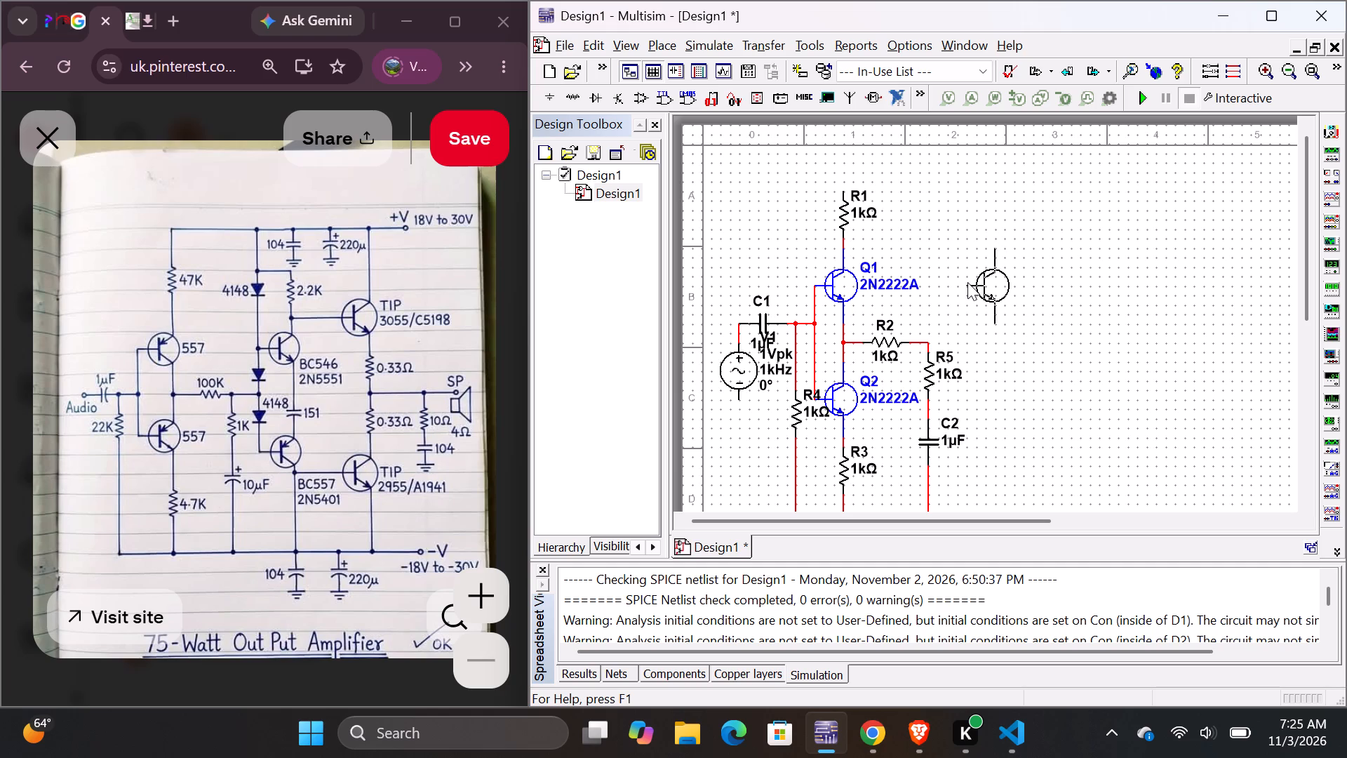
click(967, 282)
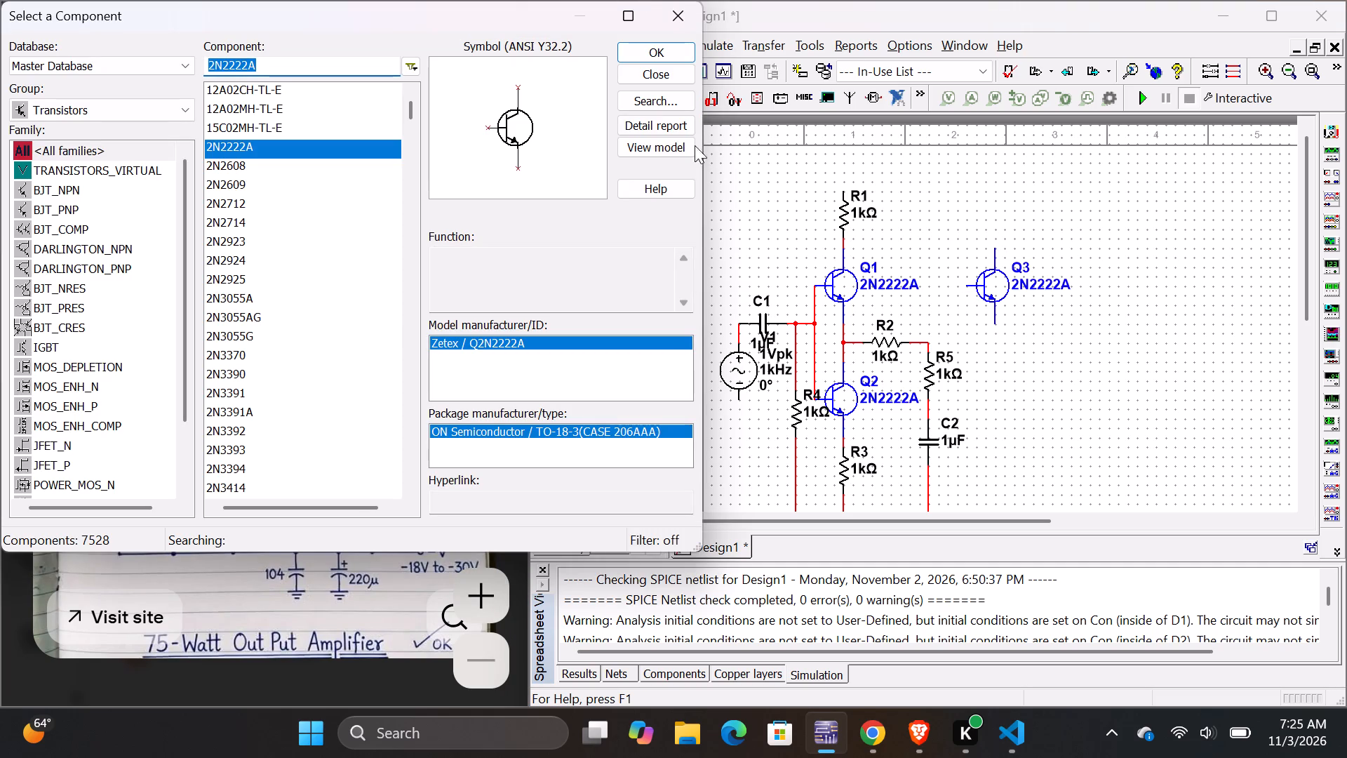
click(672, 60)
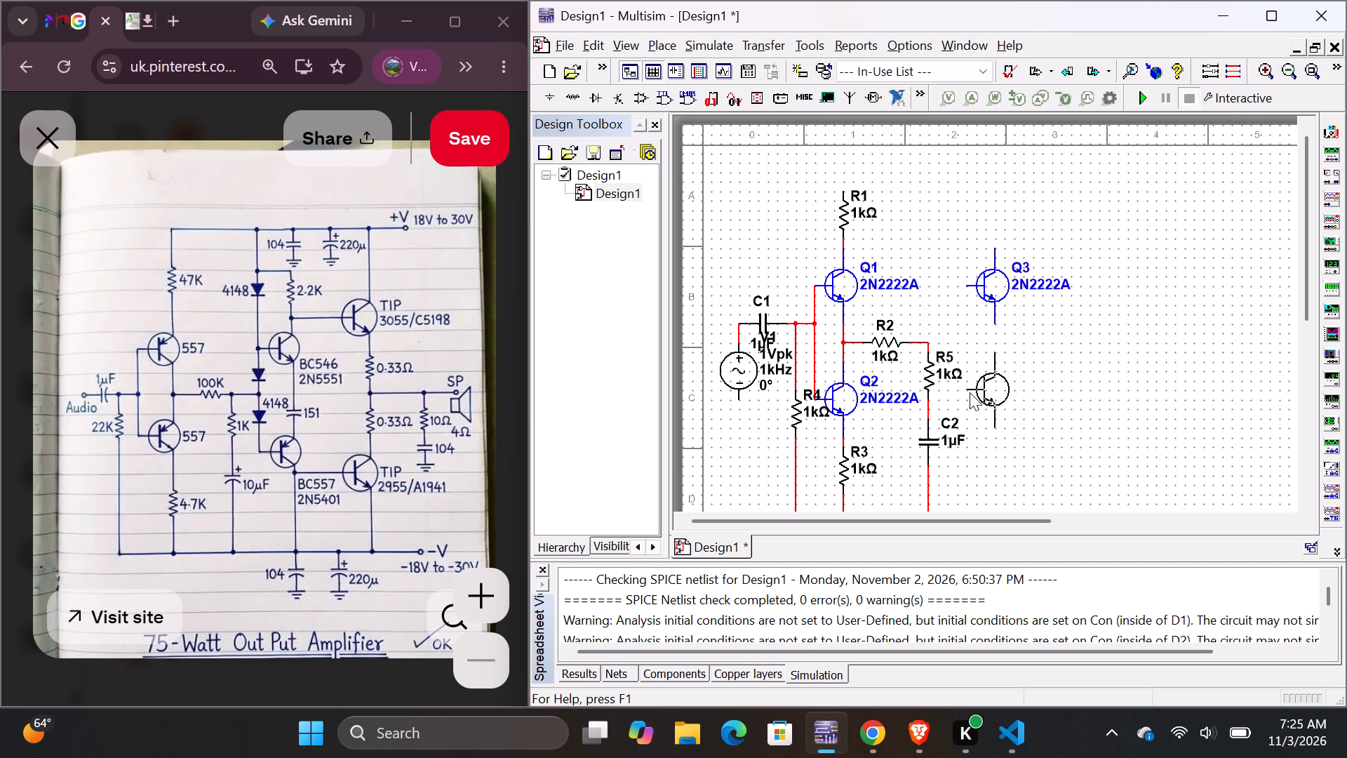
click(970, 398)
click(652, 79)
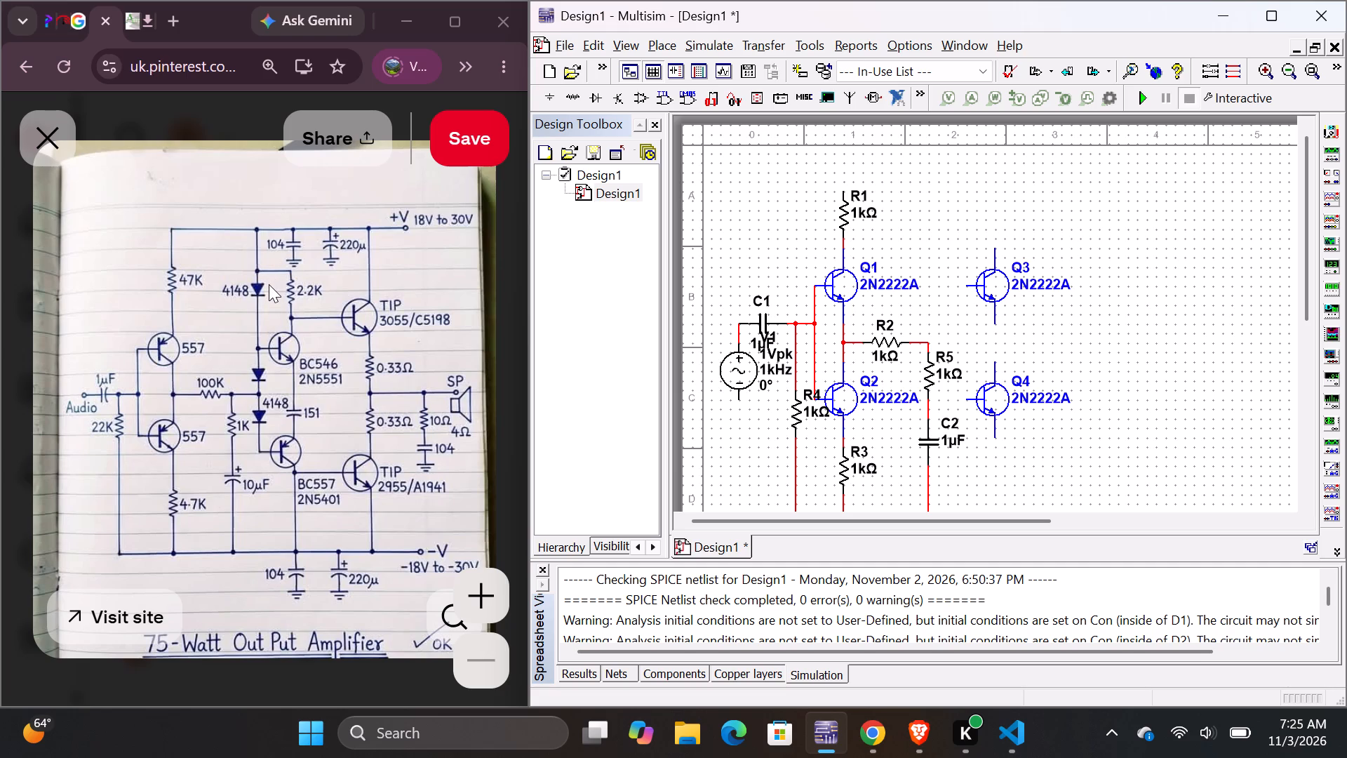
Place two 1BH62 diodes, one above and to the left of Q3 and the other between R2 and Q3's lower end.
click(661, 44)
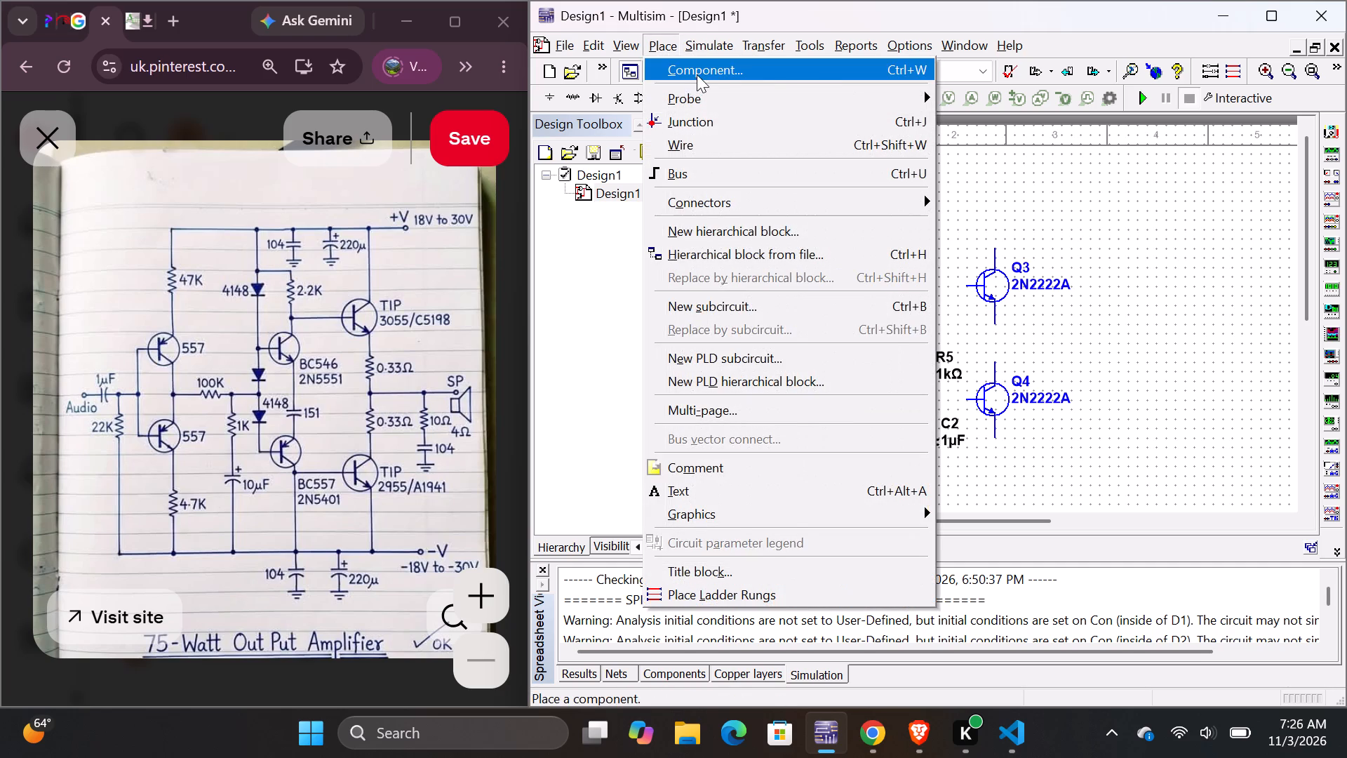
click(697, 74)
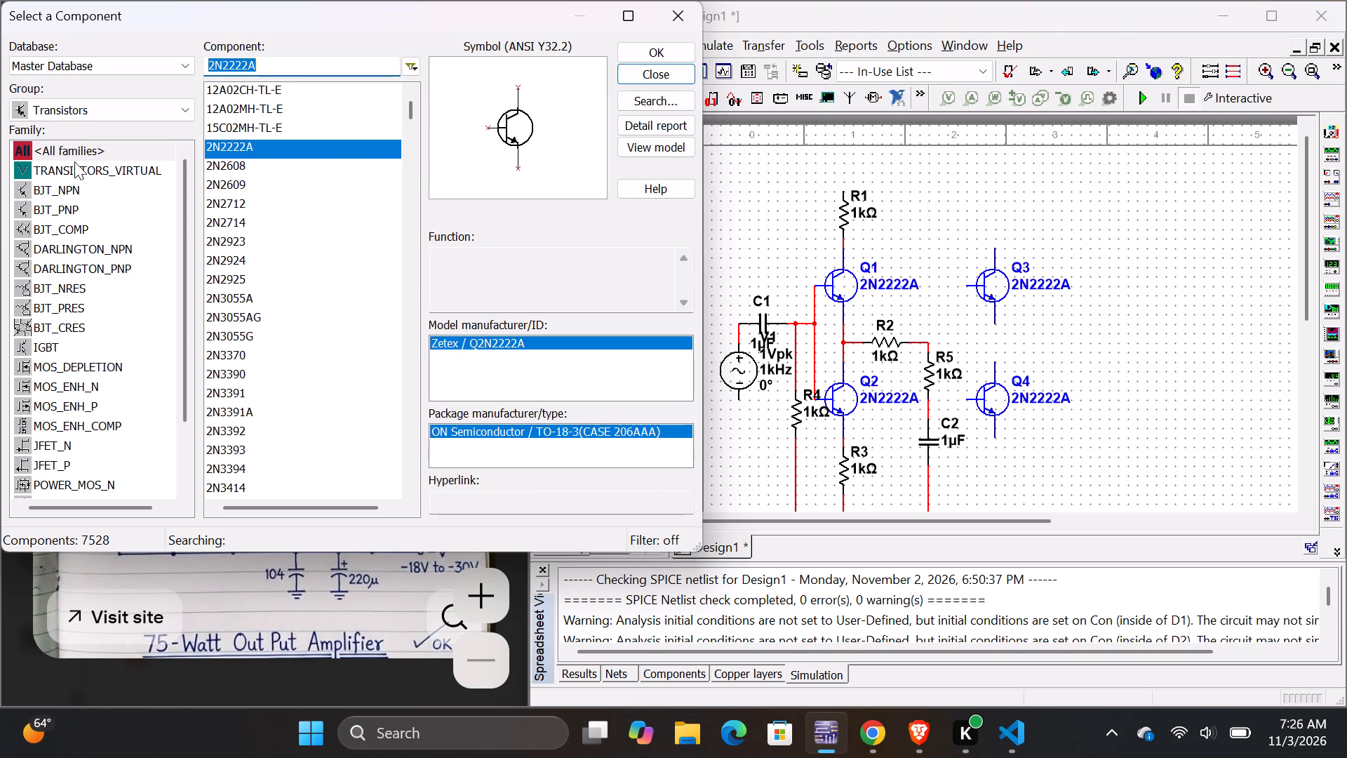
click(78, 149)
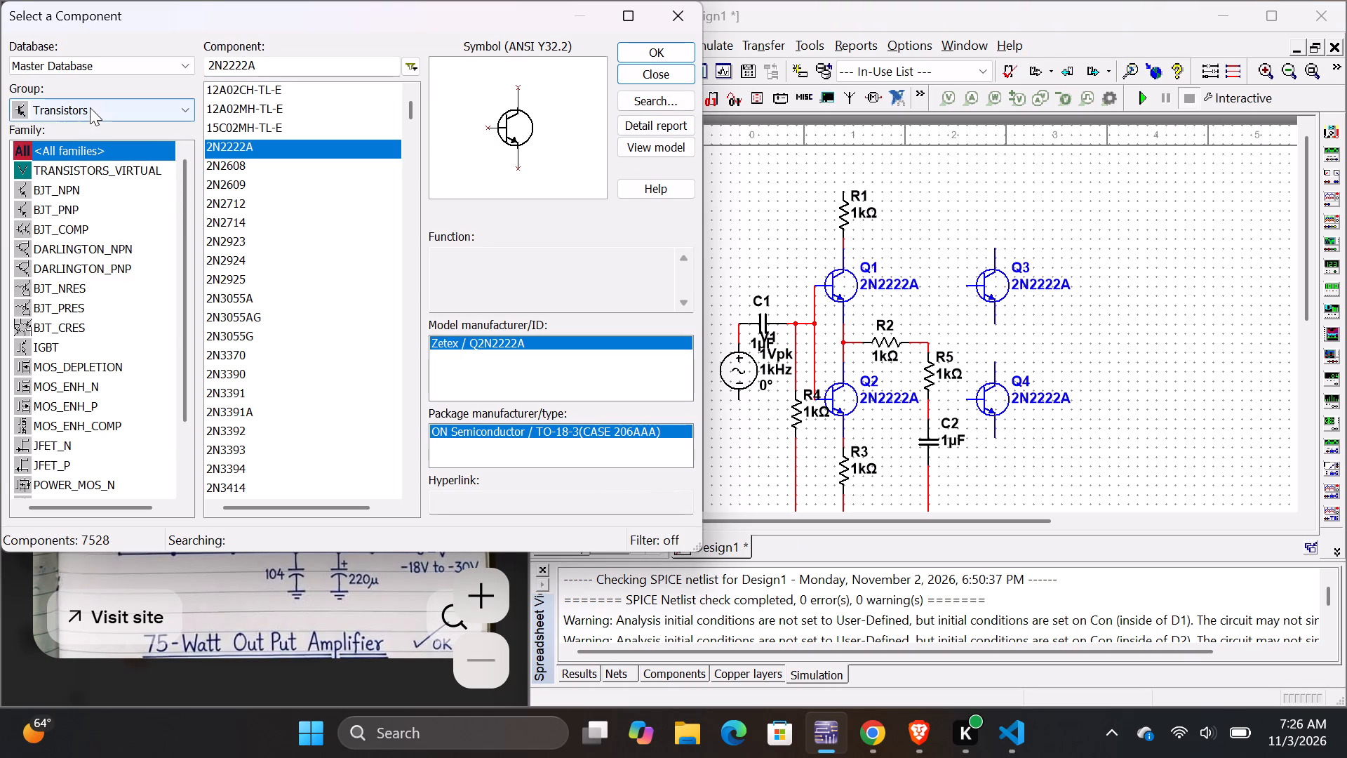
click(92, 103)
click(73, 175)
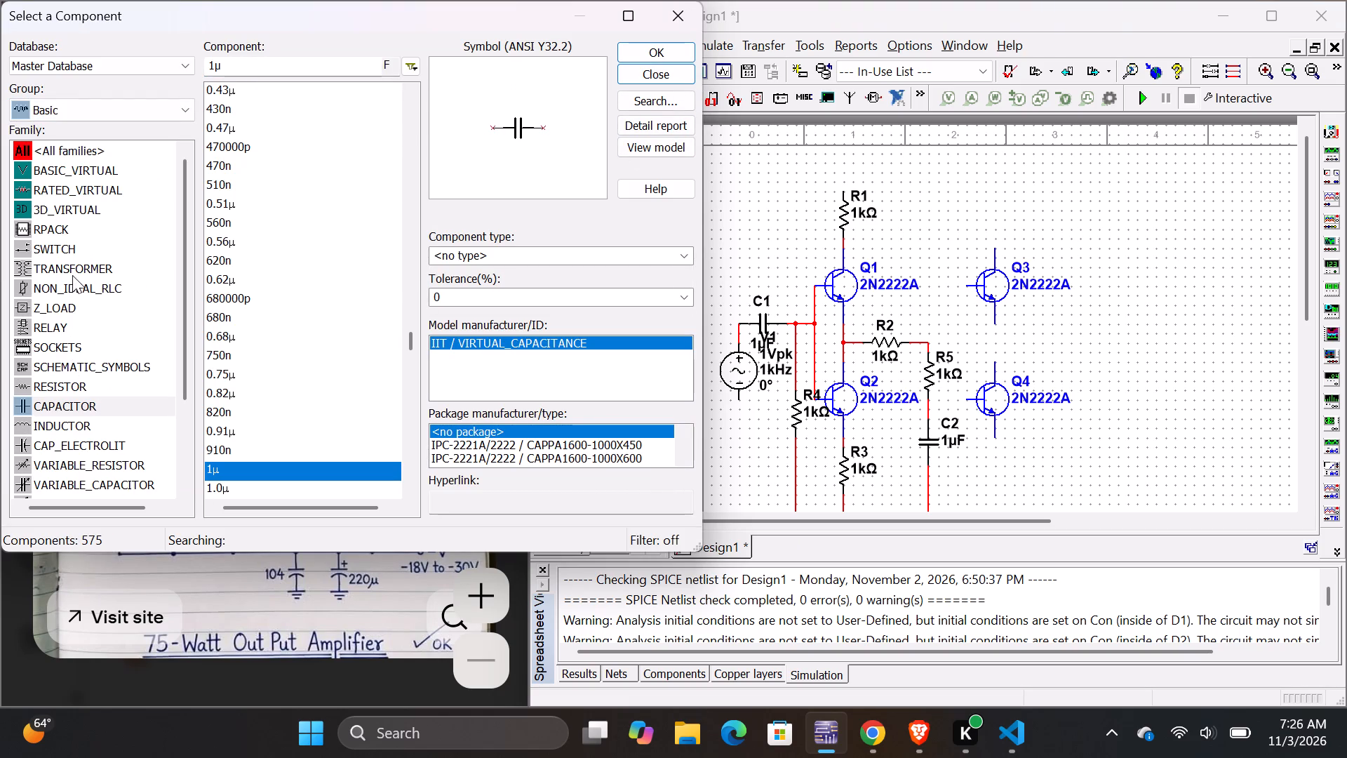
scroll(67, 263, down, 3)
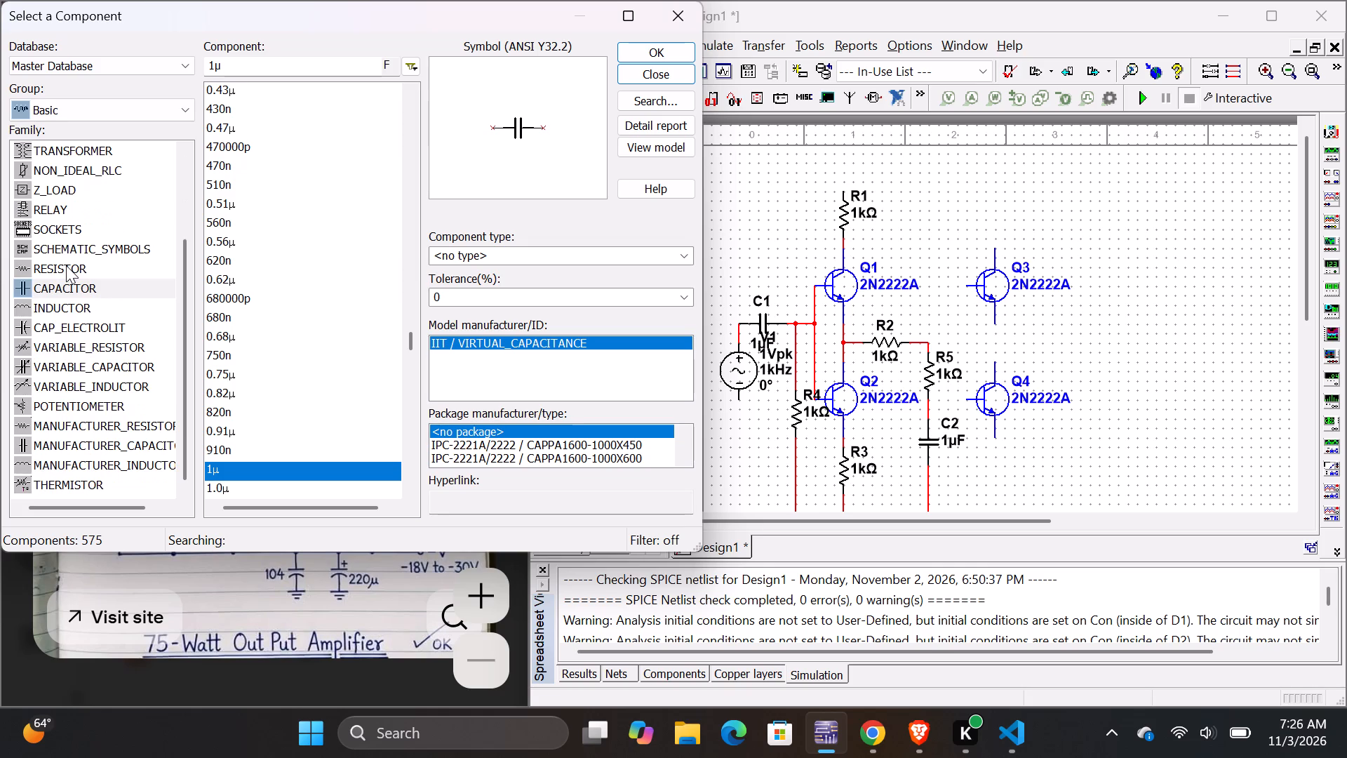
scroll(66, 265, up, 5)
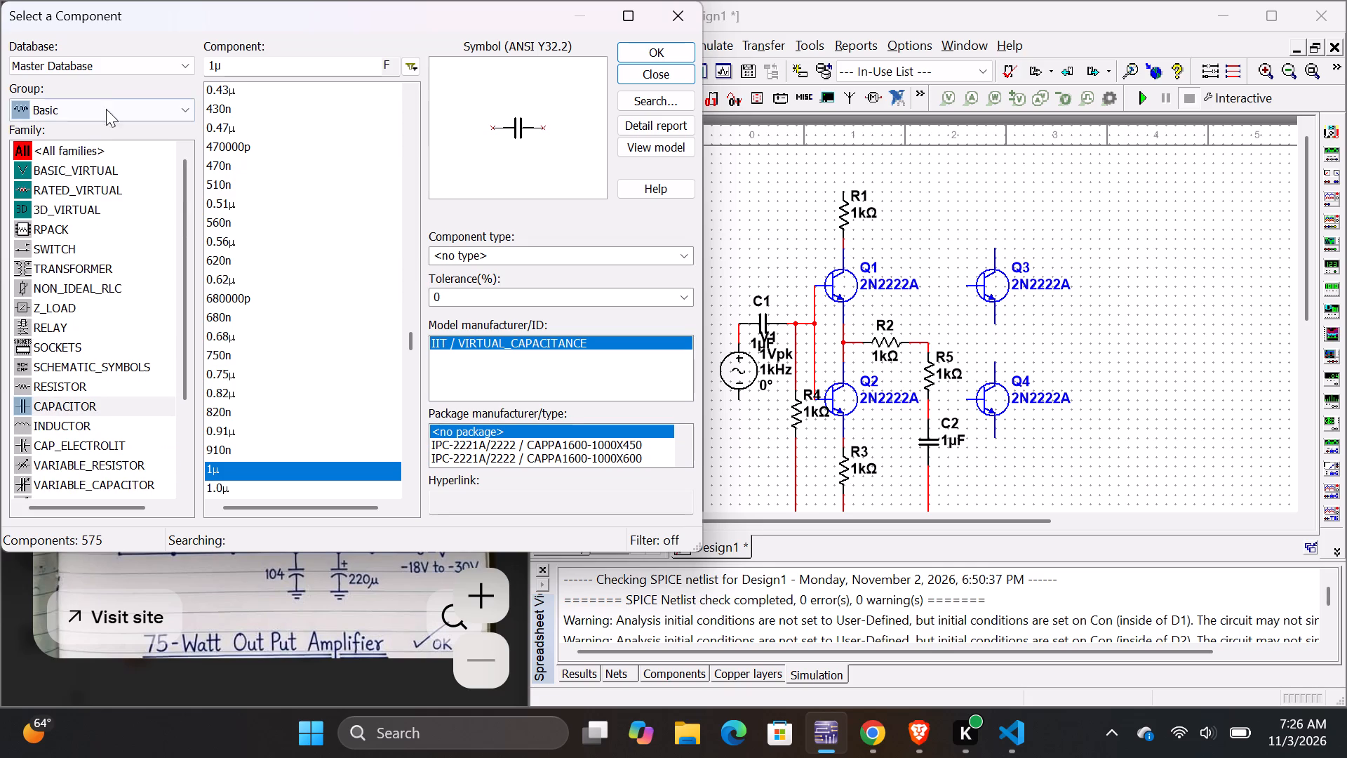
click(109, 102)
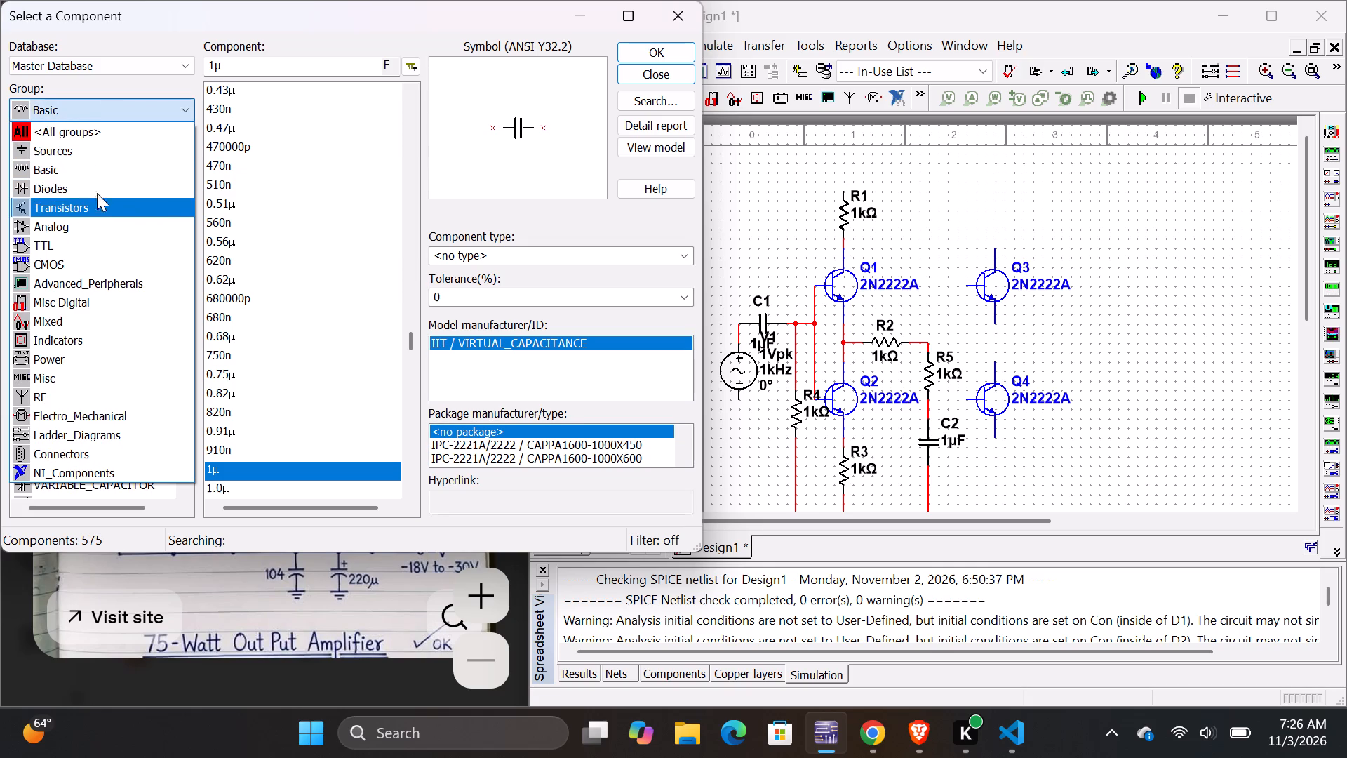
click(95, 185)
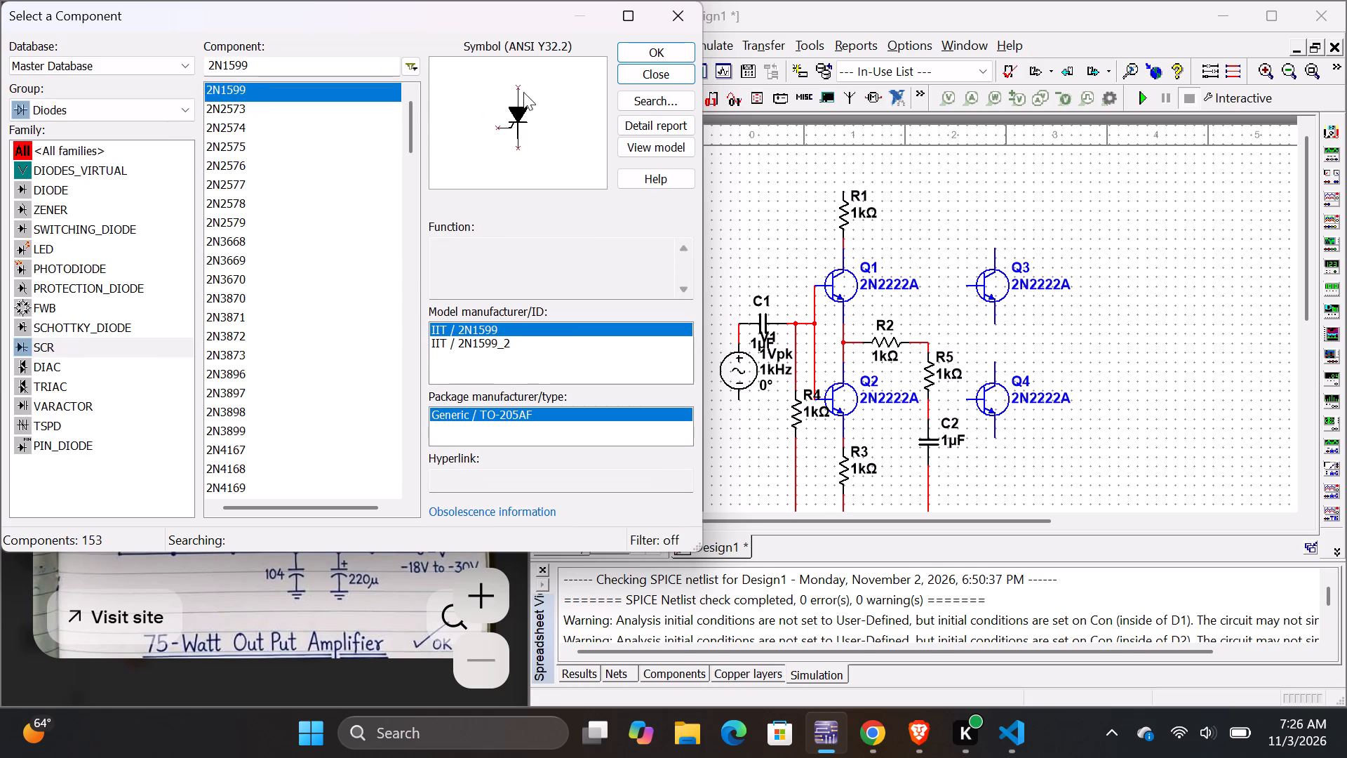
click(274, 133)
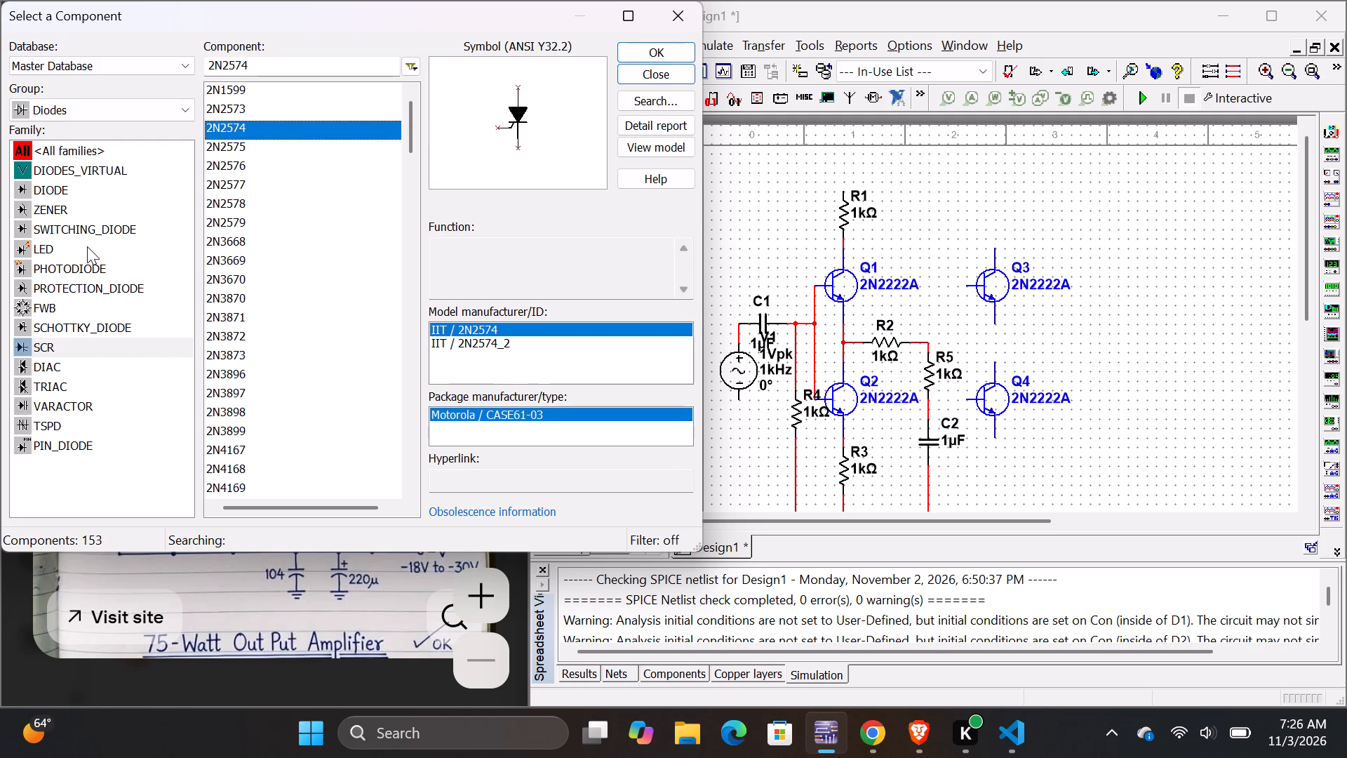
click(79, 189)
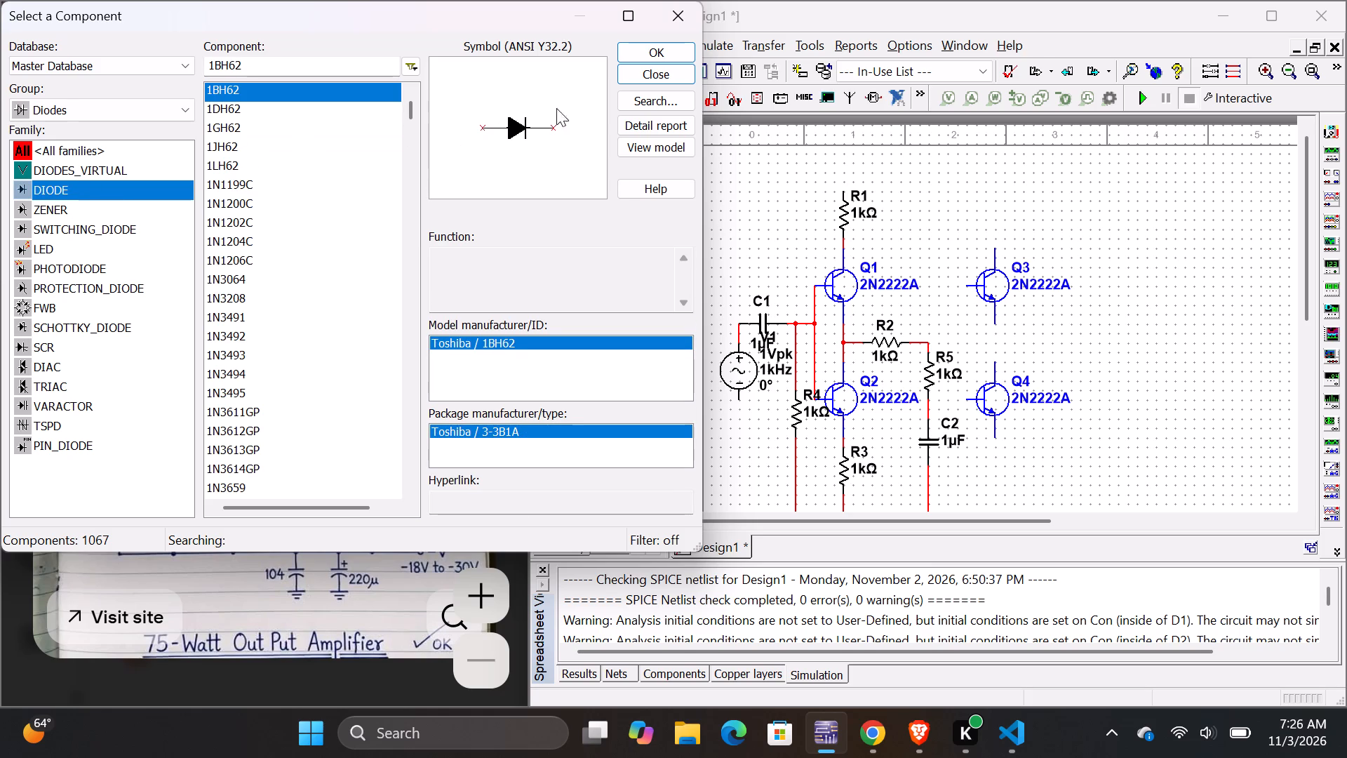
click(655, 55)
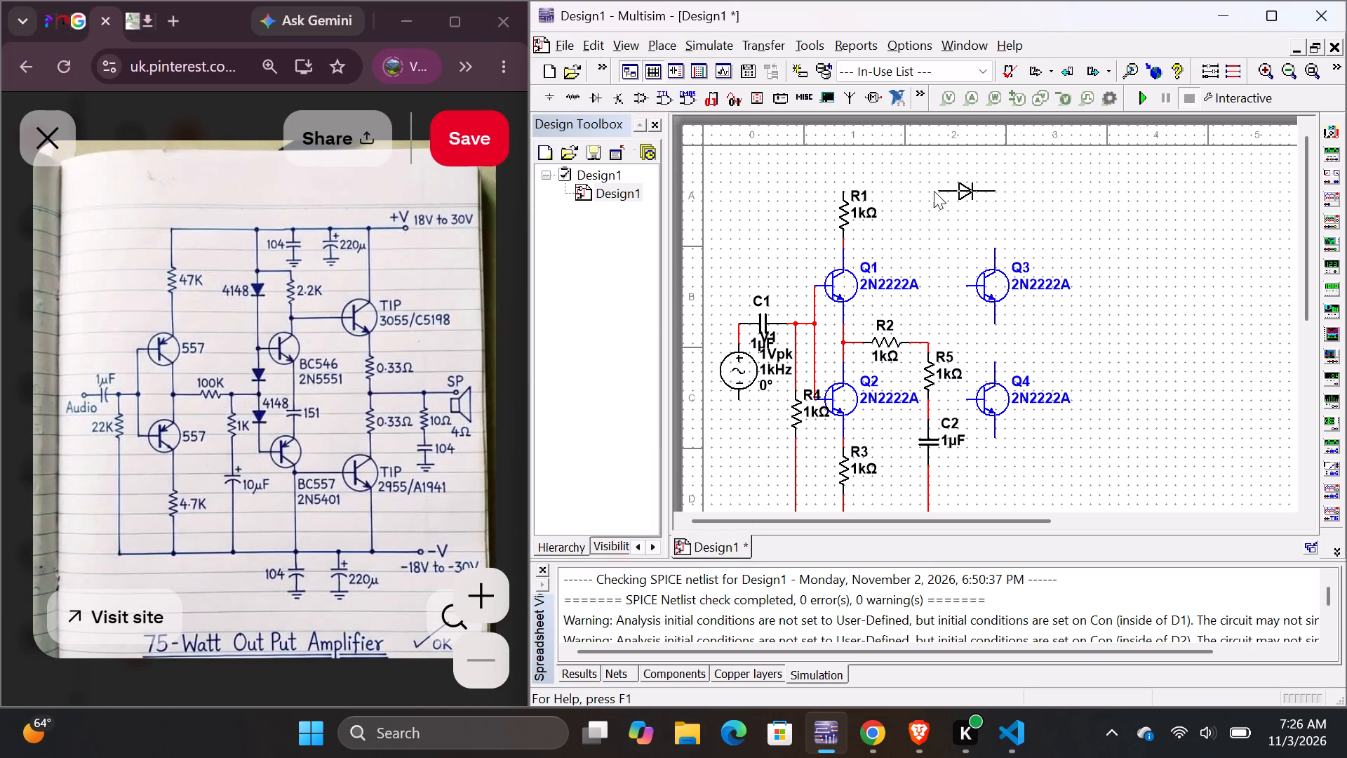
click(927, 198)
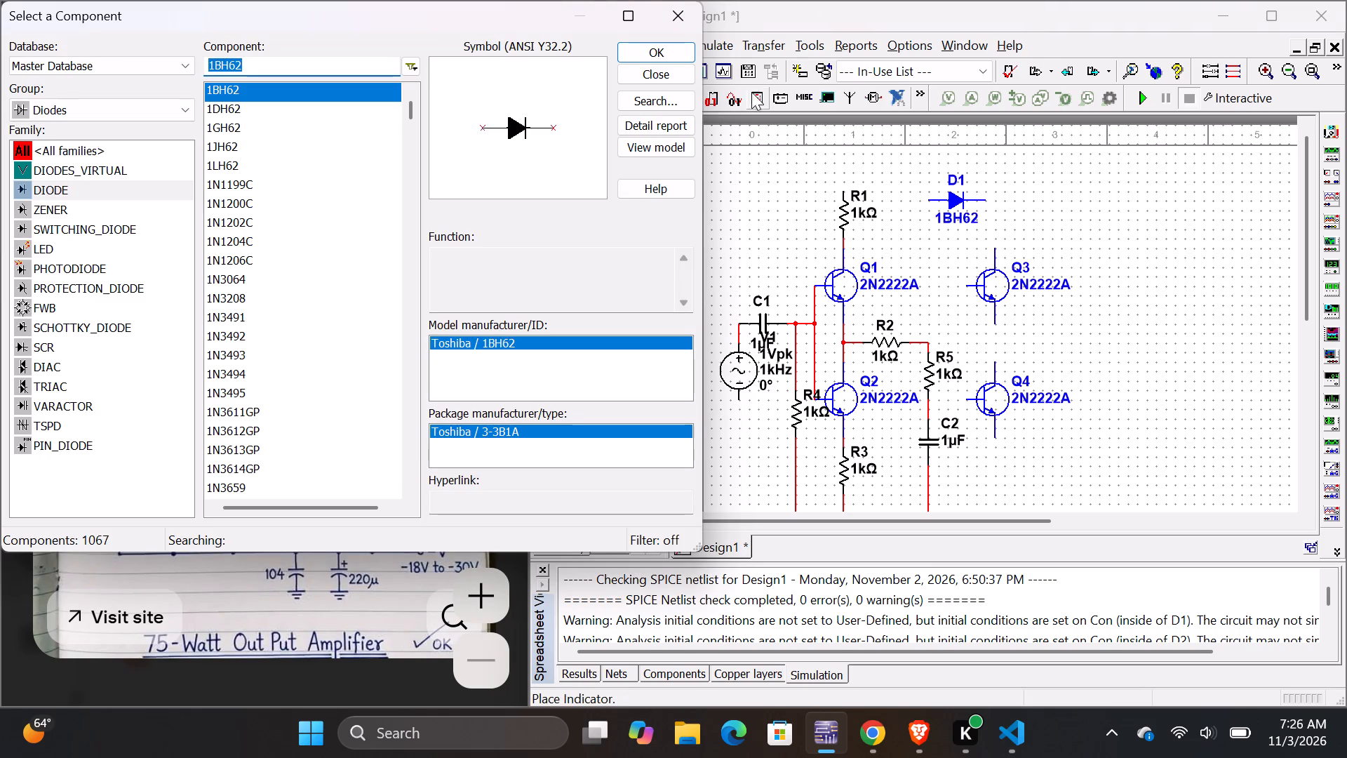
click(675, 51)
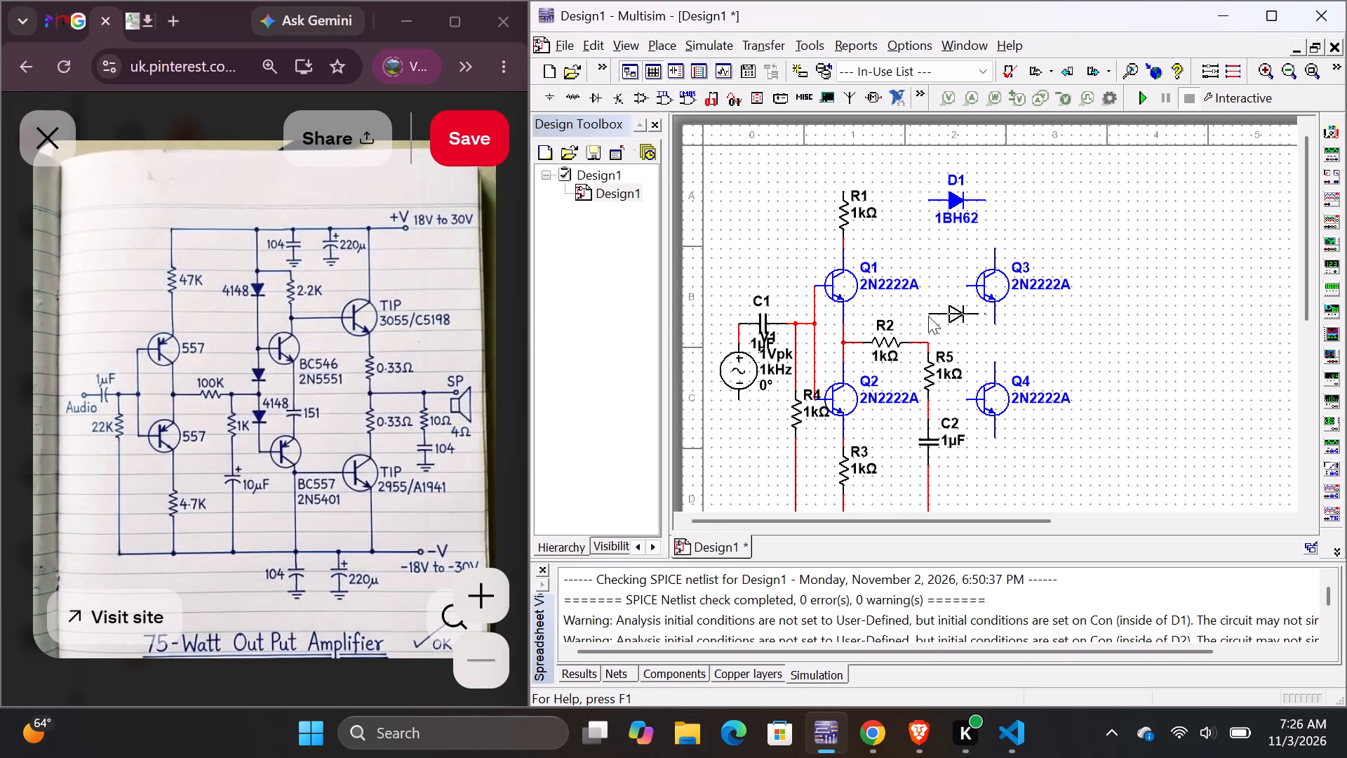
click(934, 316)
Place a third 1BH62 diode just above Q4, to the right of R5, and finish placing diodes.
click(655, 53)
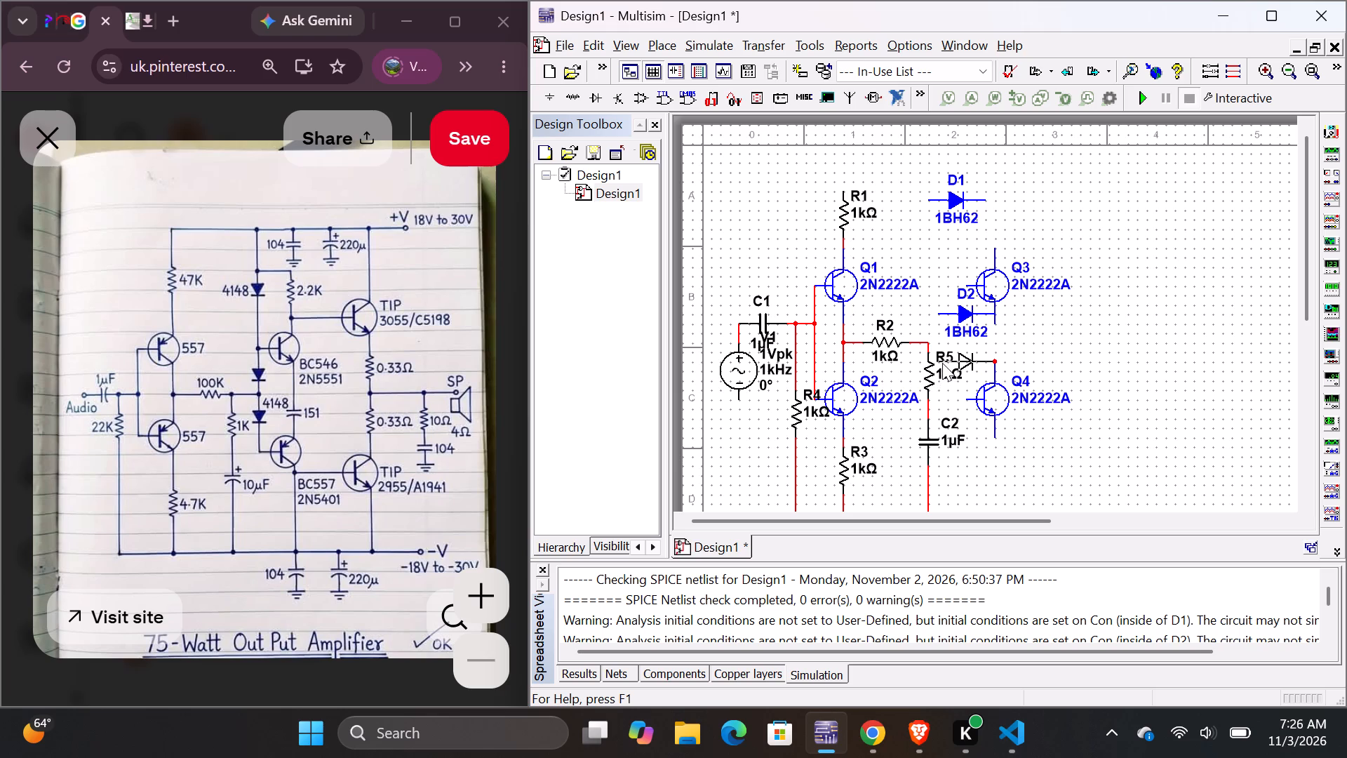
click(945, 357)
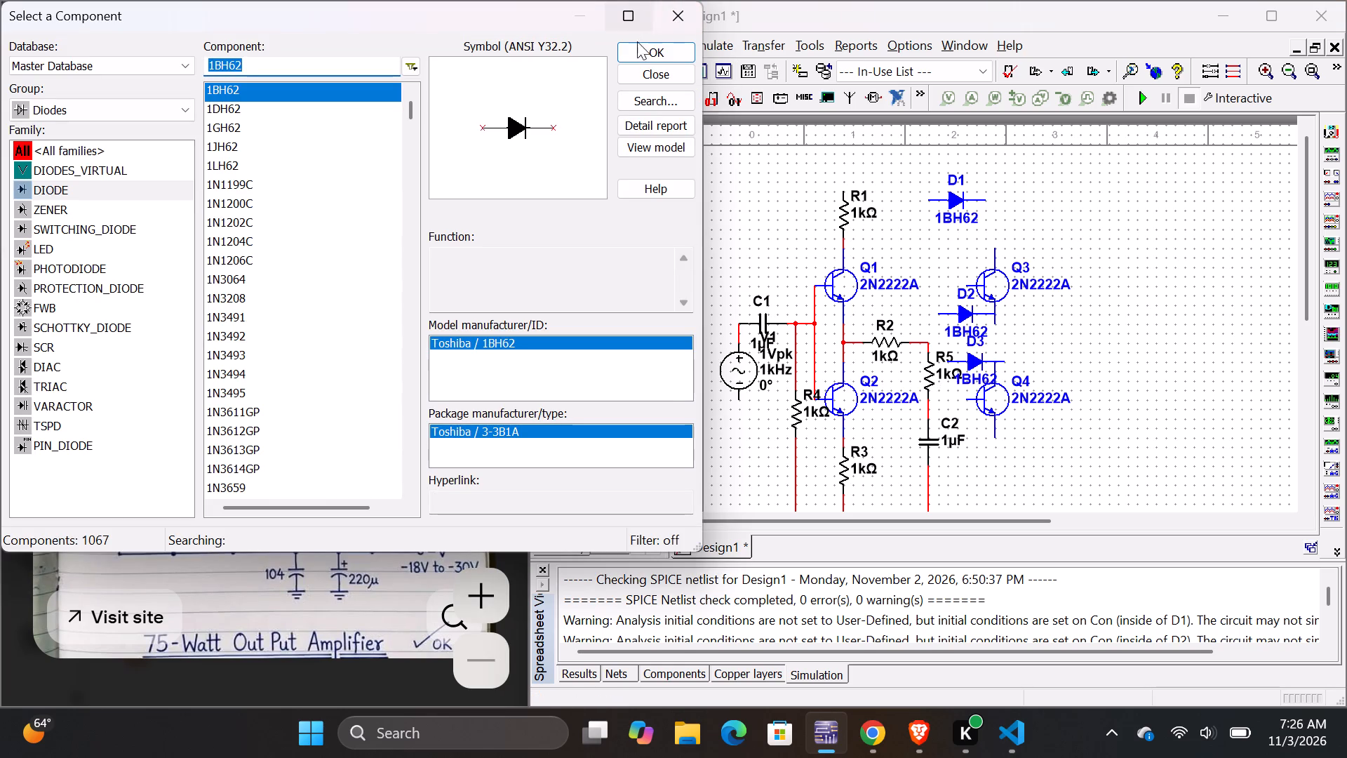
click(648, 72)
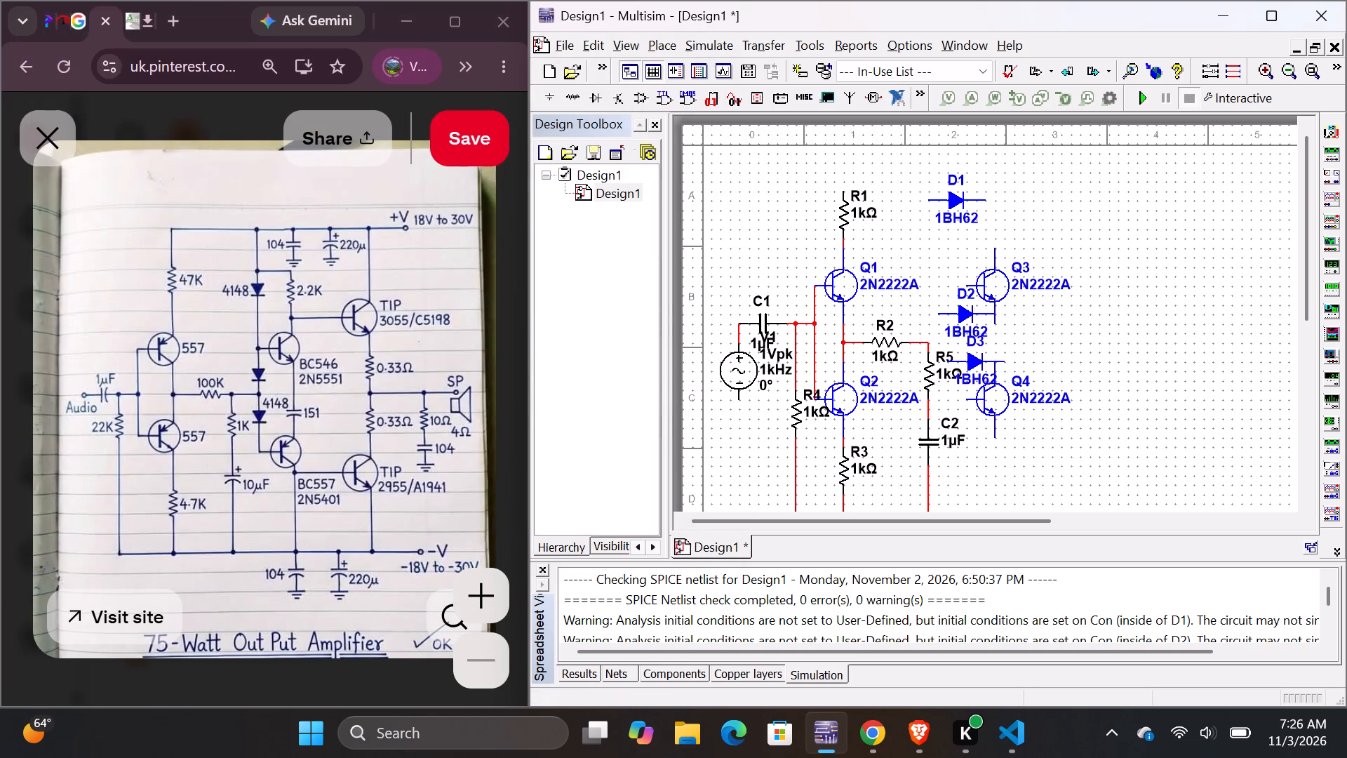
Rotate D1 and D2 90° clockwise and line them up in one vertical column left of Q3, D1 above D2.
click(956, 199)
right_click(956, 199)
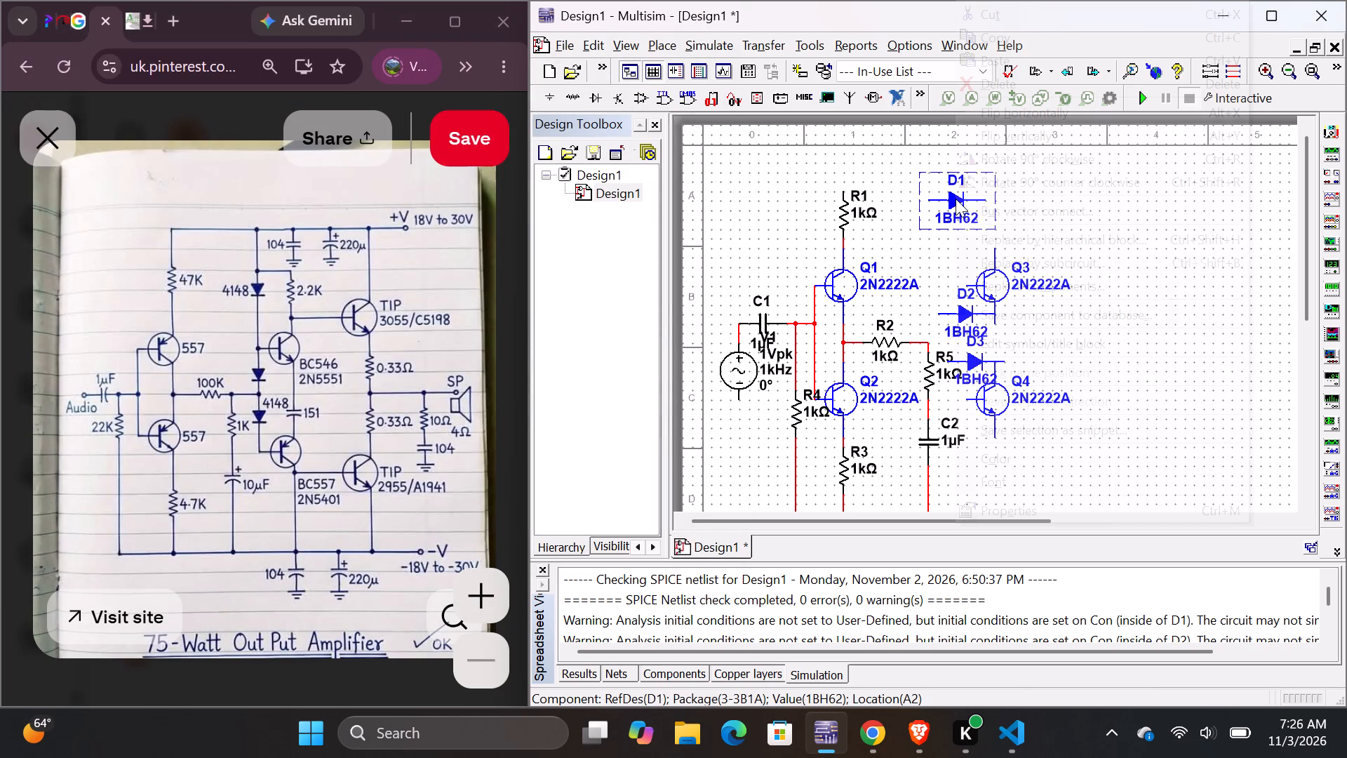
click(1013, 154)
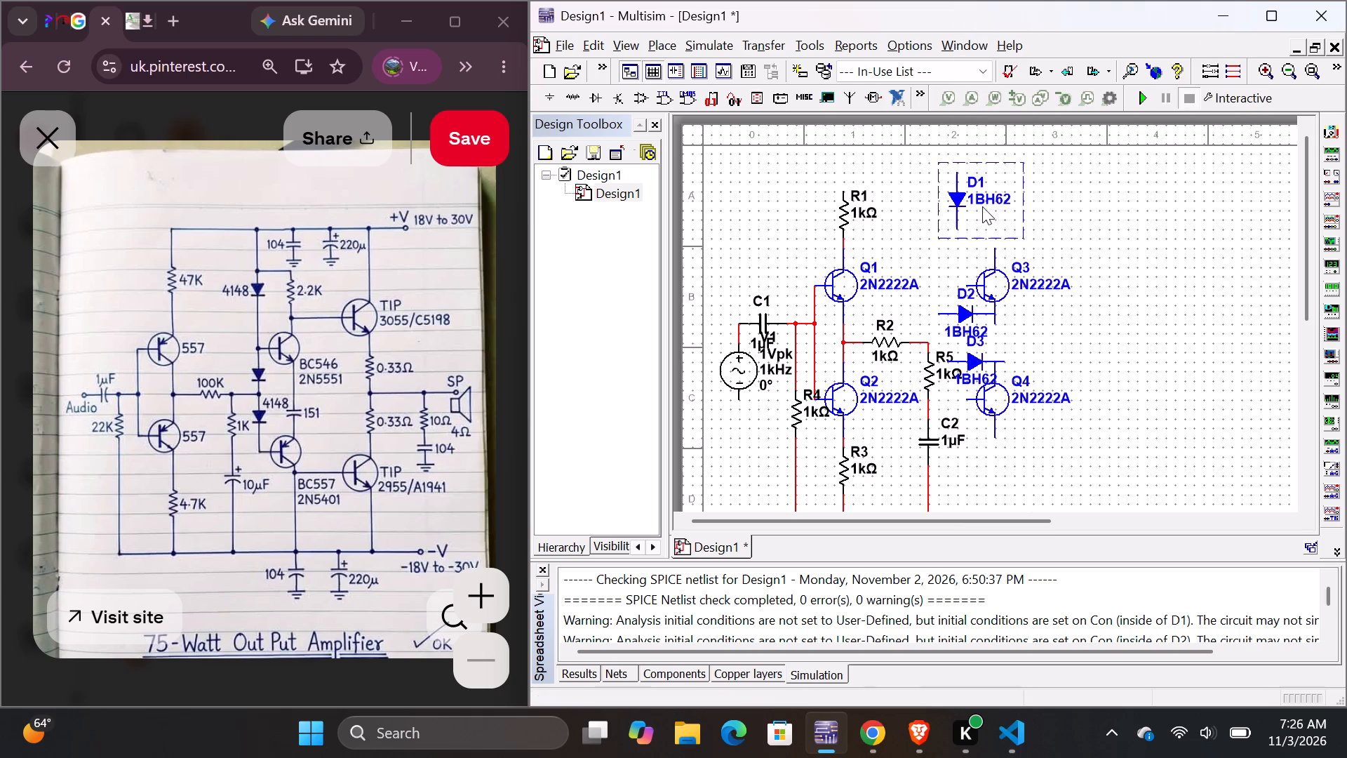
click(968, 313)
right_click(970, 313)
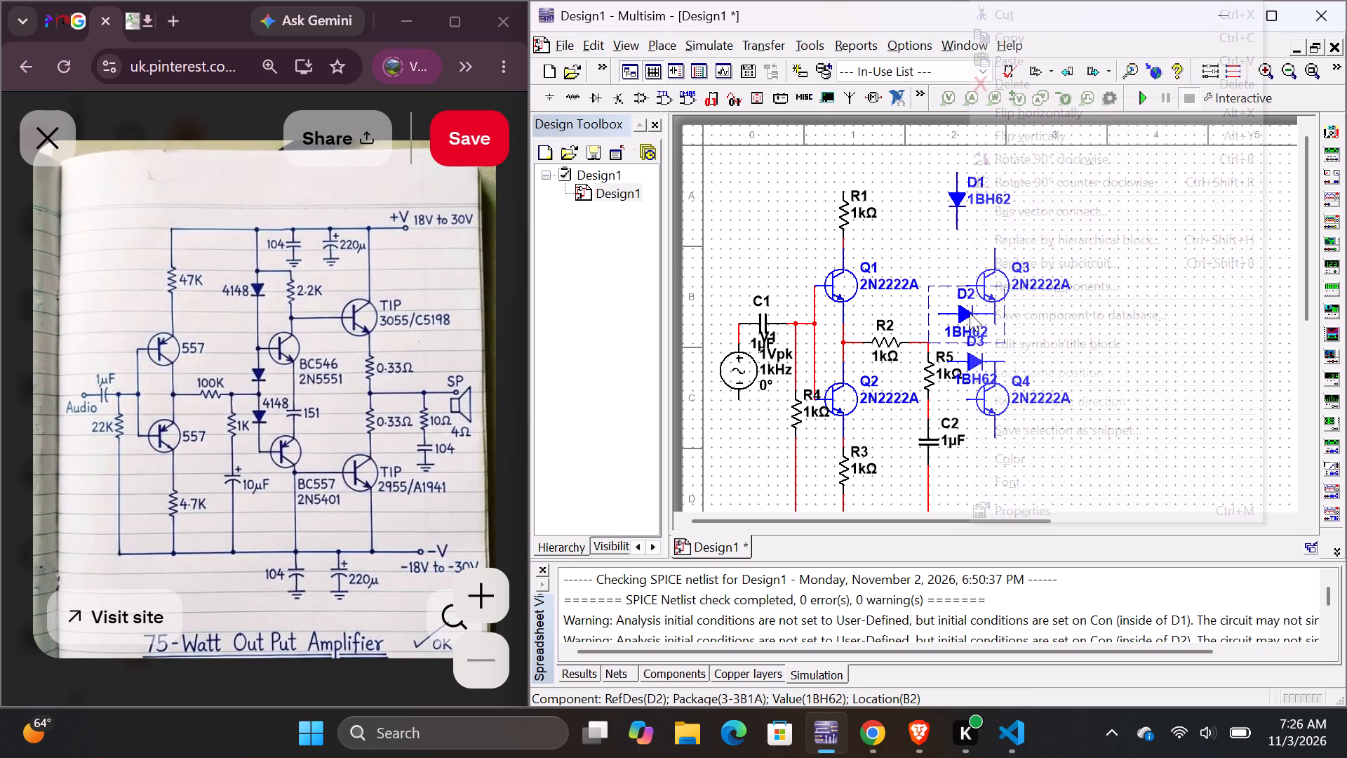
click(1027, 167)
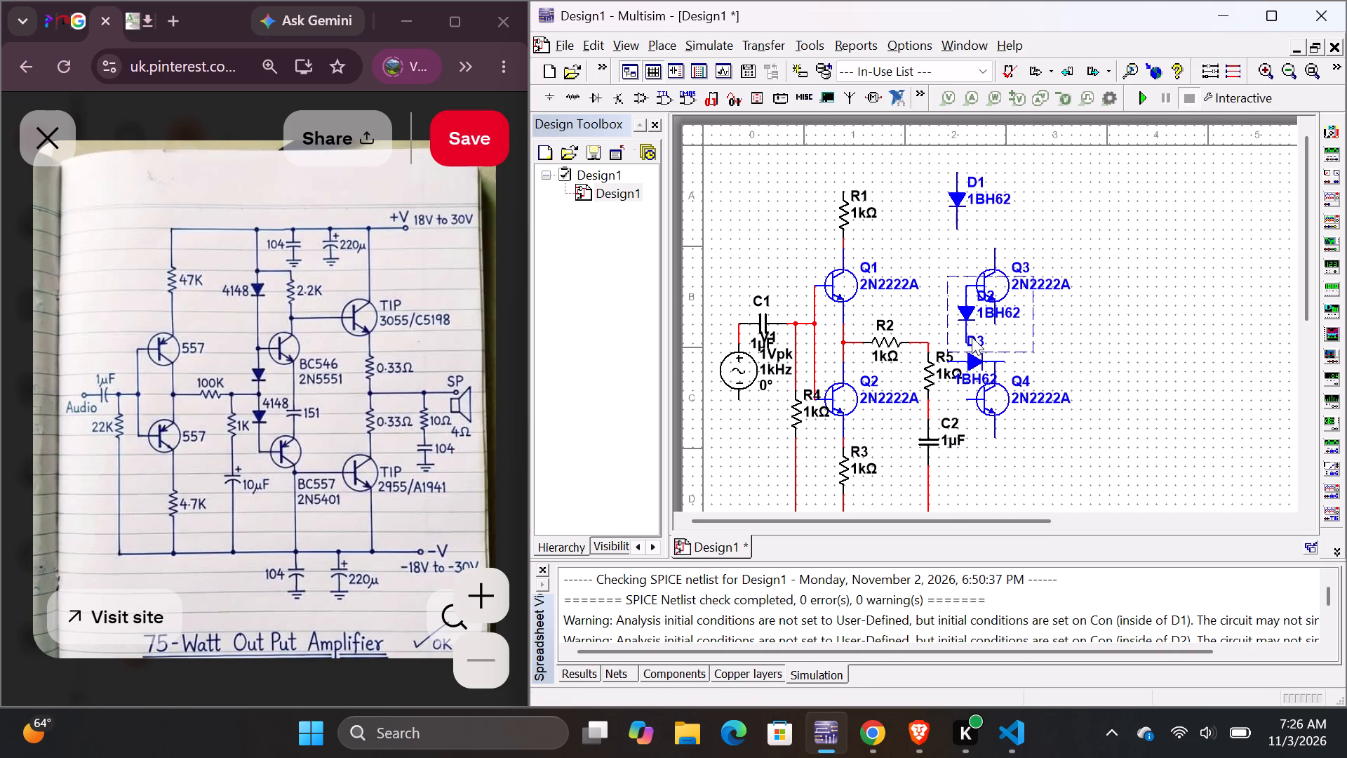
drag(966, 308, 953, 307)
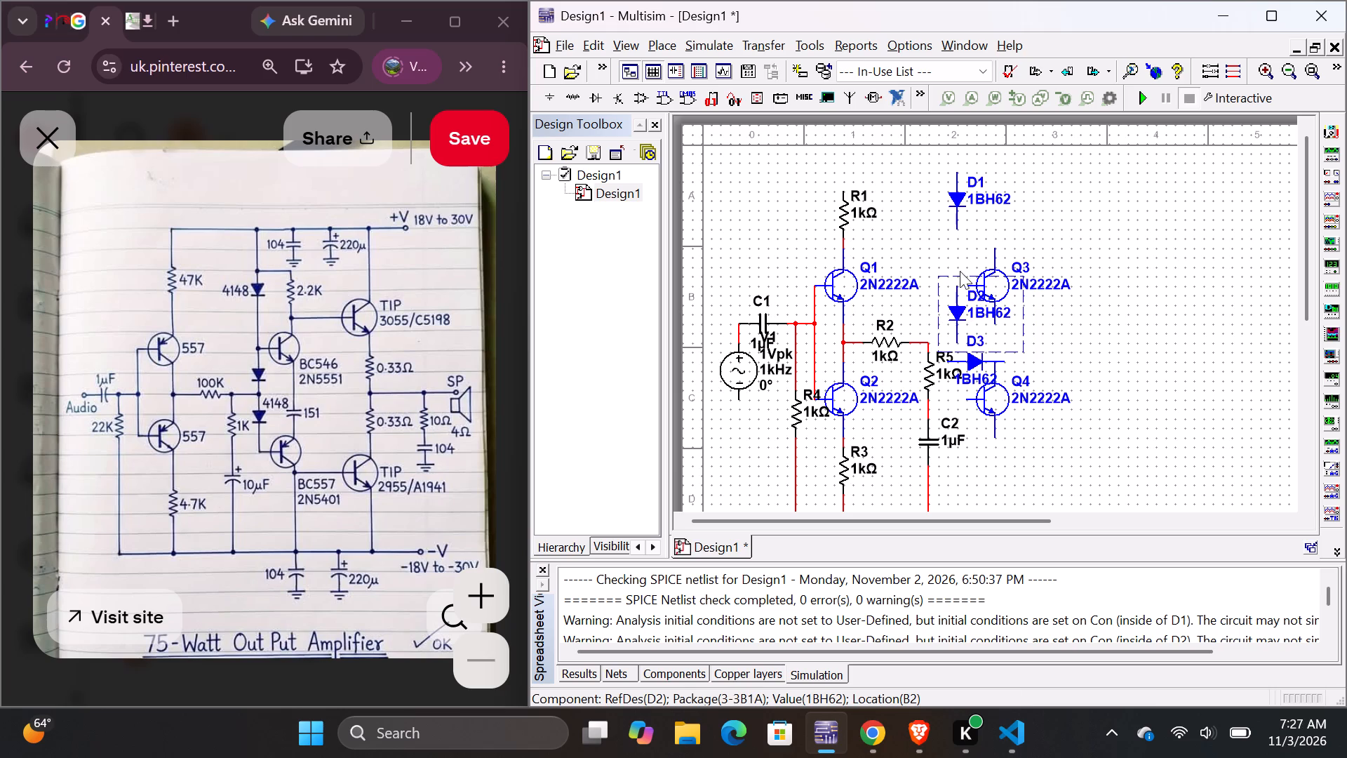
click(960, 252)
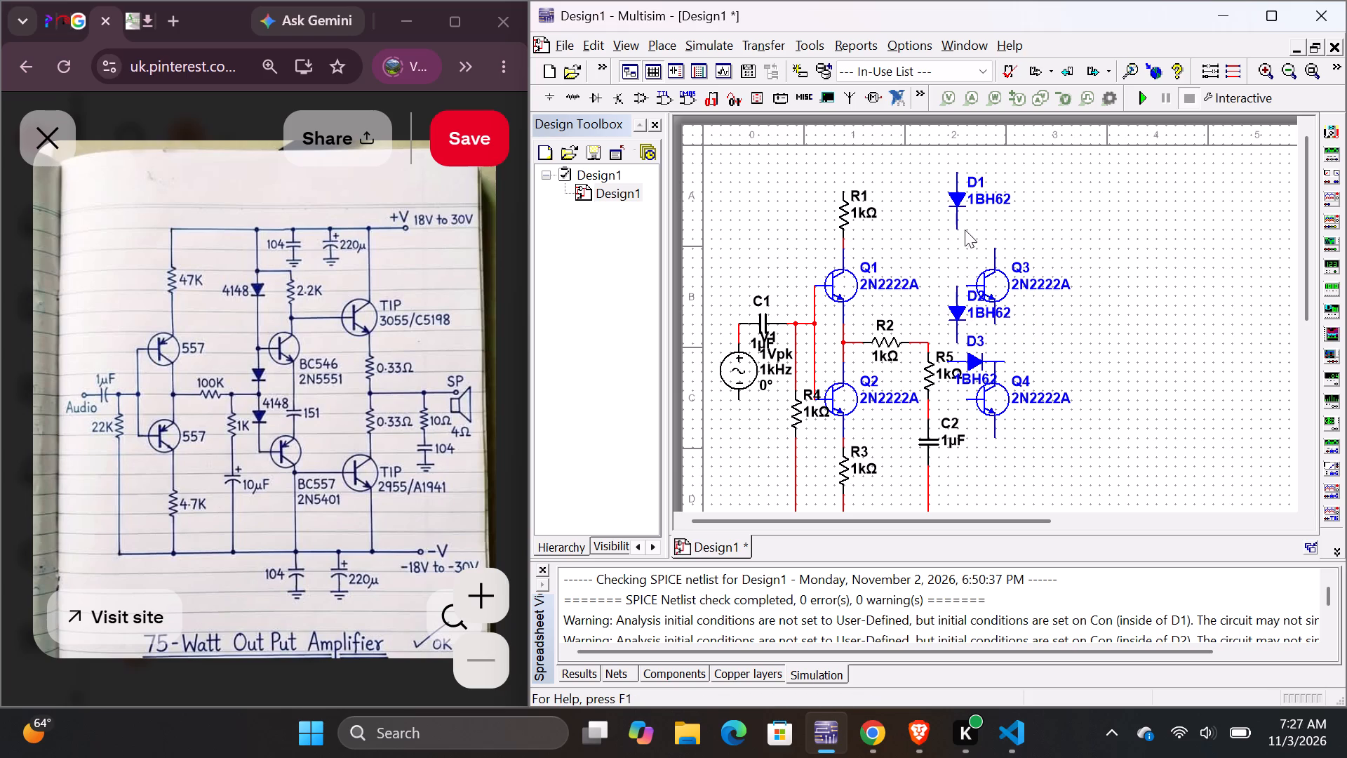
drag(957, 194, 956, 232)
click(1050, 320)
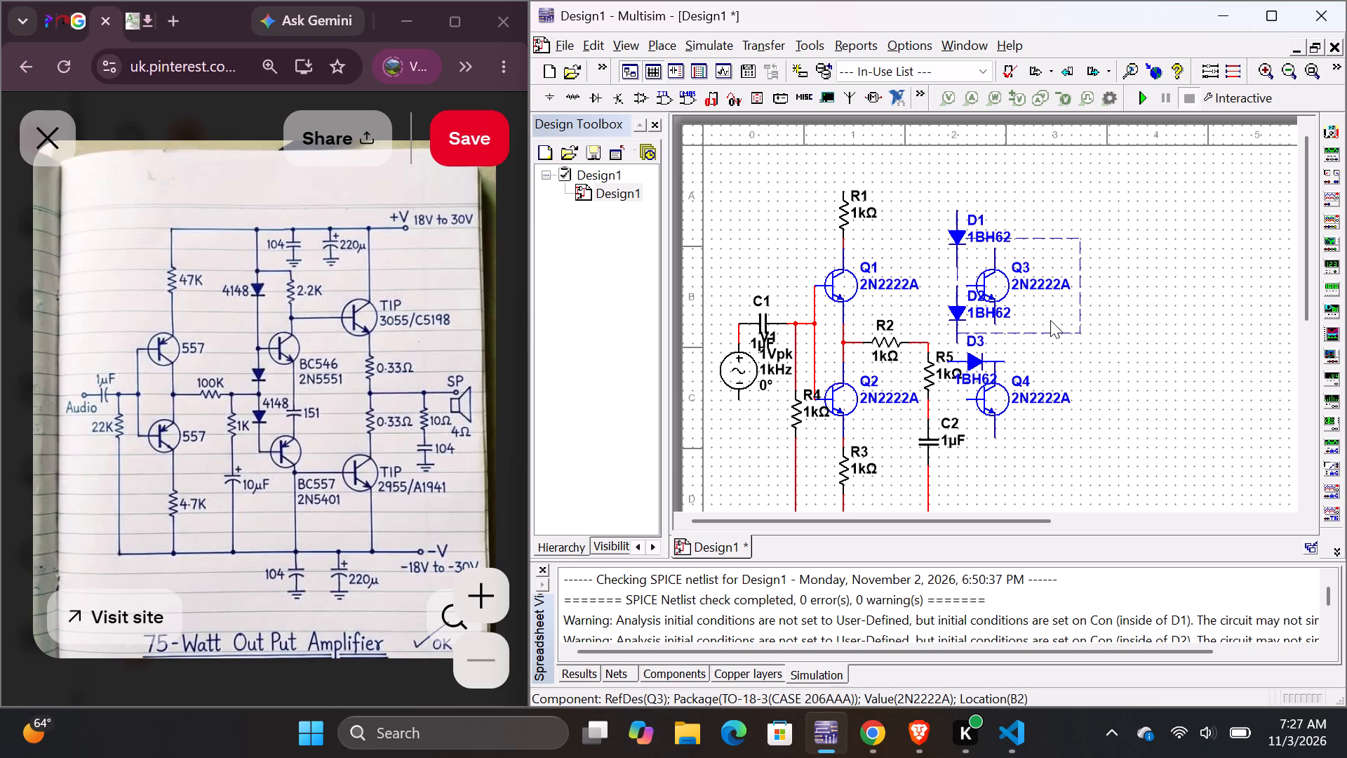
click(1043, 437)
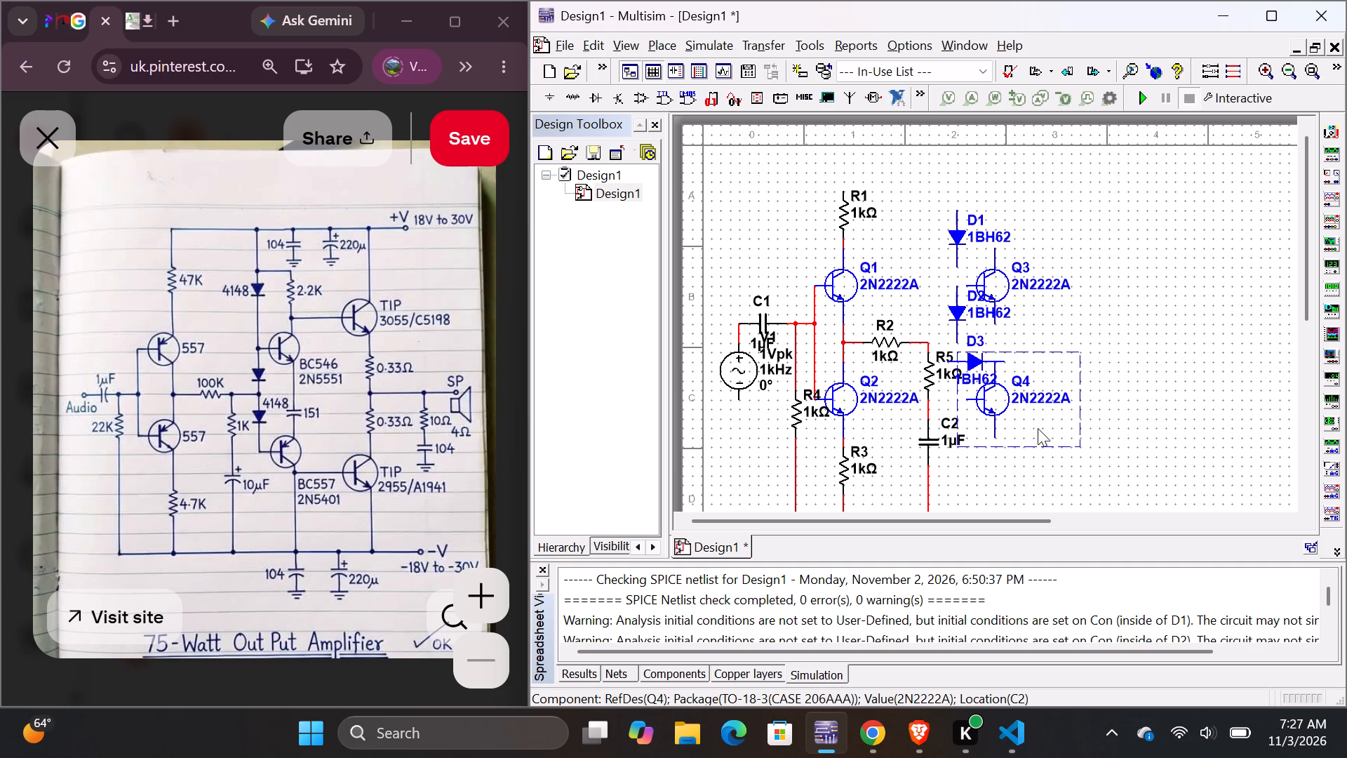
Rotate D3 90° clockwise and move it directly below D2 in the same vertical column.
click(977, 358)
right_click(977, 358)
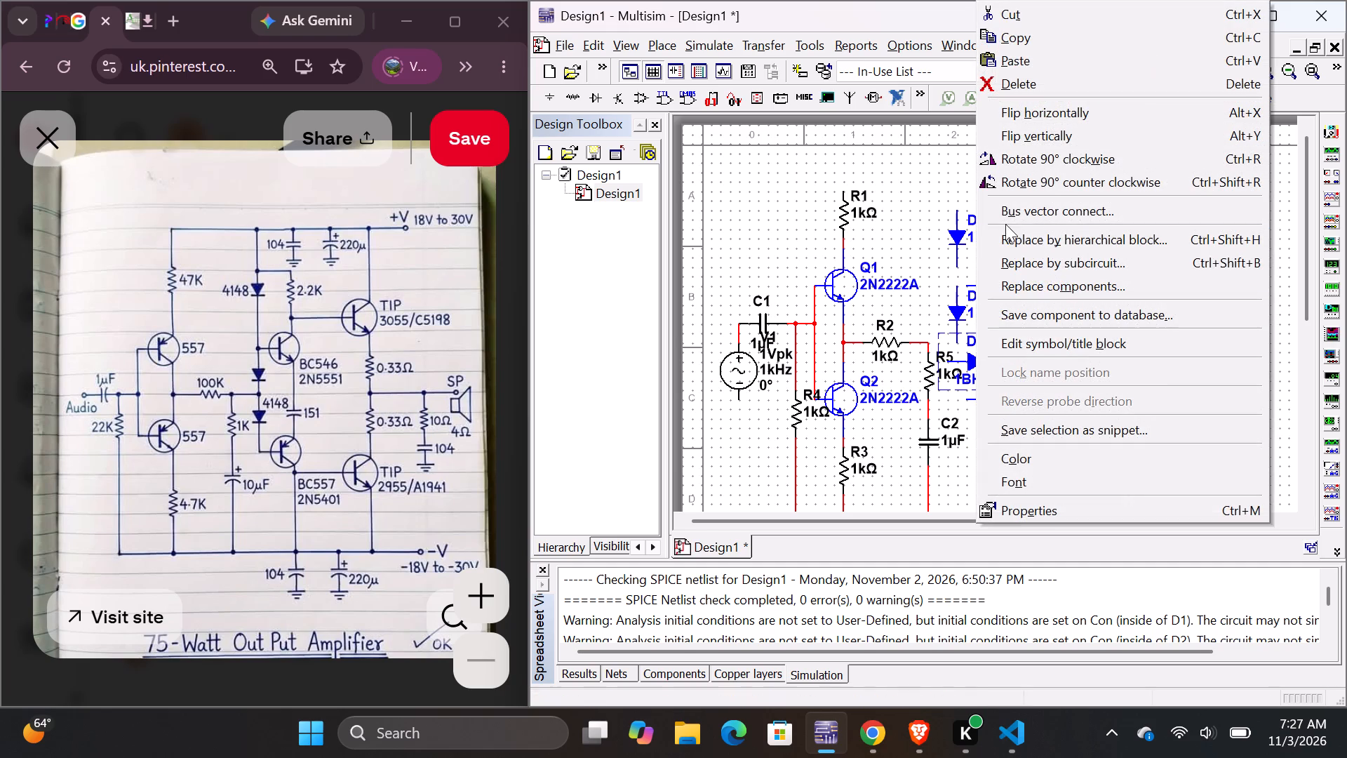
click(1021, 168)
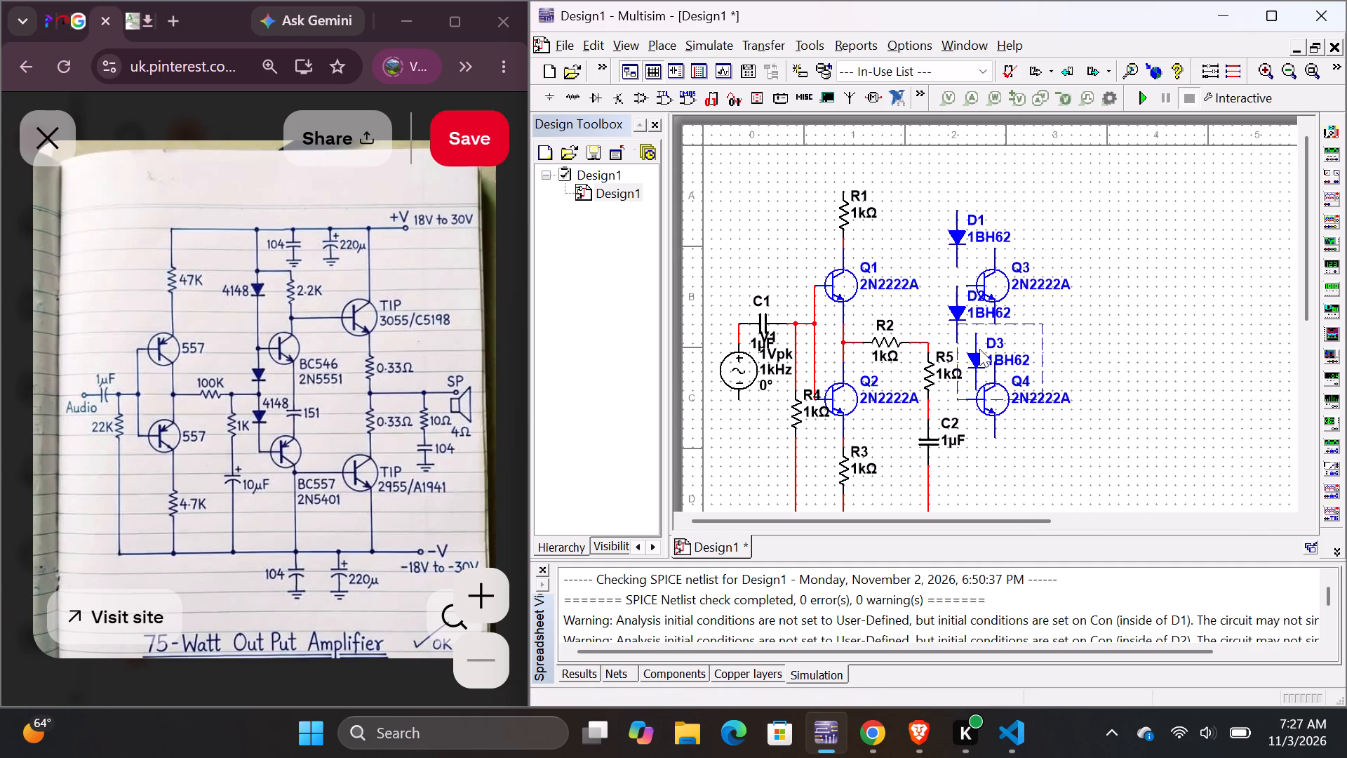
drag(974, 361, 951, 366)
drag(951, 366, 956, 368)
drag(956, 368, 951, 378)
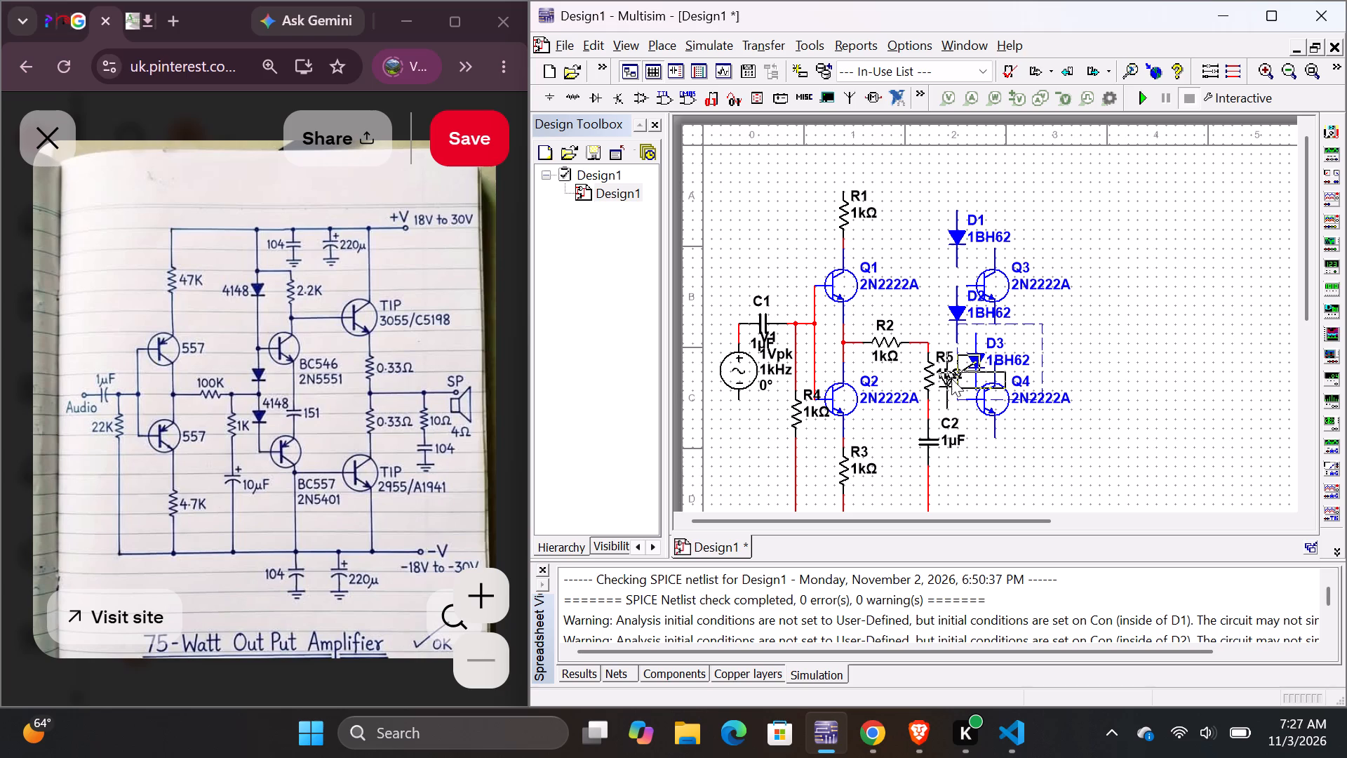
drag(951, 378, 953, 378)
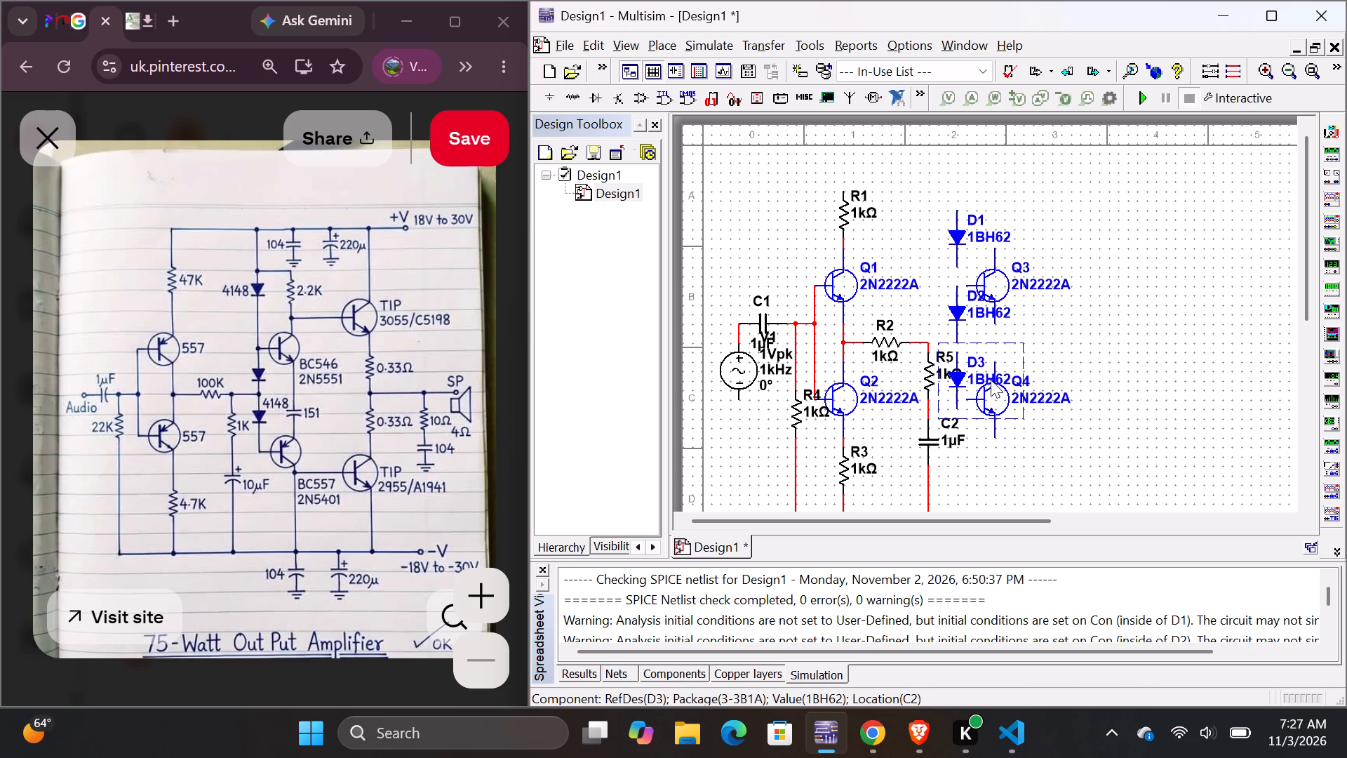
click(1078, 359)
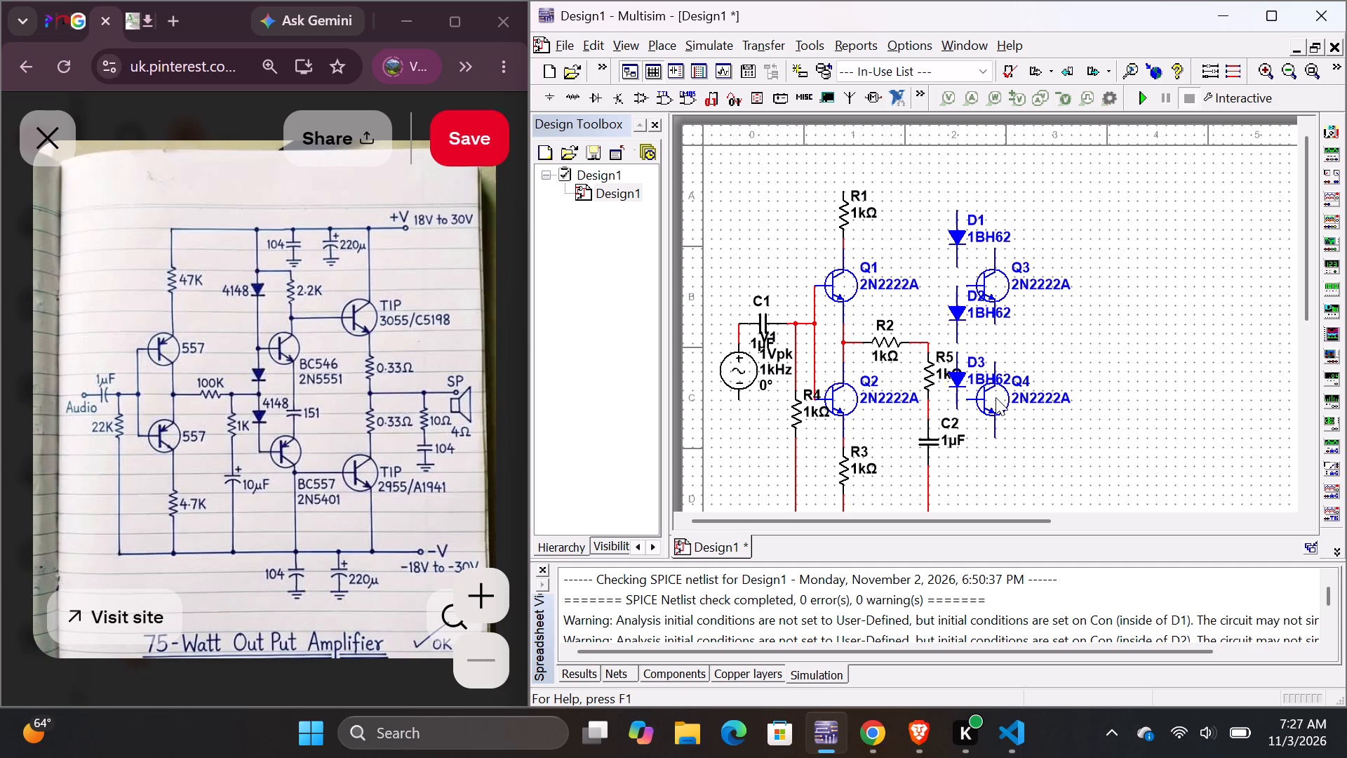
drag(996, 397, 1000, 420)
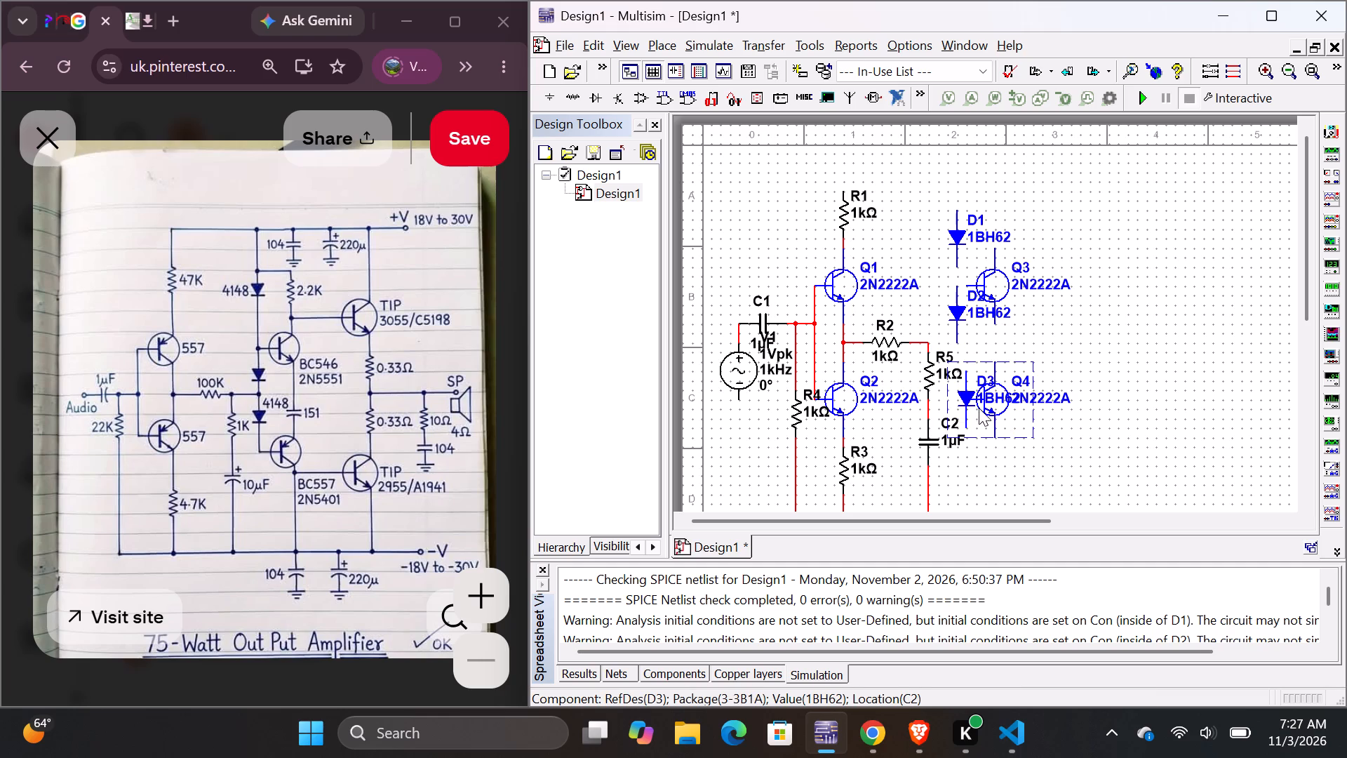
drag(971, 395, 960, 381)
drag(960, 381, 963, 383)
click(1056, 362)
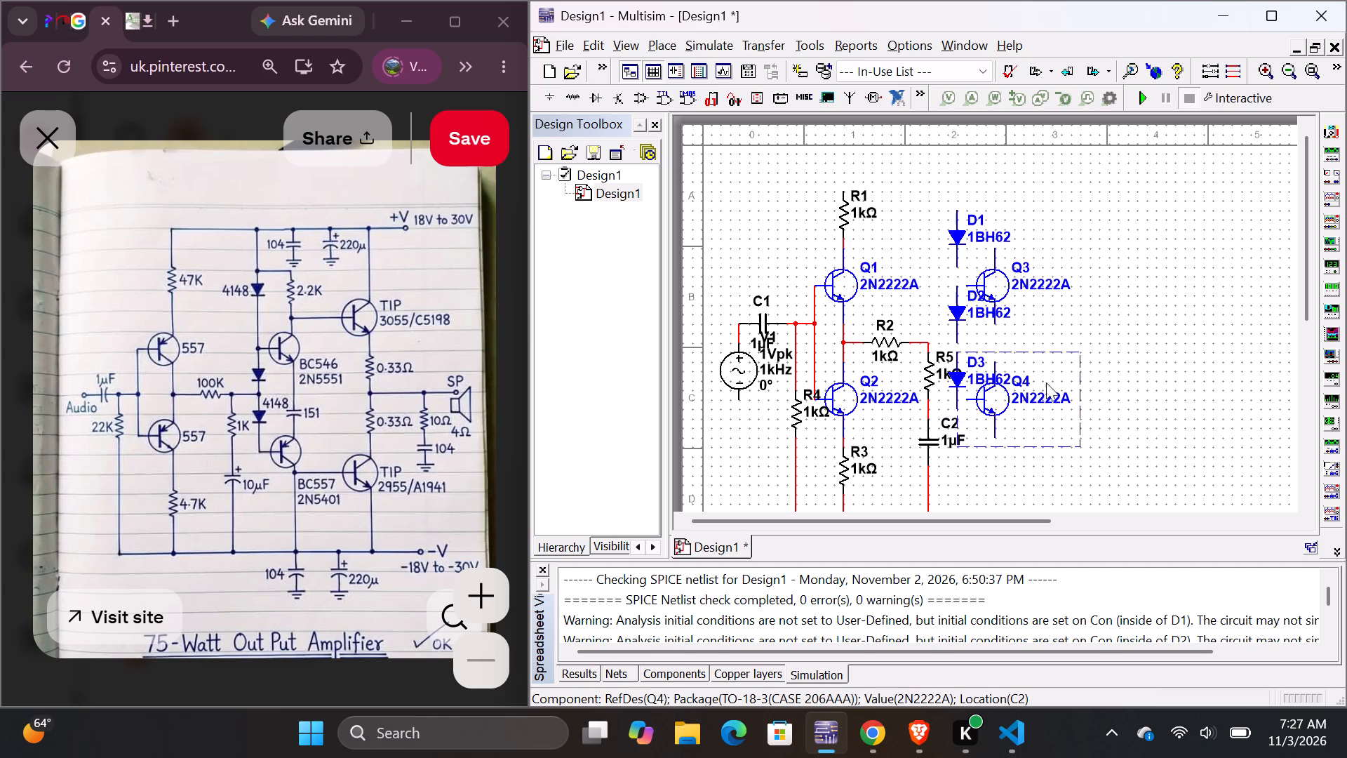
Move Q4 slightly lower, keeping it vertically in line with Q3.
drag(998, 403, 1006, 418)
click(1073, 347)
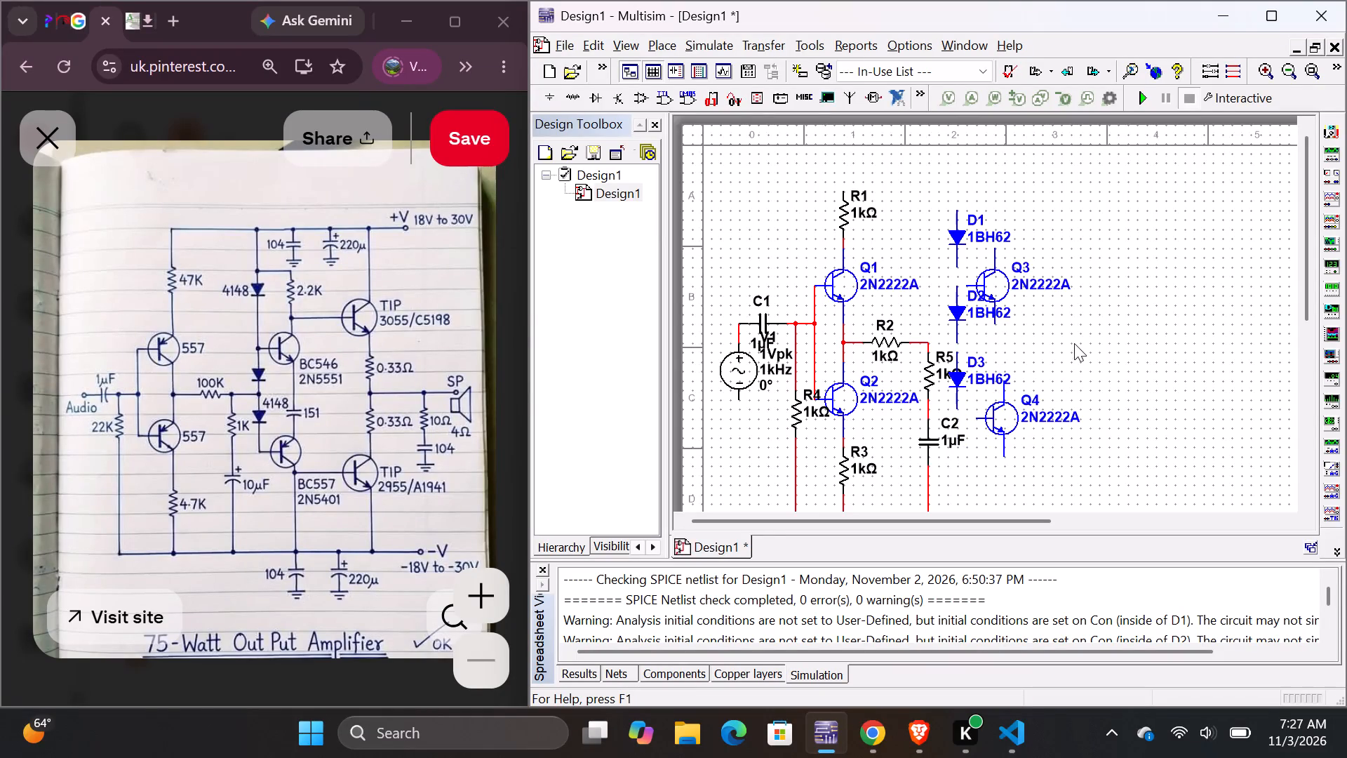
drag(1000, 415, 991, 415)
click(1041, 338)
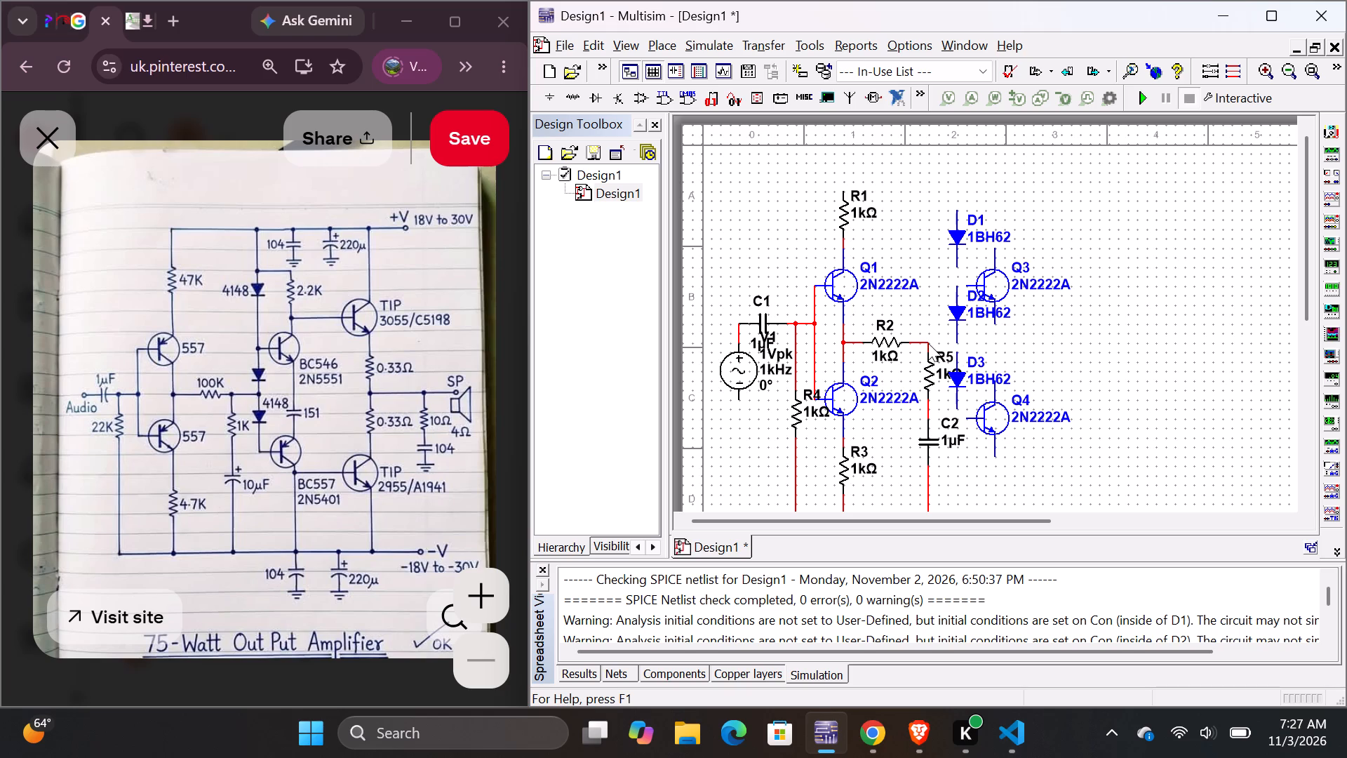
Delete the wire between R2's free end and R5's upper end.
click(927, 341)
right_click(925, 341)
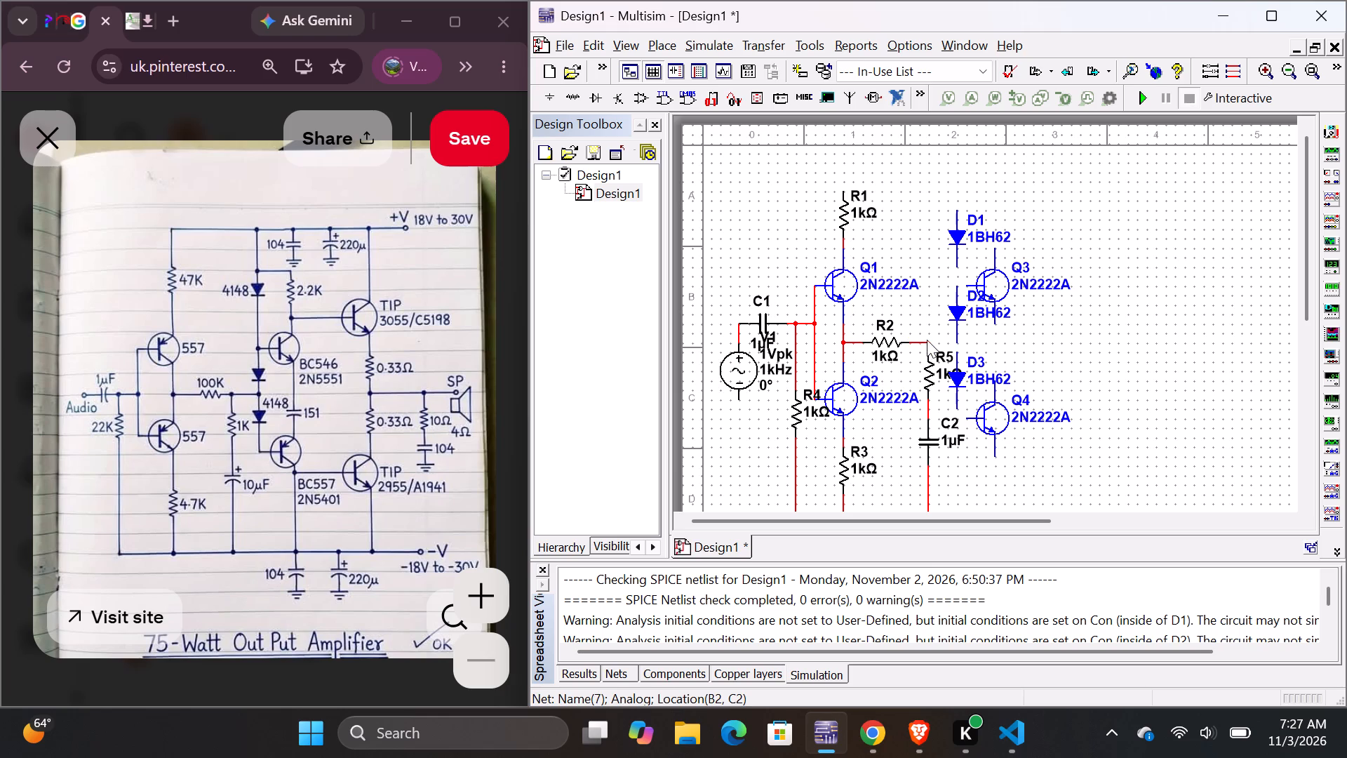
click(928, 342)
right_click(927, 340)
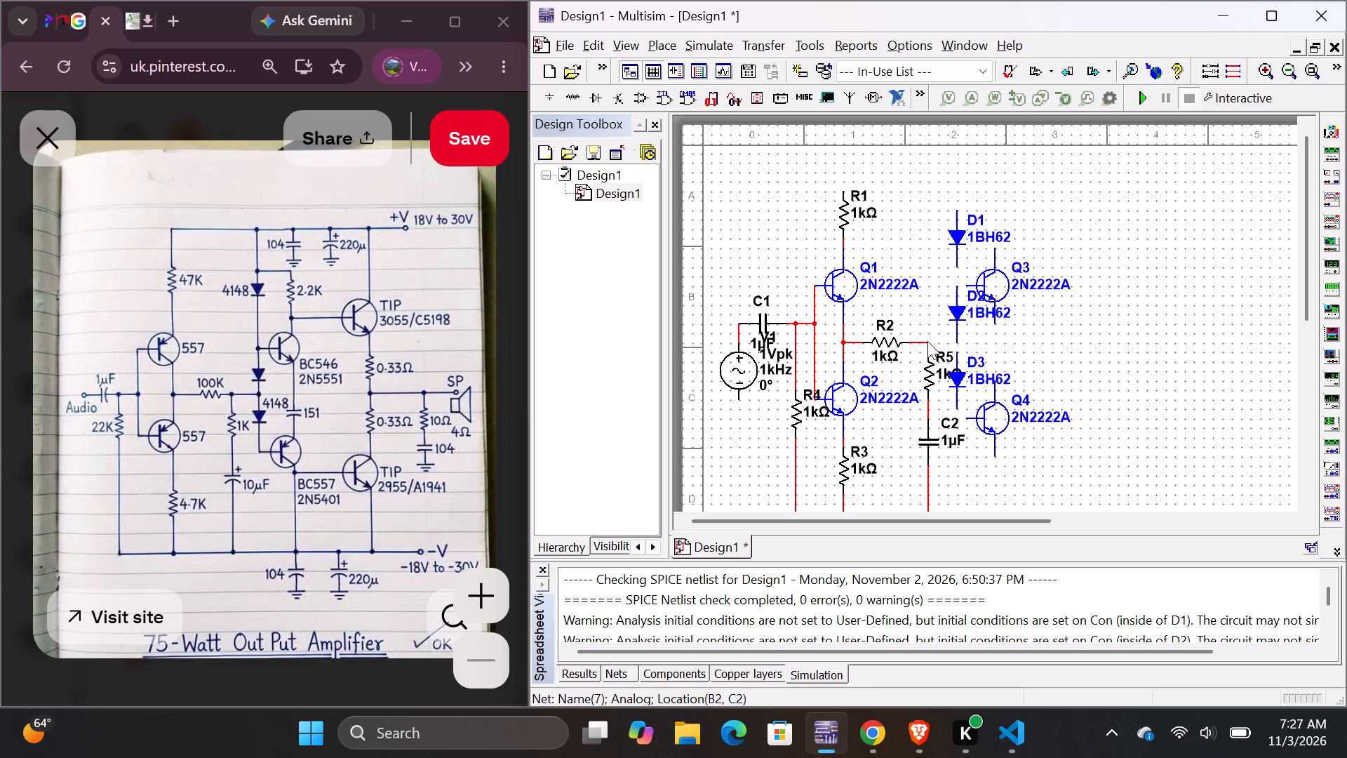
click(927, 341)
right_click(926, 340)
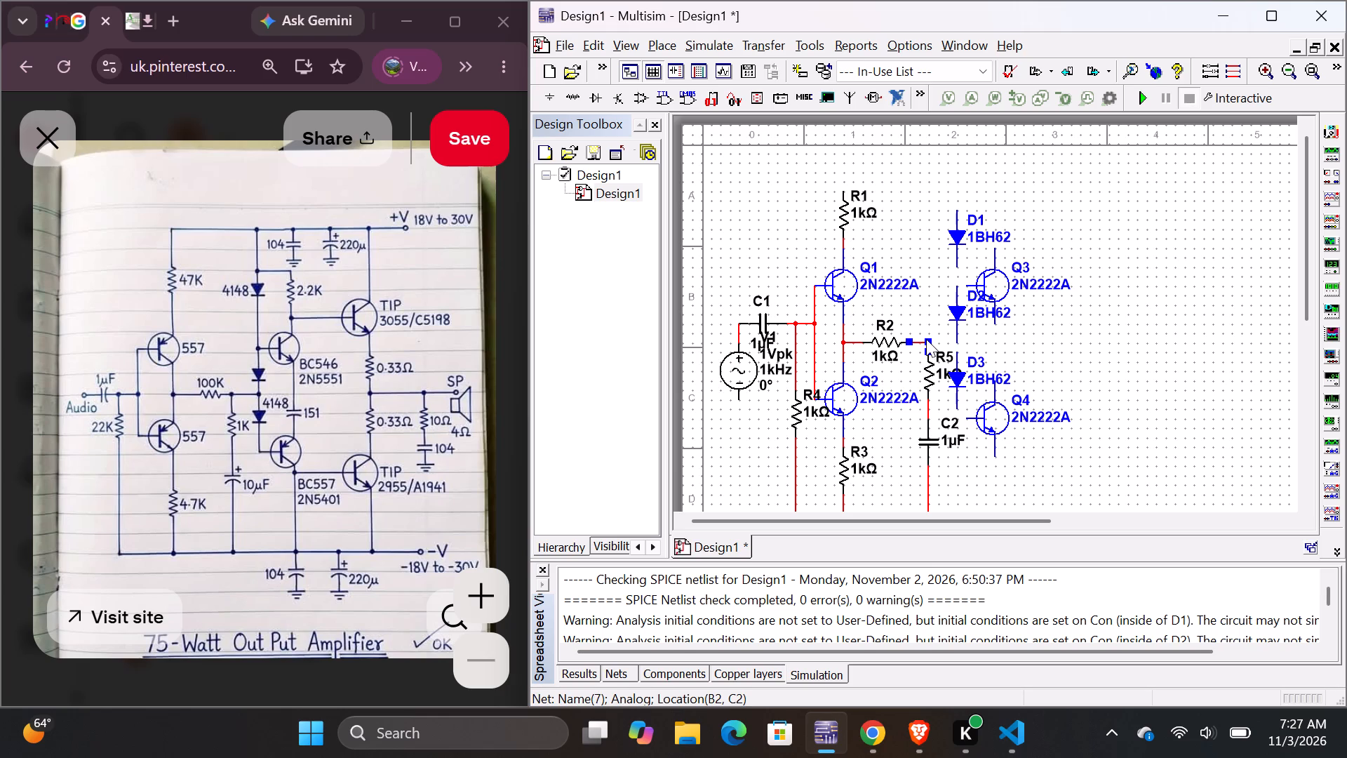
right_click(926, 339)
click(924, 341)
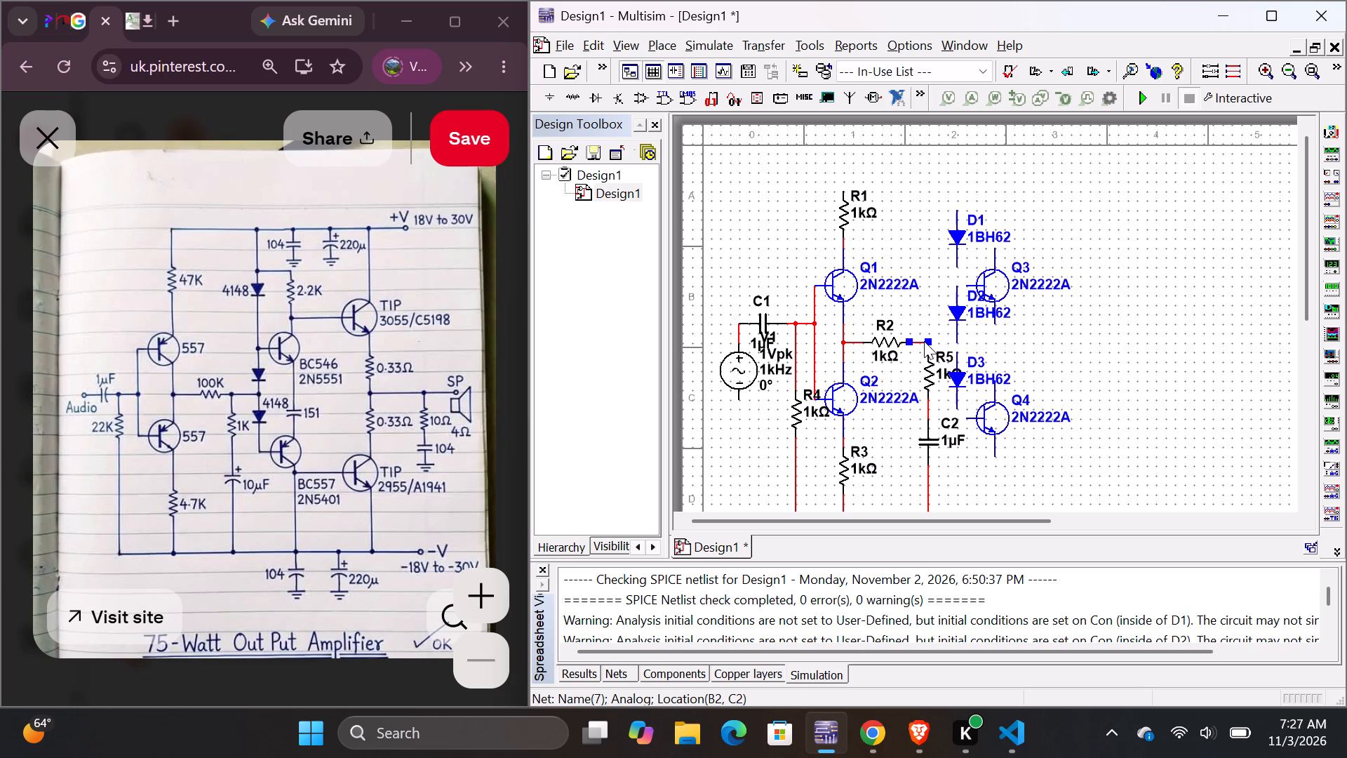
right_click(924, 341)
right_click(924, 341)
click(975, 333)
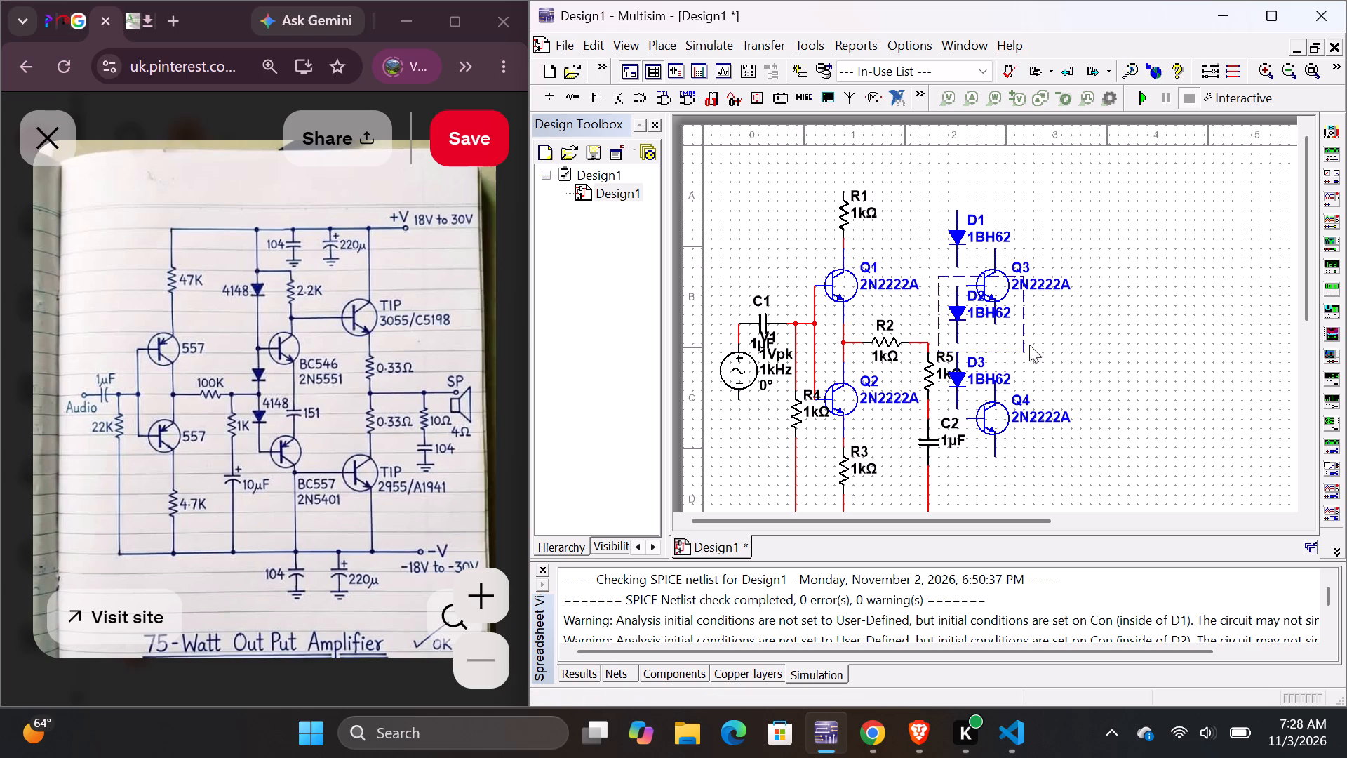
click(923, 343)
right_click(923, 343)
right_click(923, 343)
right_click(923, 343)
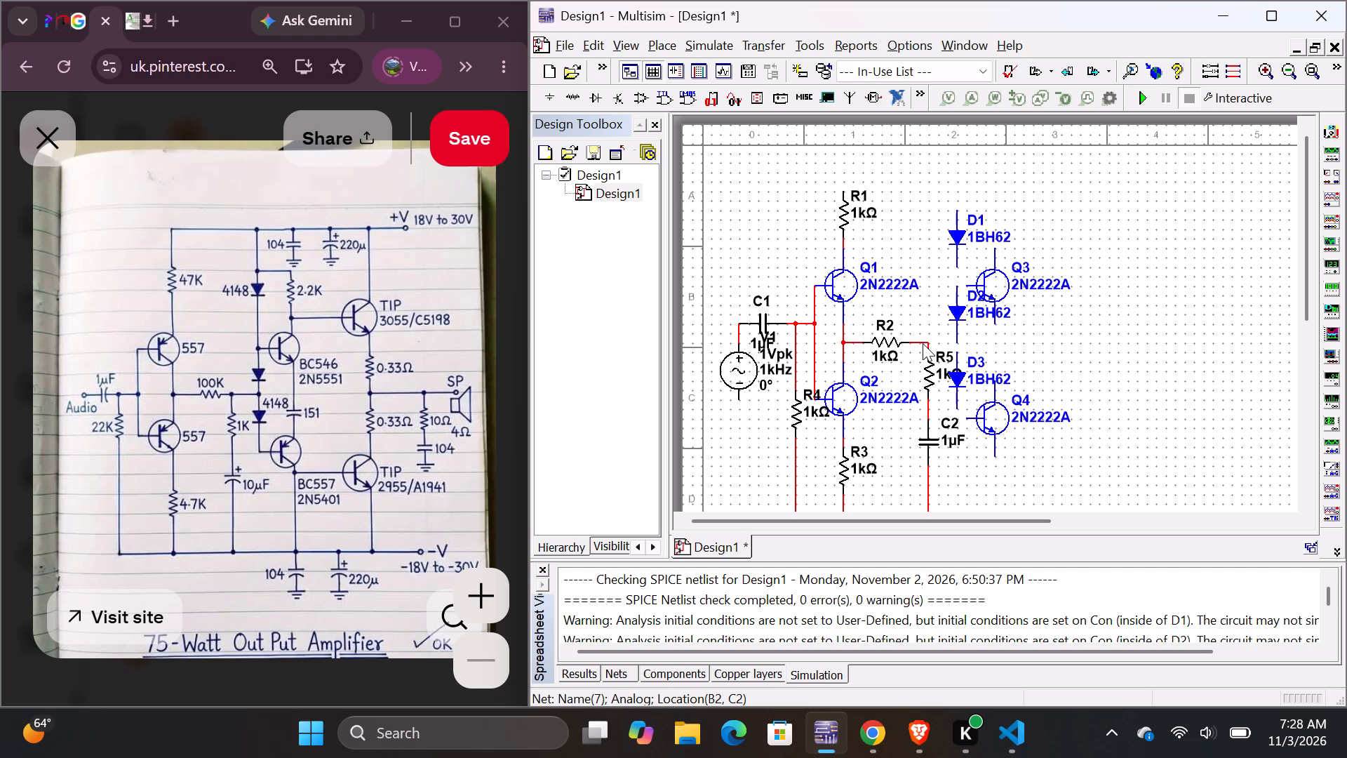
click(954, 357)
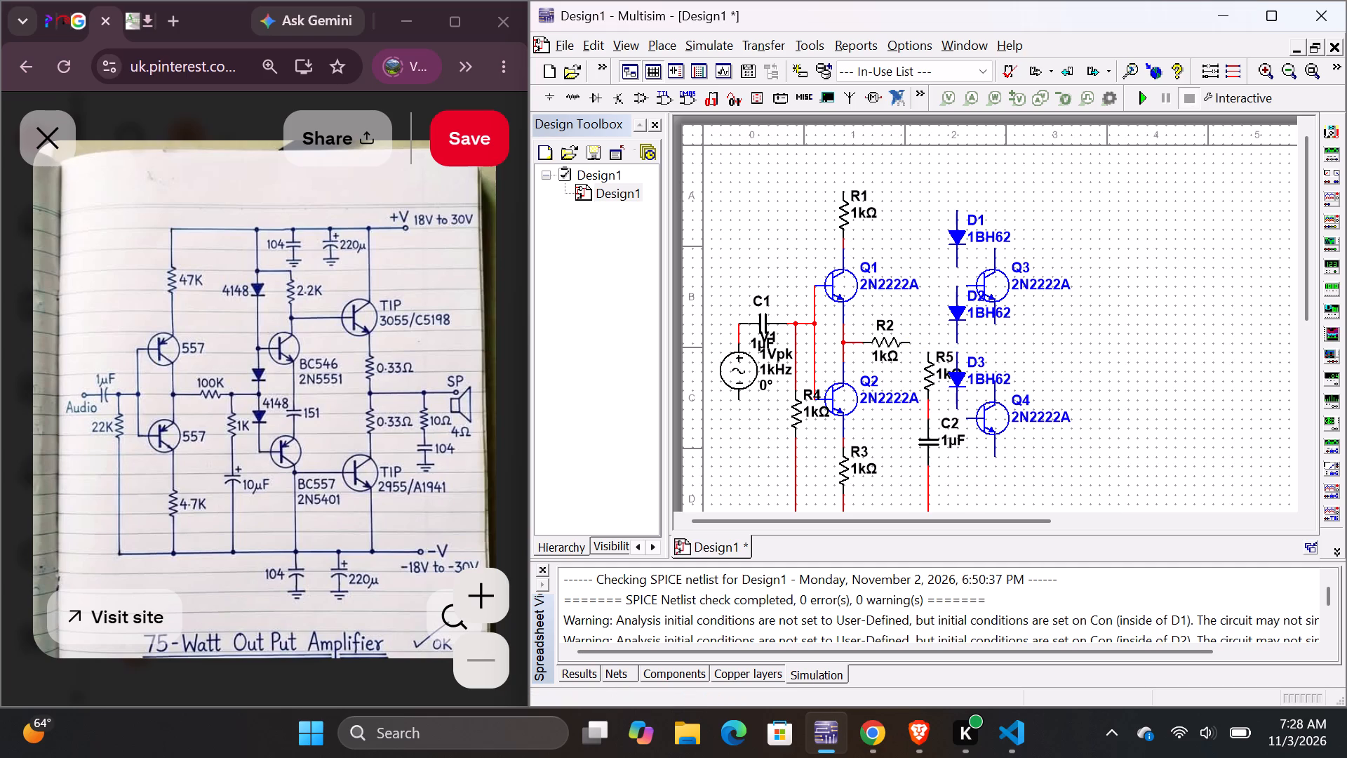
Wire D3's upper end to D2's lower end.
click(958, 355)
click(956, 340)
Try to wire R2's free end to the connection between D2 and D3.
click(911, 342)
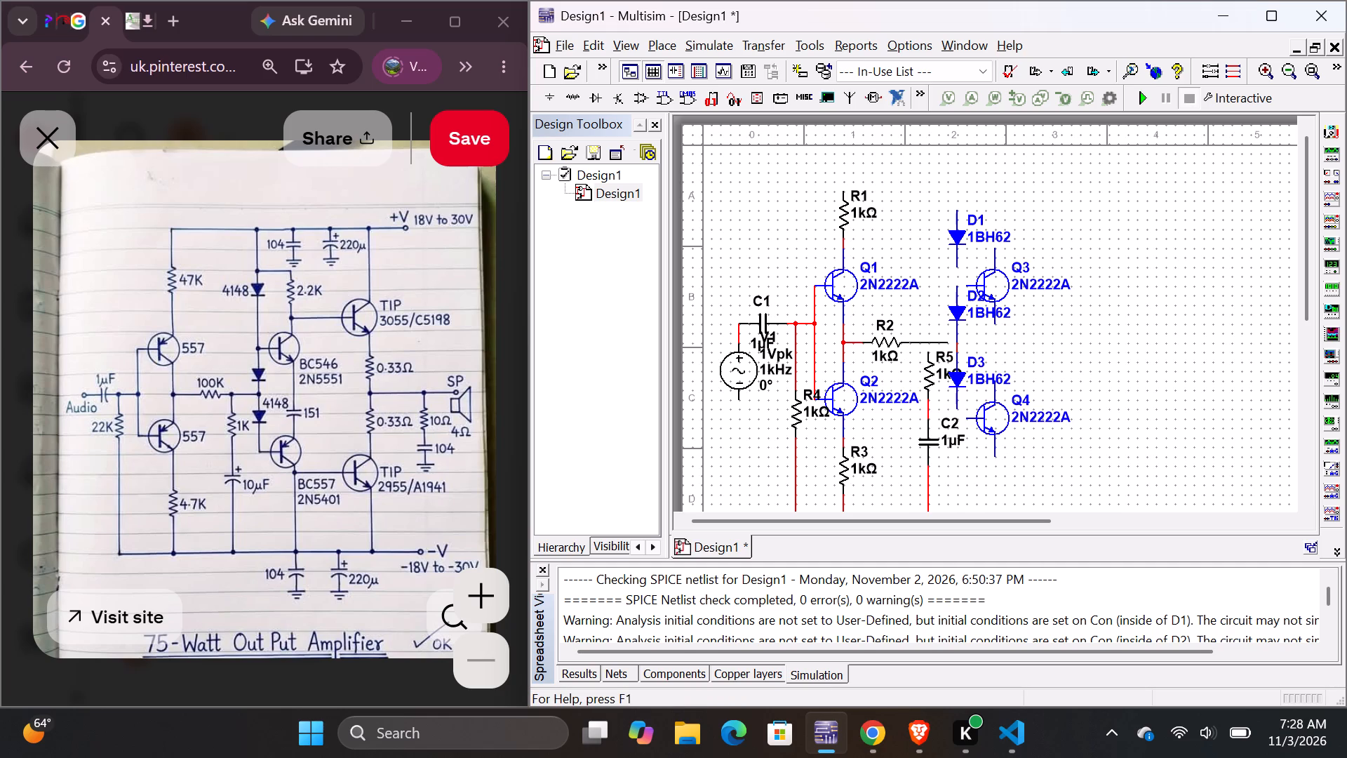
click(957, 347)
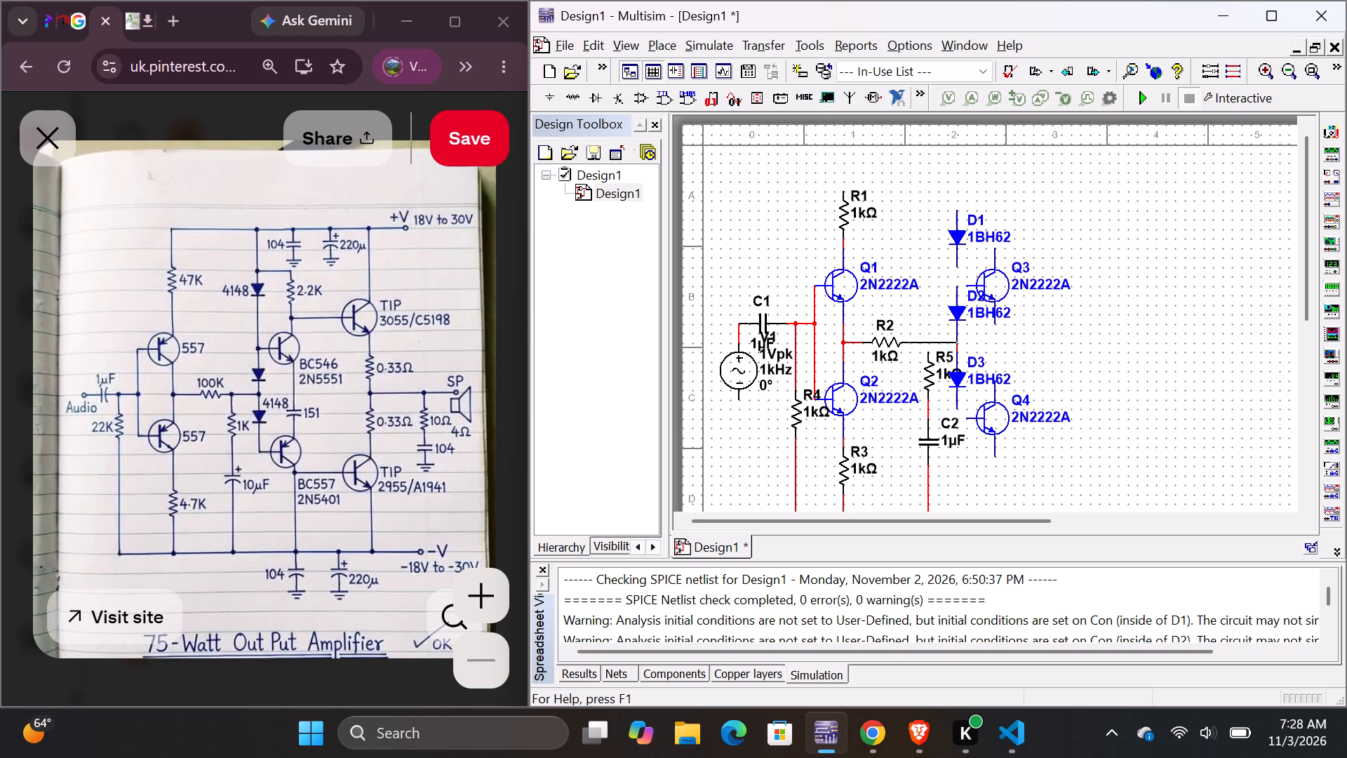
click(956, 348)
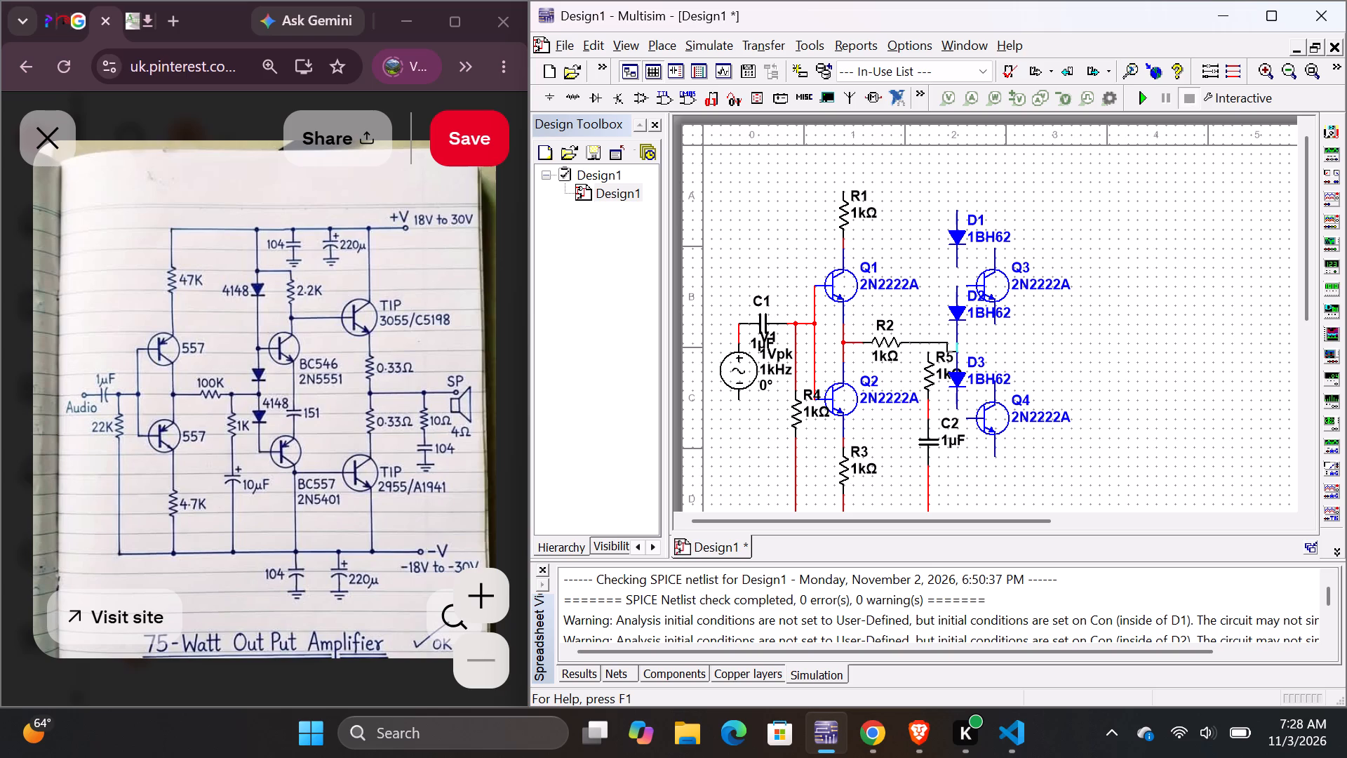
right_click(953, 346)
Move D3 slightly lower, keeping it vertically in line with D2.
drag(955, 378, 954, 387)
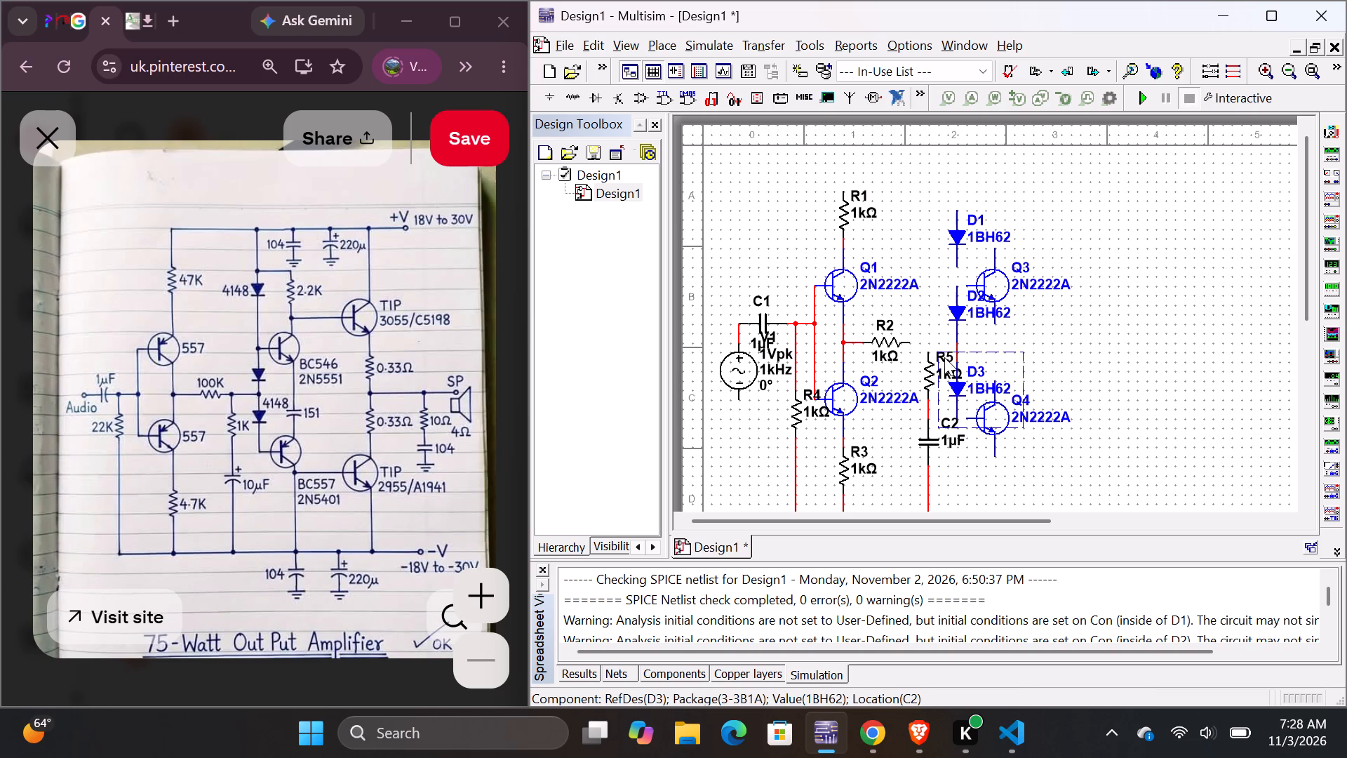
click(917, 338)
Wire R2's free end to the connection between D2 and D3.
click(907, 344)
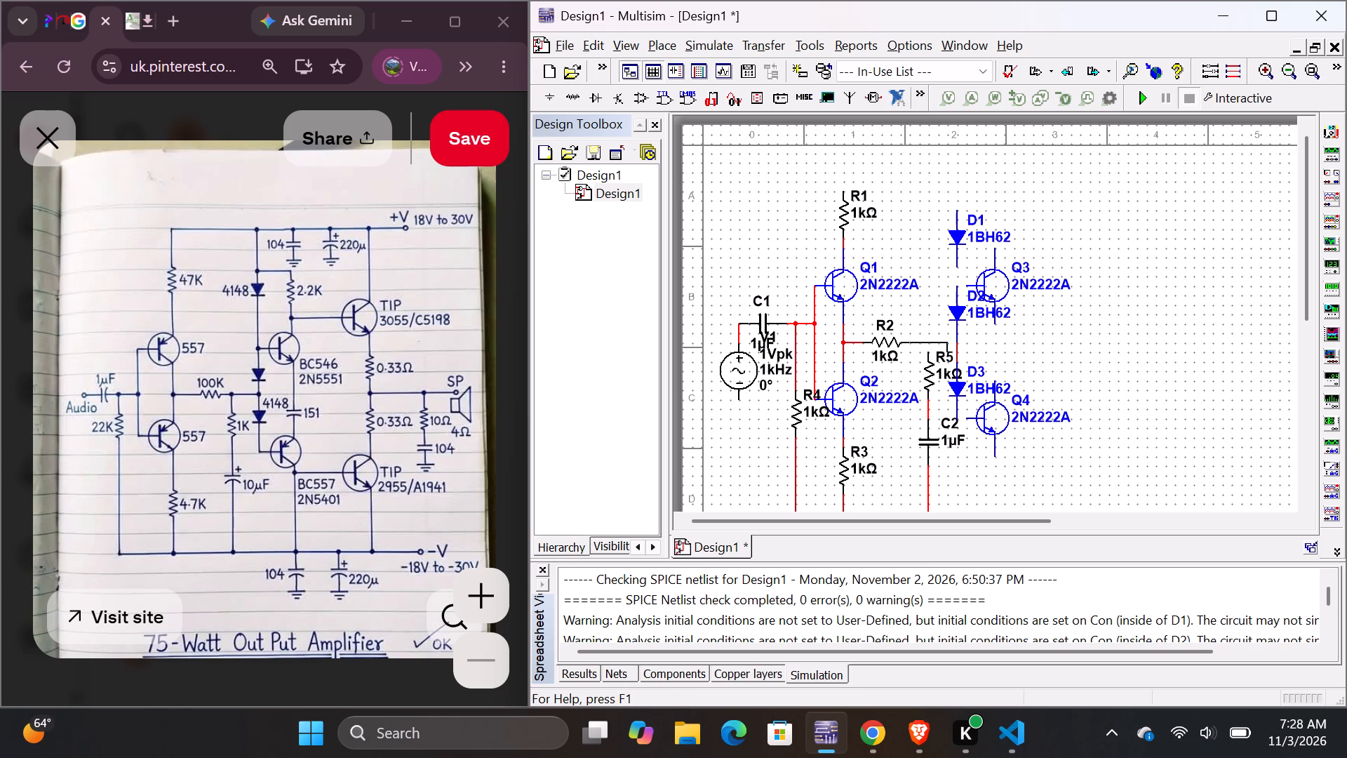
click(956, 353)
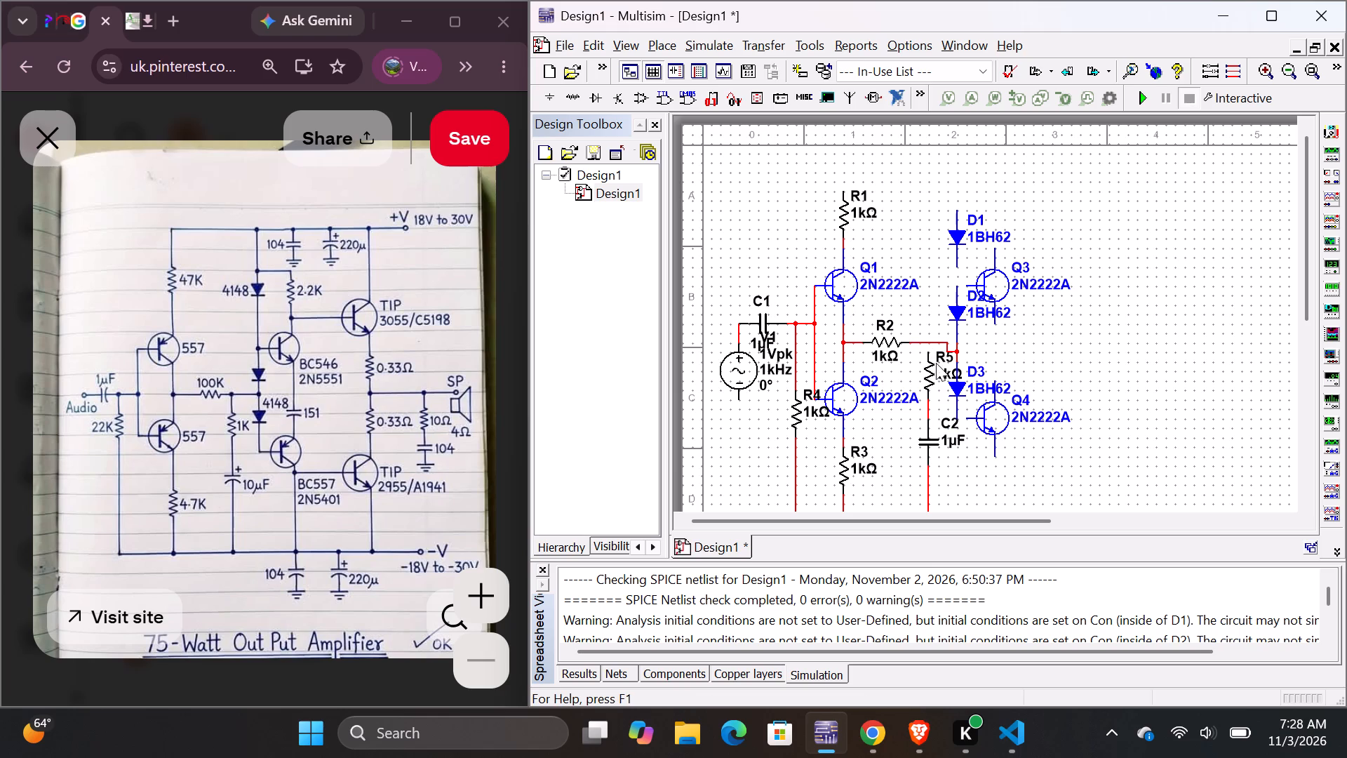
Wire R5's upper end to the wire running from R2 to the diodes.
click(927, 352)
click(927, 345)
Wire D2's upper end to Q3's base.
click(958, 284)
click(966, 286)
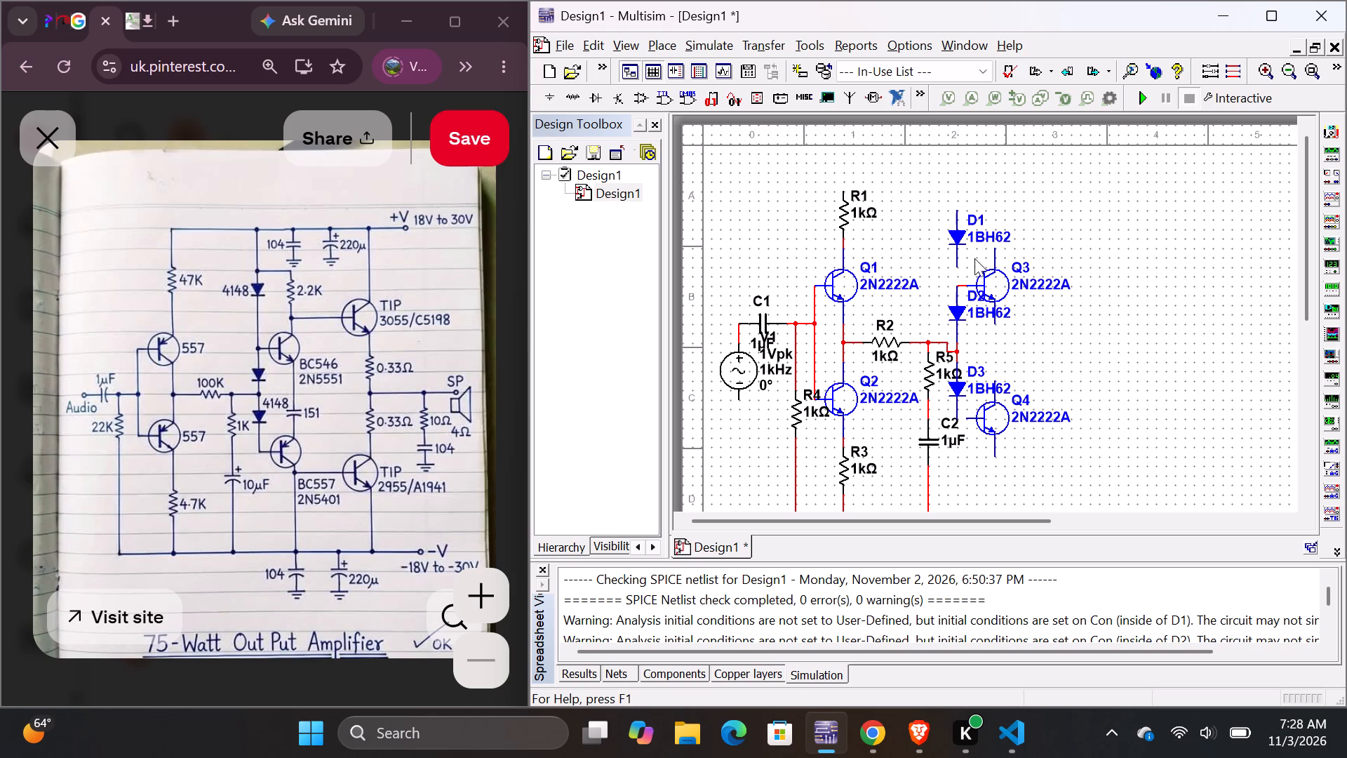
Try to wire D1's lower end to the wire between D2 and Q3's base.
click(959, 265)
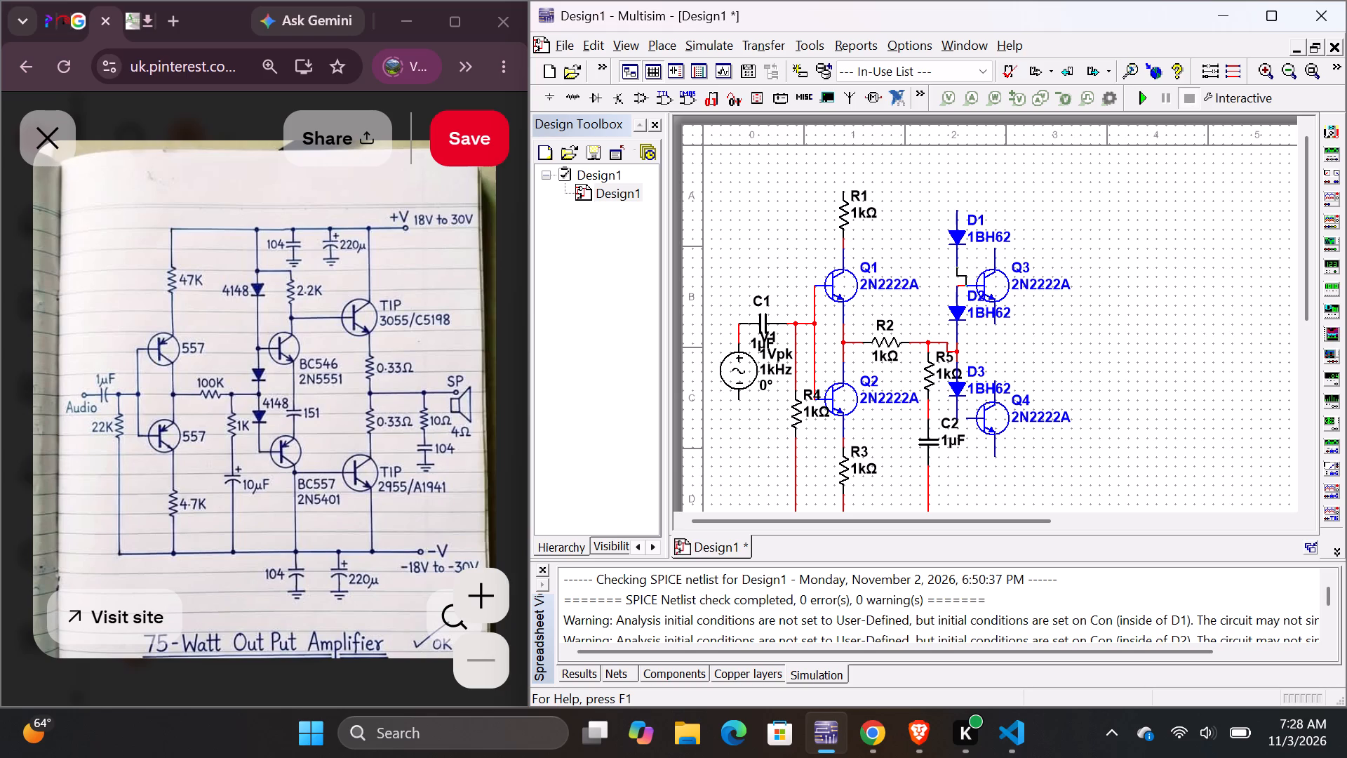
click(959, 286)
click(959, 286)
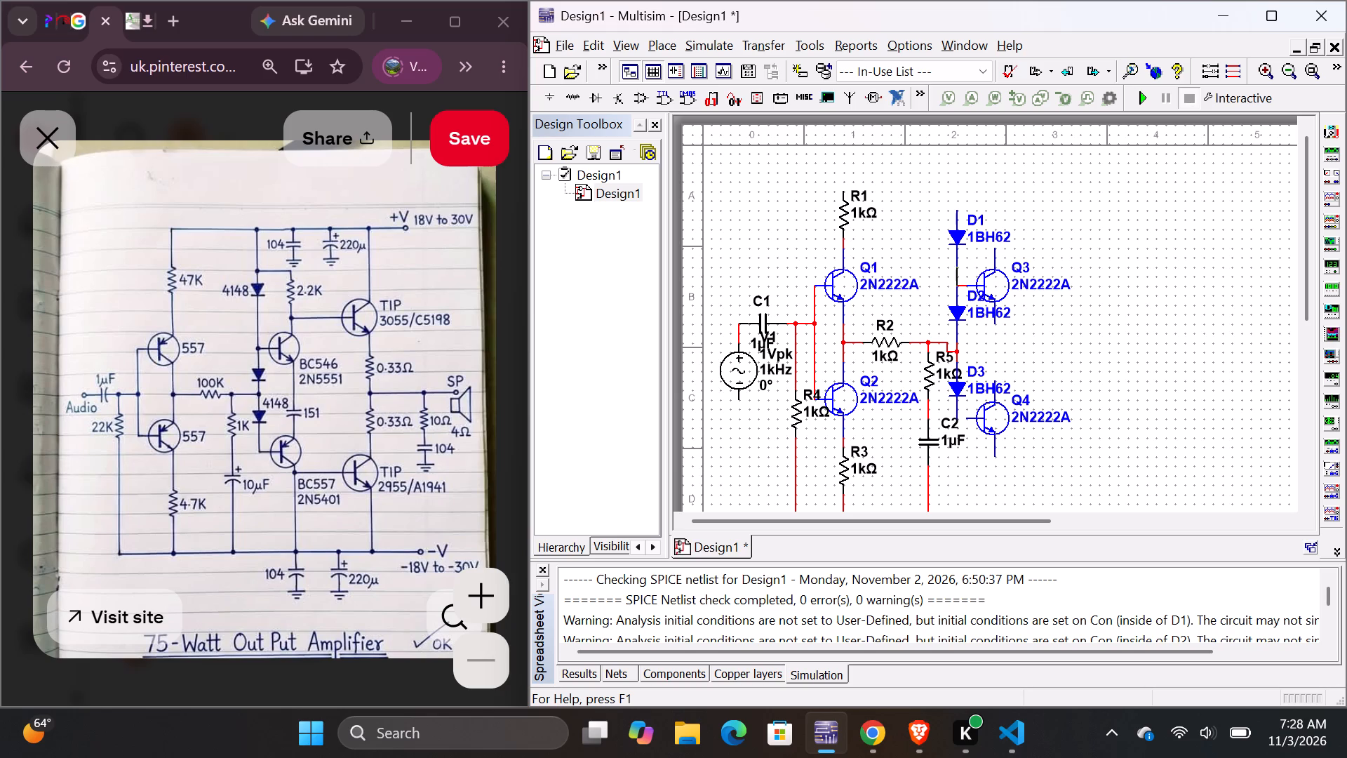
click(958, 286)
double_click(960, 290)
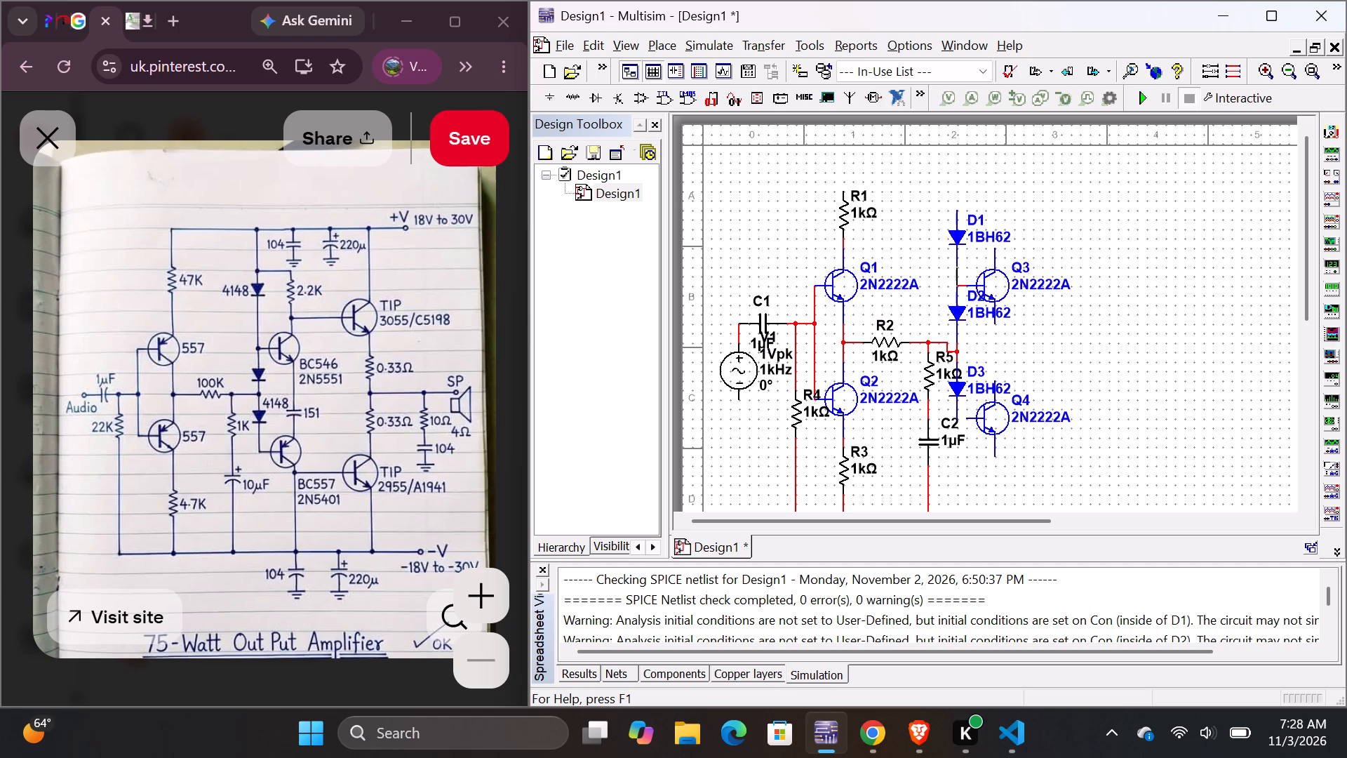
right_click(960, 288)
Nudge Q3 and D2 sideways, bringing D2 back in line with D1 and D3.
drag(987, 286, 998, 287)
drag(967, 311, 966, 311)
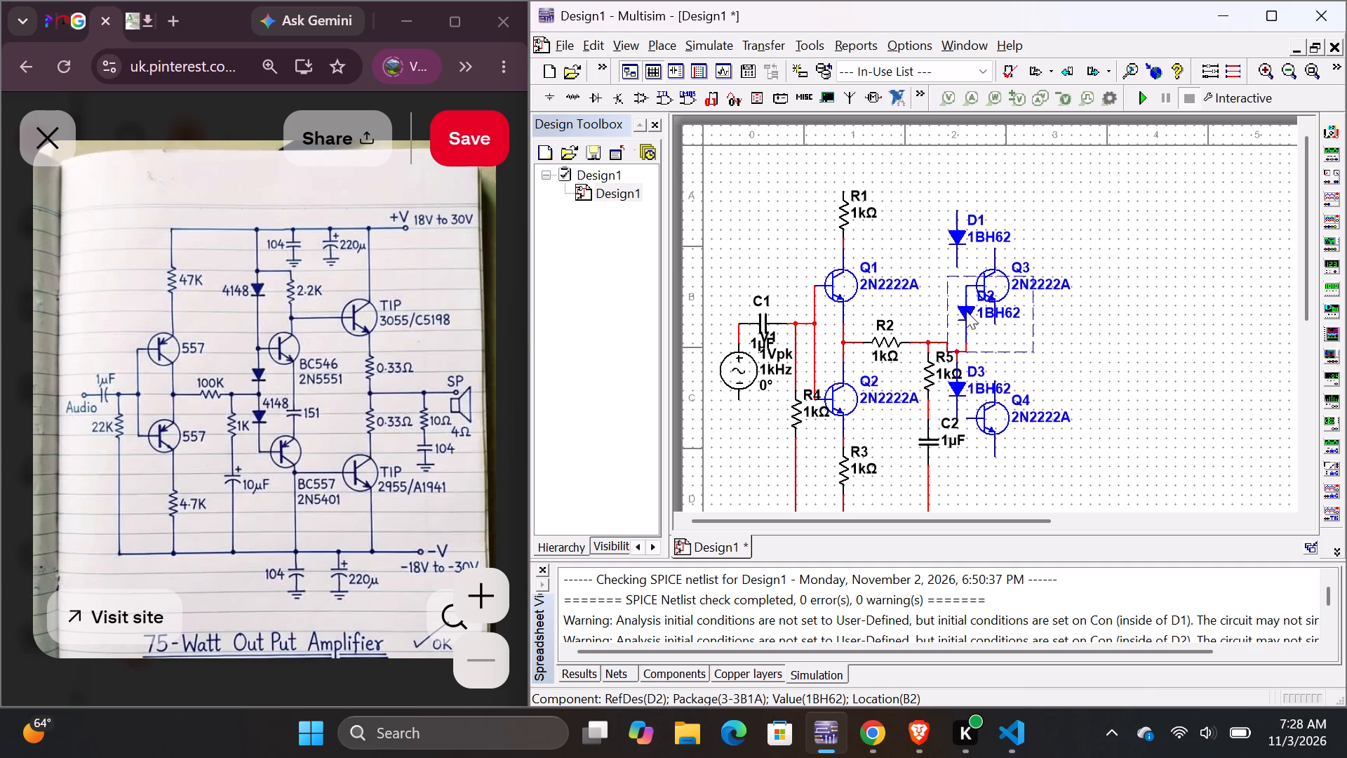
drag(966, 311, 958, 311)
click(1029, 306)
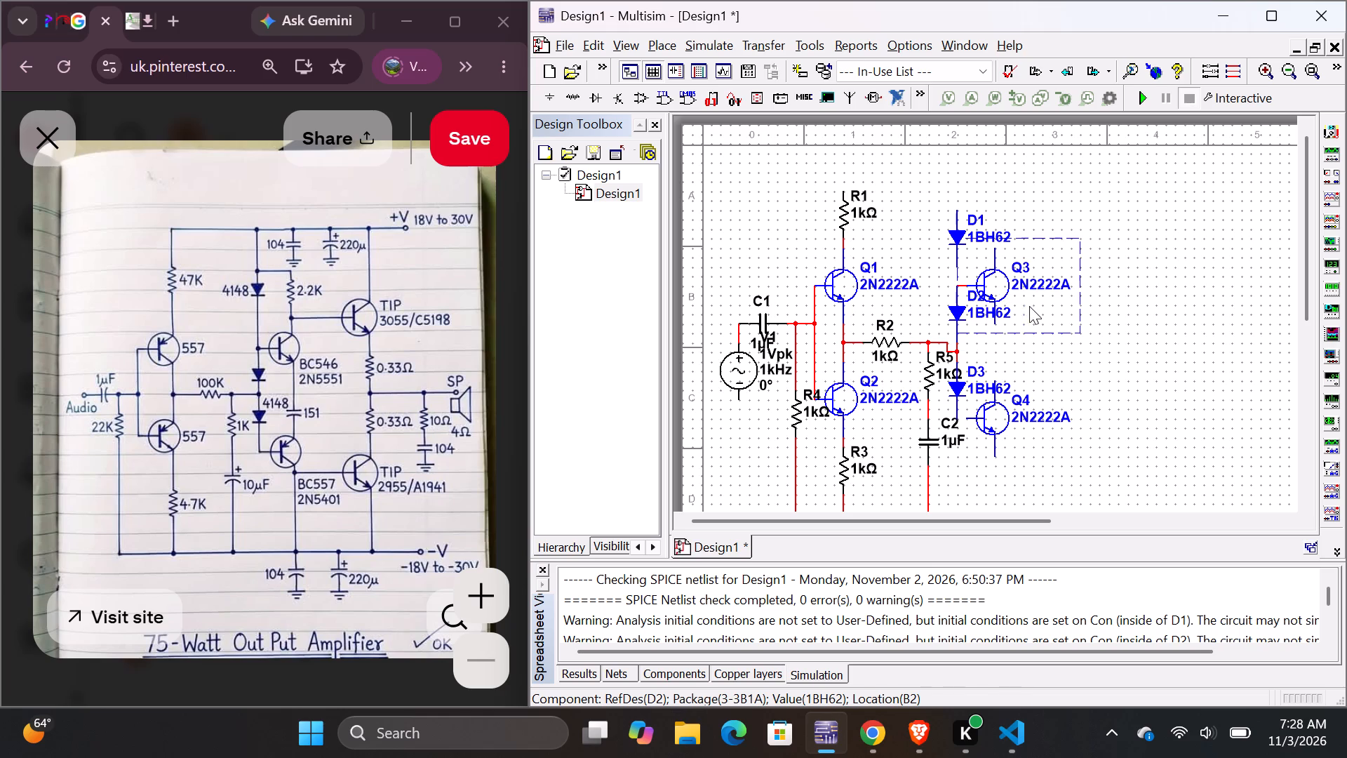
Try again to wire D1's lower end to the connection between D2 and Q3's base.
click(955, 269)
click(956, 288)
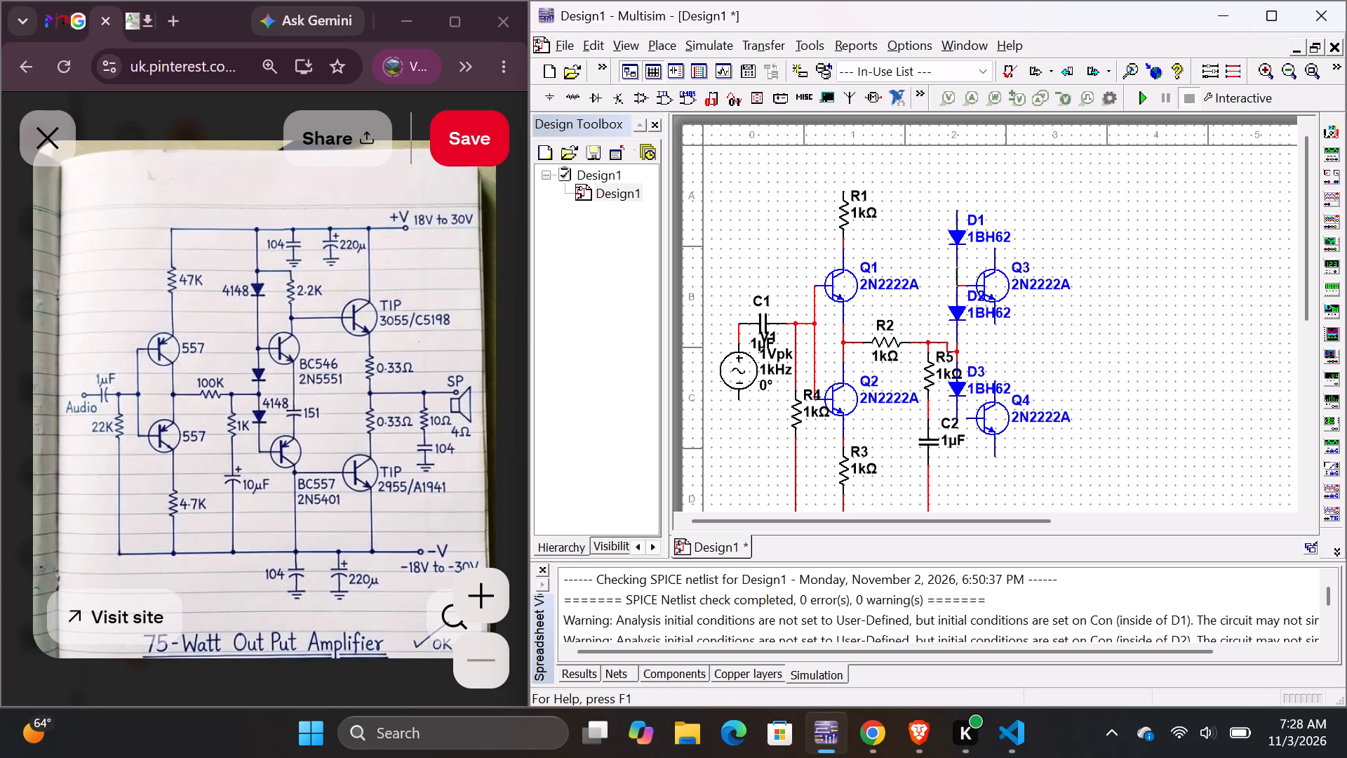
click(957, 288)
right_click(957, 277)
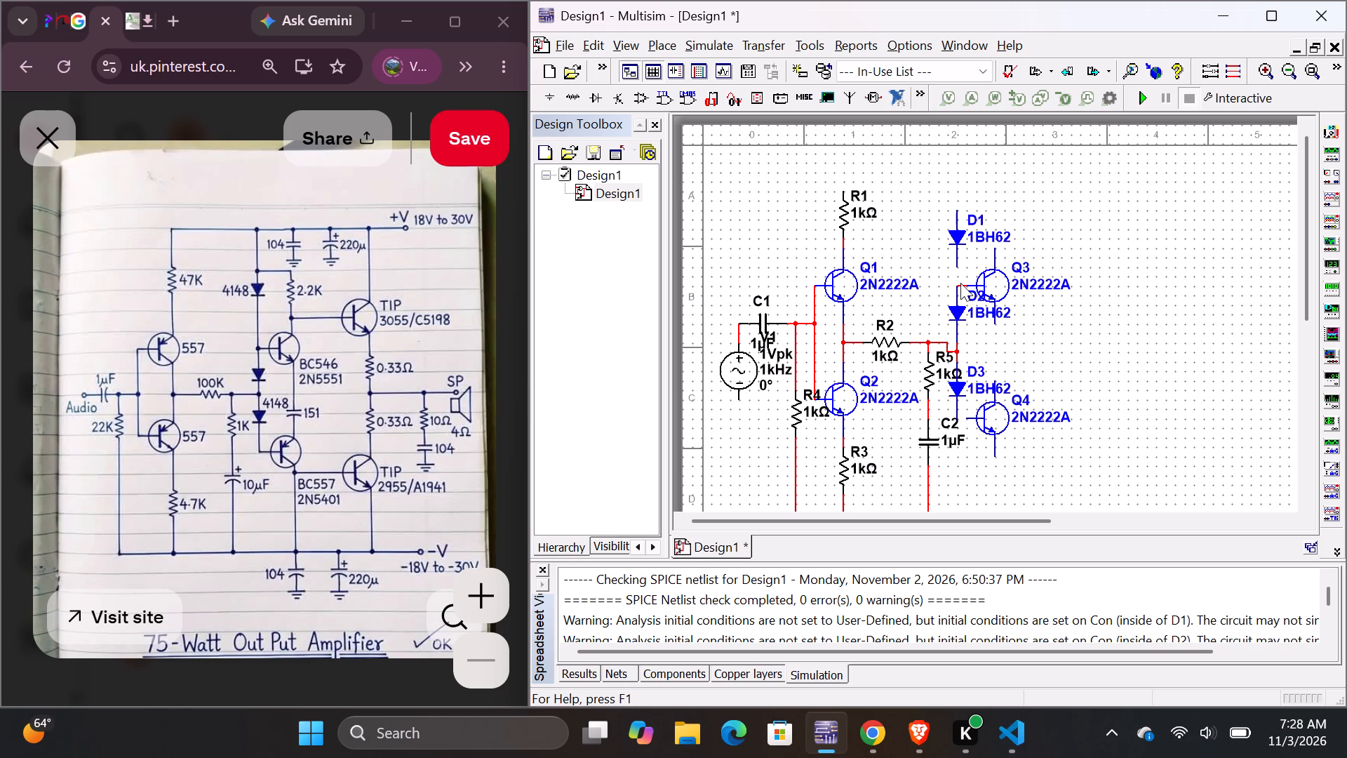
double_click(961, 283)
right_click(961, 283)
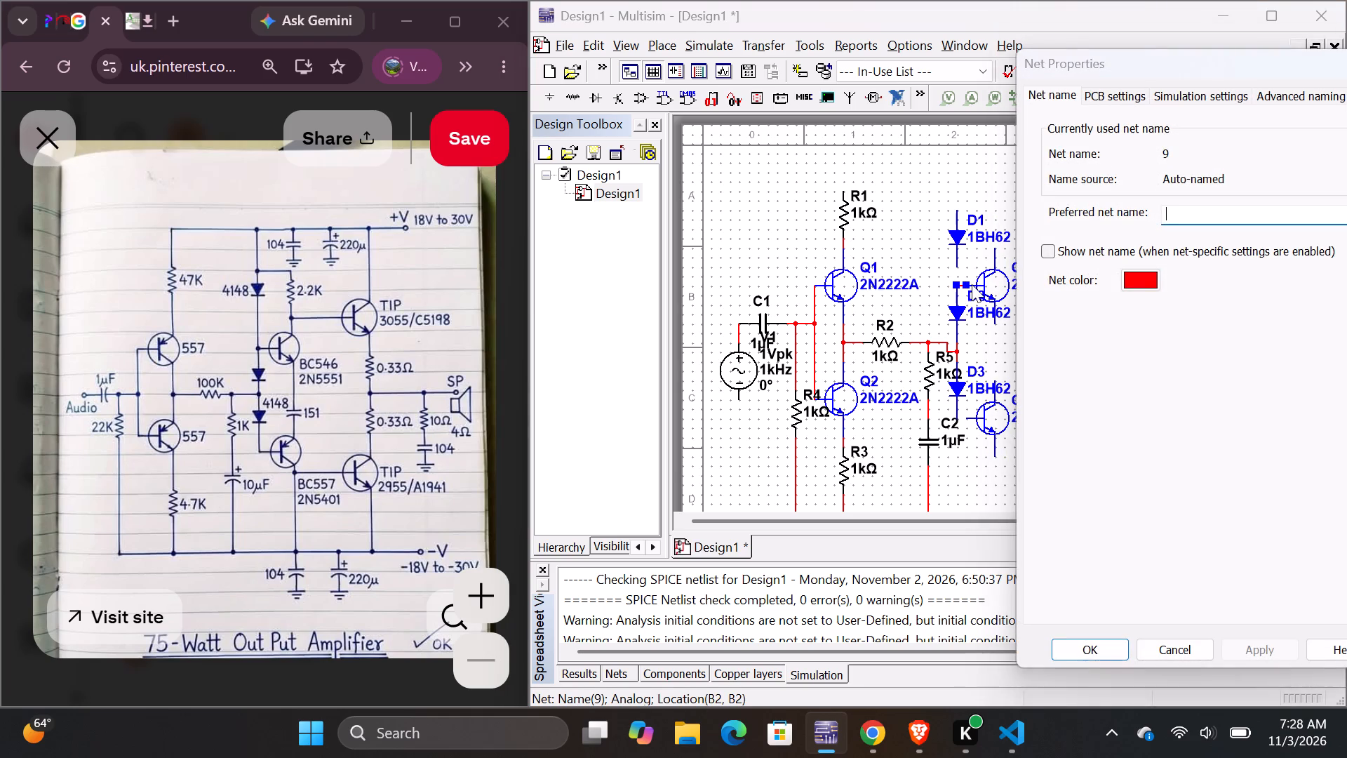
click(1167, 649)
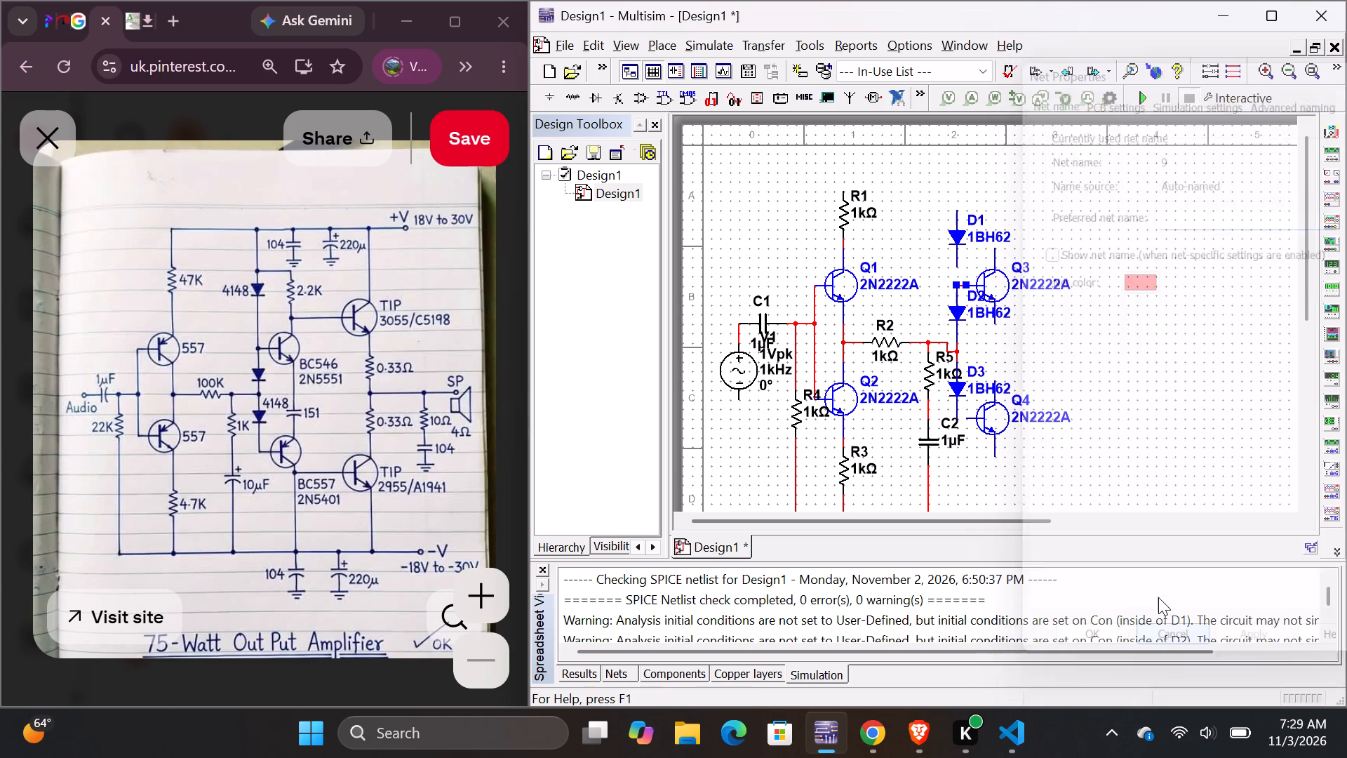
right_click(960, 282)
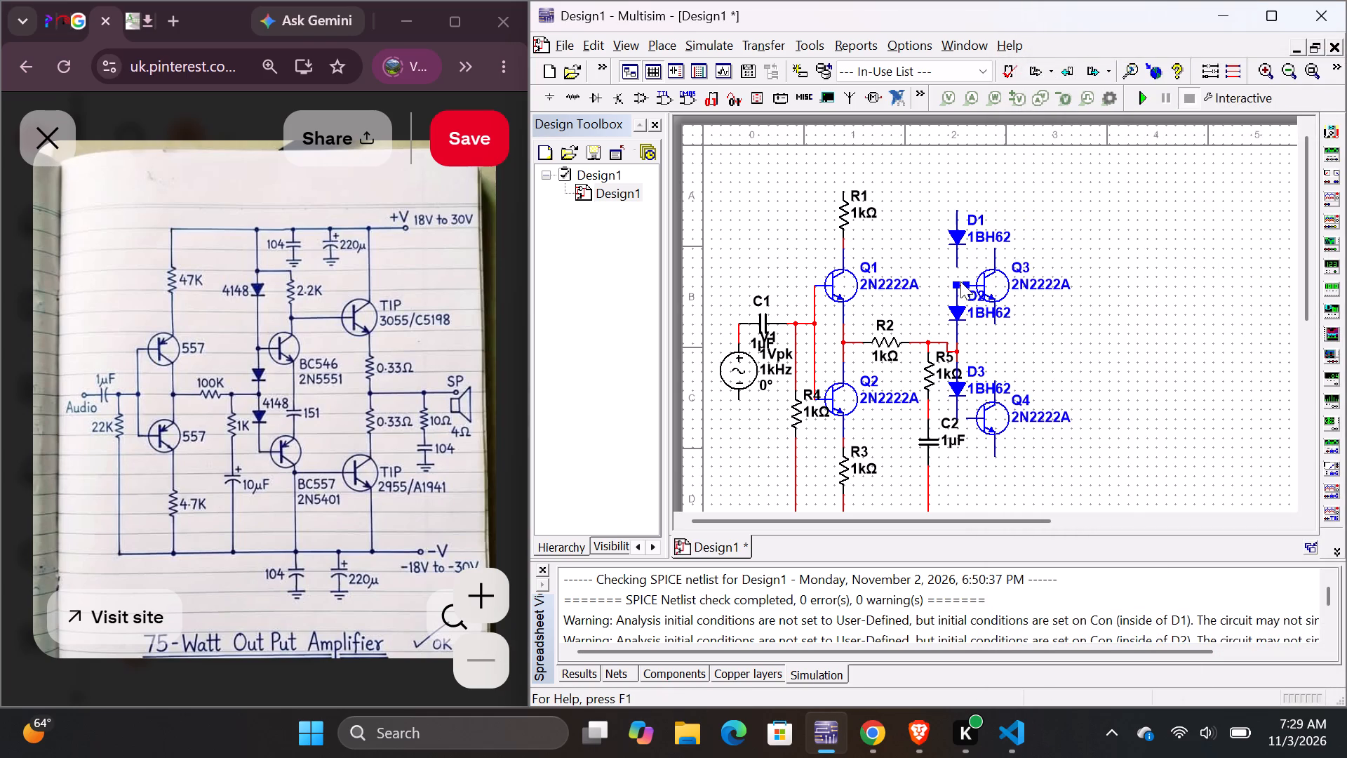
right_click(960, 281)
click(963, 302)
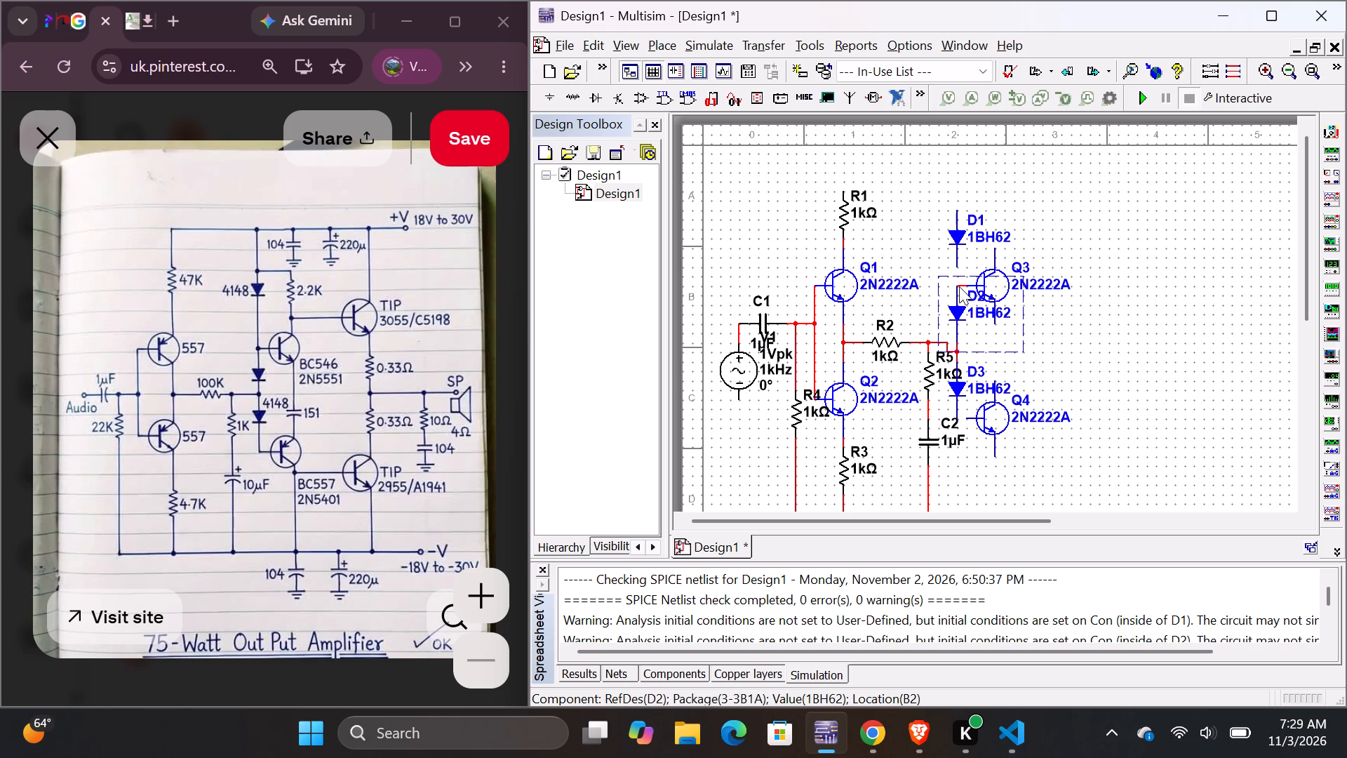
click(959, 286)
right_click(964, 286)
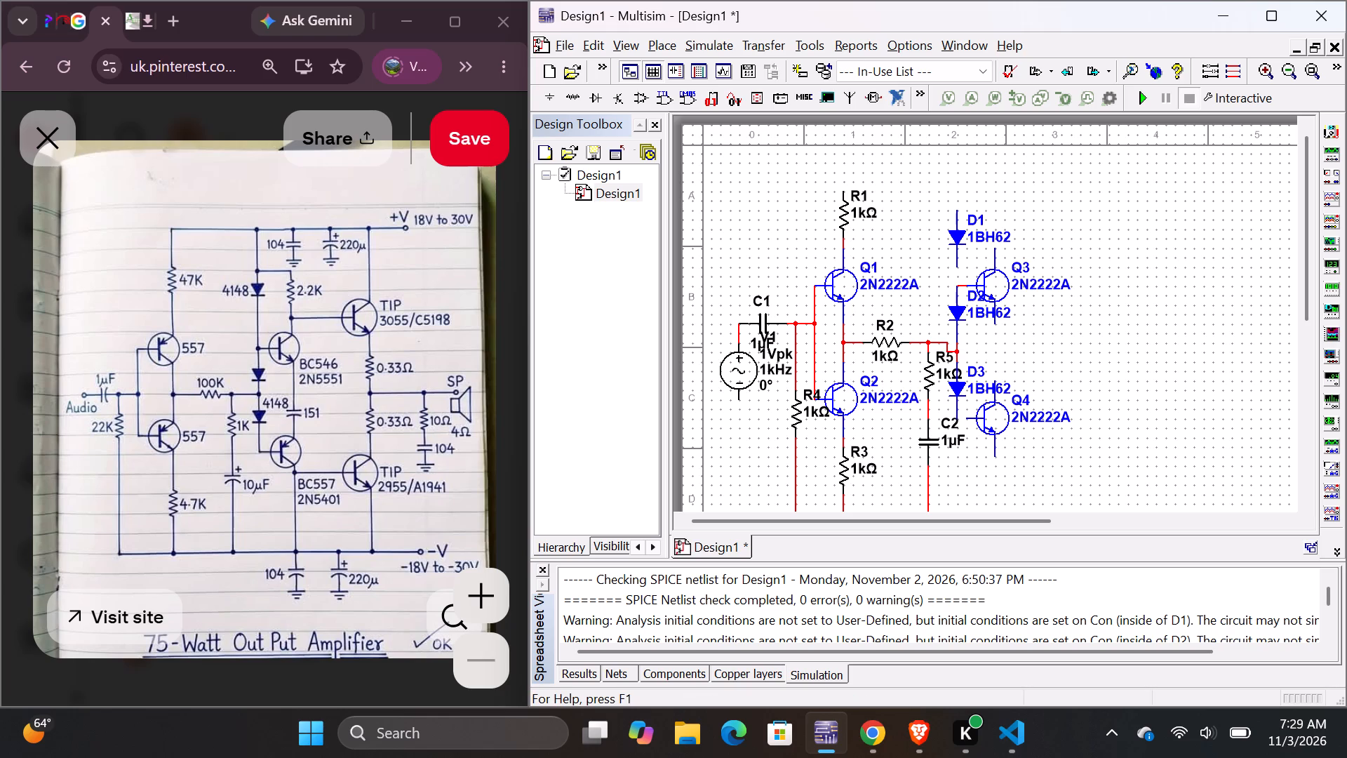
Wire D2's upper end straight to D1's lower end, leaving Q3's base off this connection.
click(965, 284)
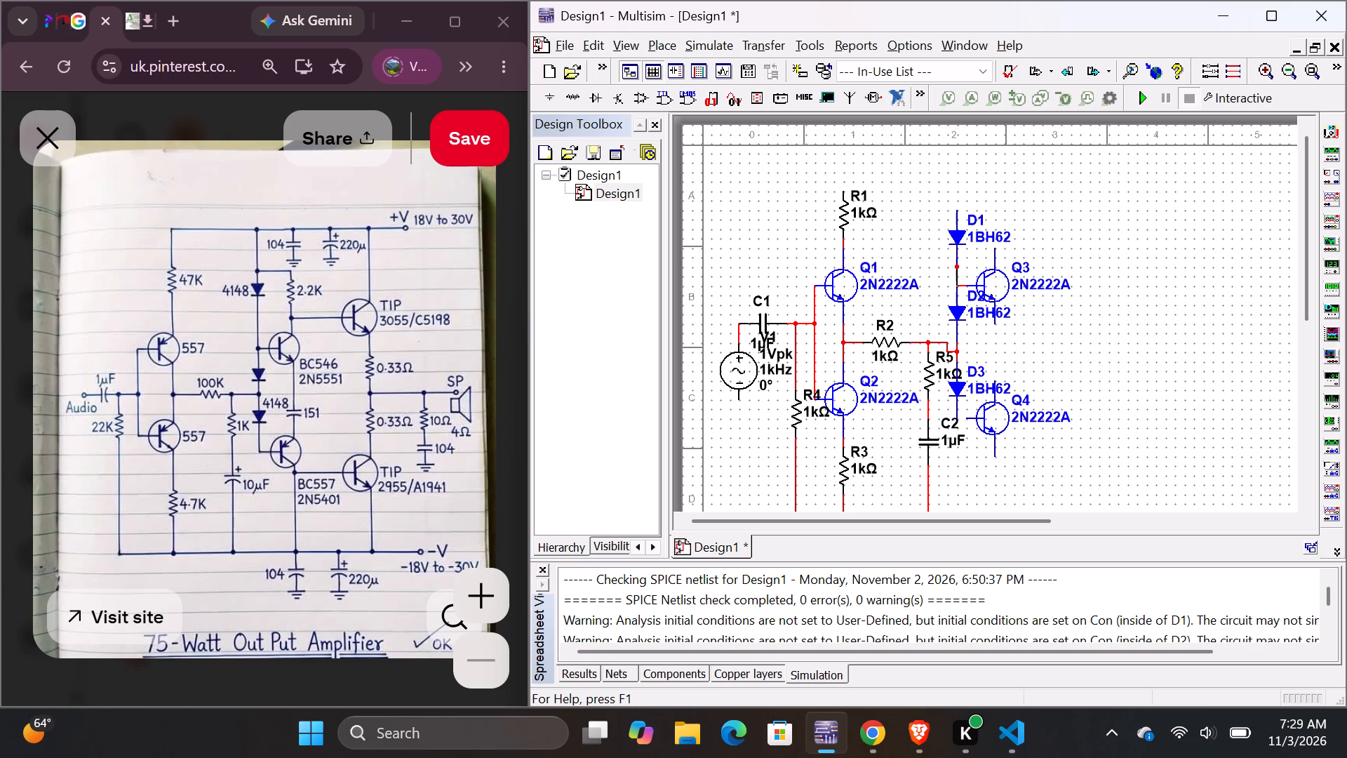
click(956, 266)
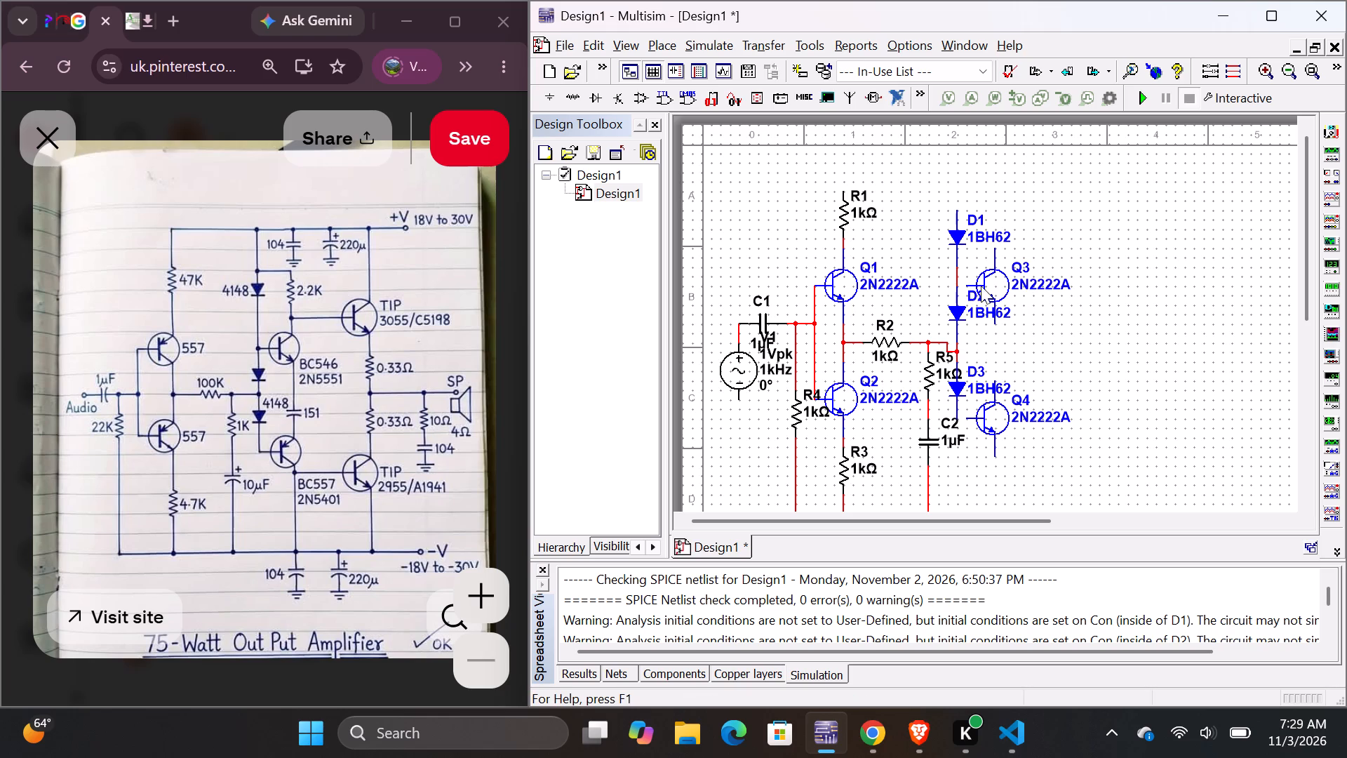
Wire Q3's base to the connection between D1 and D2.
click(967, 282)
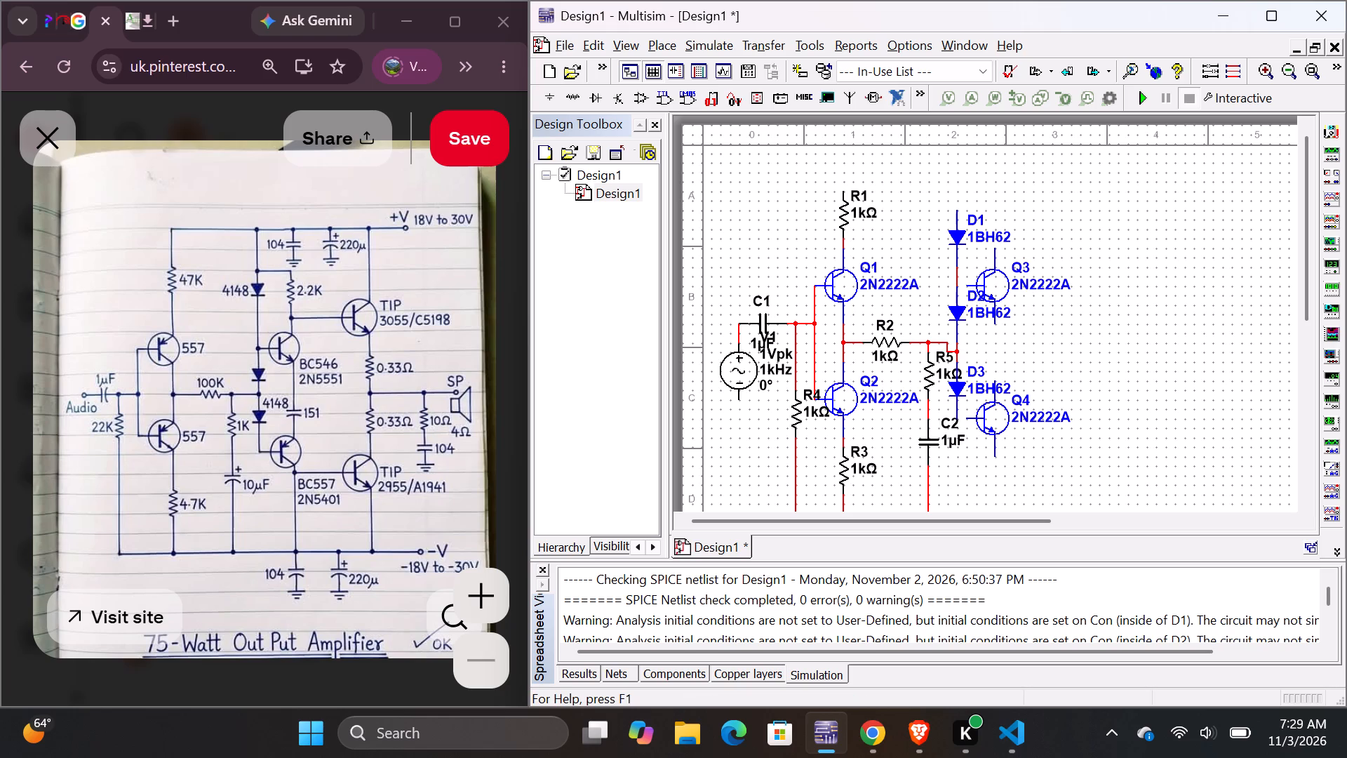
click(958, 279)
Move Q4 slightly lower and farther from D3.
drag(993, 420, 993, 420)
drag(993, 420, 1000, 435)
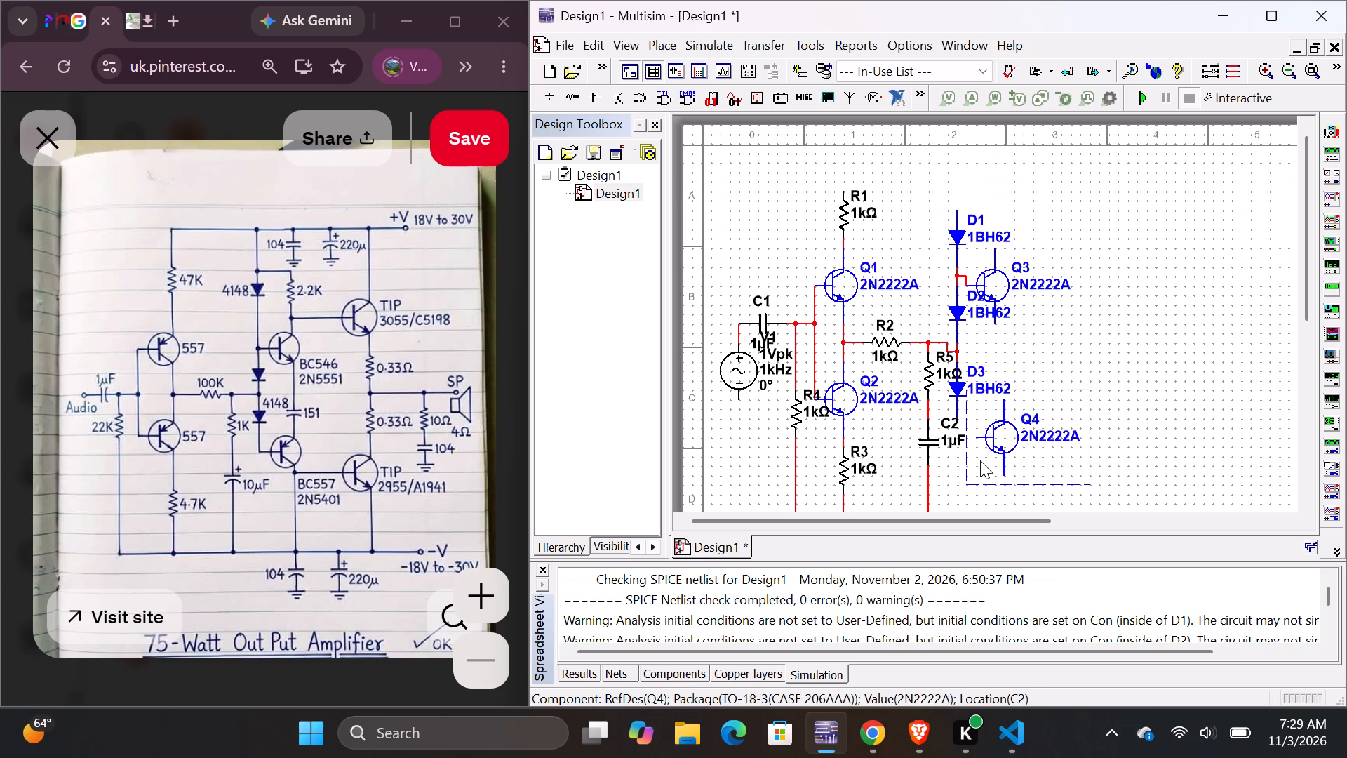
click(980, 460)
Wire Q4's base to D3's lower end.
click(974, 435)
click(959, 422)
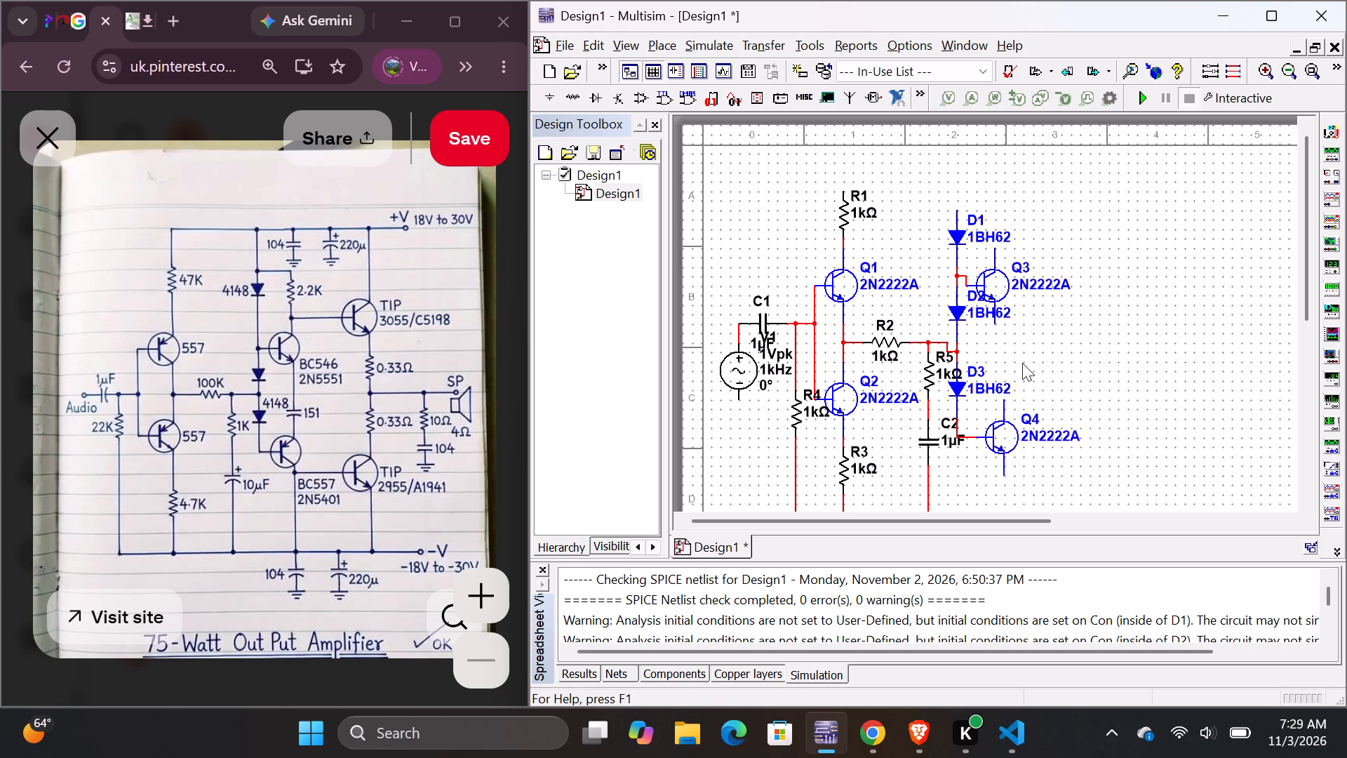
Place a 1 µF capacitor from the Basic group between Q3 and Q4.
click(670, 41)
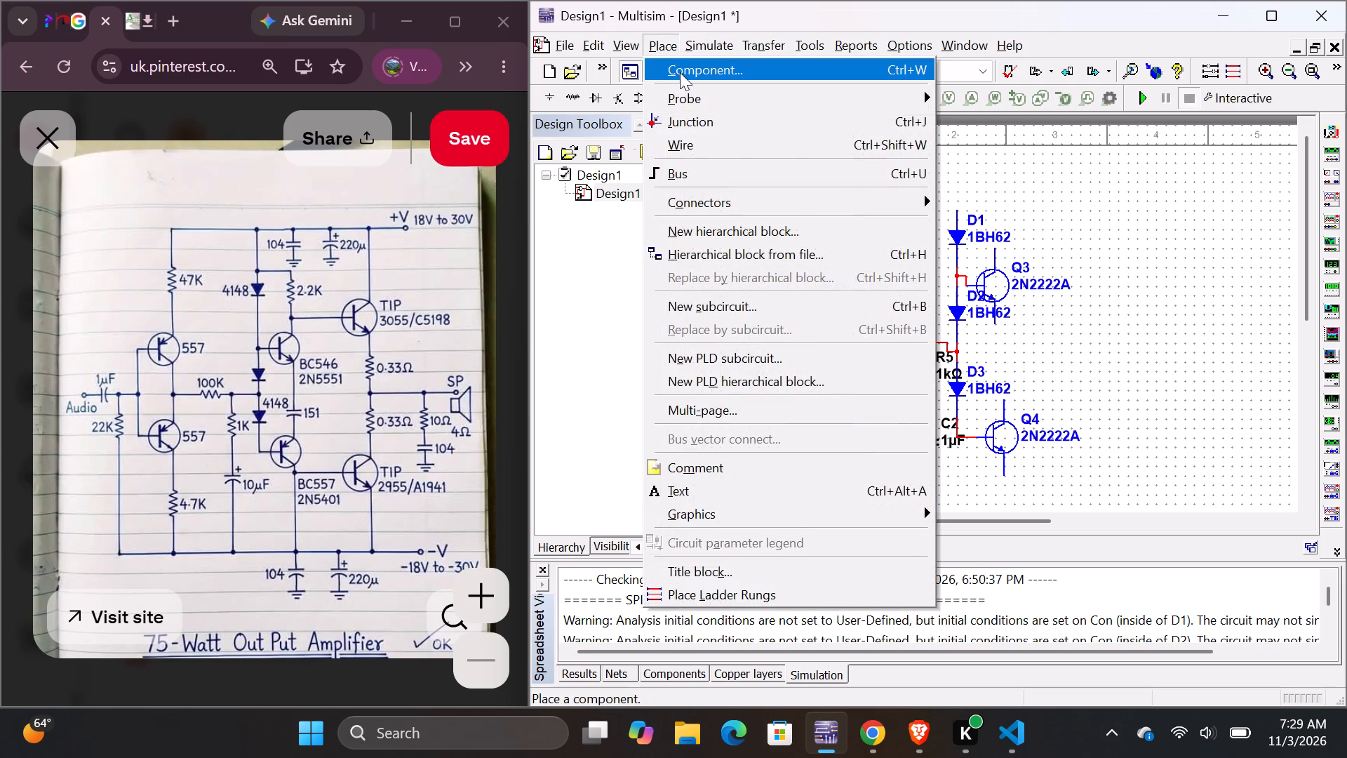
click(680, 72)
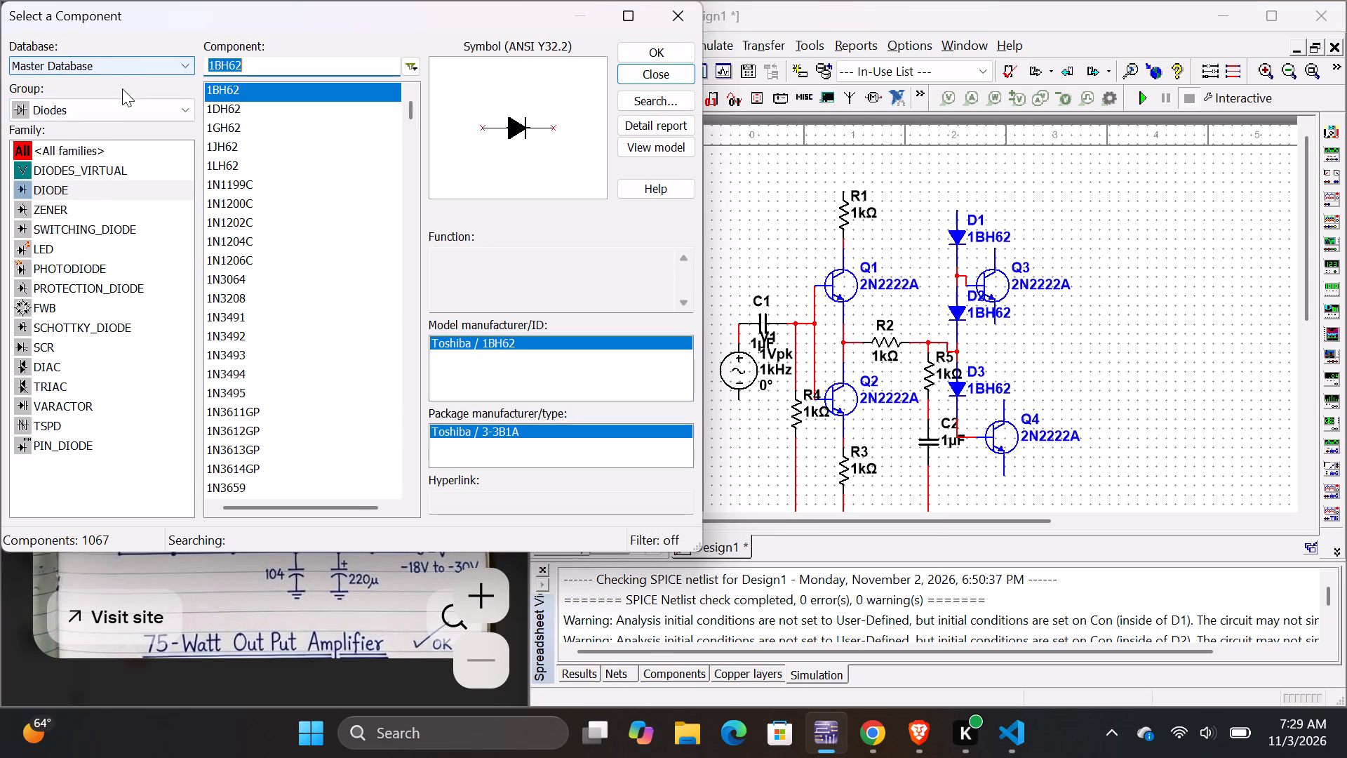
click(133, 109)
click(117, 171)
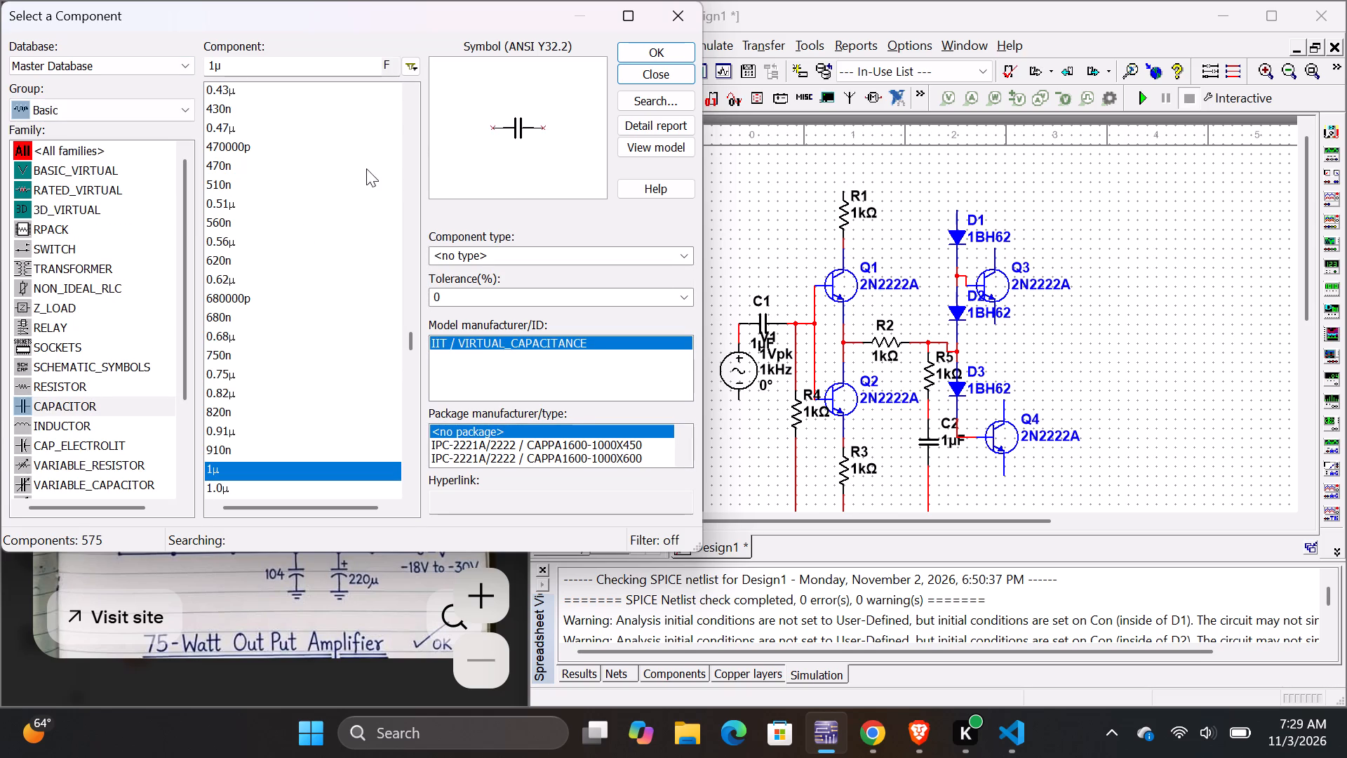
click(632, 46)
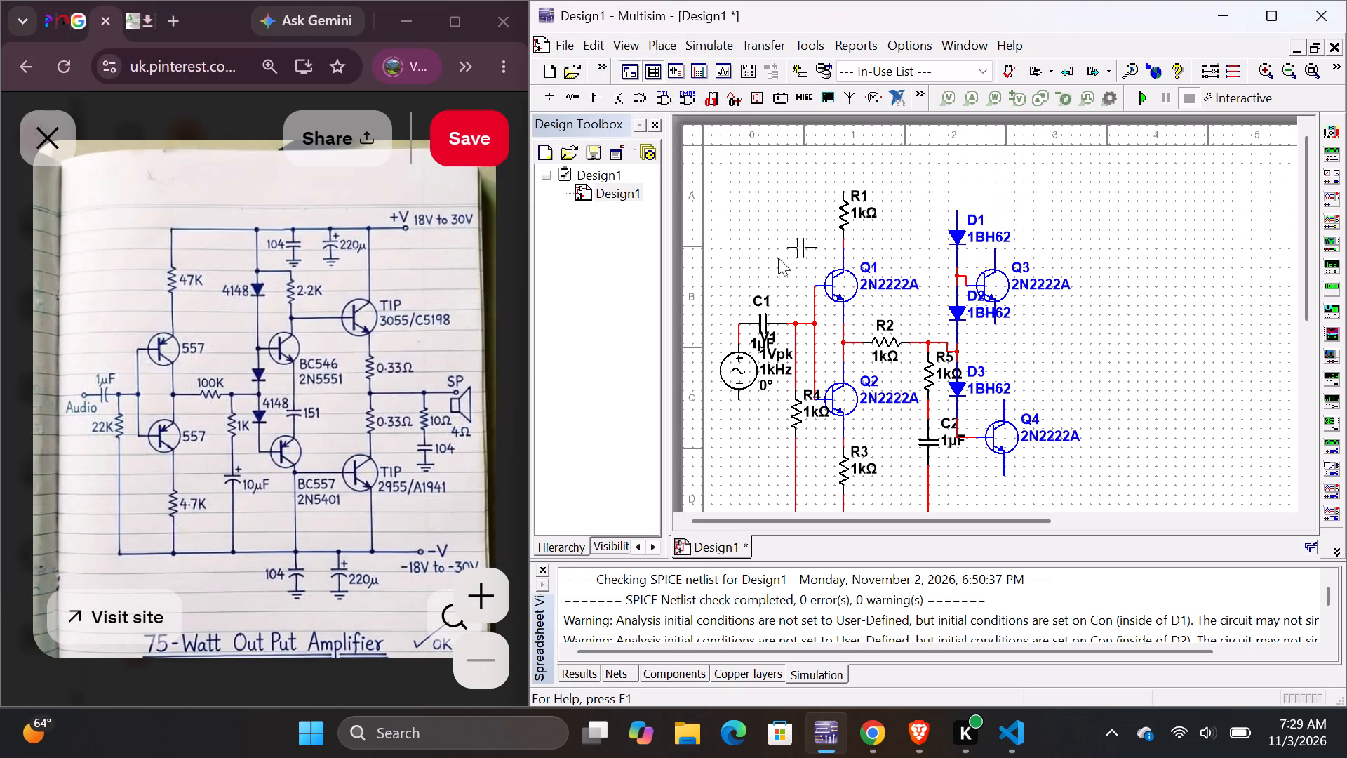
click(995, 352)
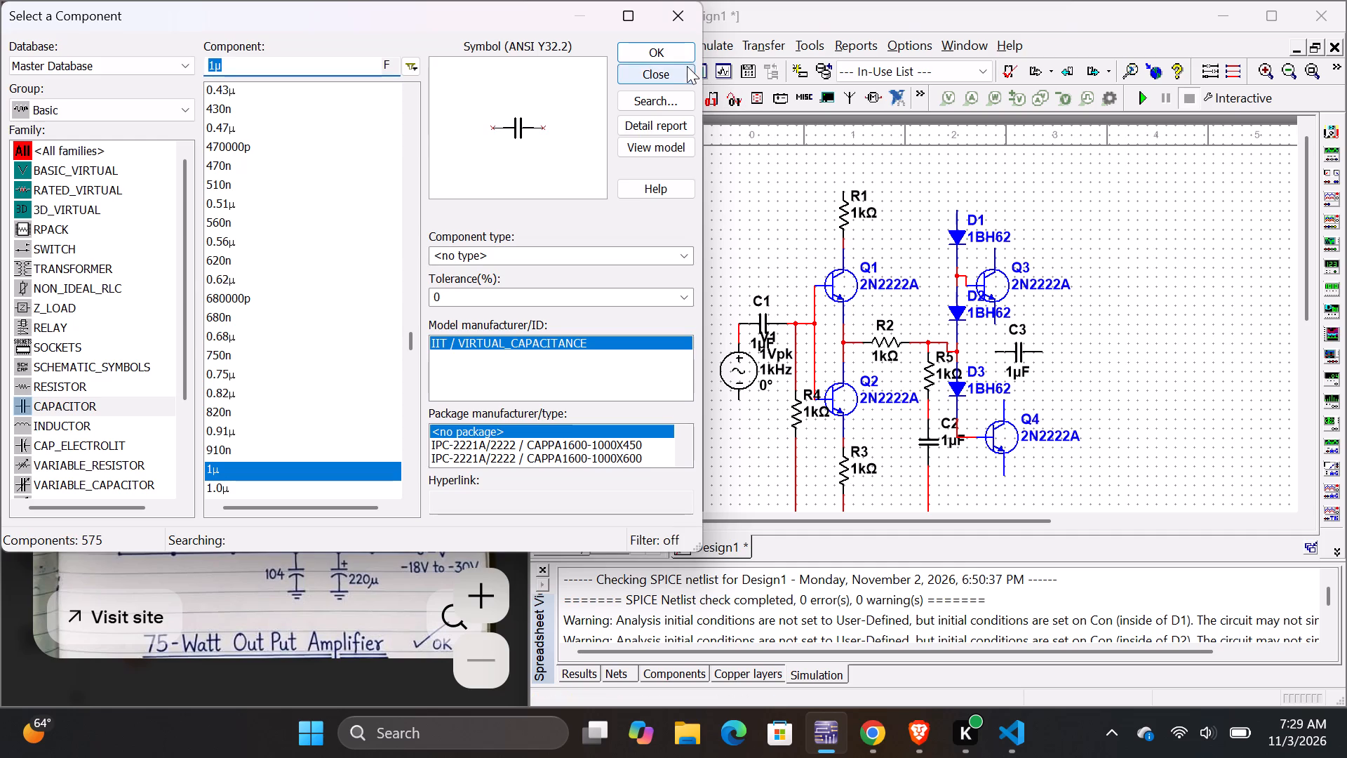
click(686, 66)
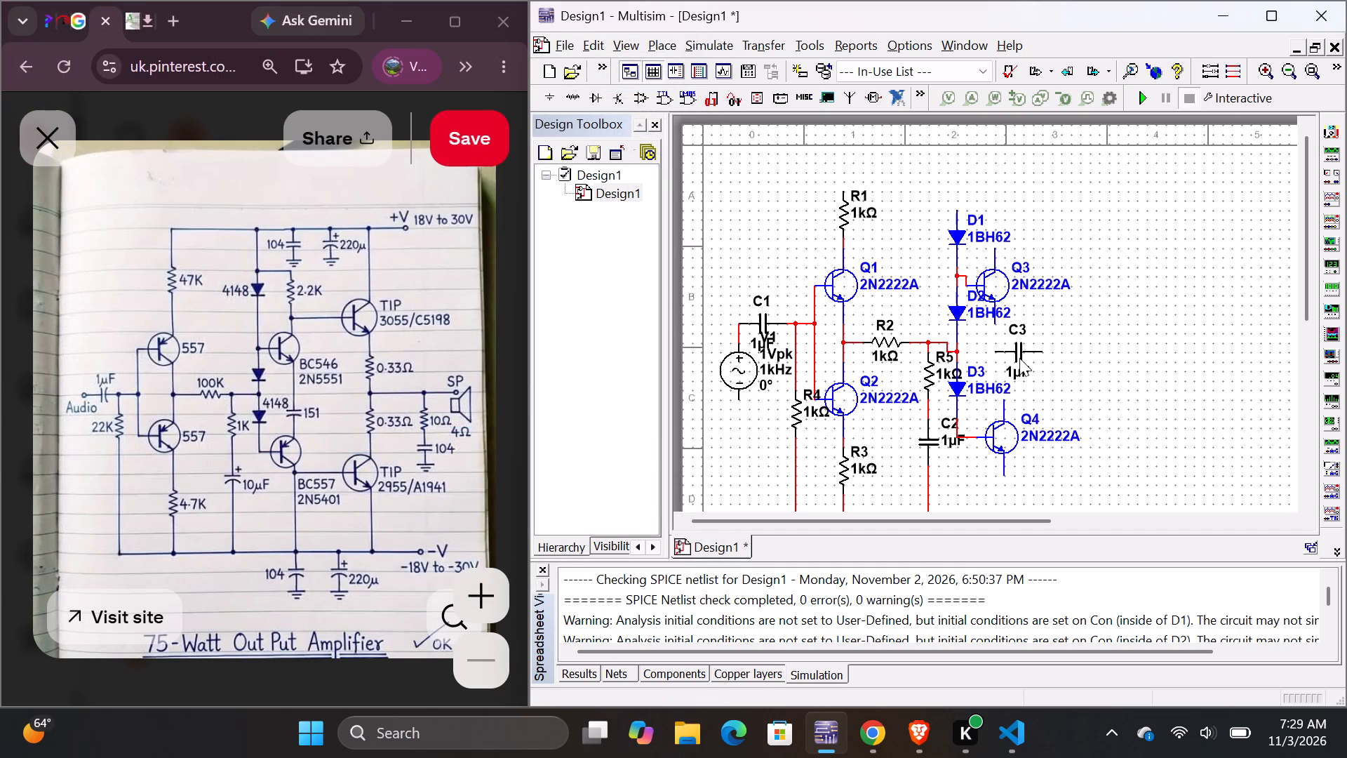
Rotate capacitor C3 90° clockwise so it stands vertically between Q3 and Q4.
click(1023, 352)
right_click(1023, 352)
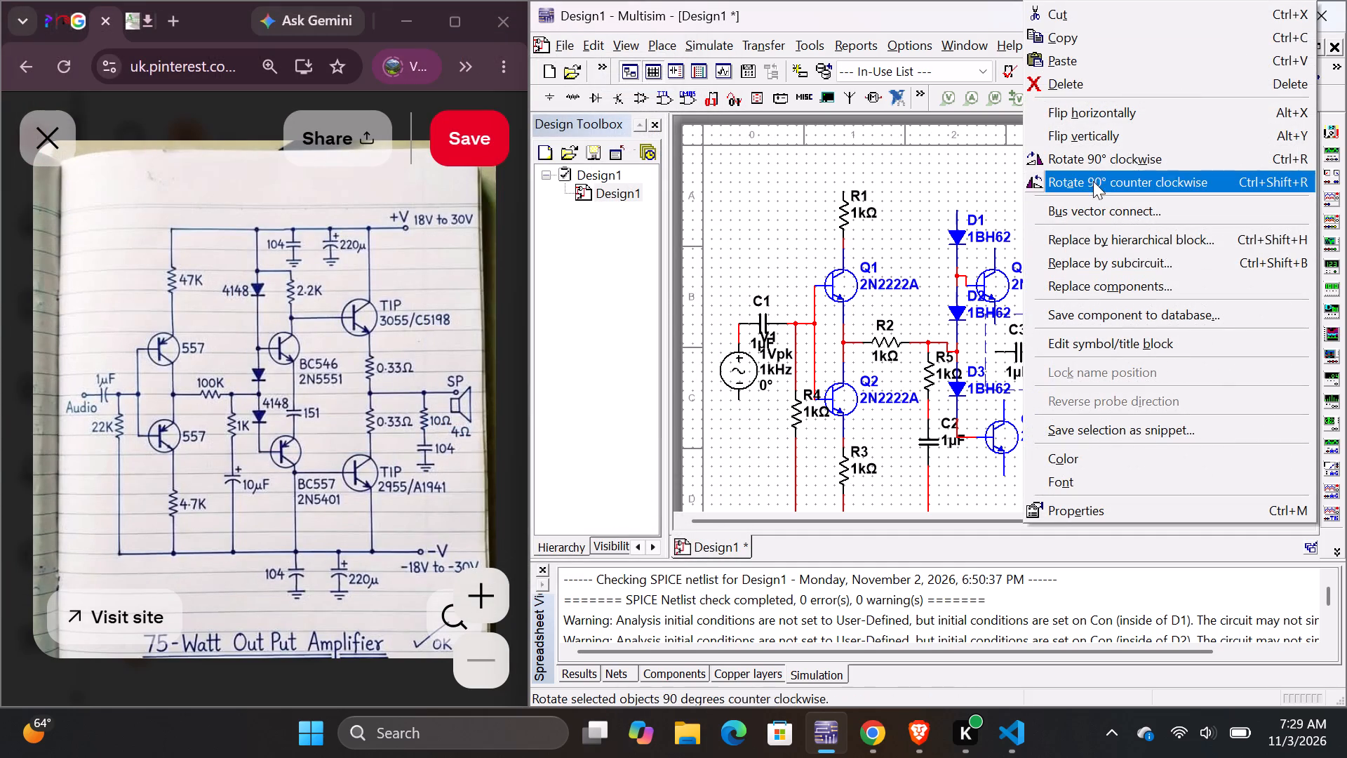
click(1090, 164)
click(1082, 369)
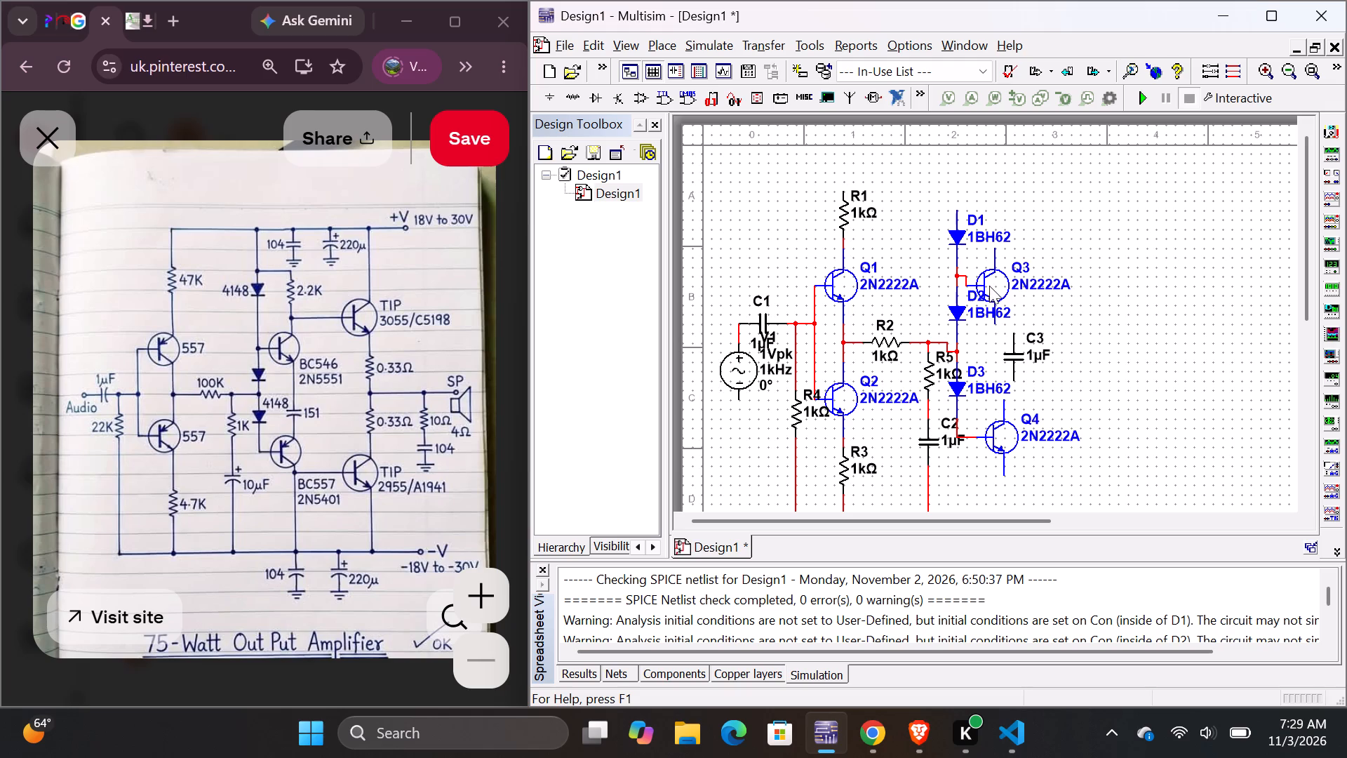
Move Q3 away from D1 and D2 and shift C3 so both line up vertically above Q4.
drag(990, 284, 1009, 279)
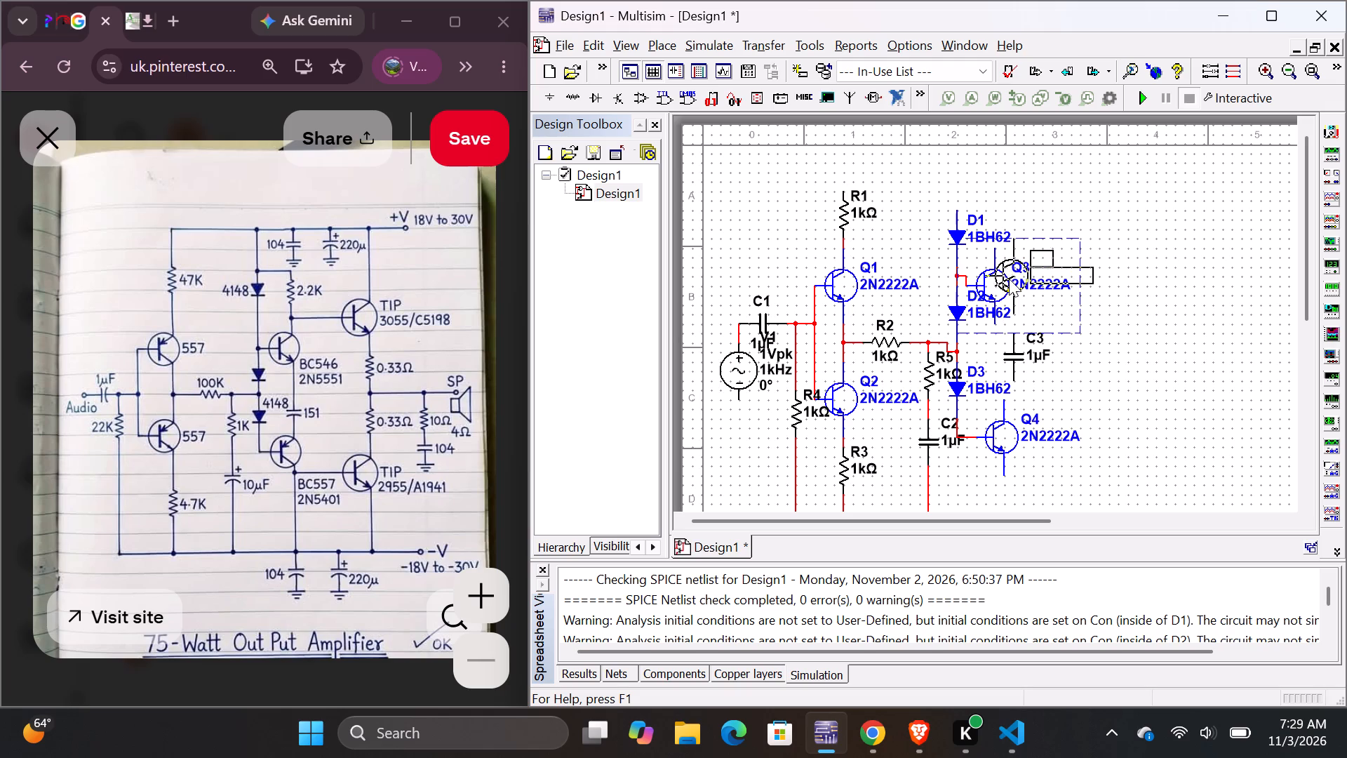
drag(1009, 279, 1007, 278)
drag(1018, 350, 1012, 349)
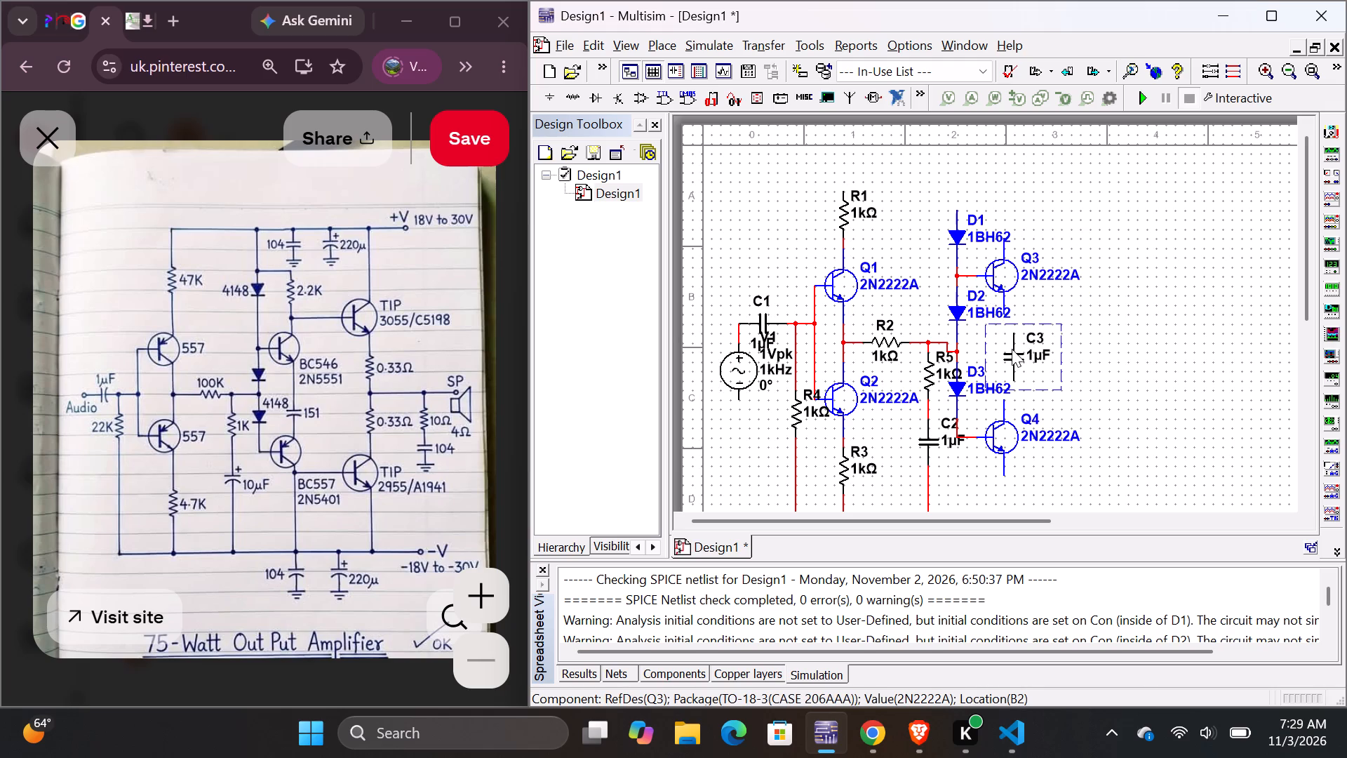
drag(1012, 349, 1005, 347)
click(1050, 399)
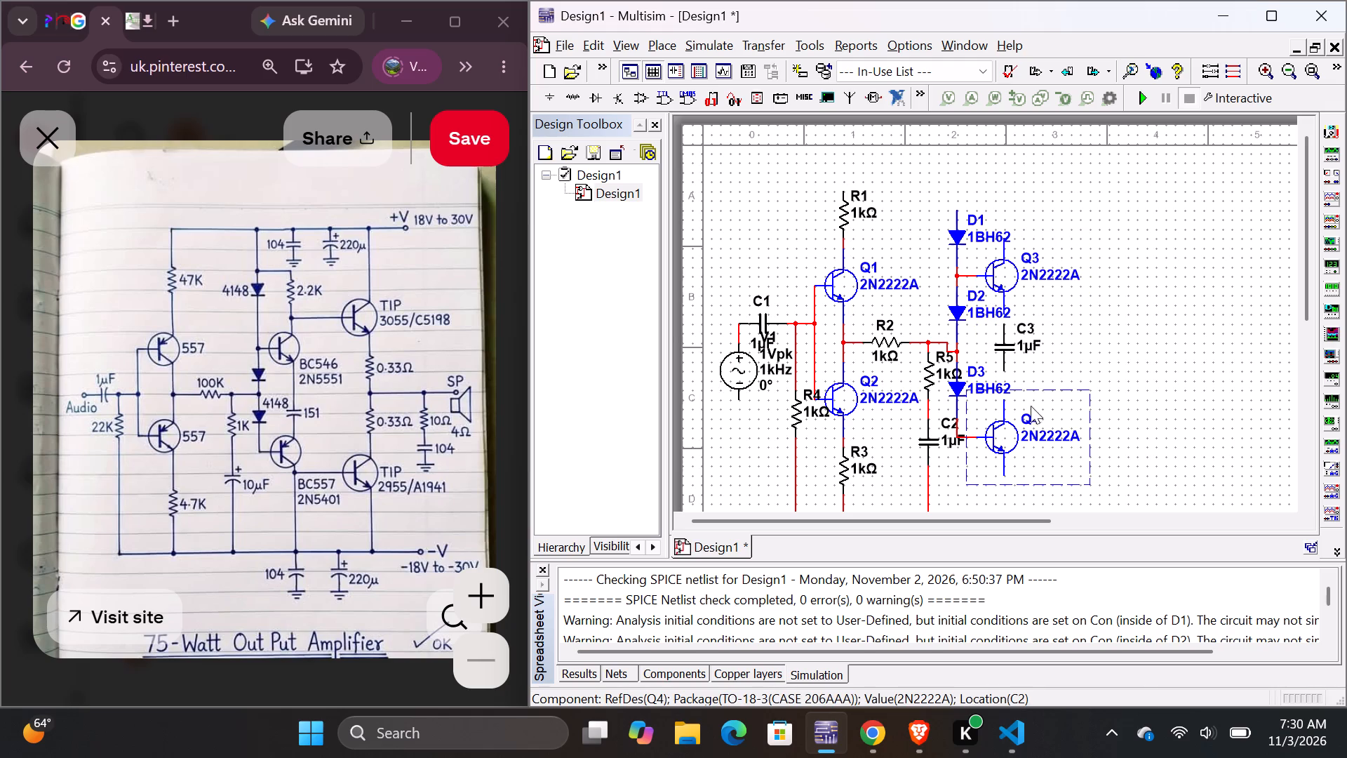
Wire Q4's upper terminal to C3's lower end.
click(1002, 397)
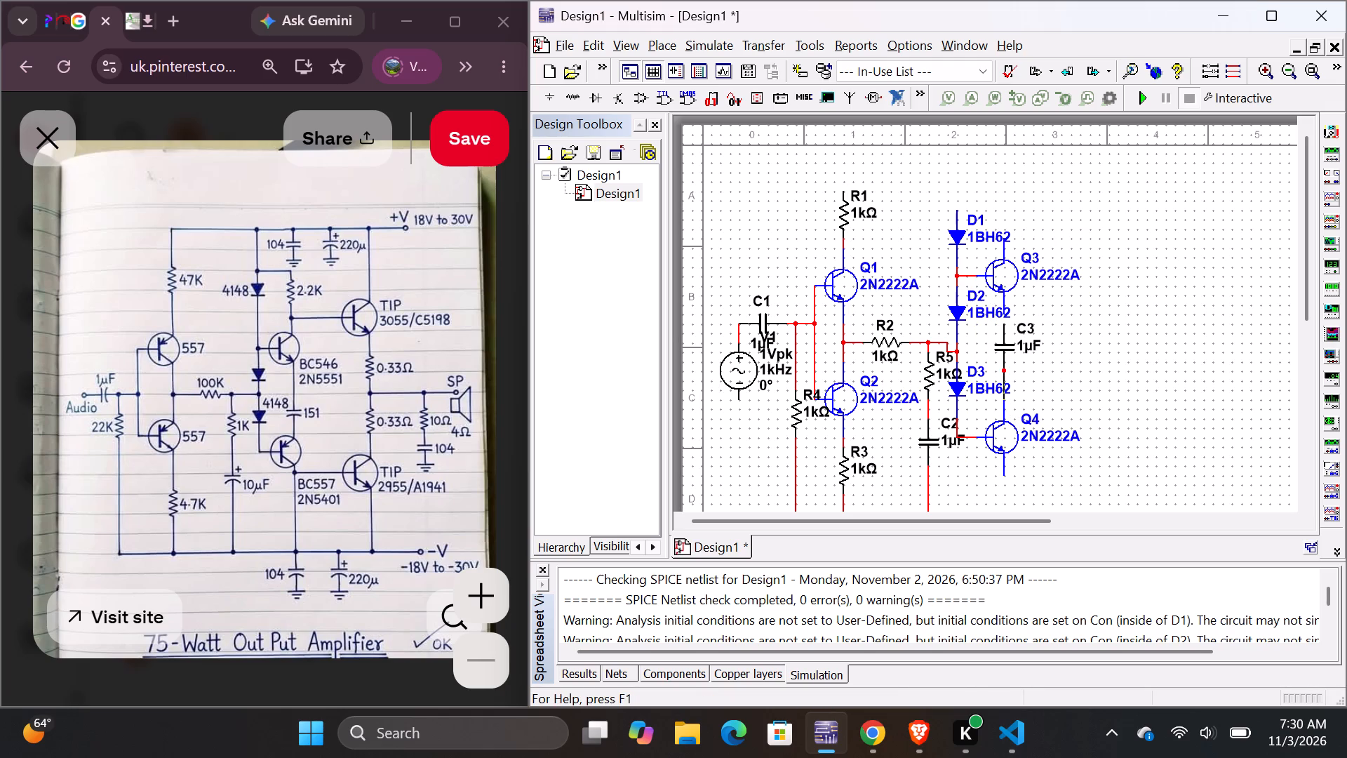
click(1003, 370)
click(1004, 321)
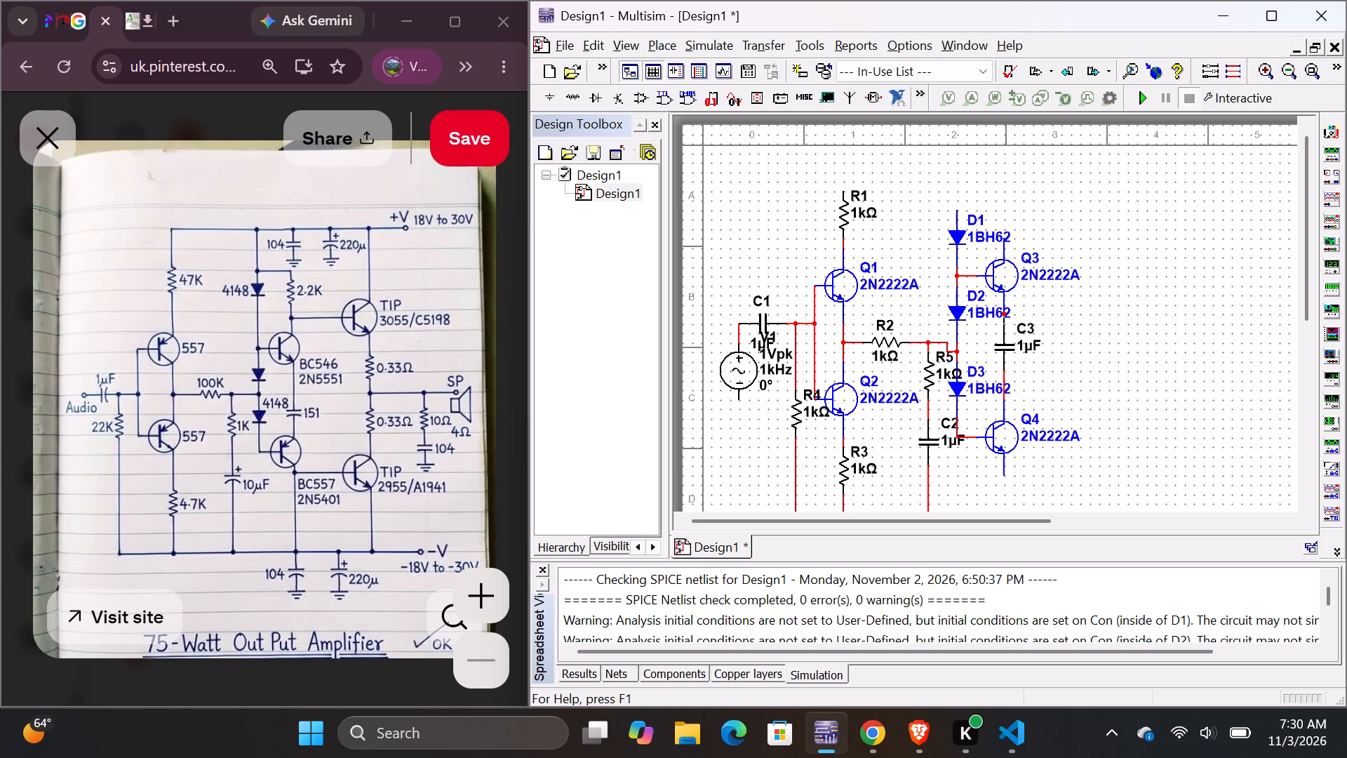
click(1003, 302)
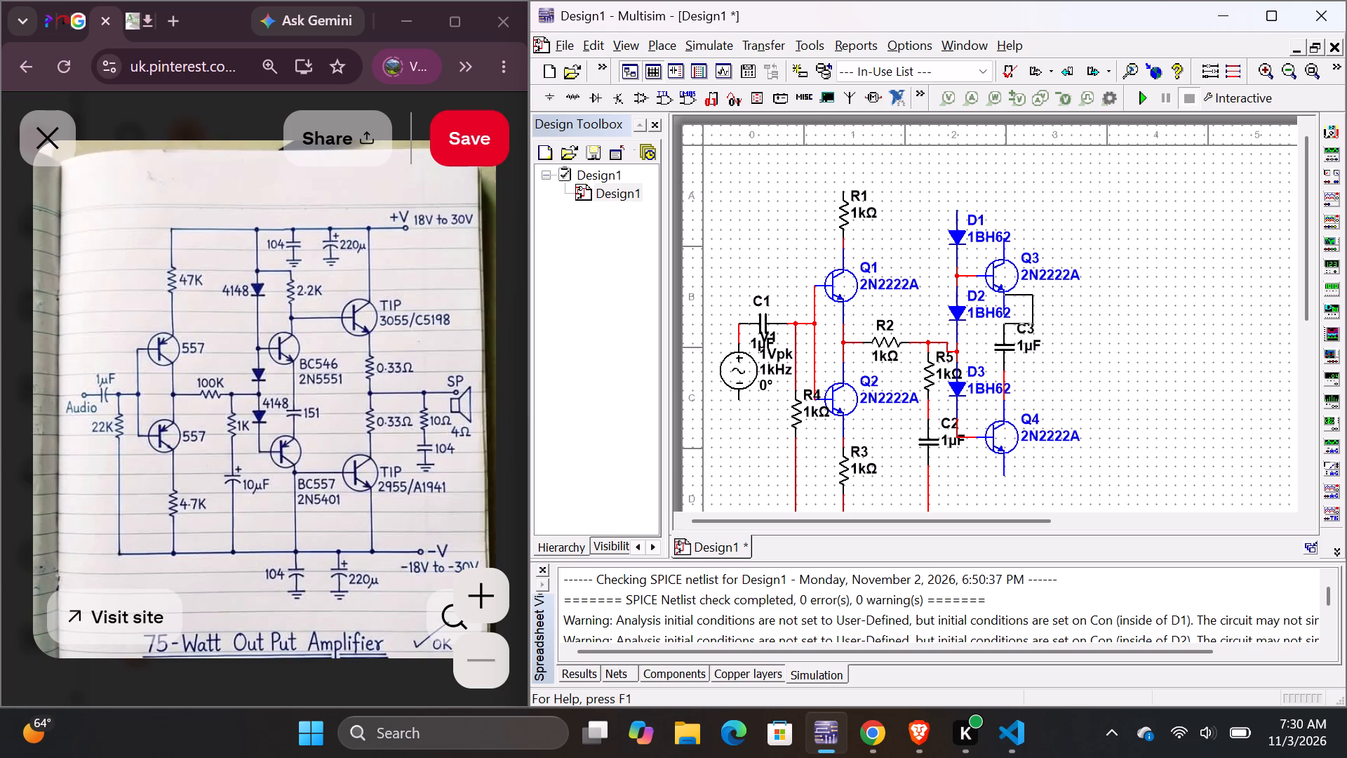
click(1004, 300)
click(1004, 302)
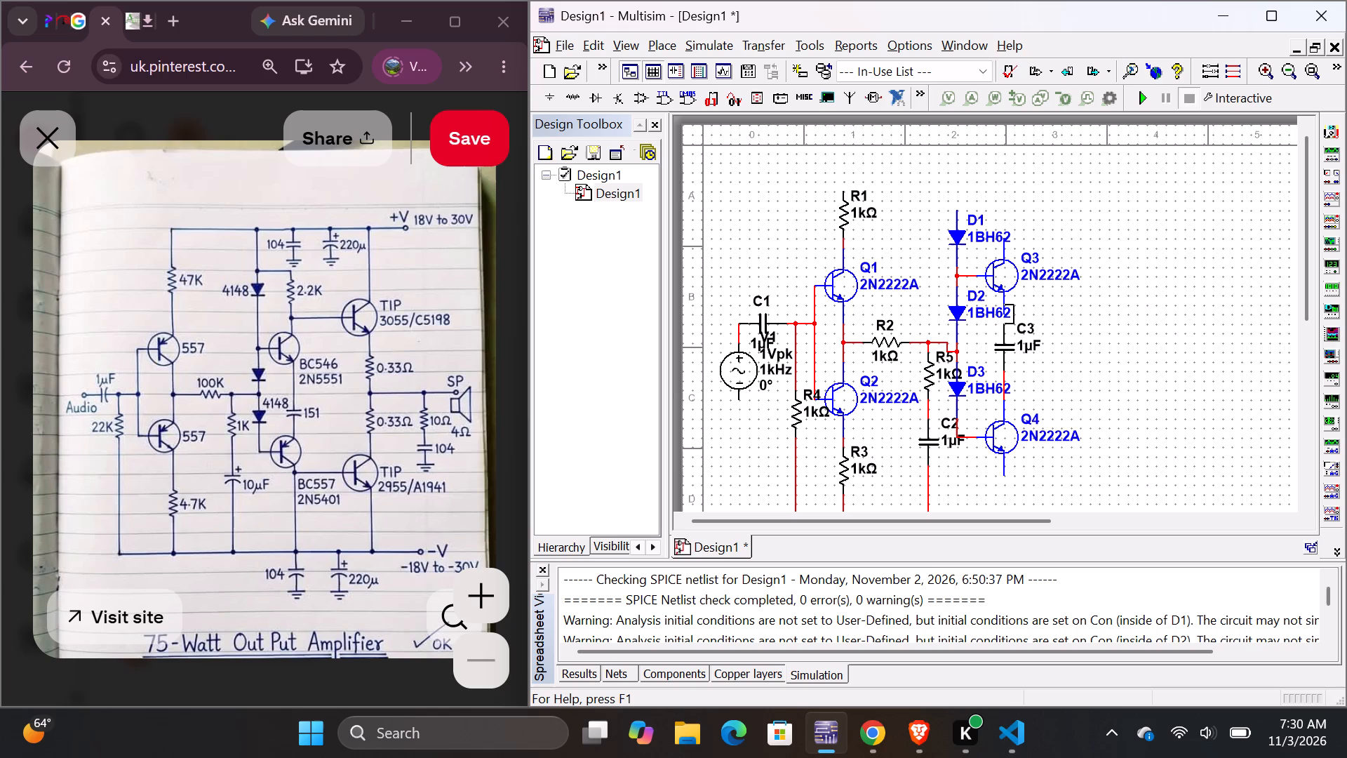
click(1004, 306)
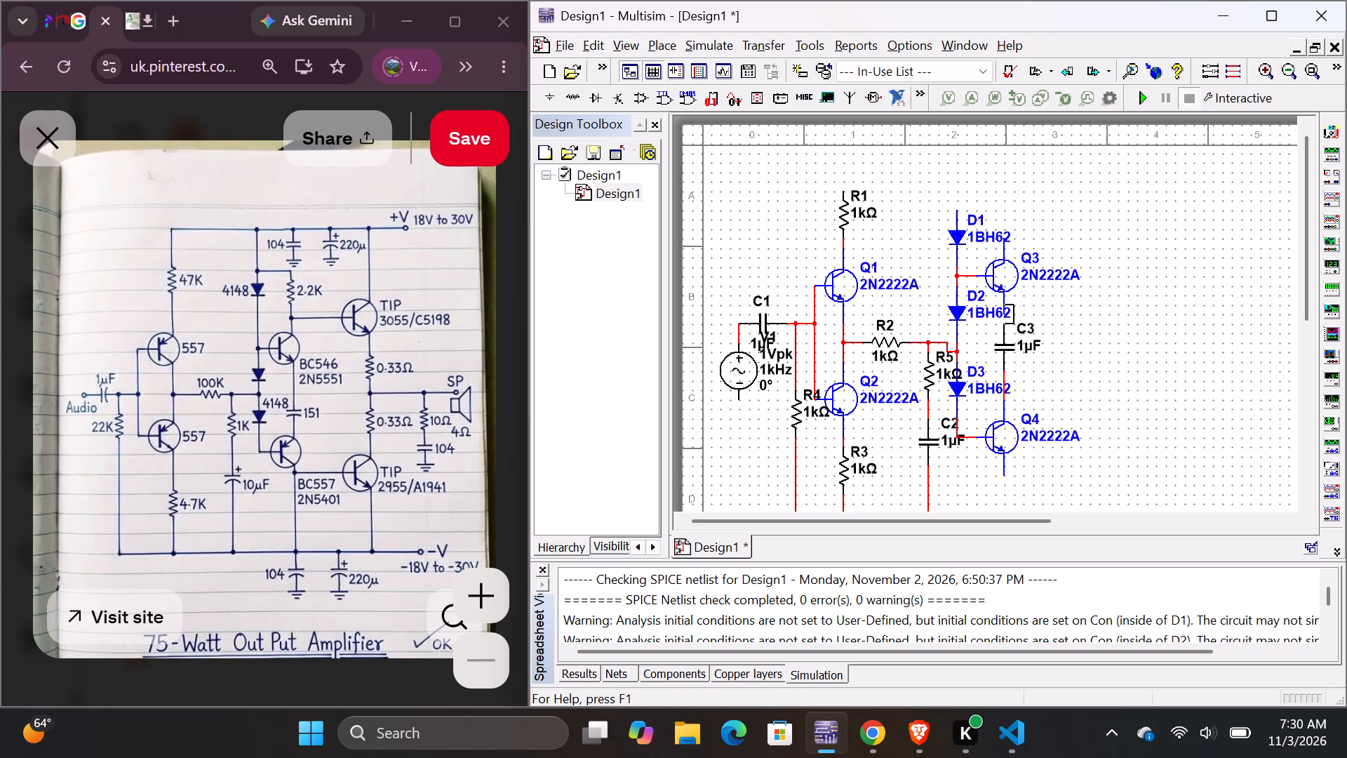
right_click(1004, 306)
Raise Q3 slightly to leave a gap above C3 and wire C3's upper end to Q3's lower terminal.
drag(1007, 274, 1005, 261)
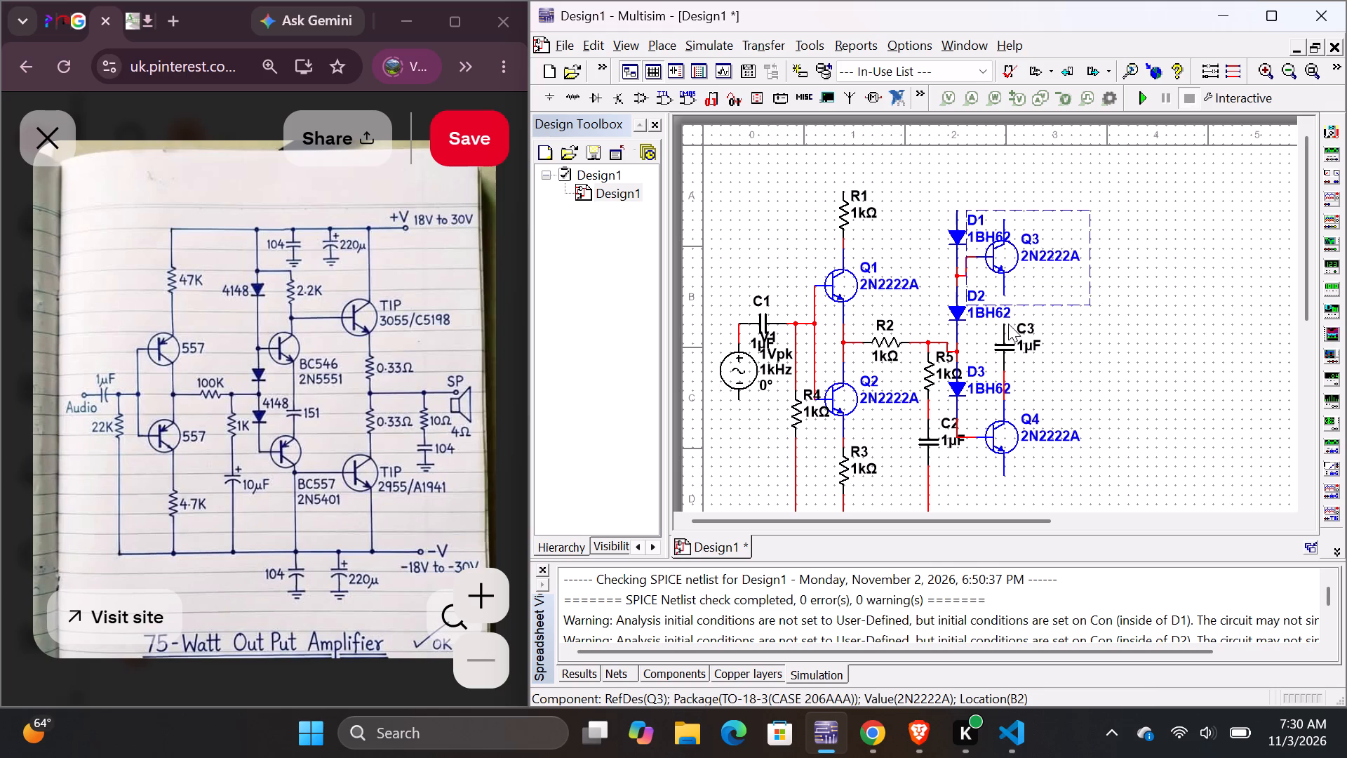
click(1006, 324)
click(1007, 295)
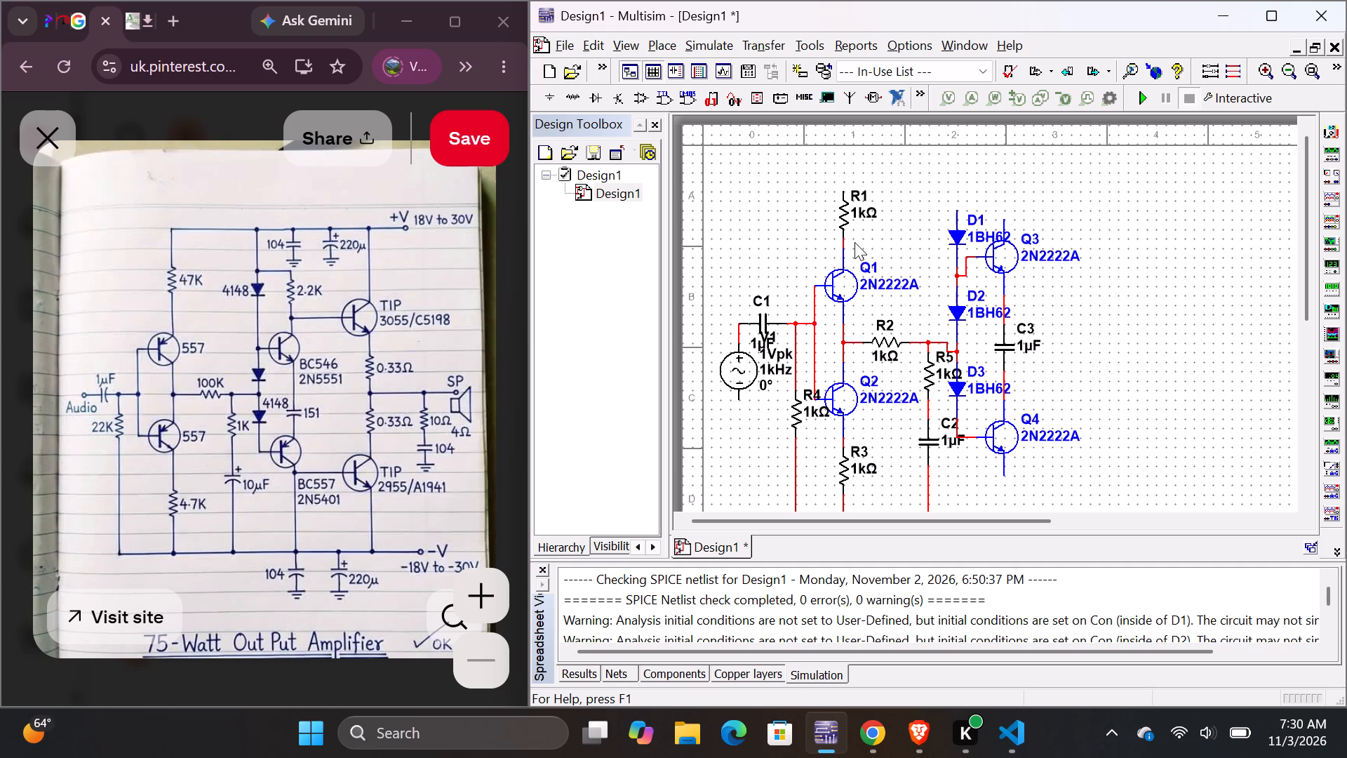
Place a 1 kΩ resistor from the Basic group's RESISTOR family above Q3.
click(662, 50)
click(692, 71)
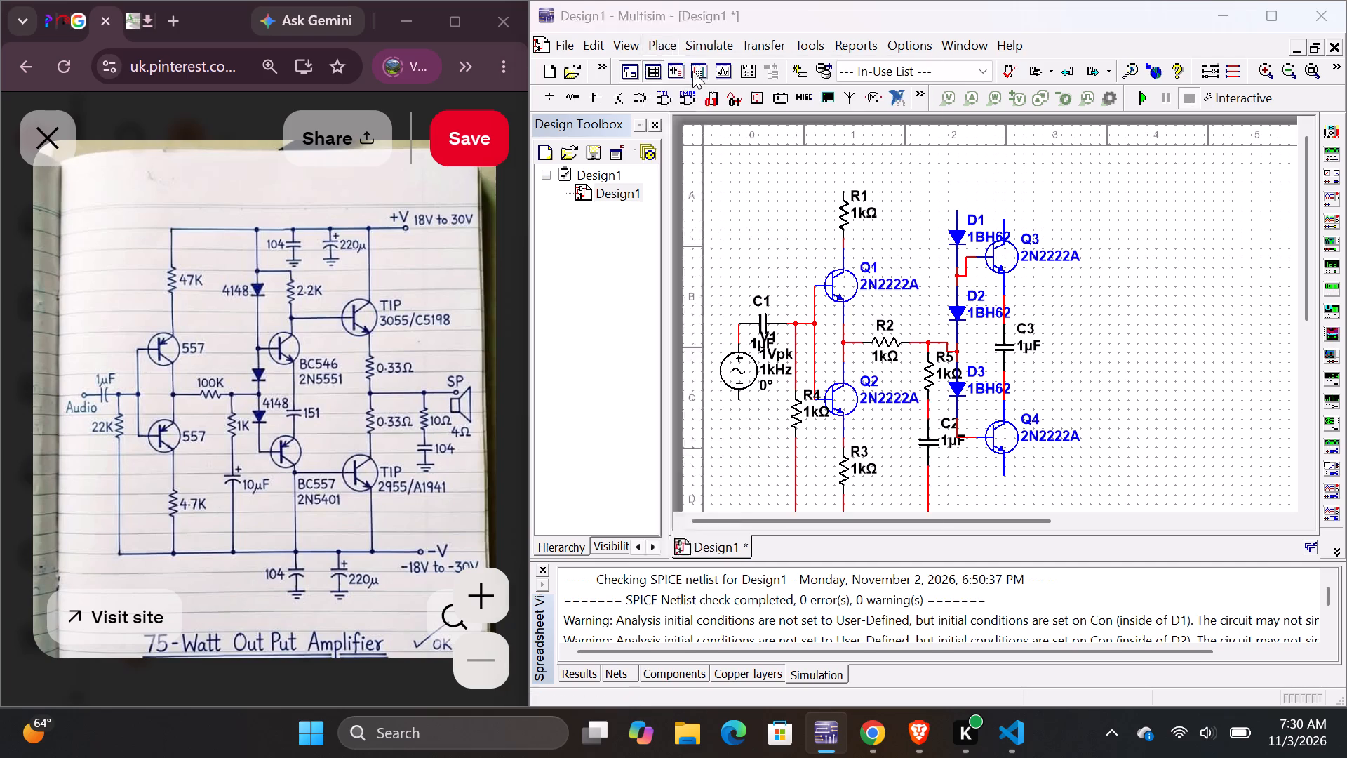
click(69, 102)
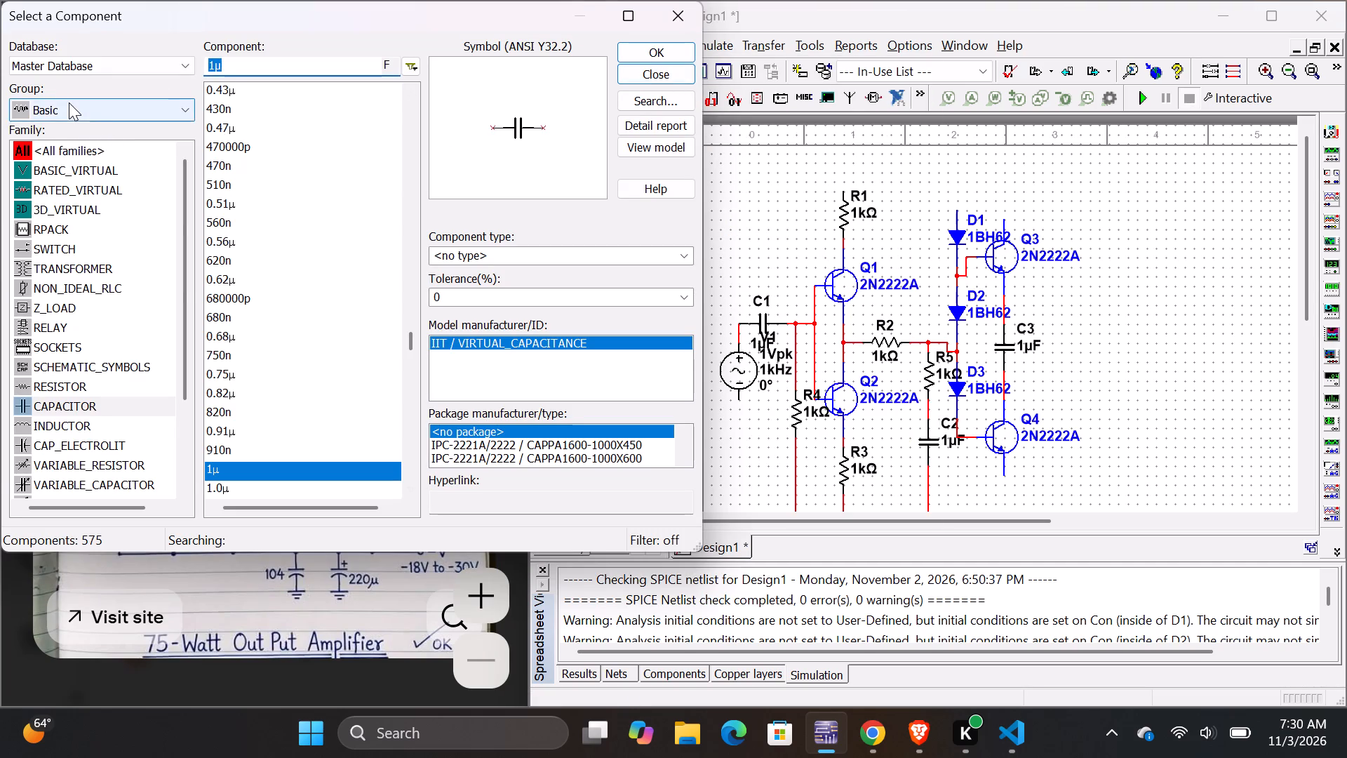
click(76, 111)
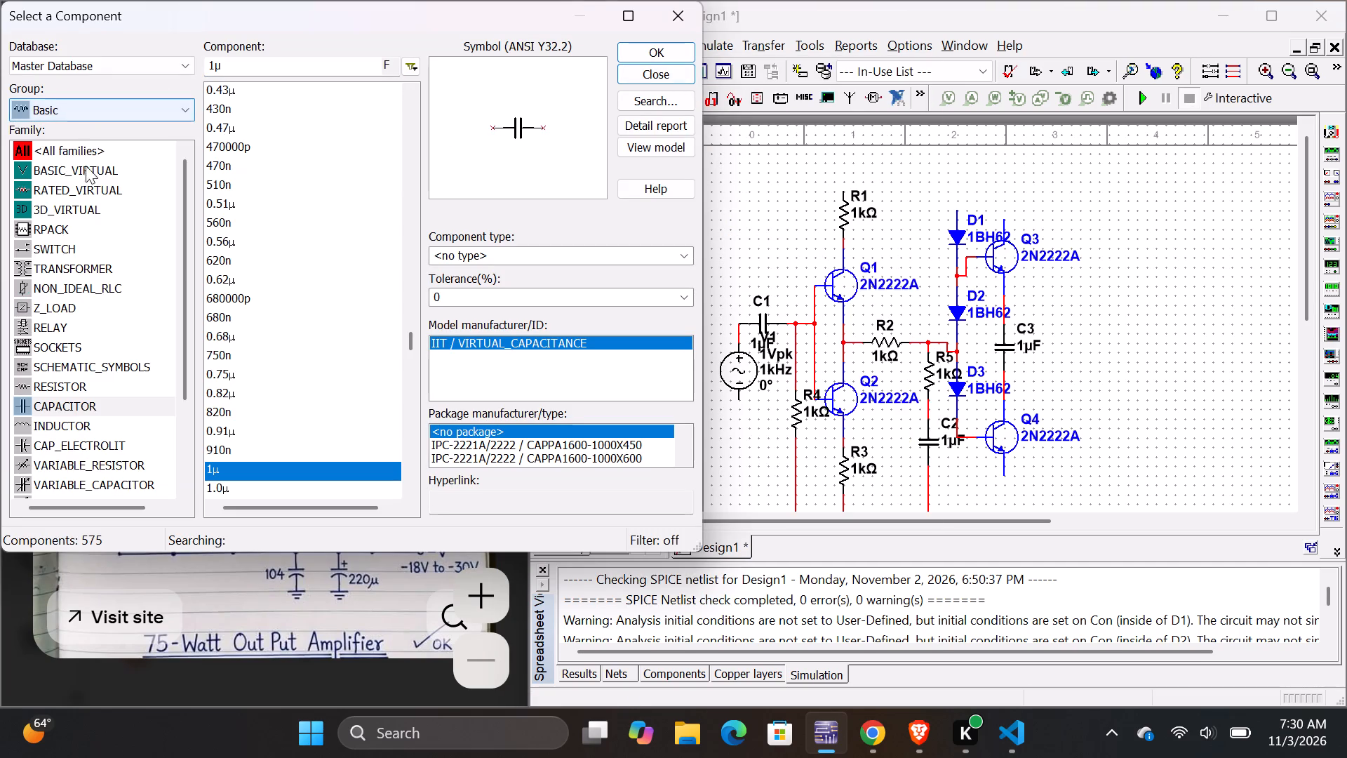
click(80, 381)
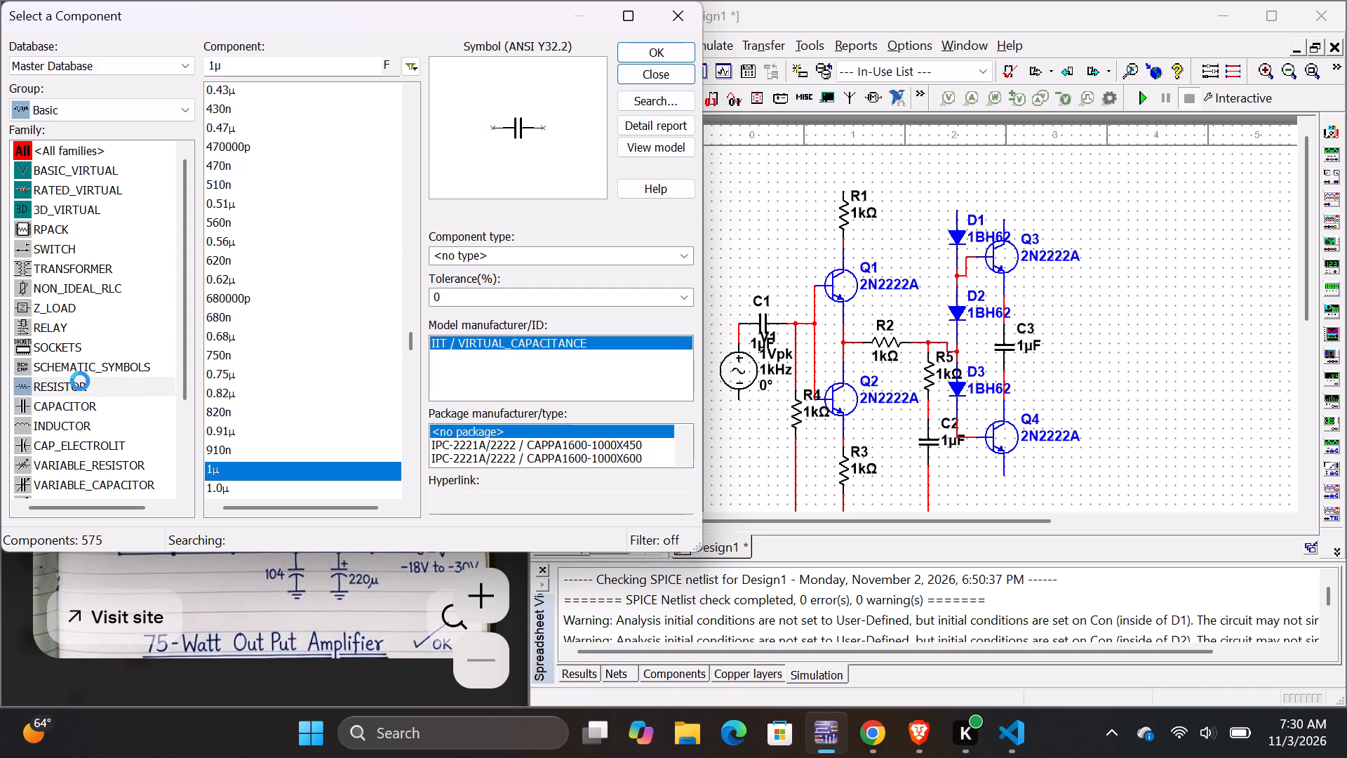
click(653, 55)
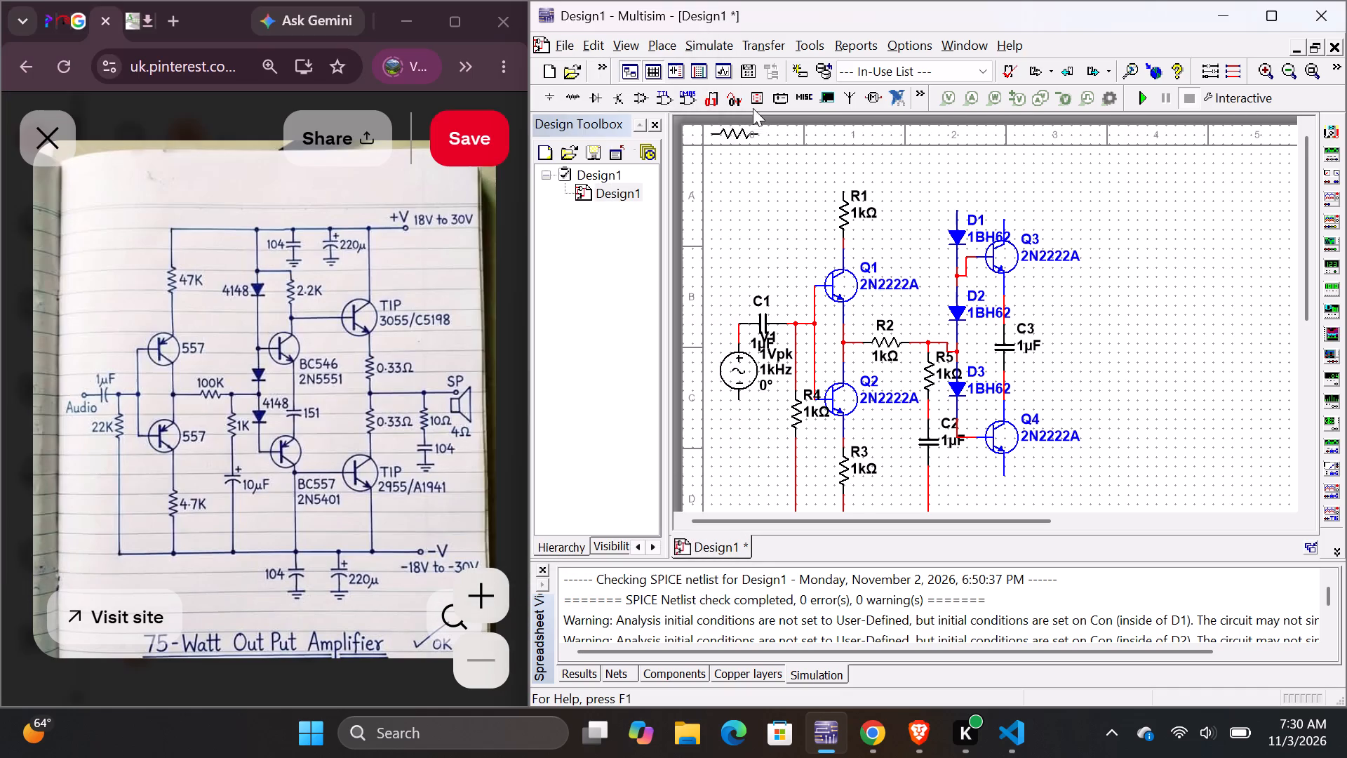
click(992, 196)
click(678, 79)
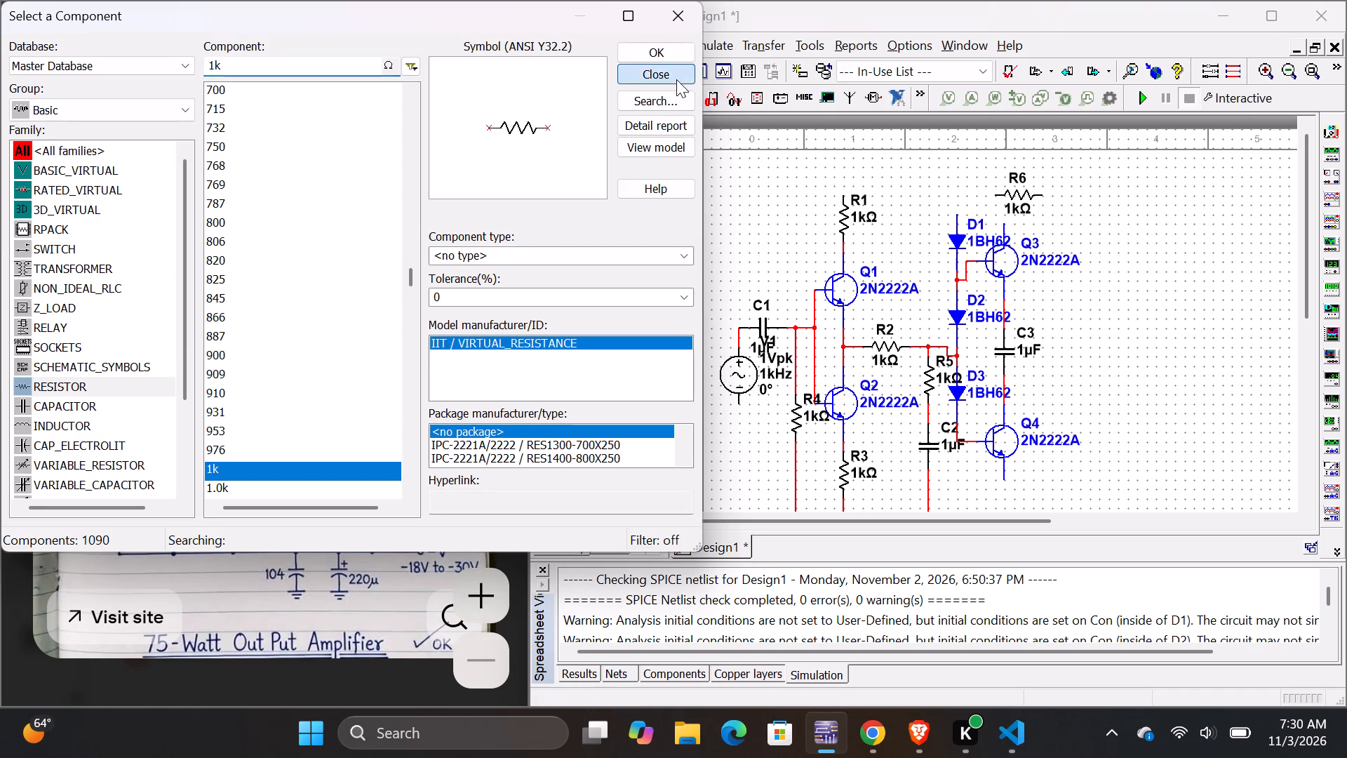
Rotate resistor R6 90° clockwise so it stands vertically.
right_click(1012, 195)
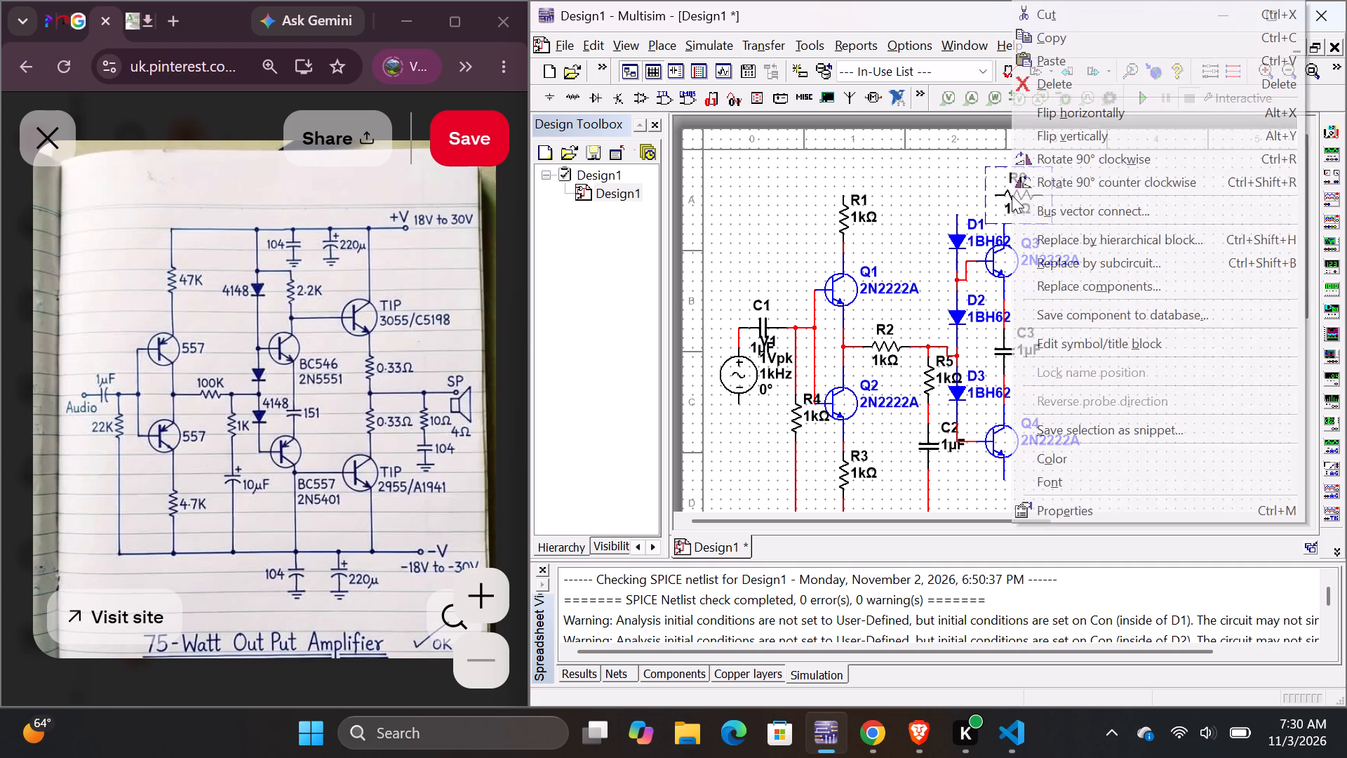
click(1030, 153)
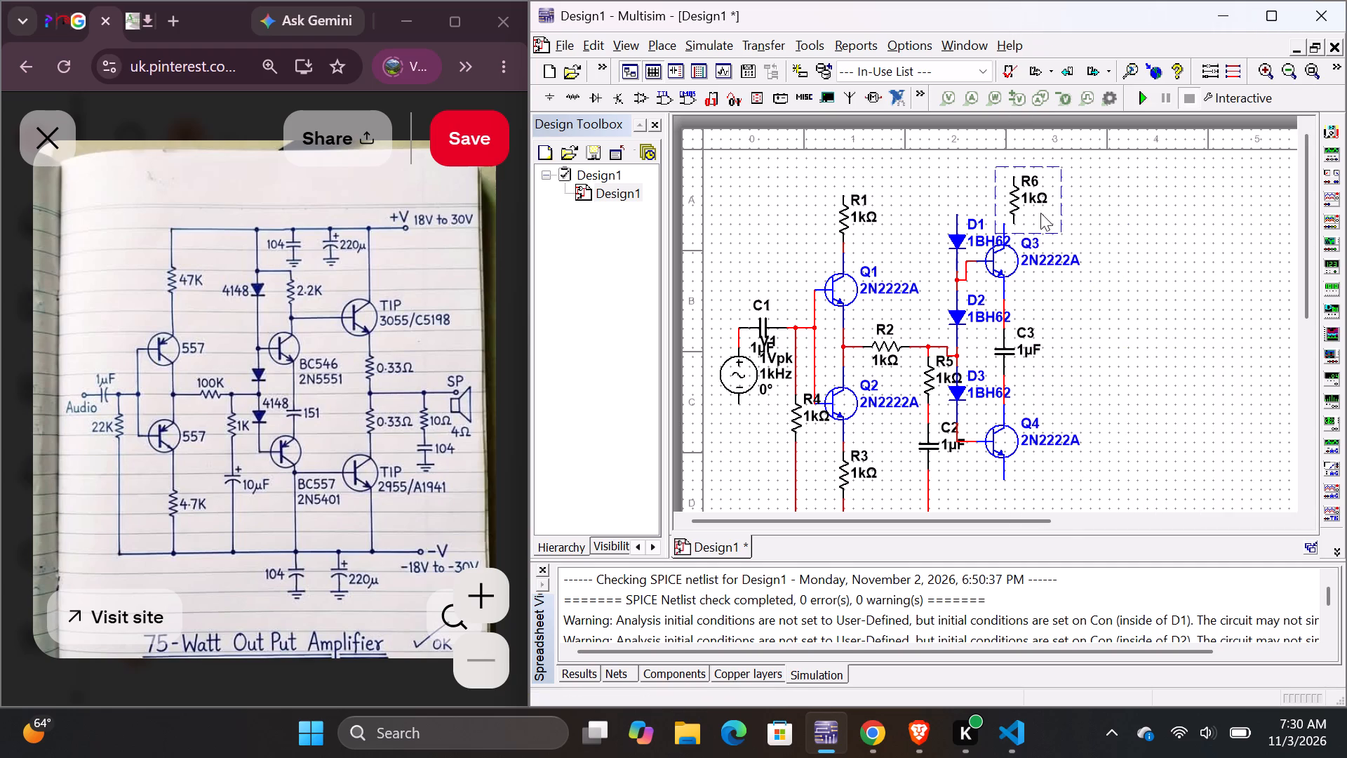
click(1079, 222)
Line R6 up with Q3's upper terminal and raise it slightly above the transistor.
drag(1012, 193, 1010, 193)
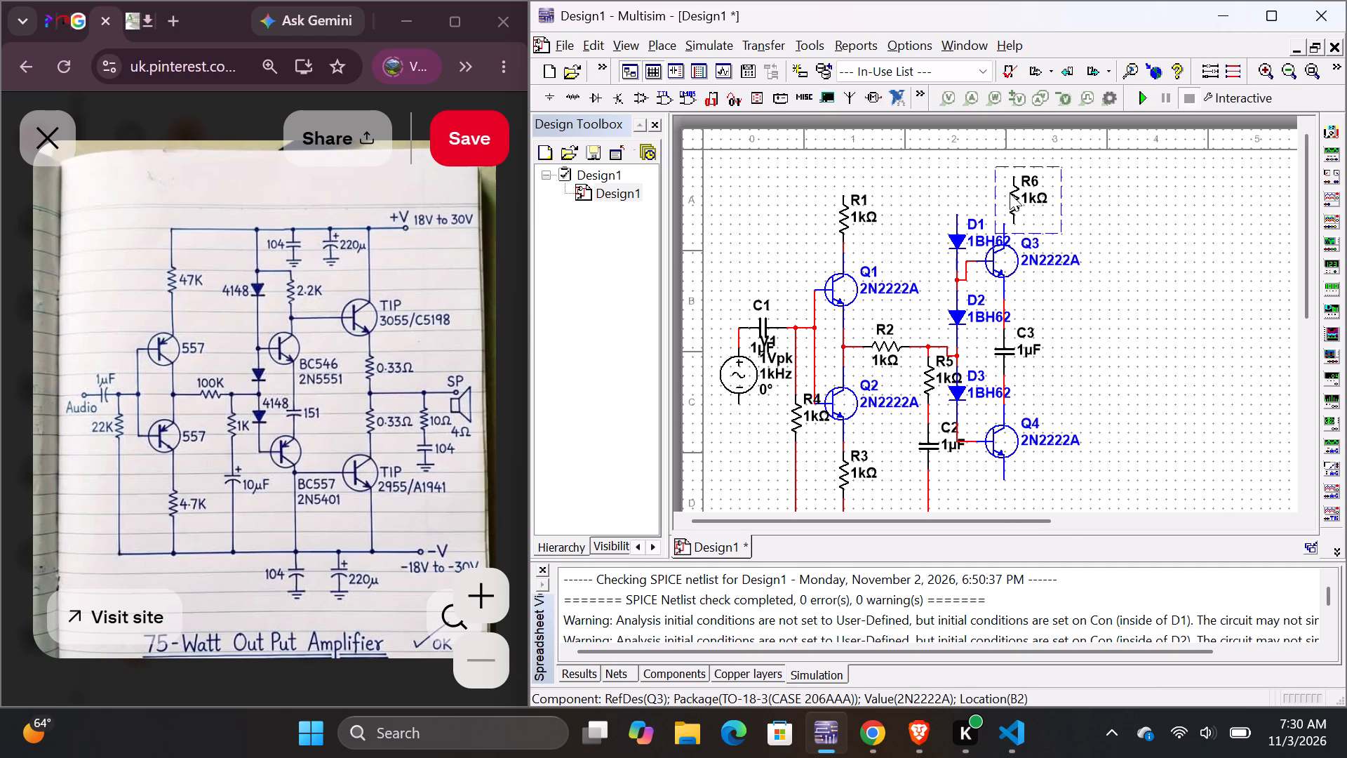
drag(1010, 193, 1005, 193)
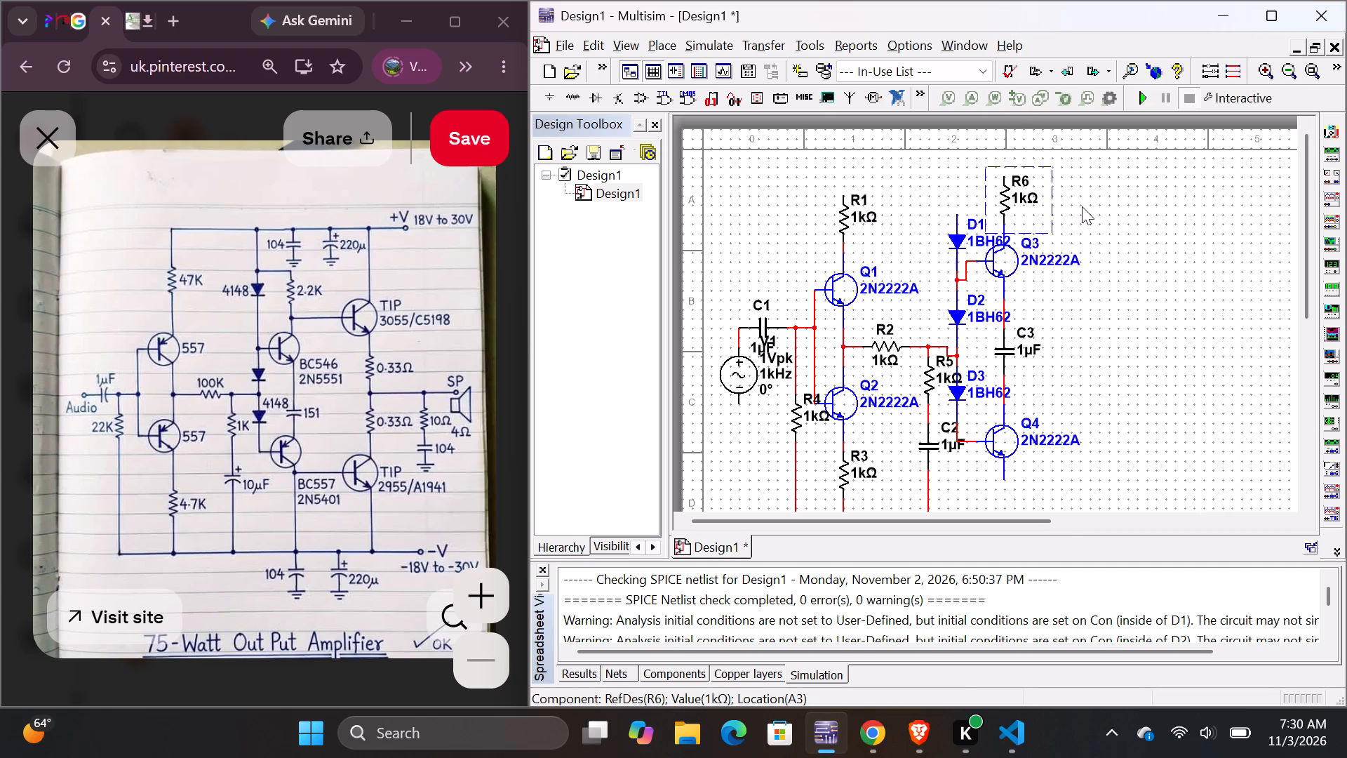
click(1083, 207)
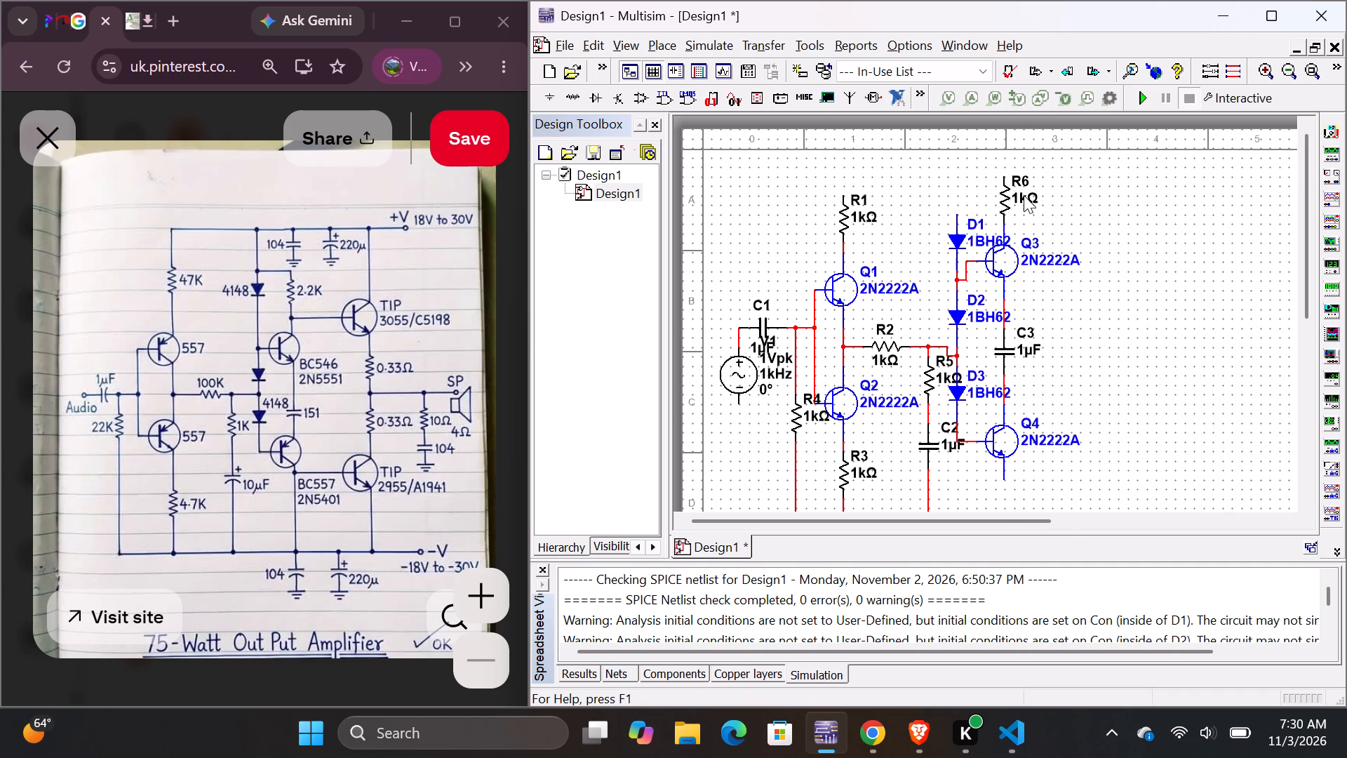
drag(1003, 196, 1000, 185)
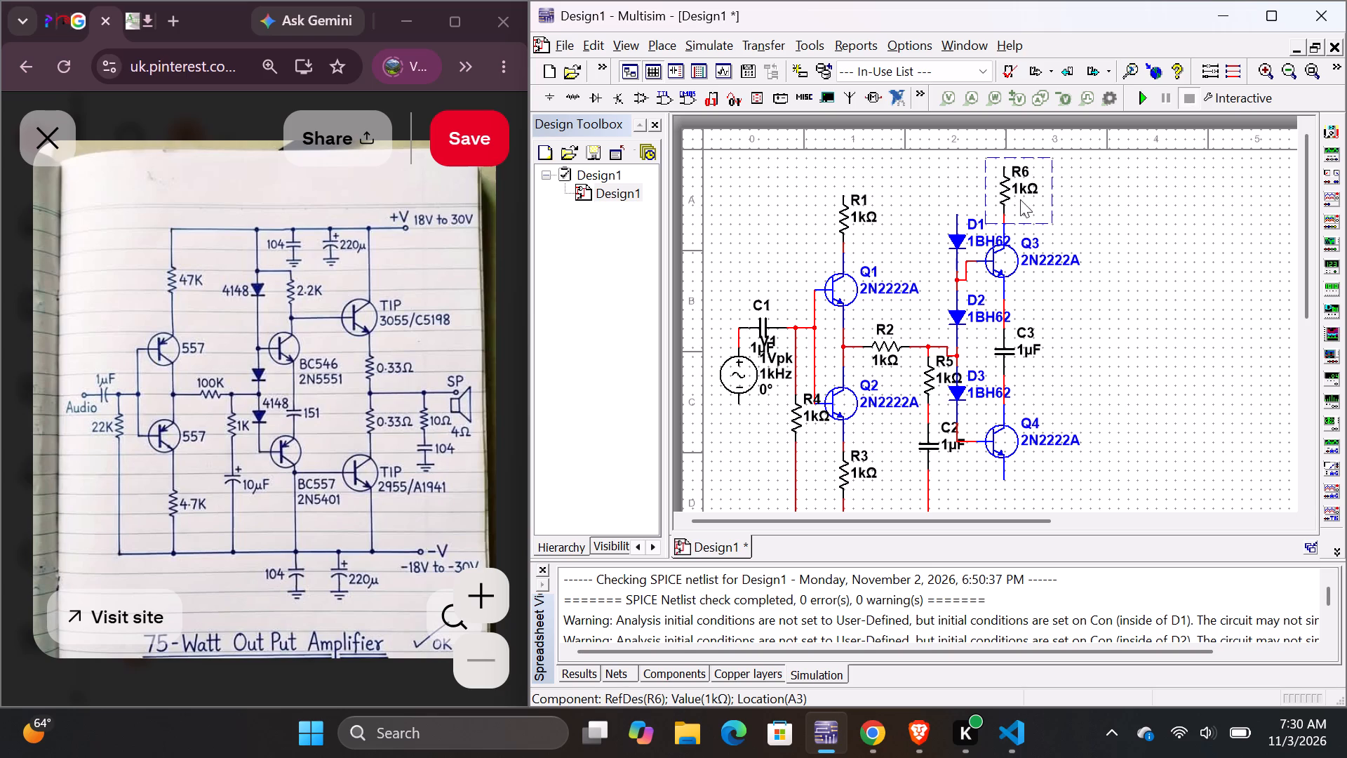
click(1080, 215)
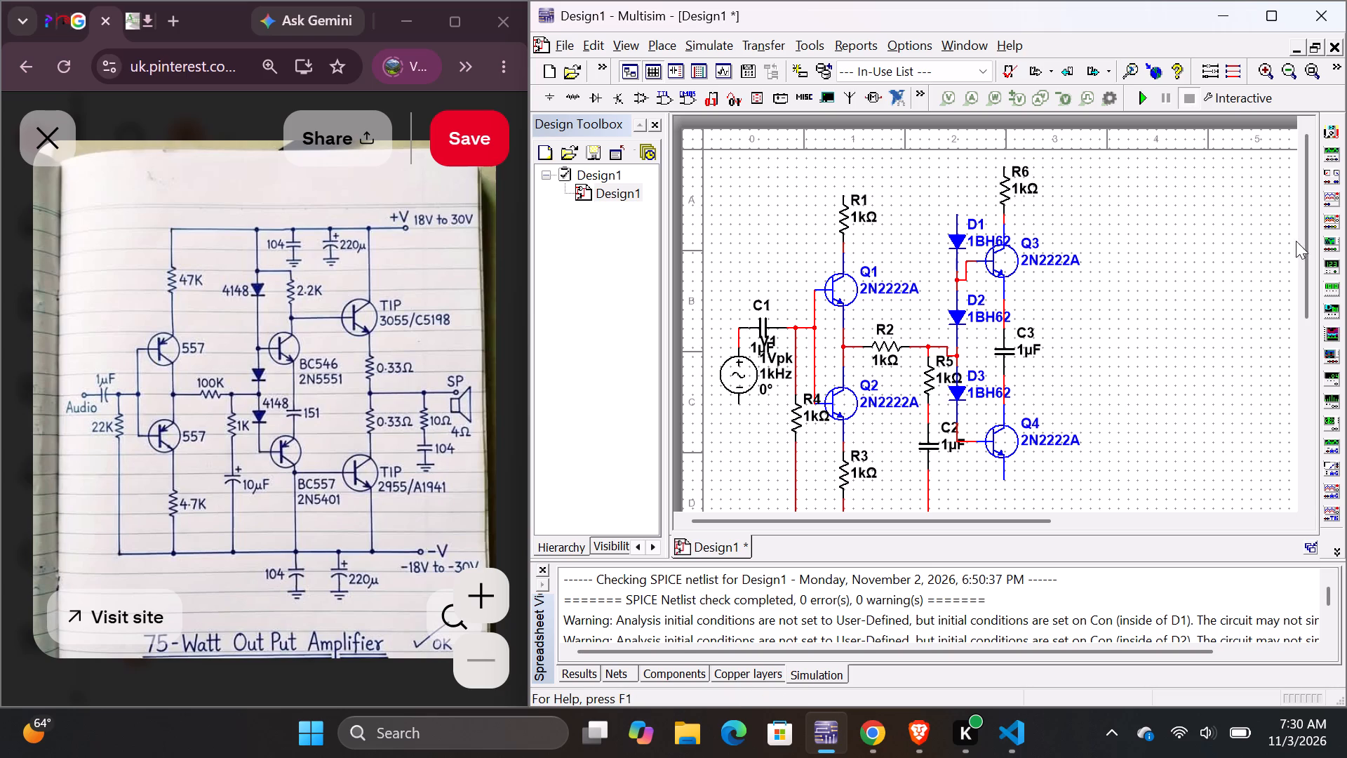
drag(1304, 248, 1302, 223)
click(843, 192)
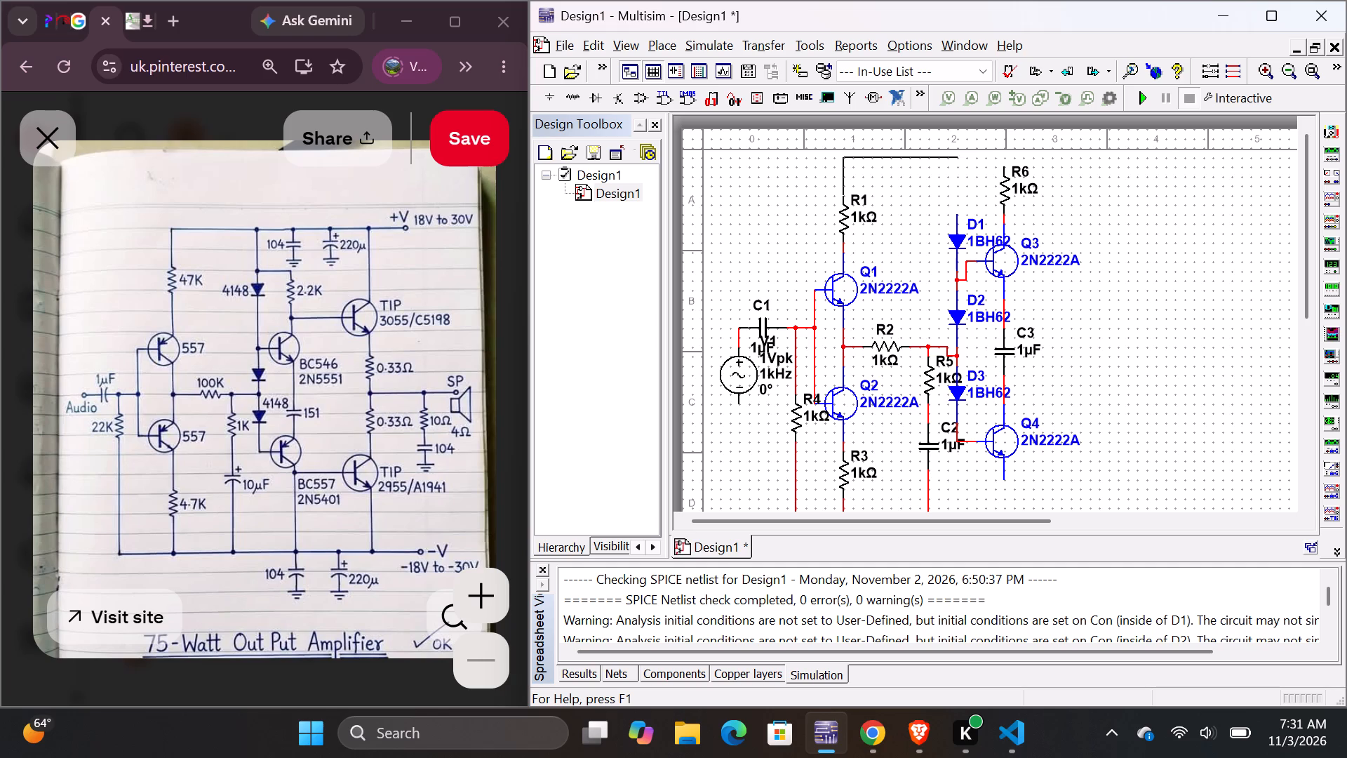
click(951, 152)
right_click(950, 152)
Draw the positive supply rail from R1's upper end across above D1 and R6, ending freely well past Q3.
click(843, 194)
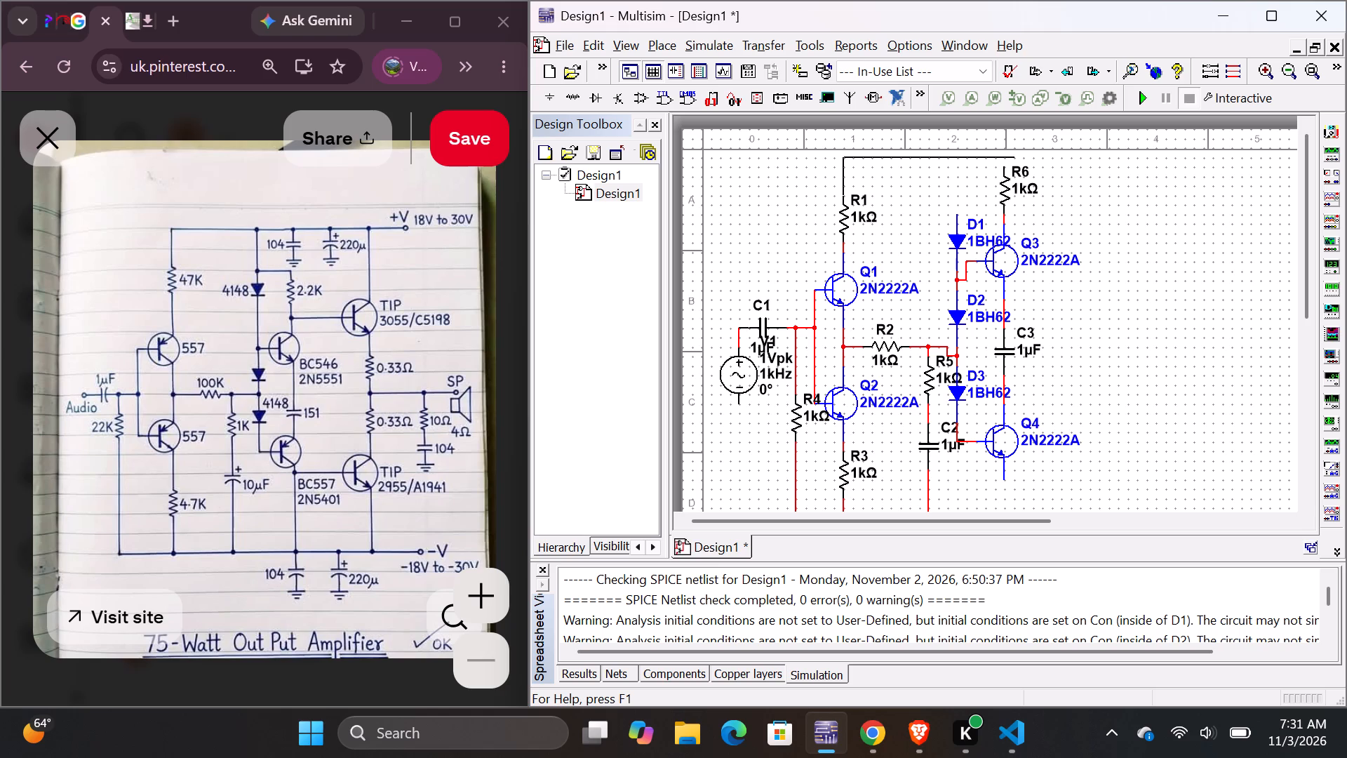
click(1106, 154)
double_click(1156, 158)
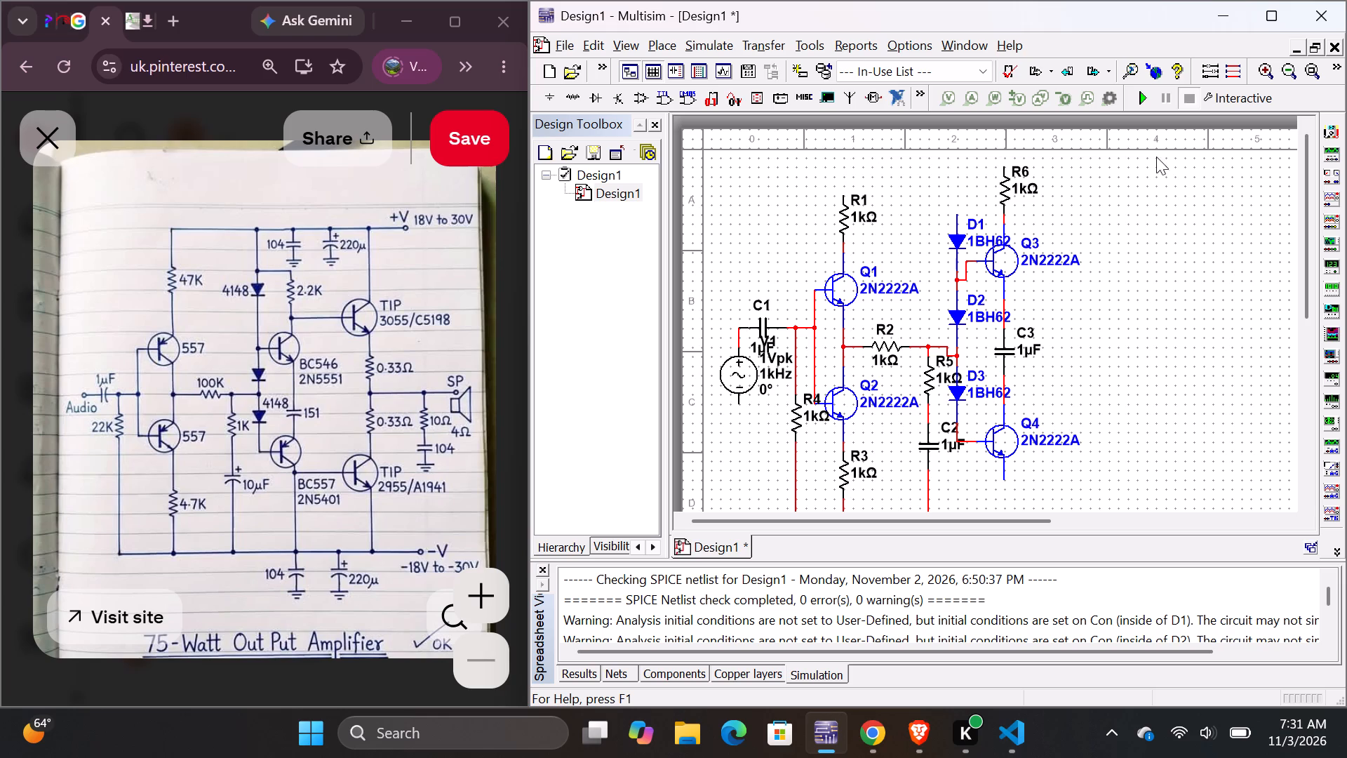
Wire D1's upper end to the positive supply rail.
click(956, 213)
click(959, 161)
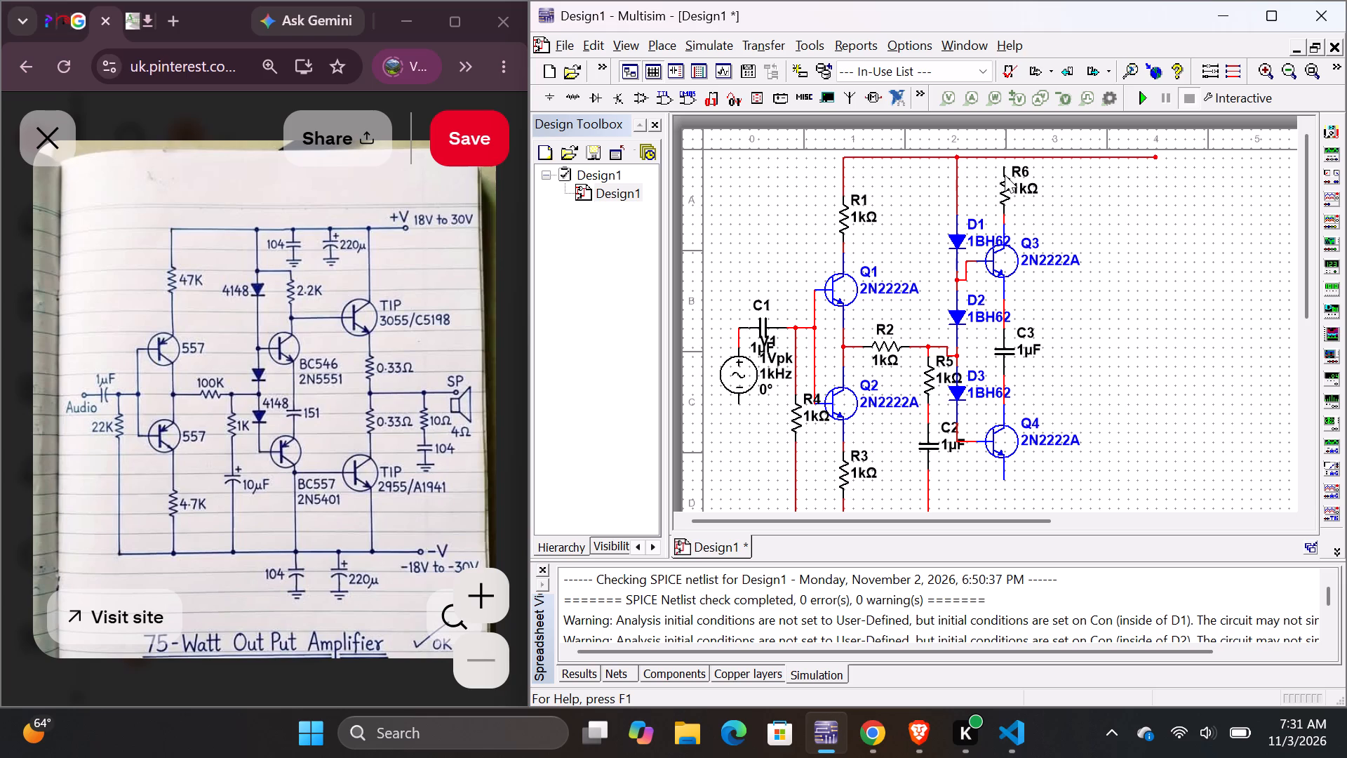
Wire R6's upper end to the vertical wire between D1 and the supply rail.
click(1005, 168)
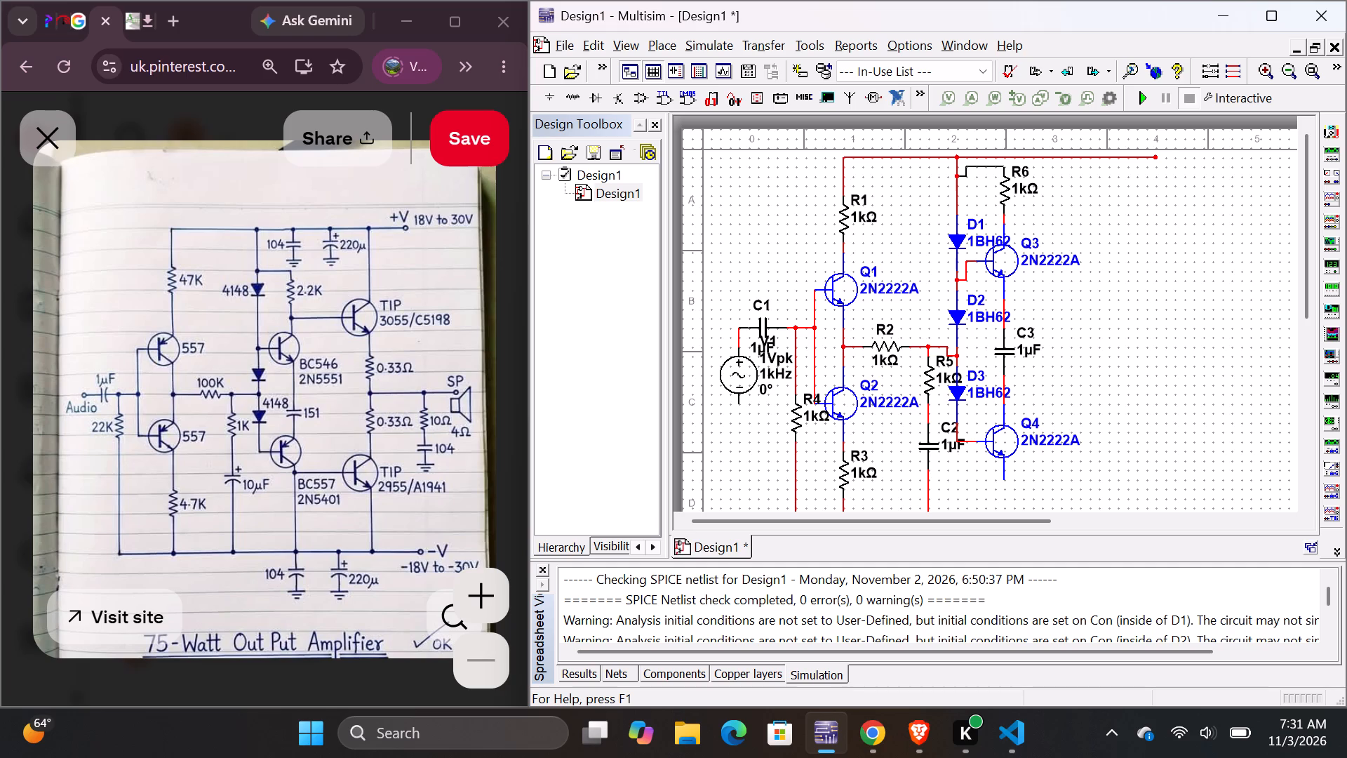
click(957, 171)
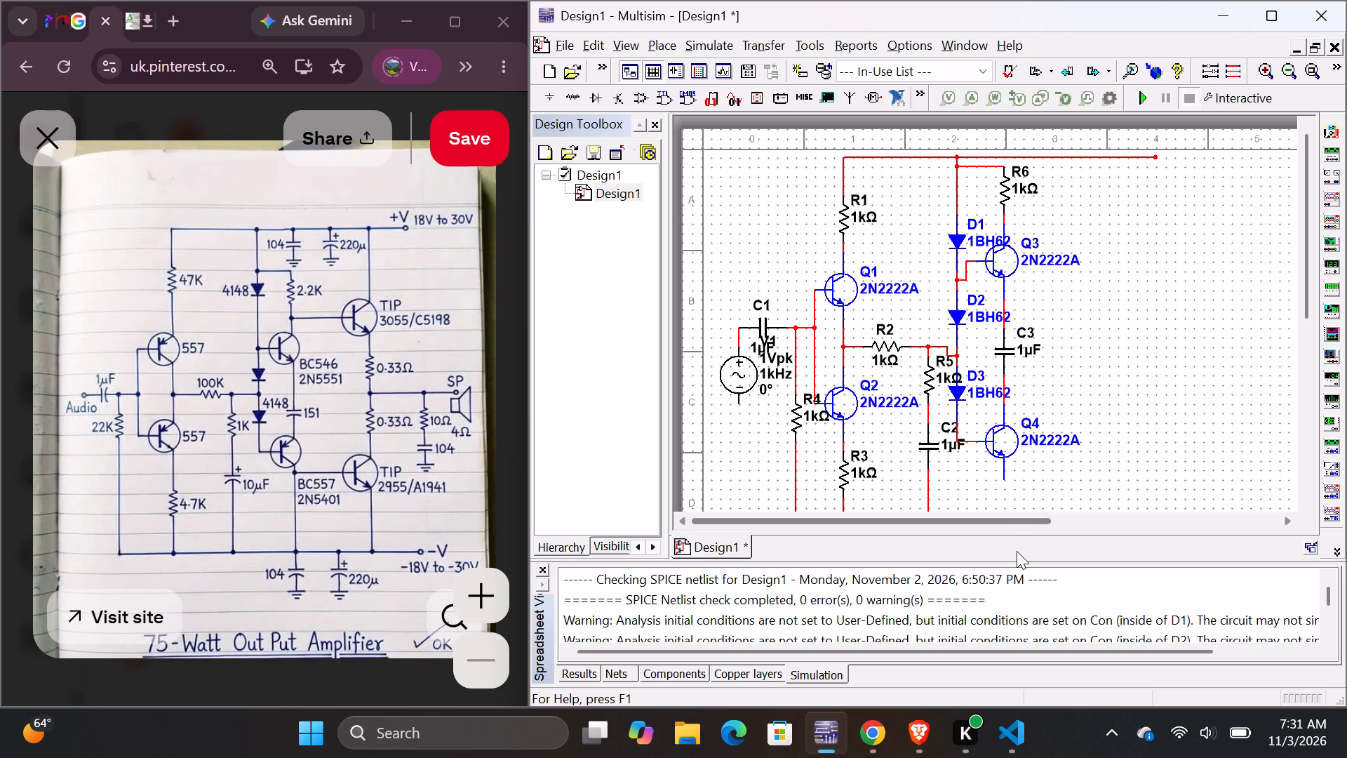
Shrink the simulation message area to enlarge the schematic view and show the bottom rail below R3 and C2.
drag(1015, 560, 1021, 652)
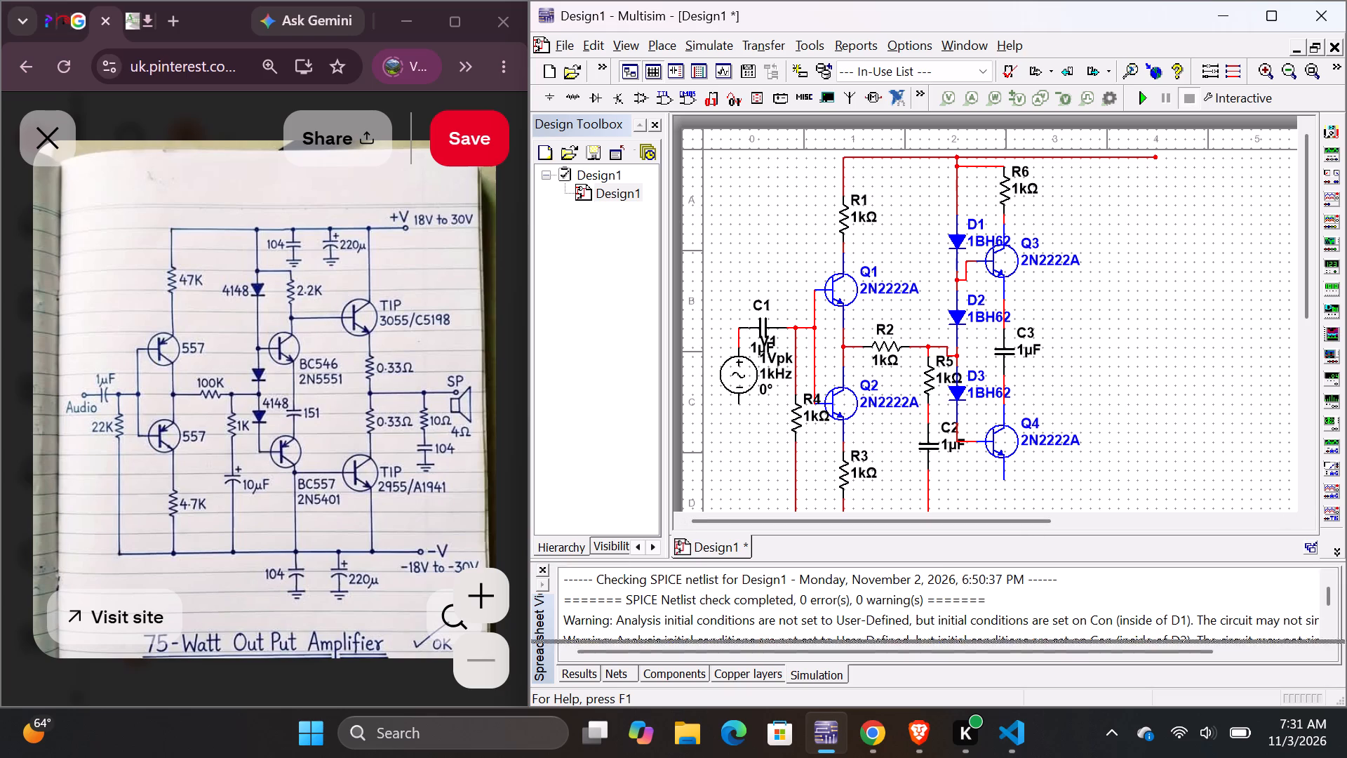
drag(1021, 652, 1017, 648)
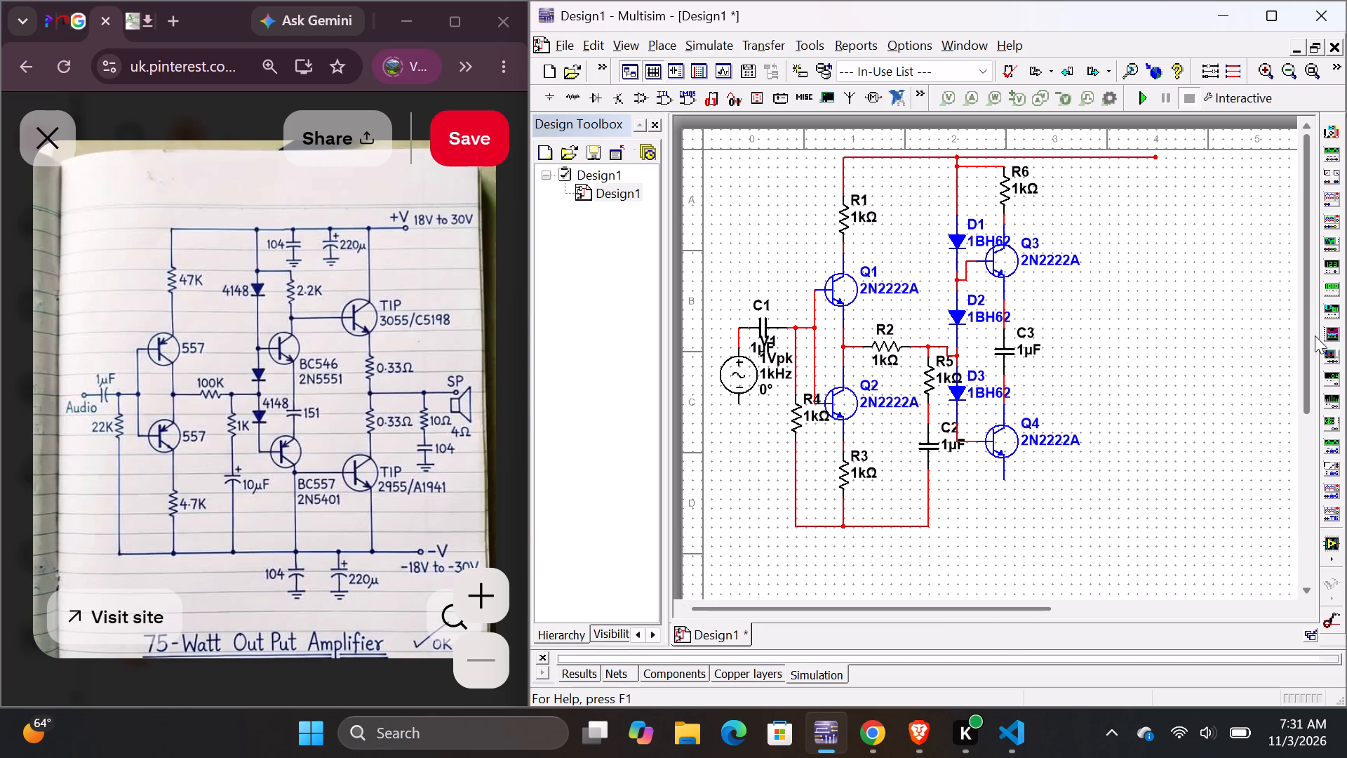
drag(1306, 328, 1306, 315)
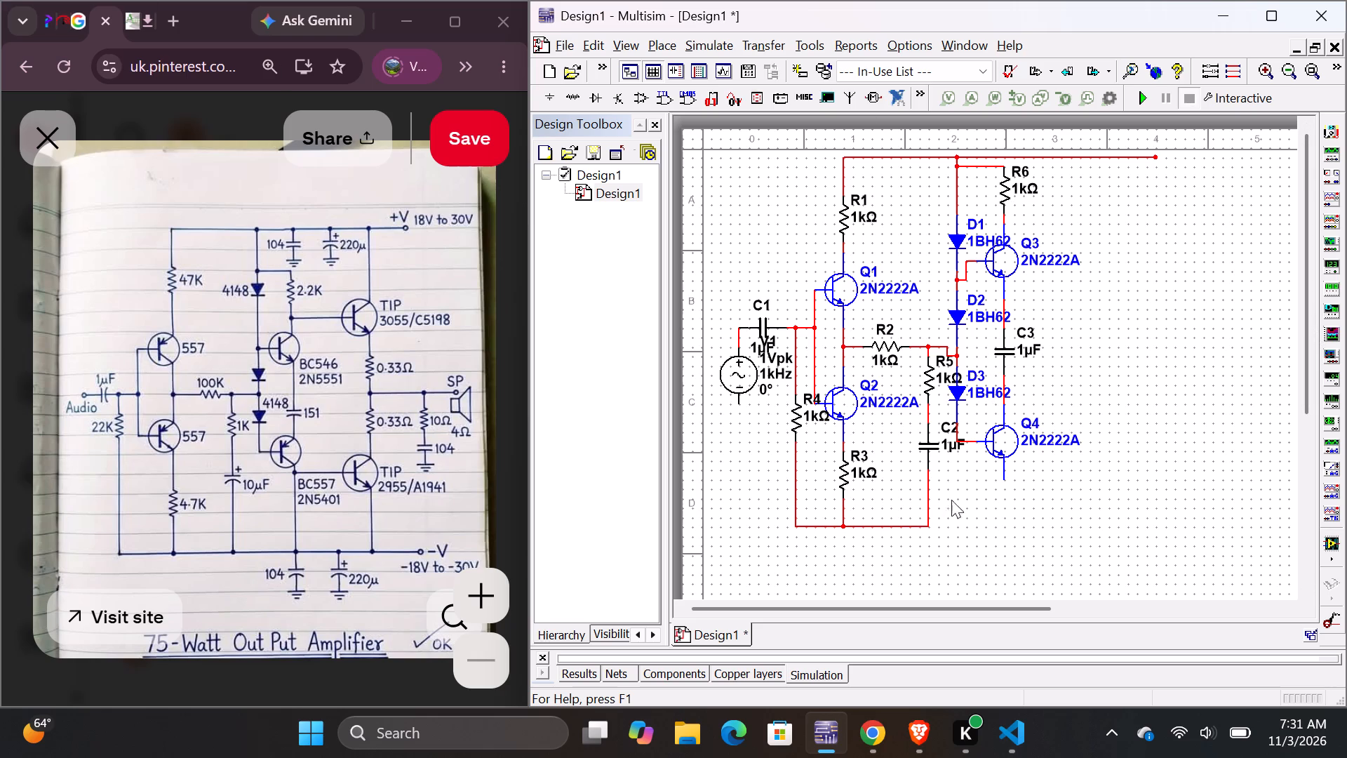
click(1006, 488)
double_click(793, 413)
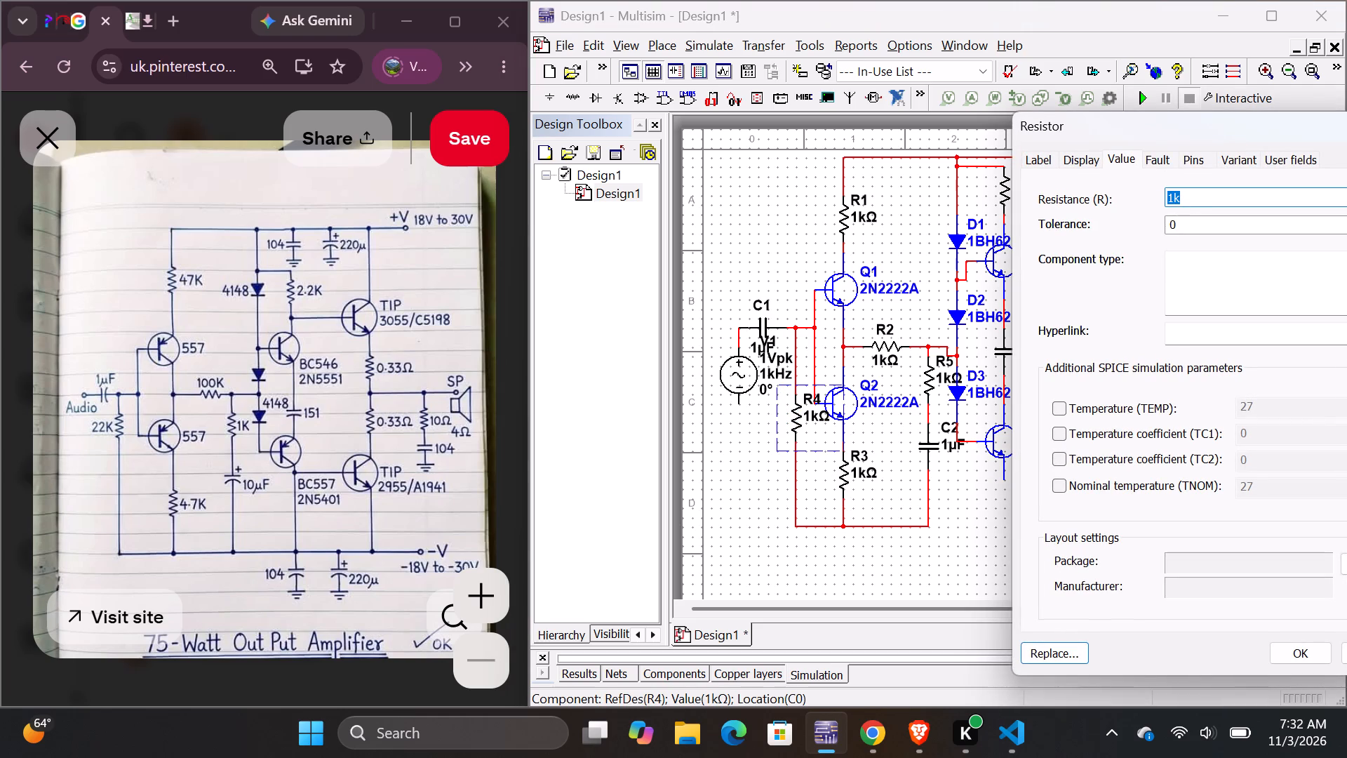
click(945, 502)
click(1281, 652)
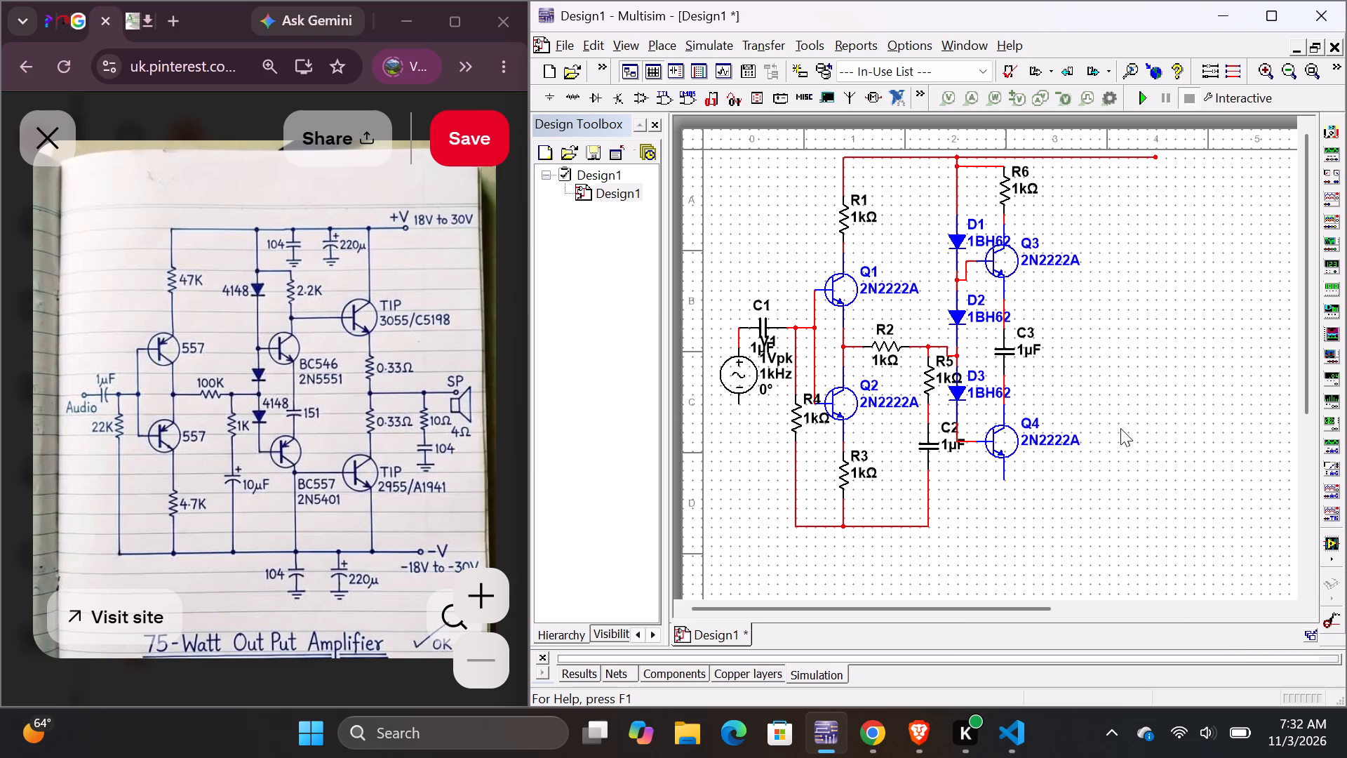
Place two 2N2222A transistors from the Transistors group, one beyond Q4 at its height and one beyond Q3 slightly above it.
click(666, 46)
click(685, 64)
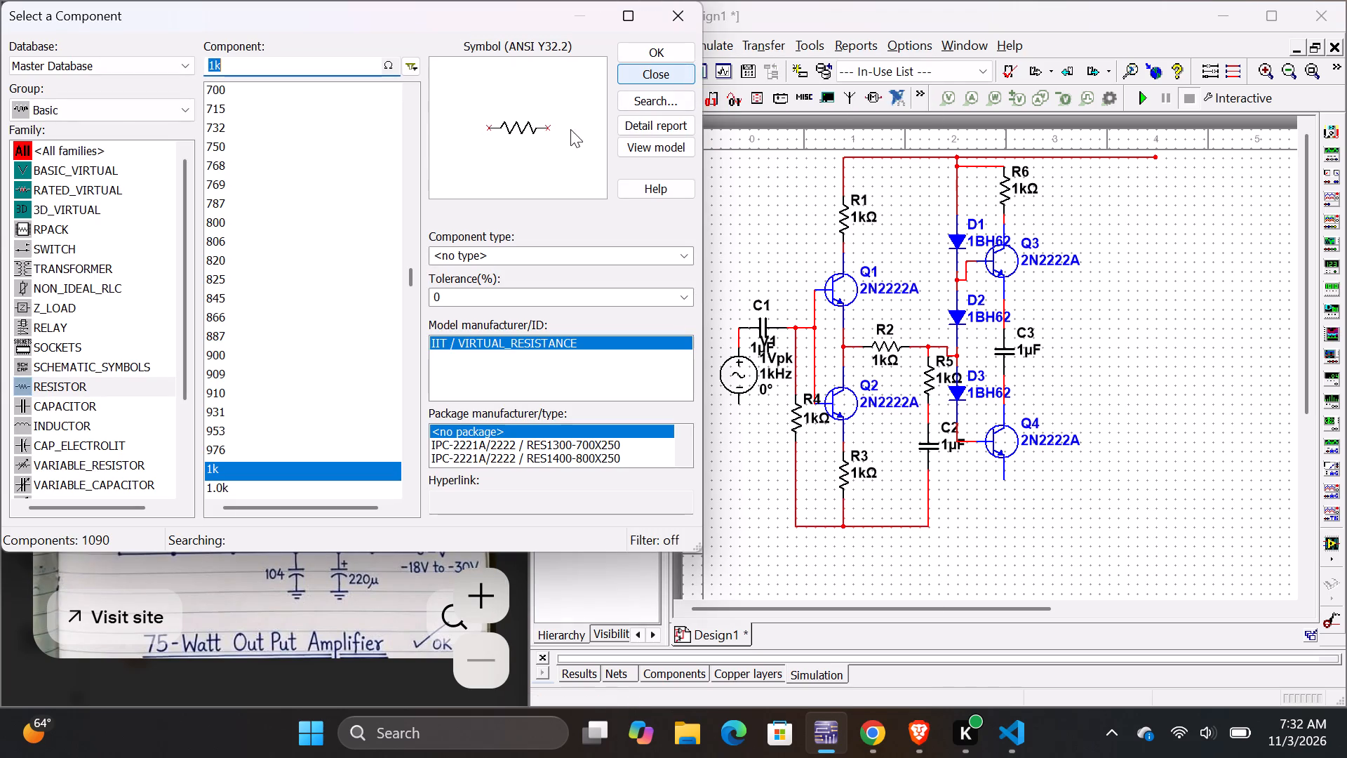
click(107, 100)
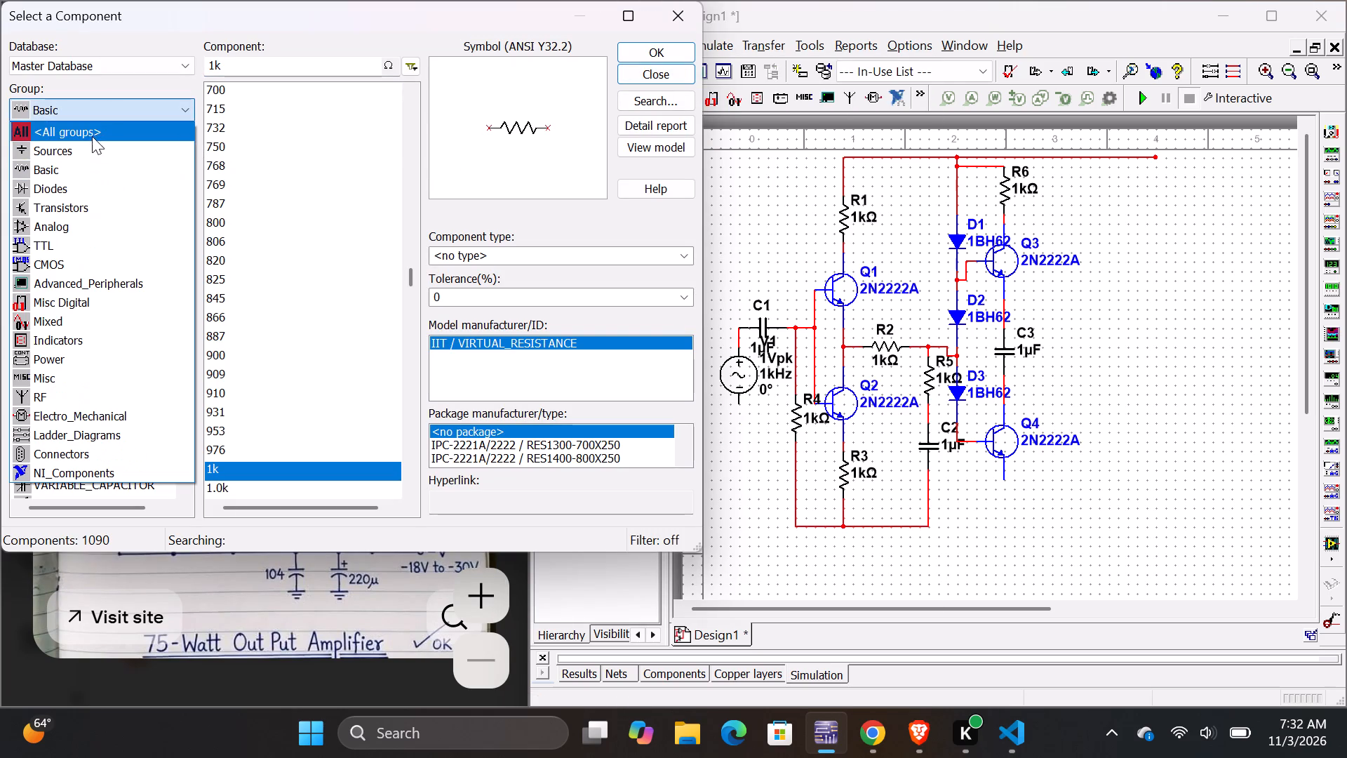
click(71, 204)
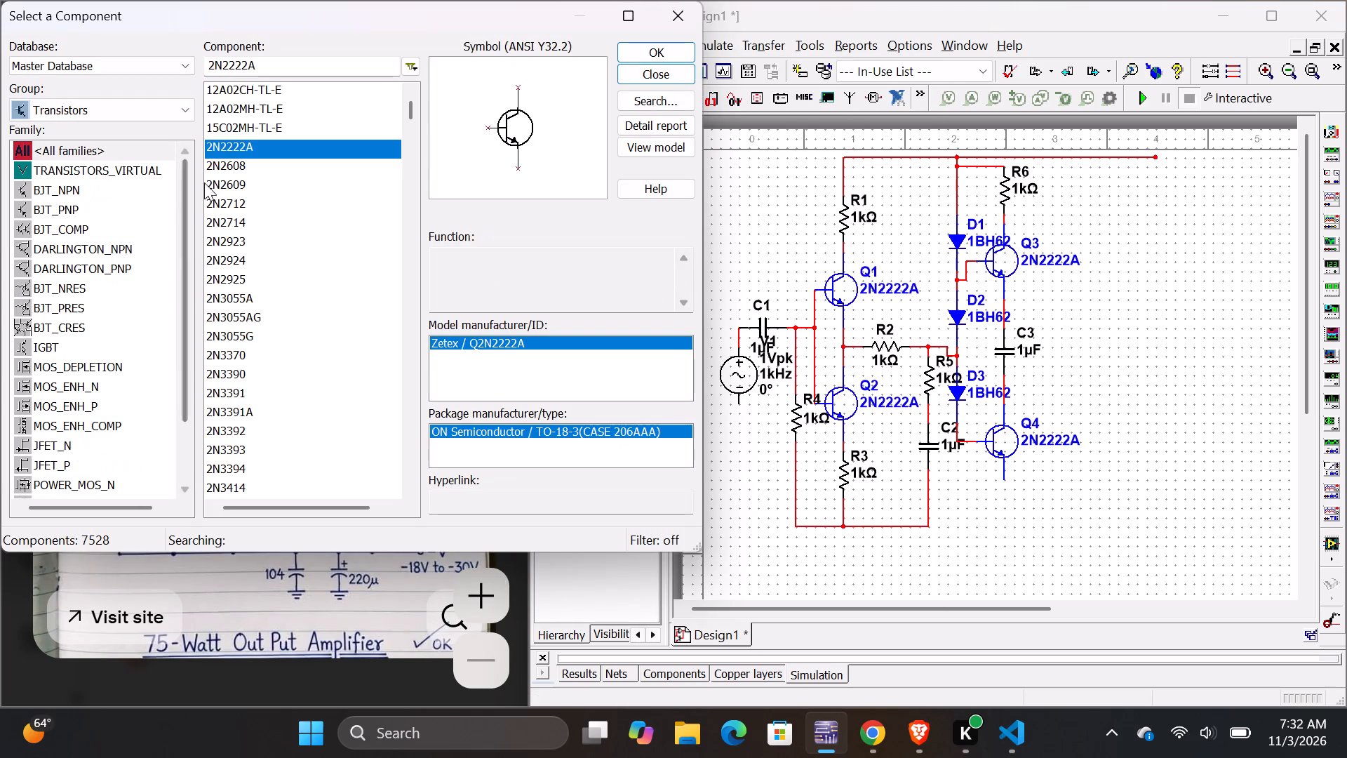
click(626, 52)
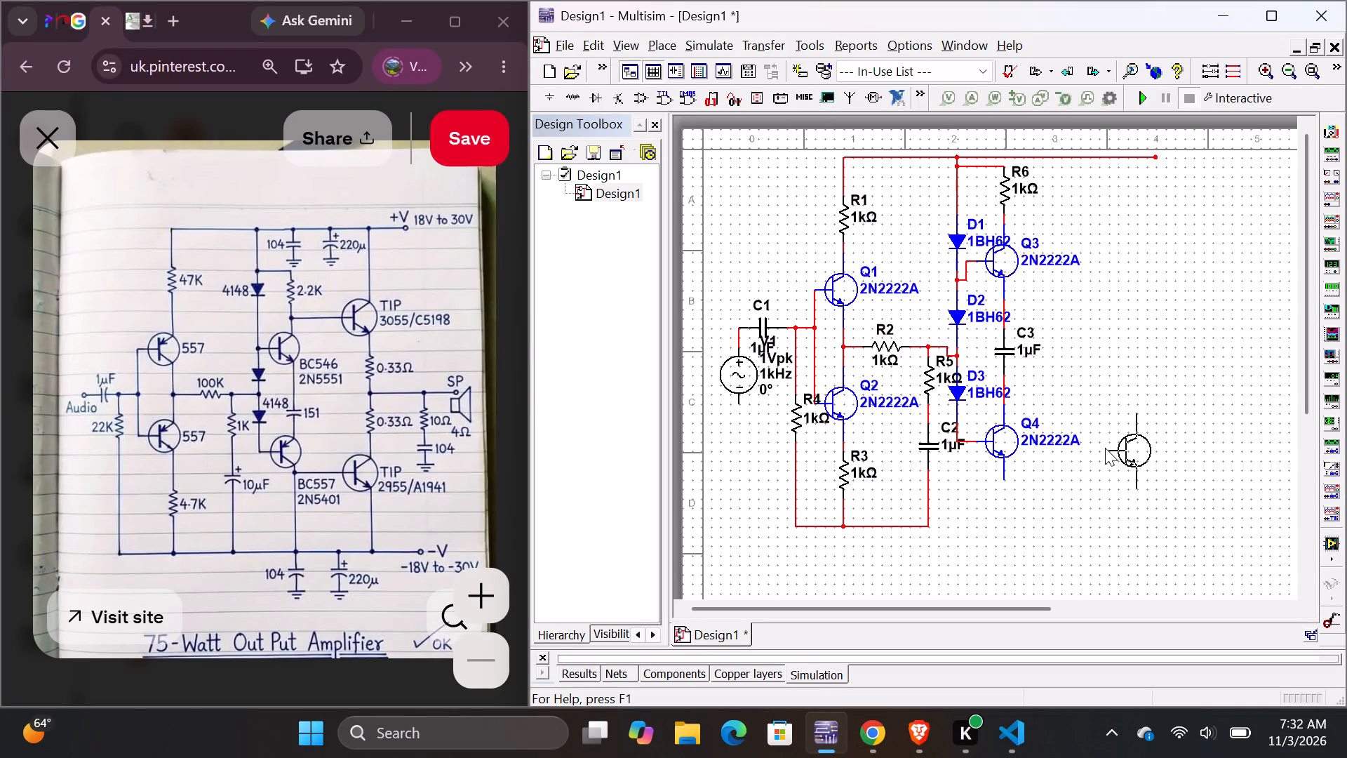
click(1108, 448)
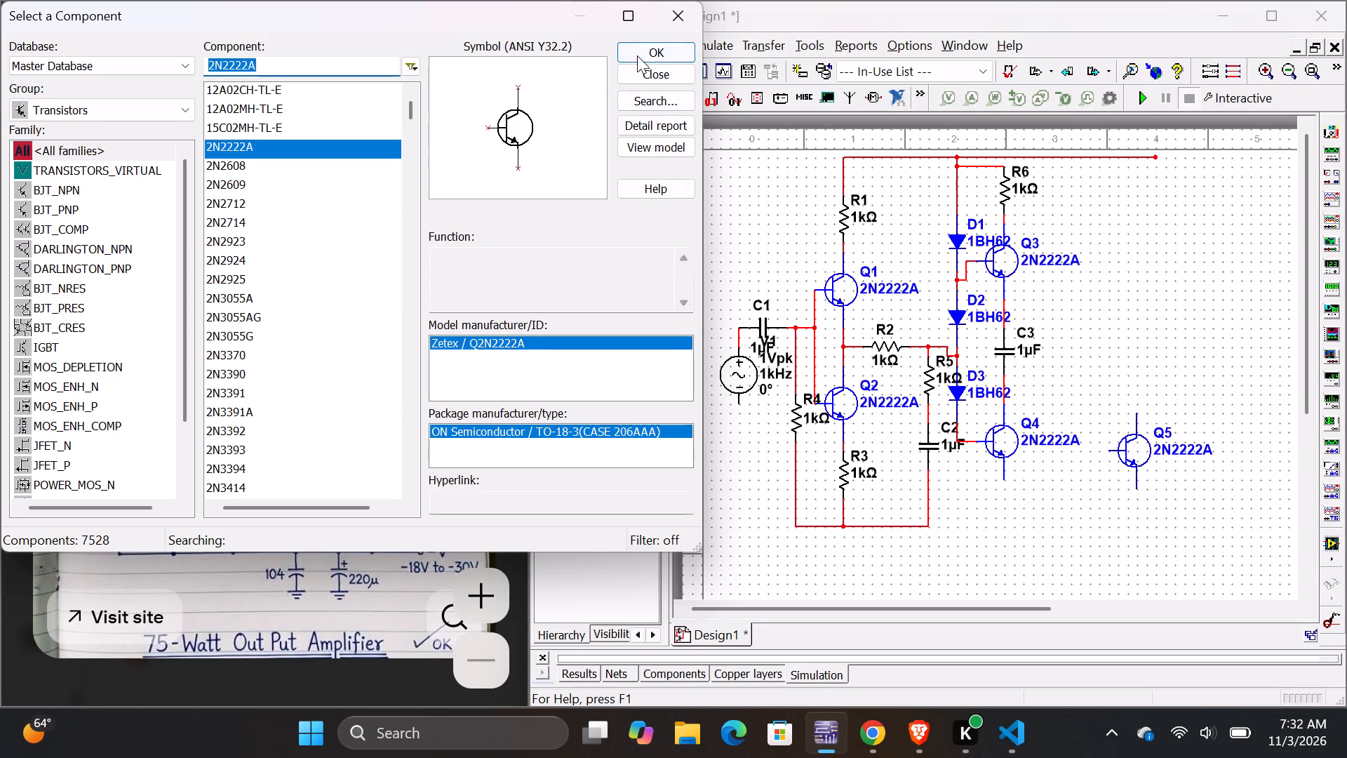
click(643, 53)
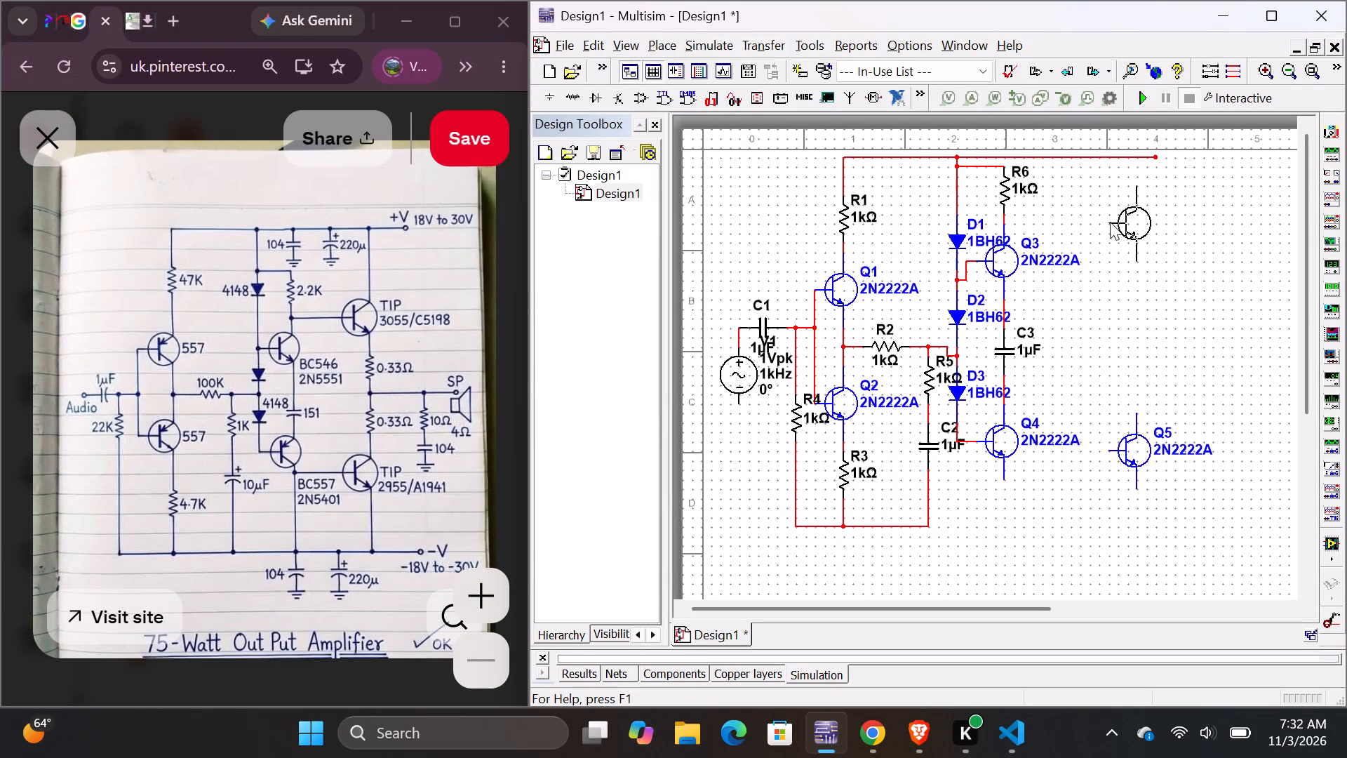
click(1110, 222)
click(658, 74)
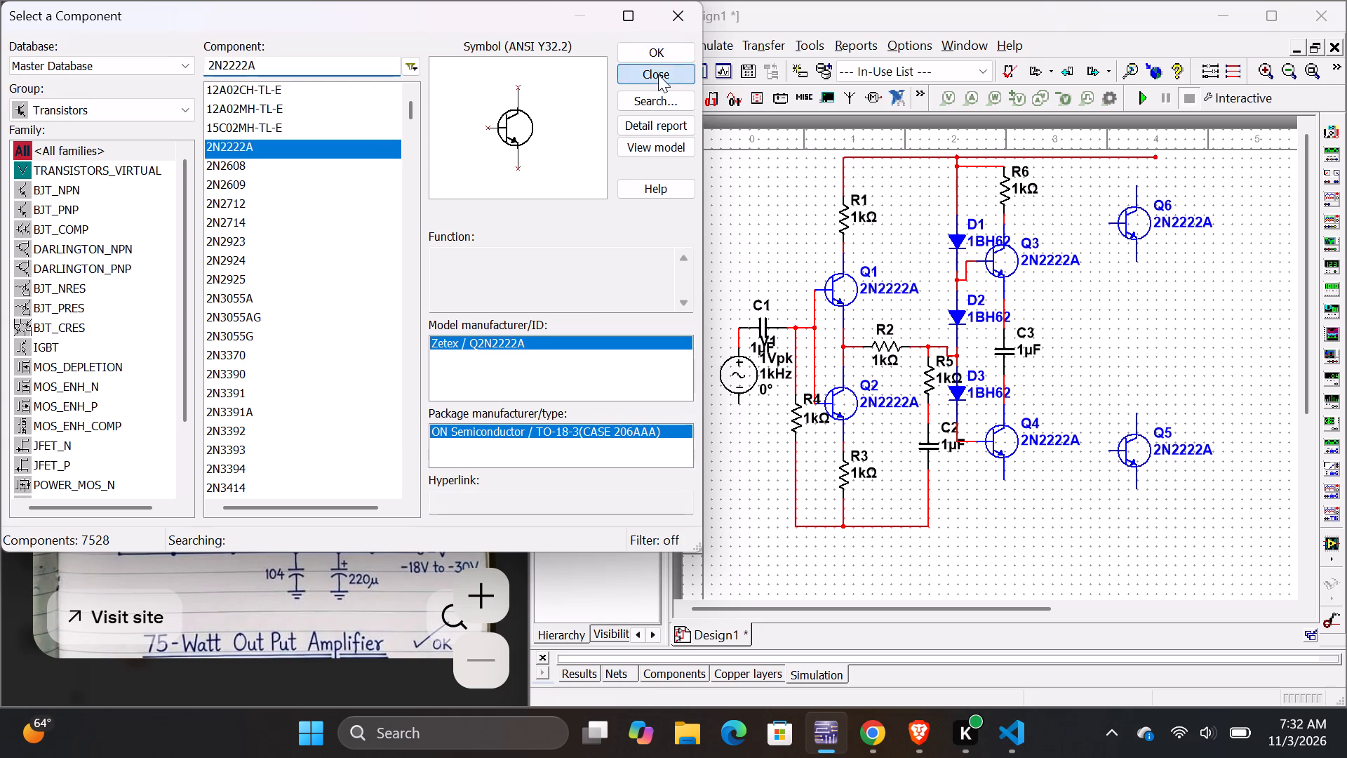
Move transistors Q6 and Q5 slightly closer to Q3 and Q4.
drag(1136, 223, 1129, 223)
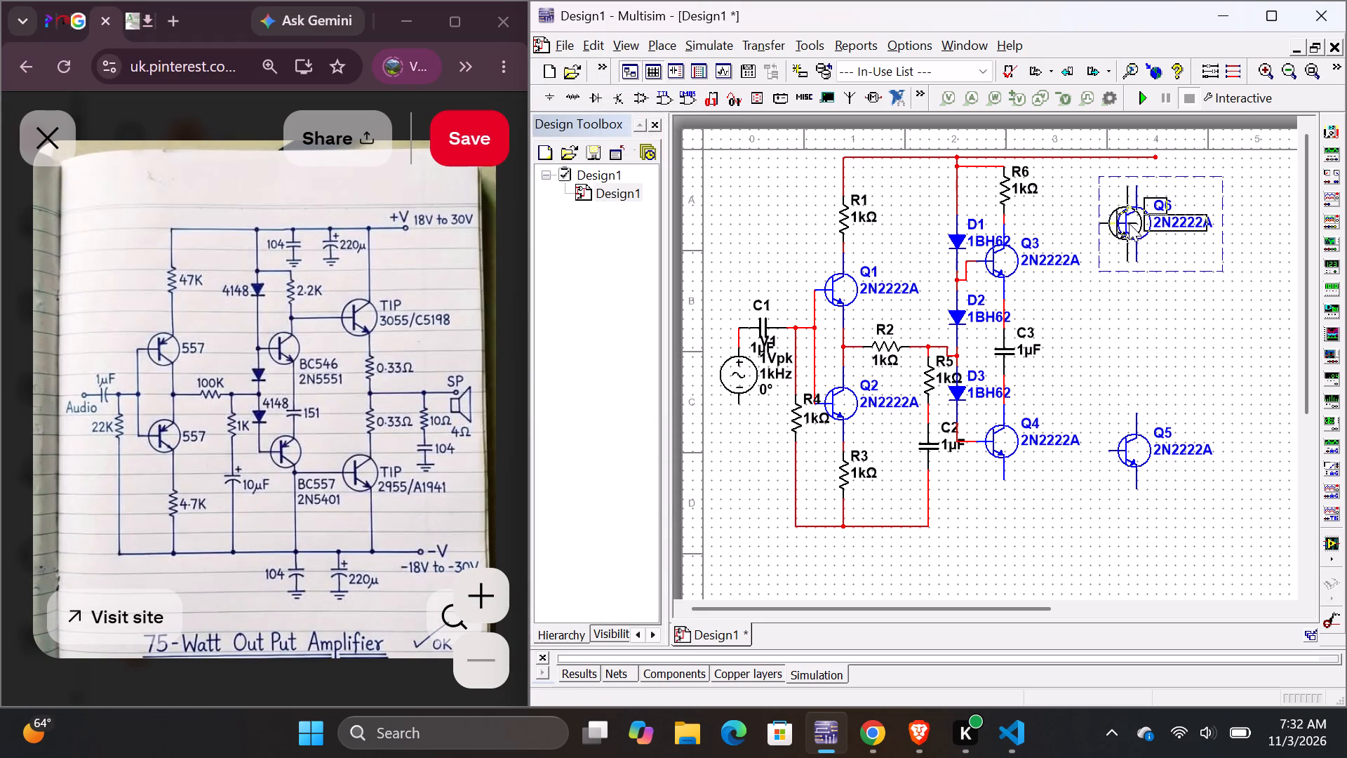
drag(1129, 223, 1114, 224)
drag(1139, 450, 1135, 450)
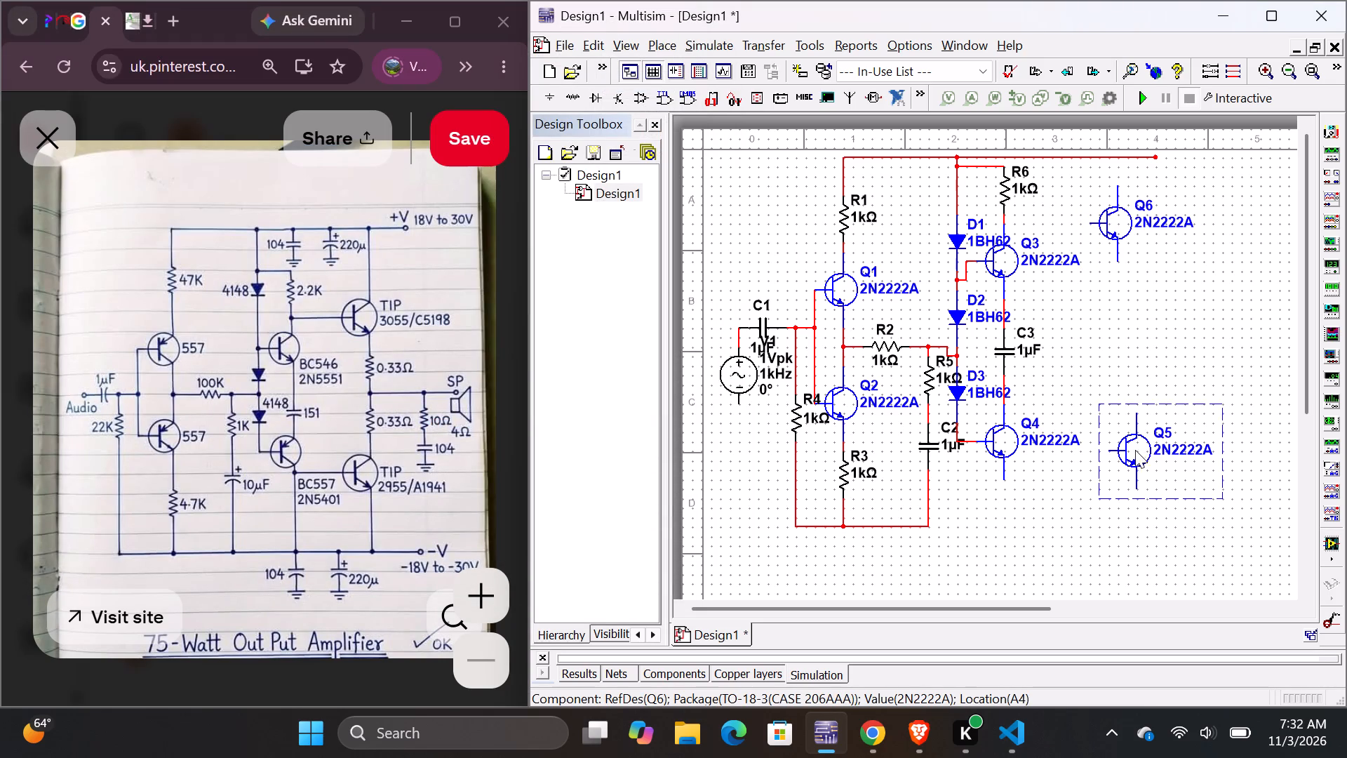
drag(1135, 450, 1122, 451)
click(1130, 377)
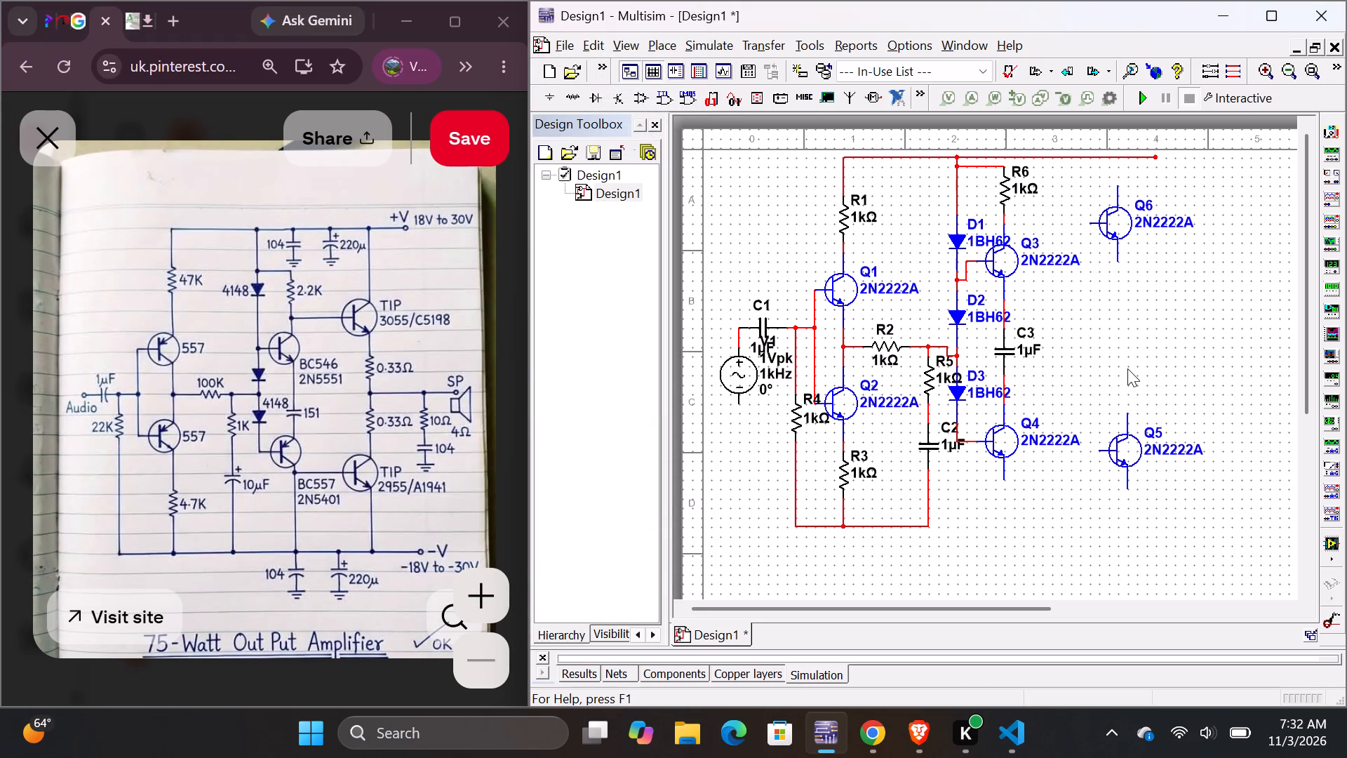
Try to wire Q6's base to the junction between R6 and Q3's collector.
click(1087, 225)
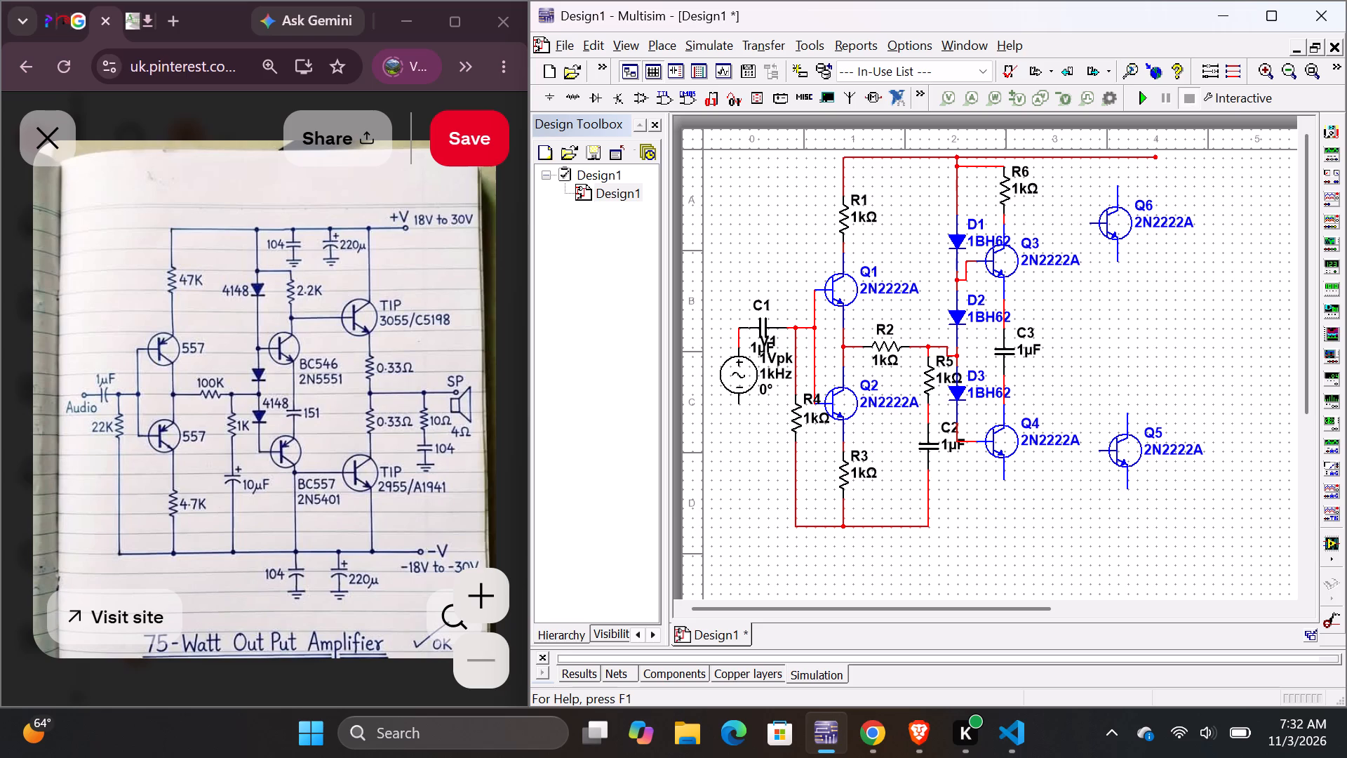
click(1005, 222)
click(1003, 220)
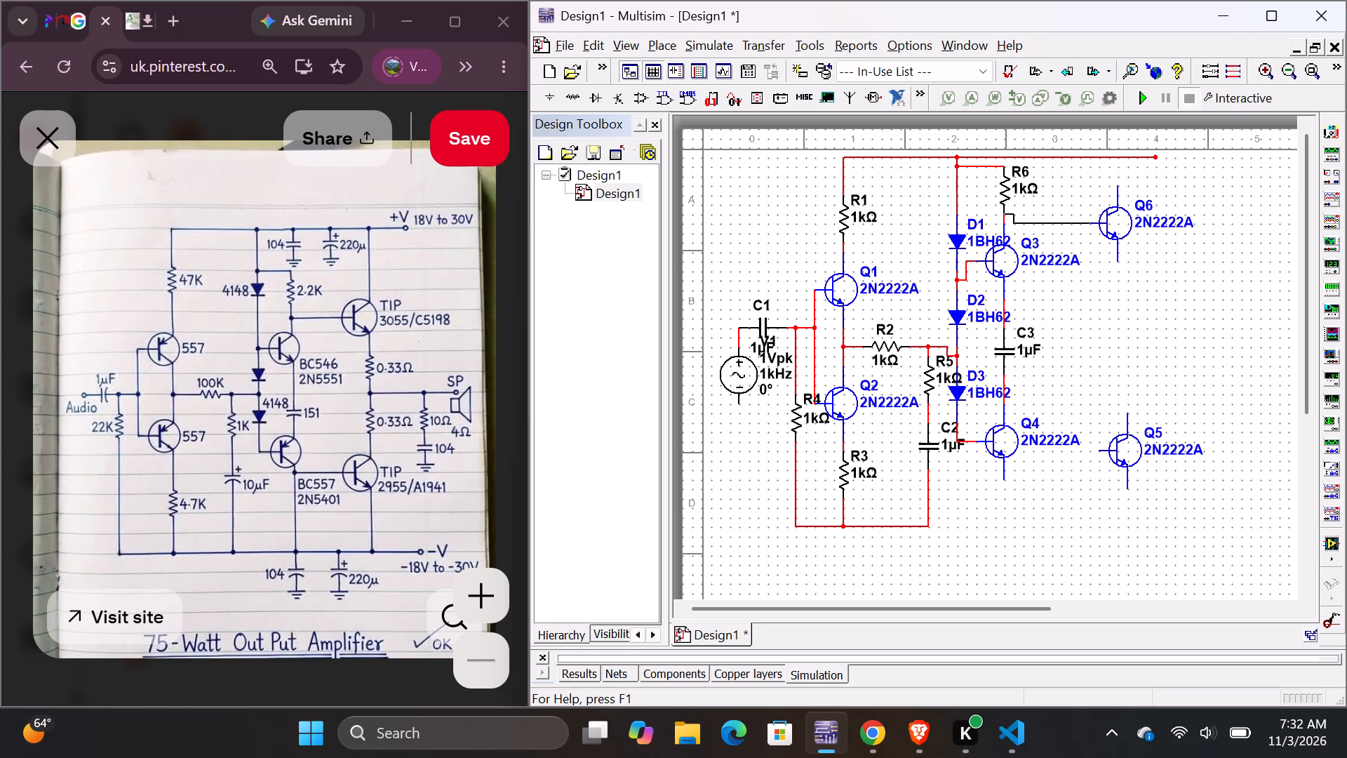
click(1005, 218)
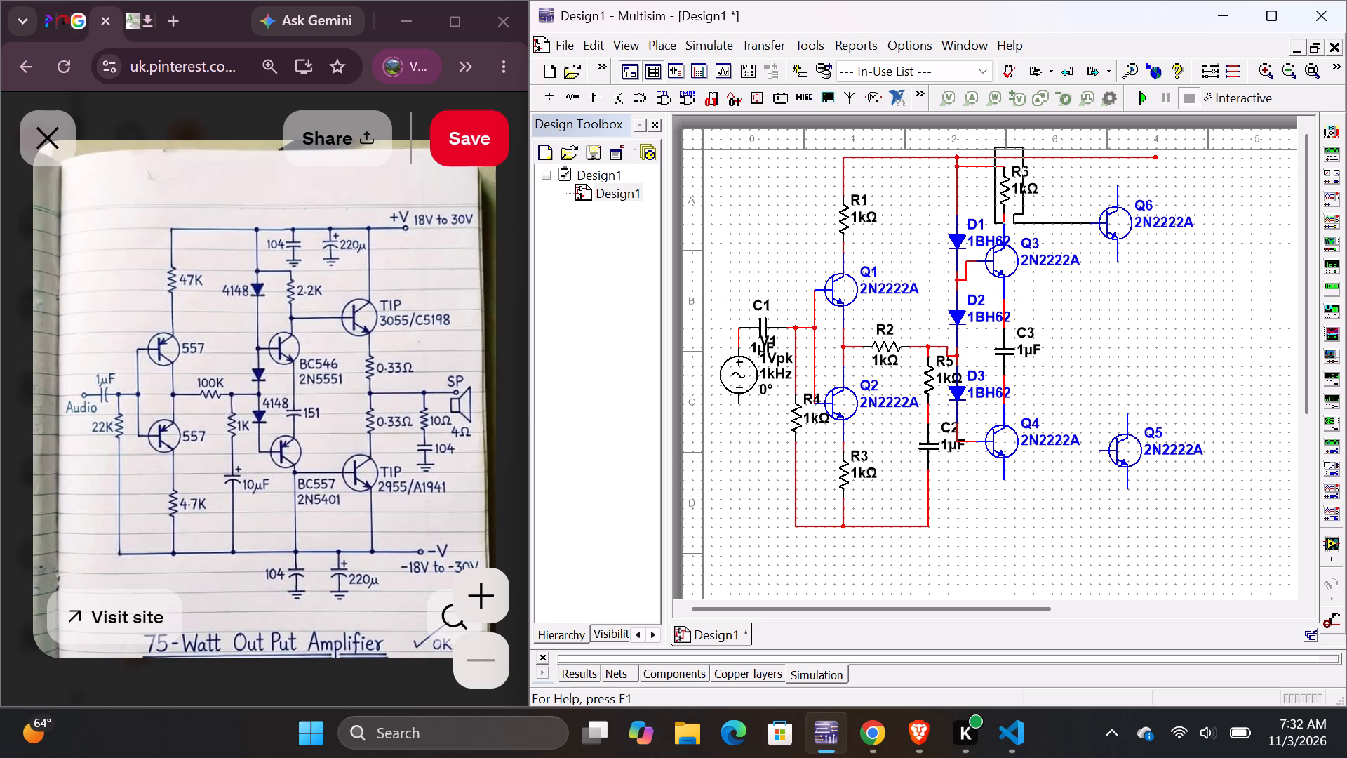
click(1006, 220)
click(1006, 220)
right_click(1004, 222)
Raise R6 slightly to expose the wire above Q3's collector, and wire Q6's base to it.
drag(1006, 192, 1007, 185)
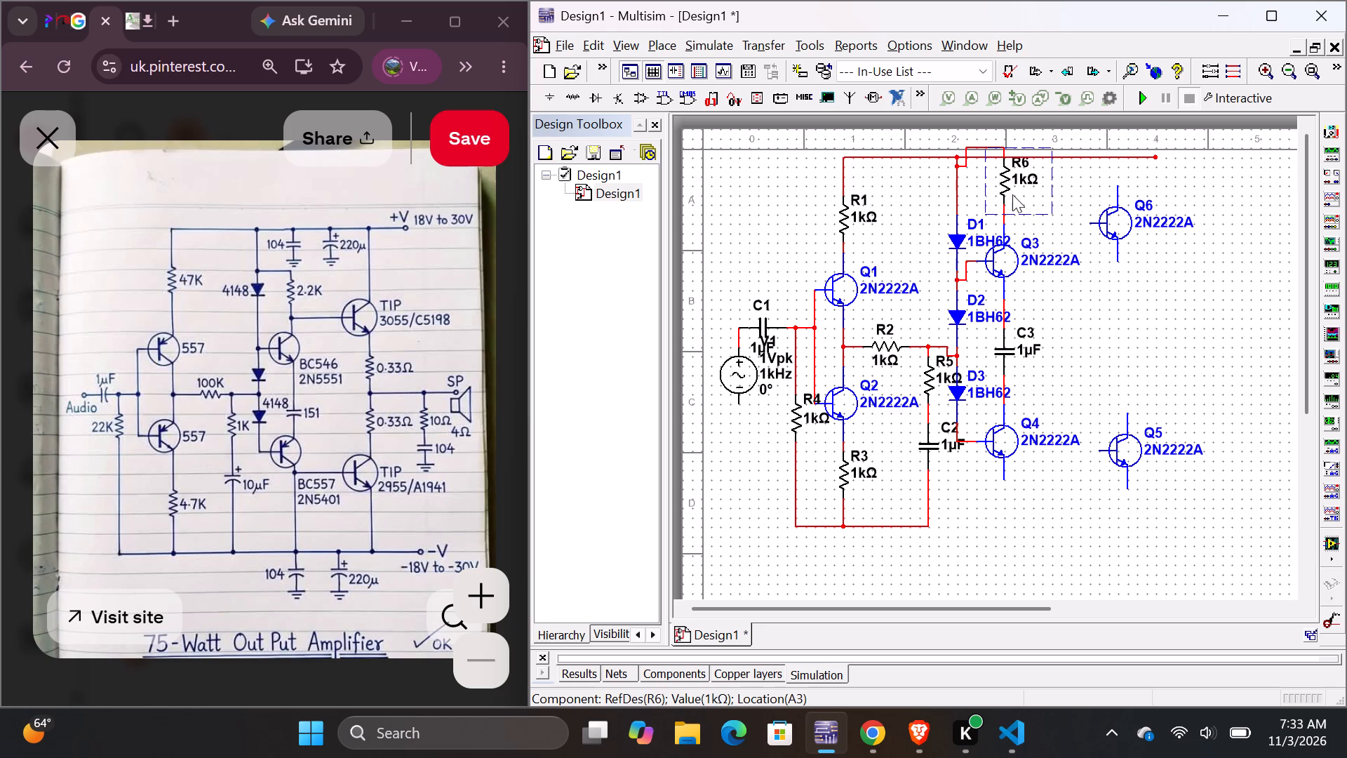
click(1102, 274)
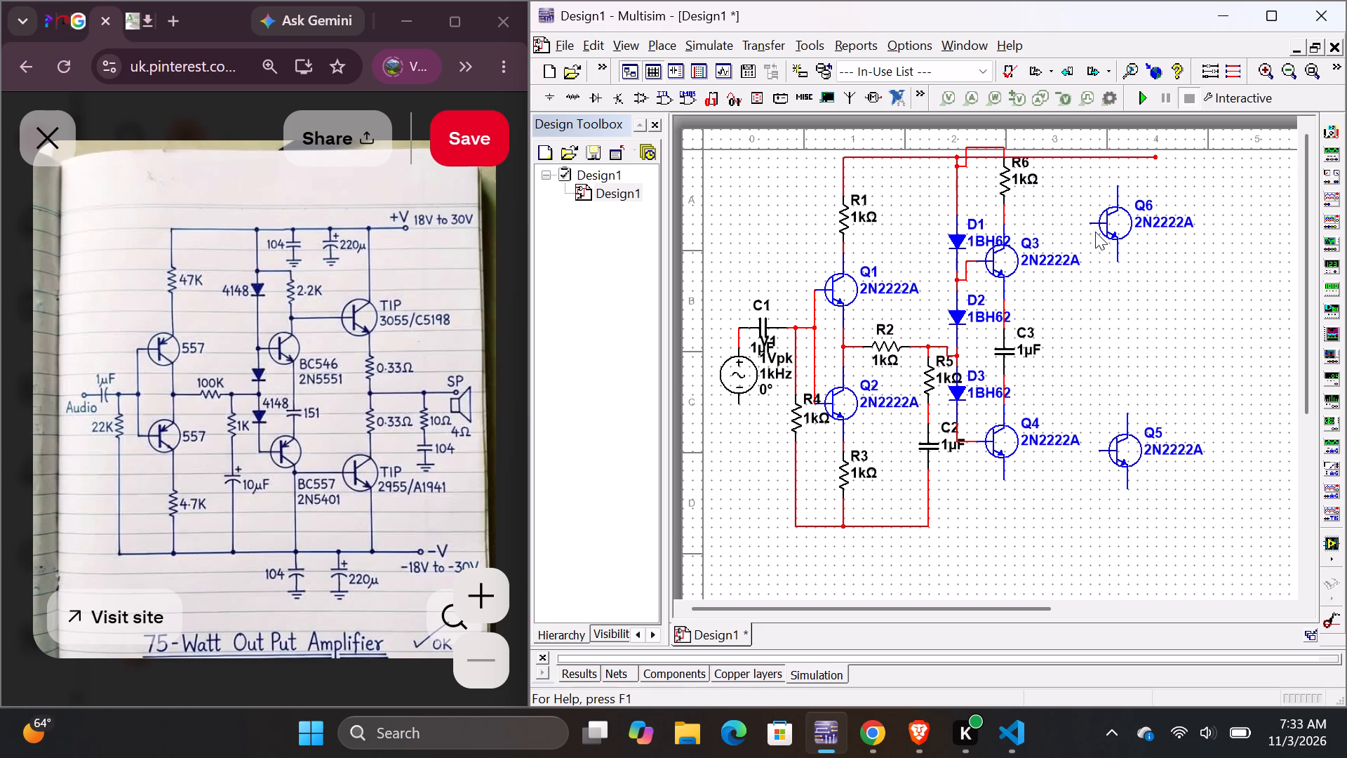
click(1090, 225)
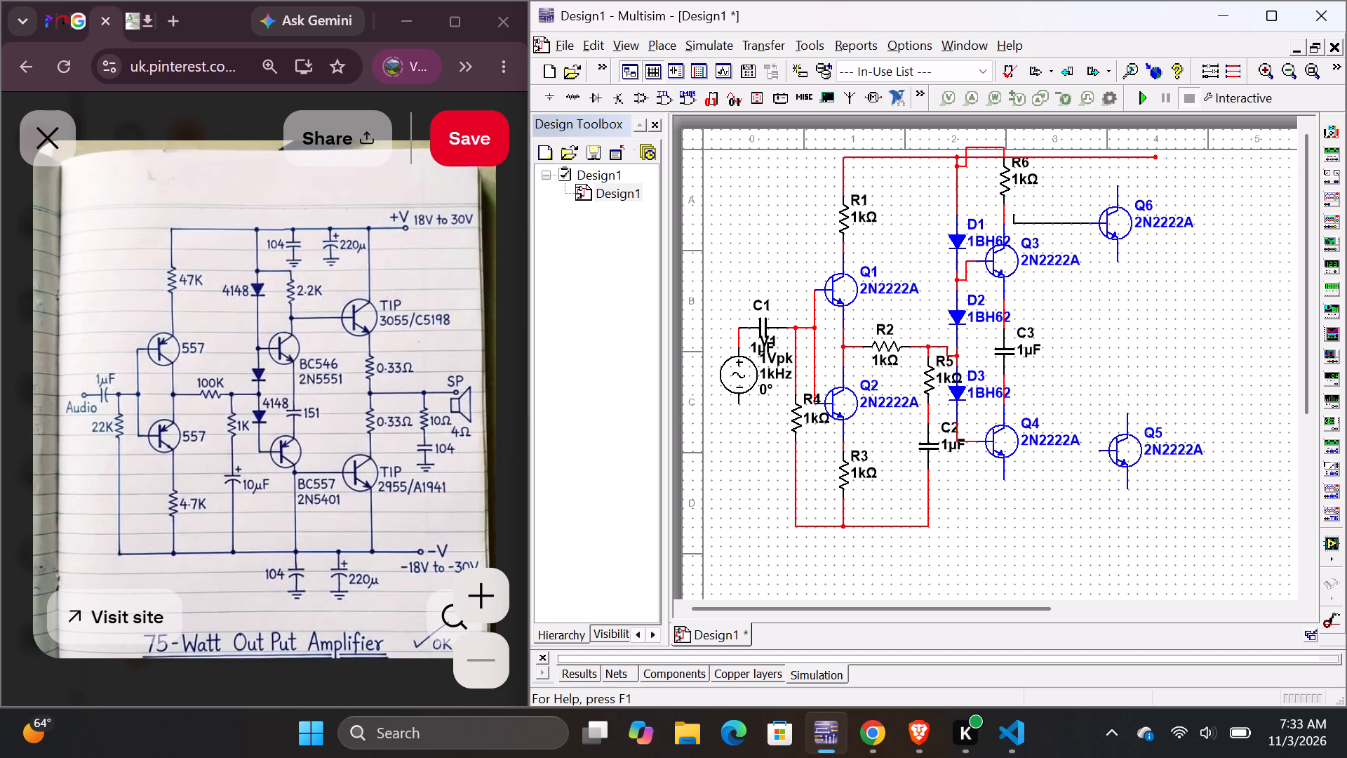
click(1005, 212)
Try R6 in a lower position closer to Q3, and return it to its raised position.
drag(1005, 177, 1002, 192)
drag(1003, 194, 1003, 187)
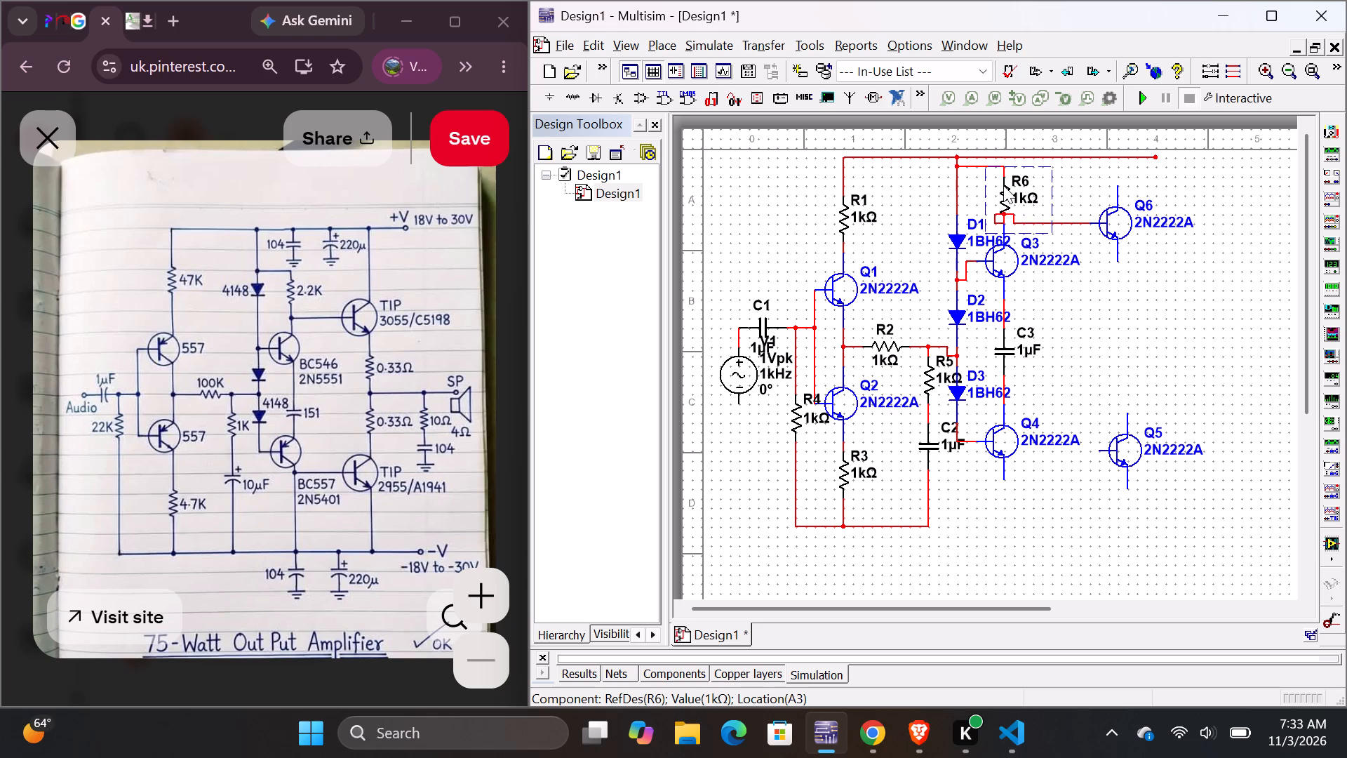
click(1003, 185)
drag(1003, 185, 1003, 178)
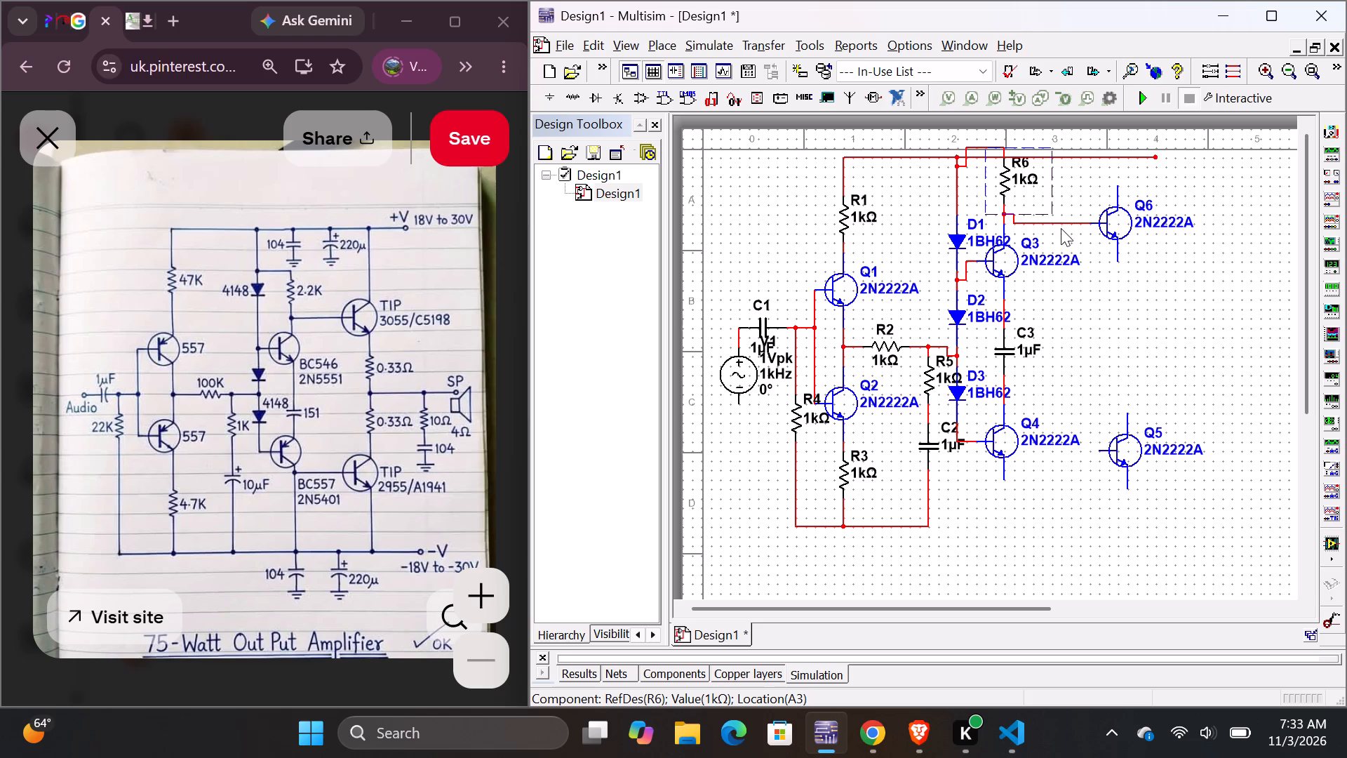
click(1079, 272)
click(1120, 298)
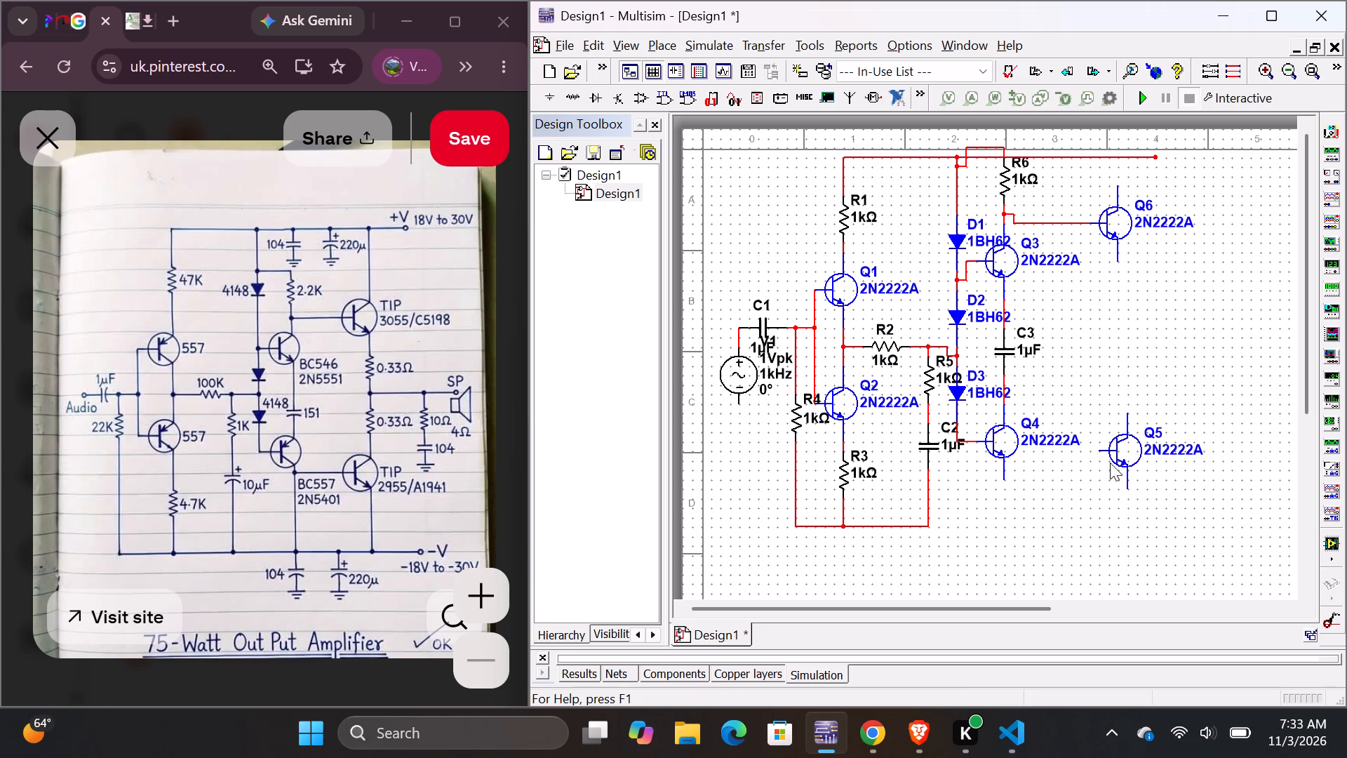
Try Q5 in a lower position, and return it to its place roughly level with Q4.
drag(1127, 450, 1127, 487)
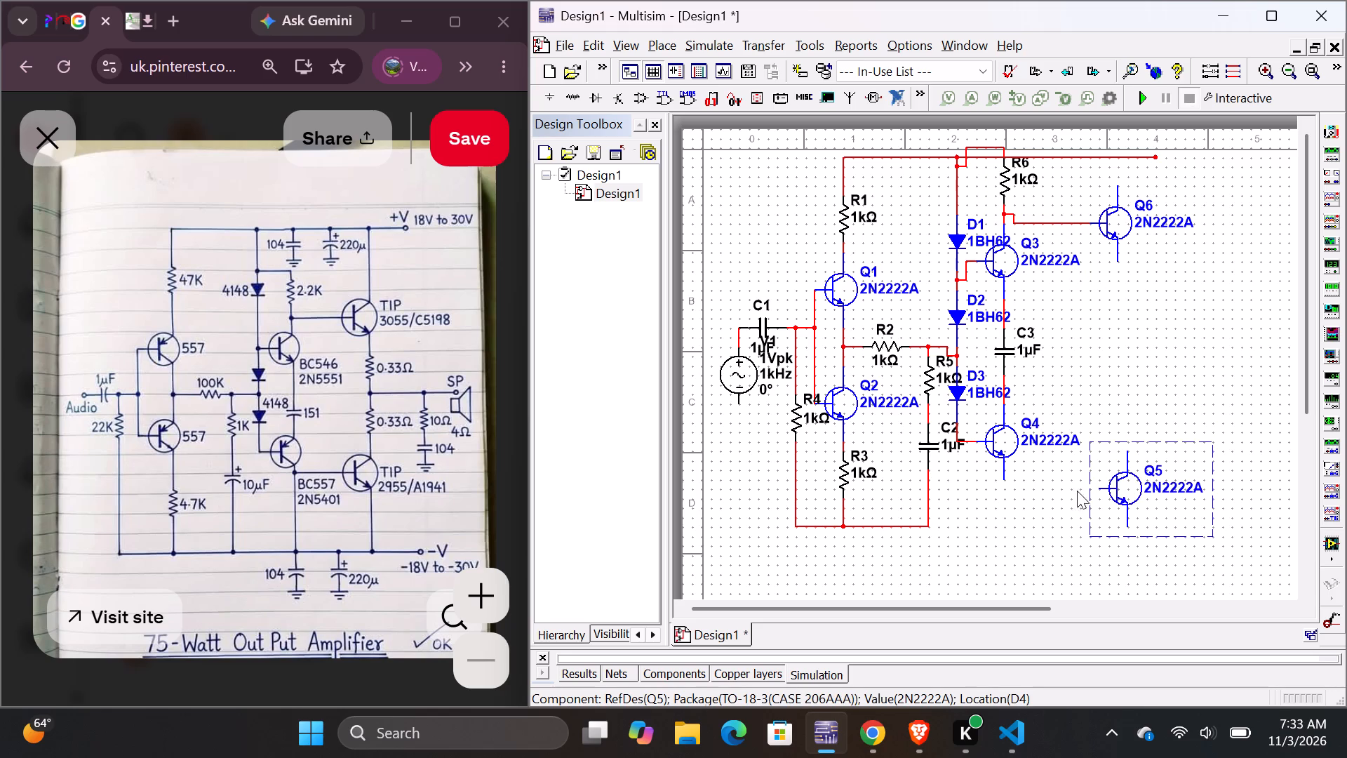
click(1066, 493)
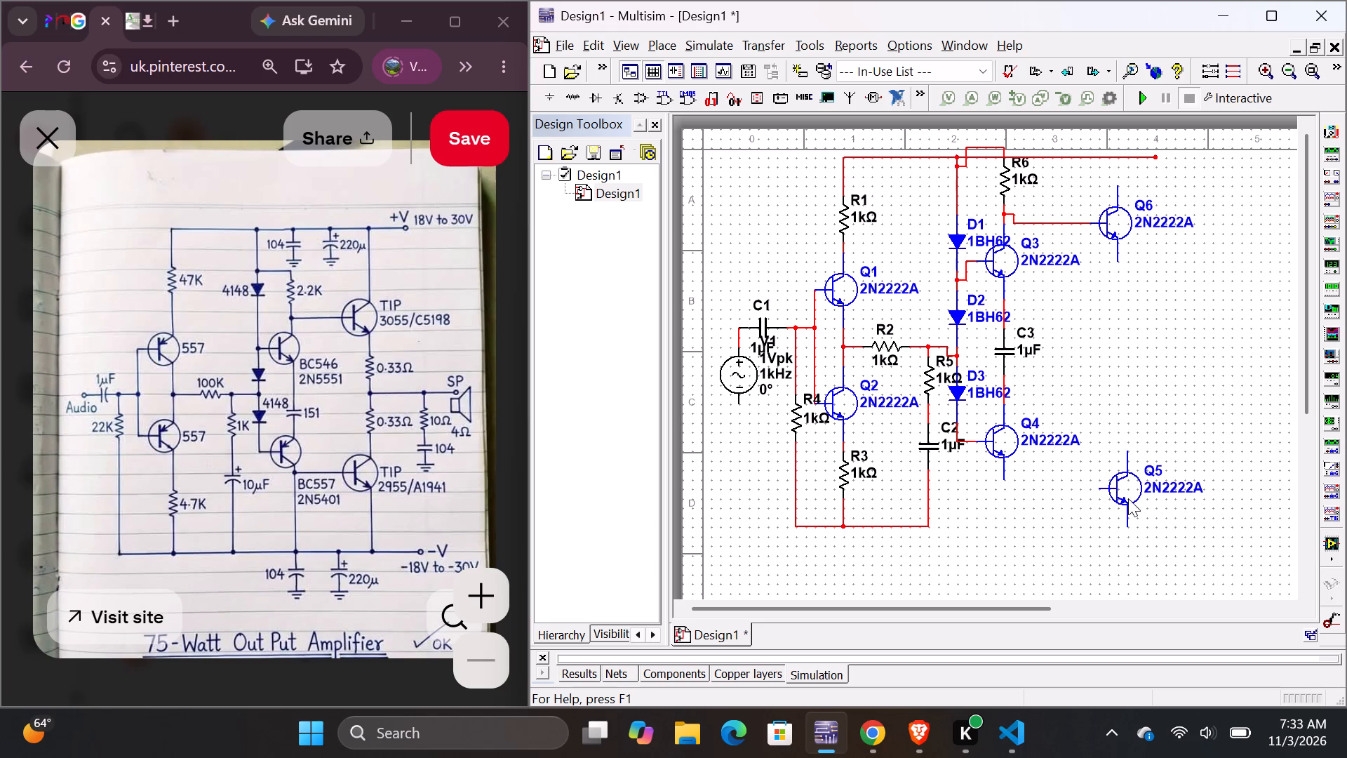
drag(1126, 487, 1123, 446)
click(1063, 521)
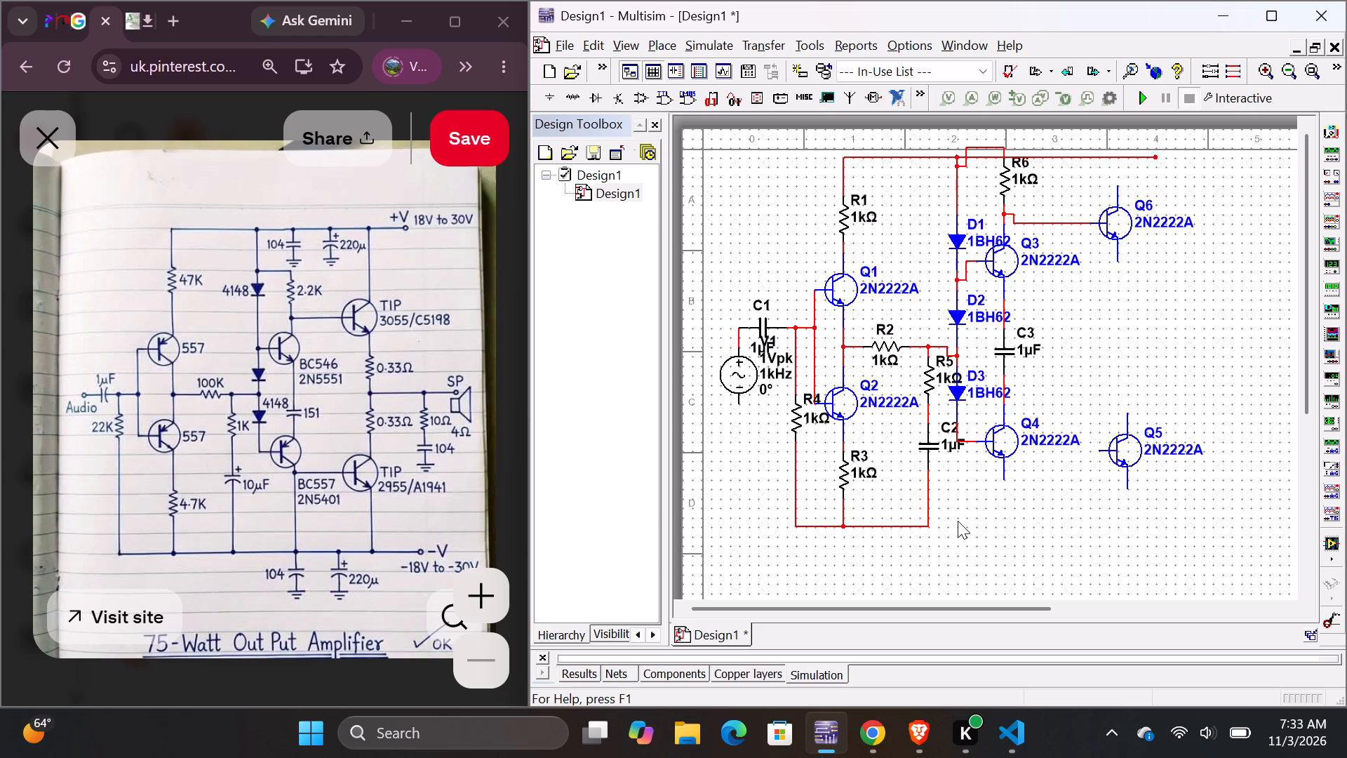
Wire Q4's lower terminal to the bottom rail at the corner below C2.
click(1003, 480)
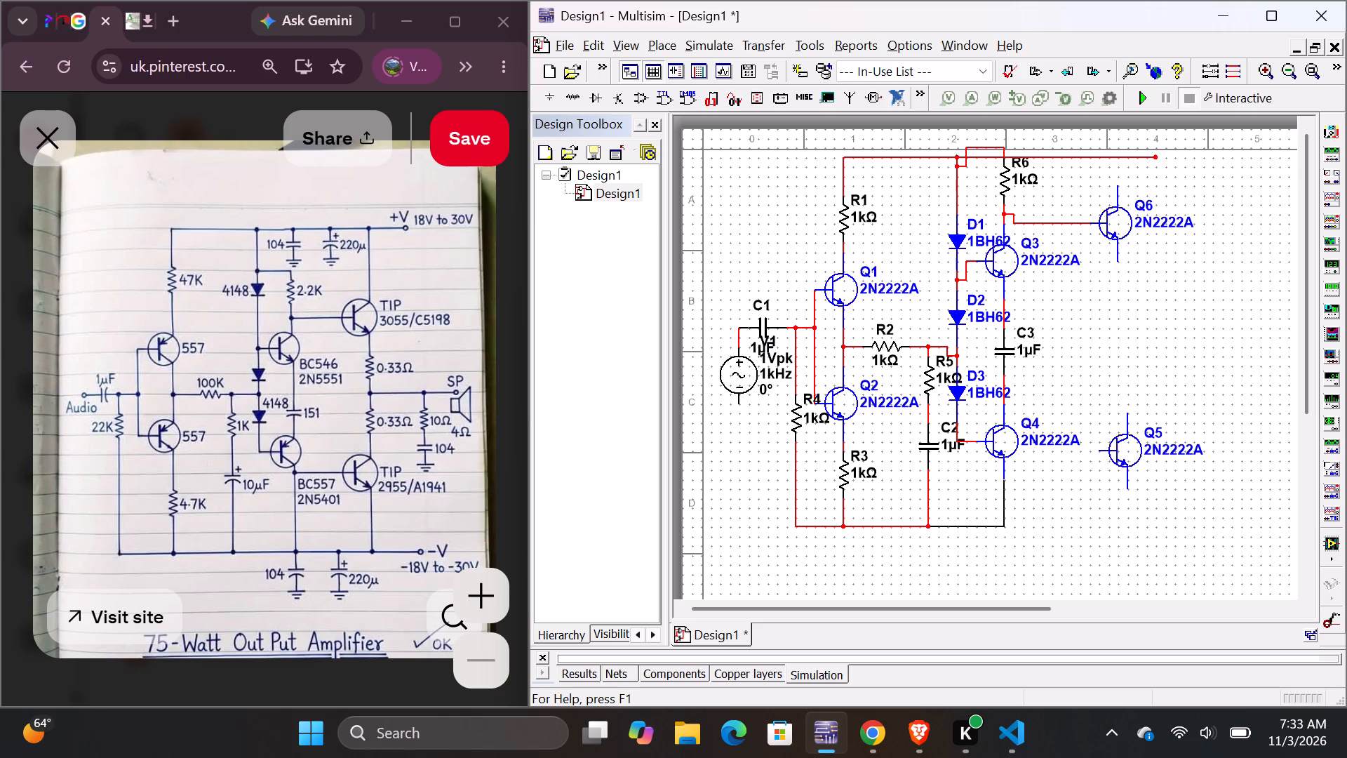
click(930, 528)
Wire Q5's base to the vertical wire between Q4's lower terminal and the bottom rail.
click(1097, 444)
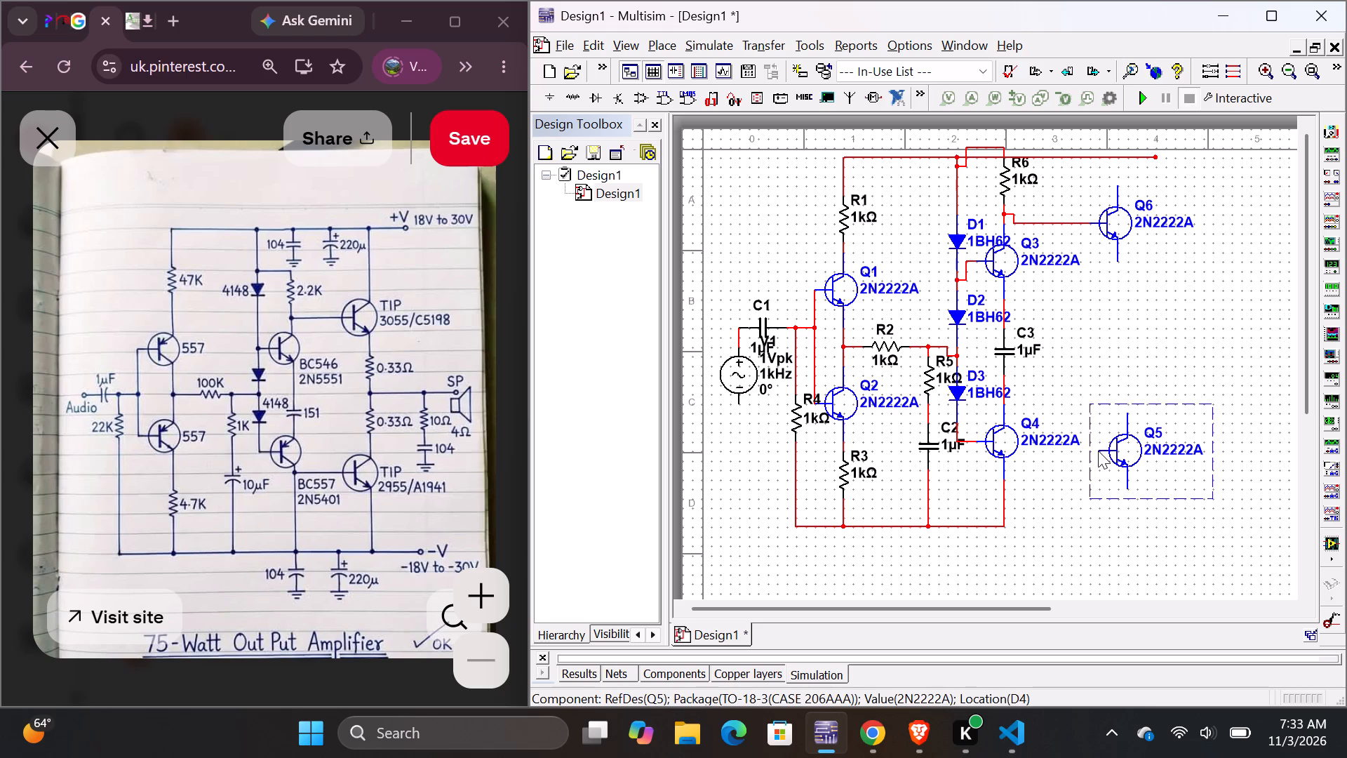
click(1098, 451)
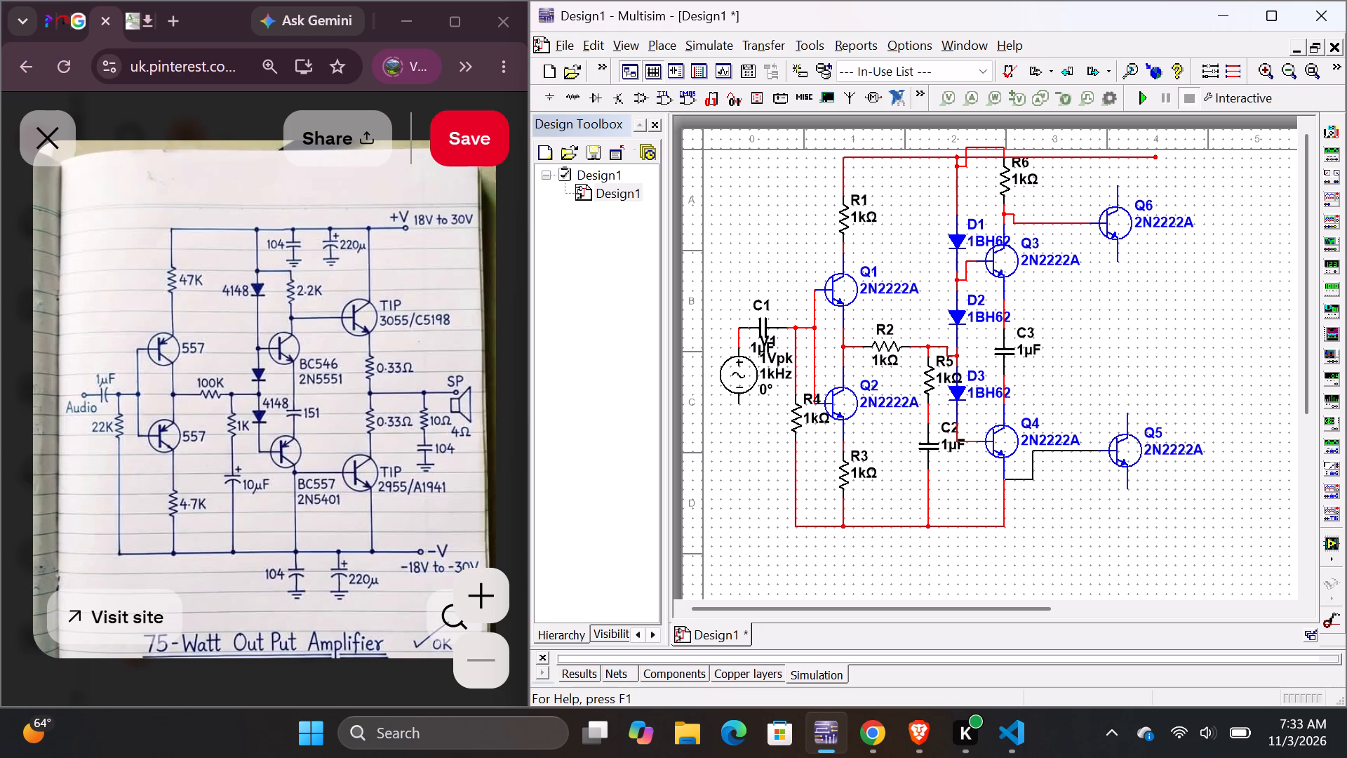
click(1001, 482)
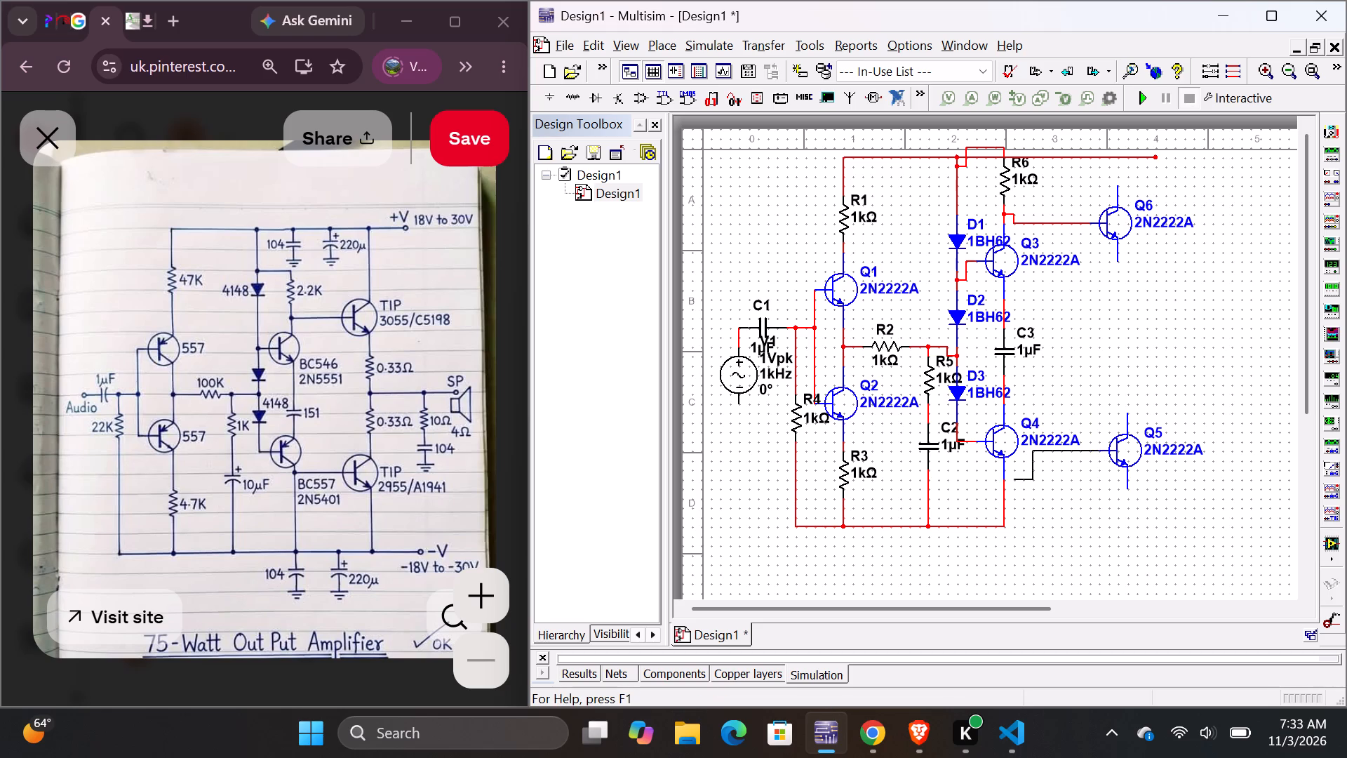
click(1004, 490)
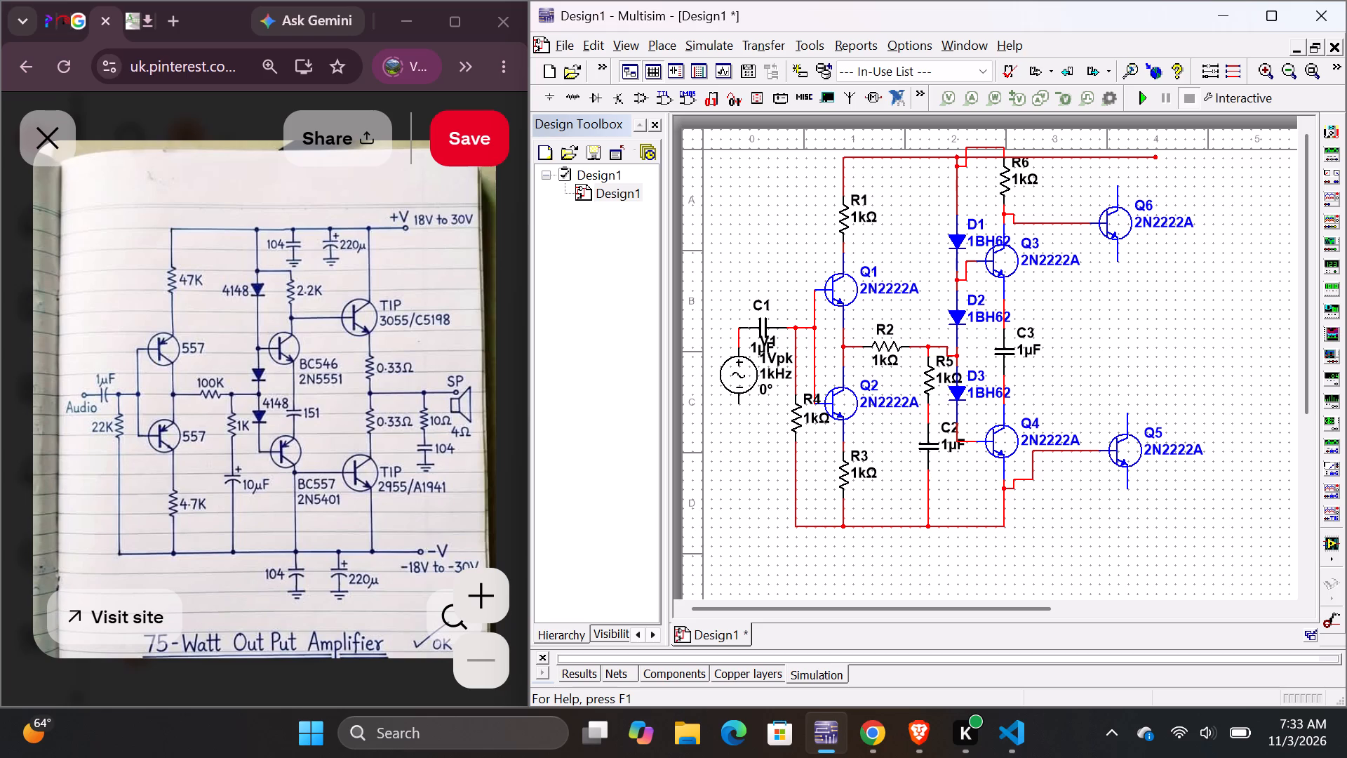
Wire Q5's lower terminal to the bottom rail at the corner directly below Q4.
click(1130, 491)
click(1003, 527)
Place two 1 kΩ resistors from the Basic group, one above the other, between Q6 and Q5.
click(664, 42)
click(672, 66)
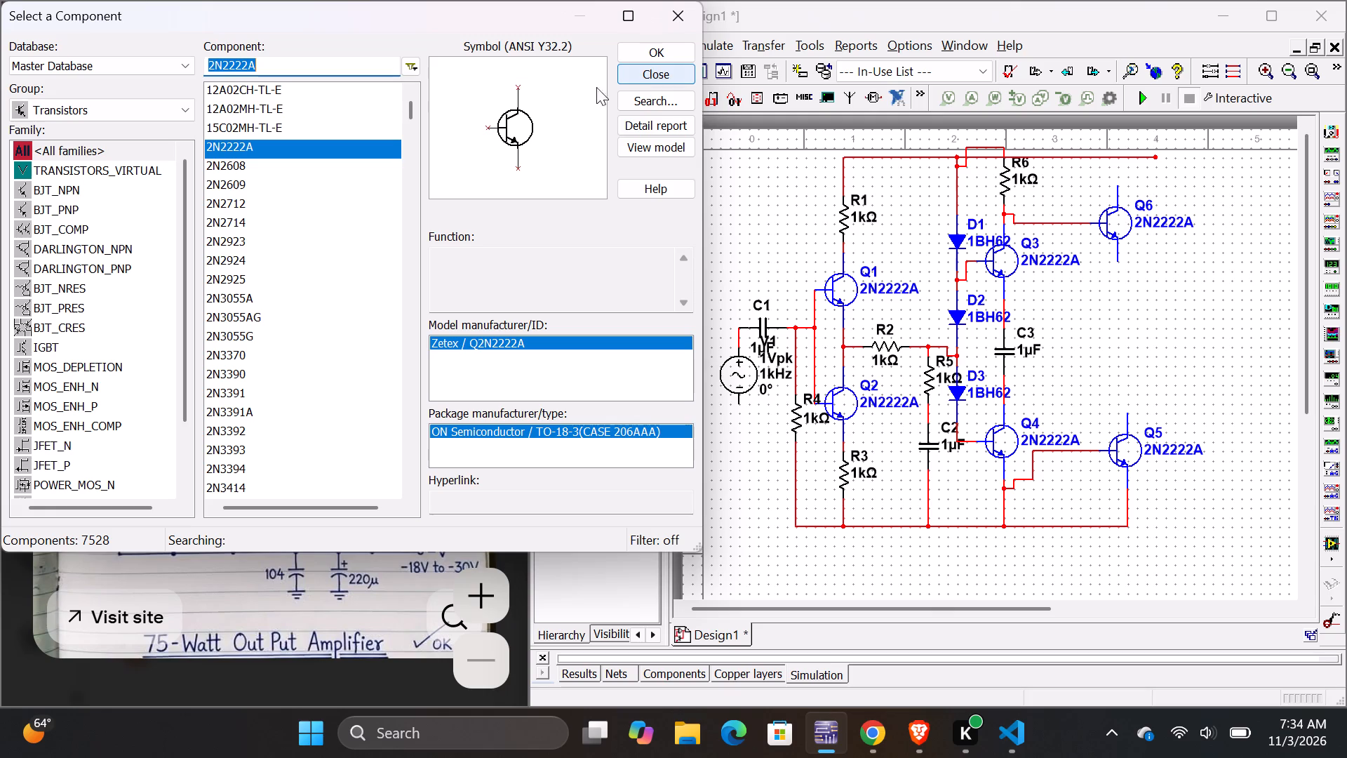
click(121, 102)
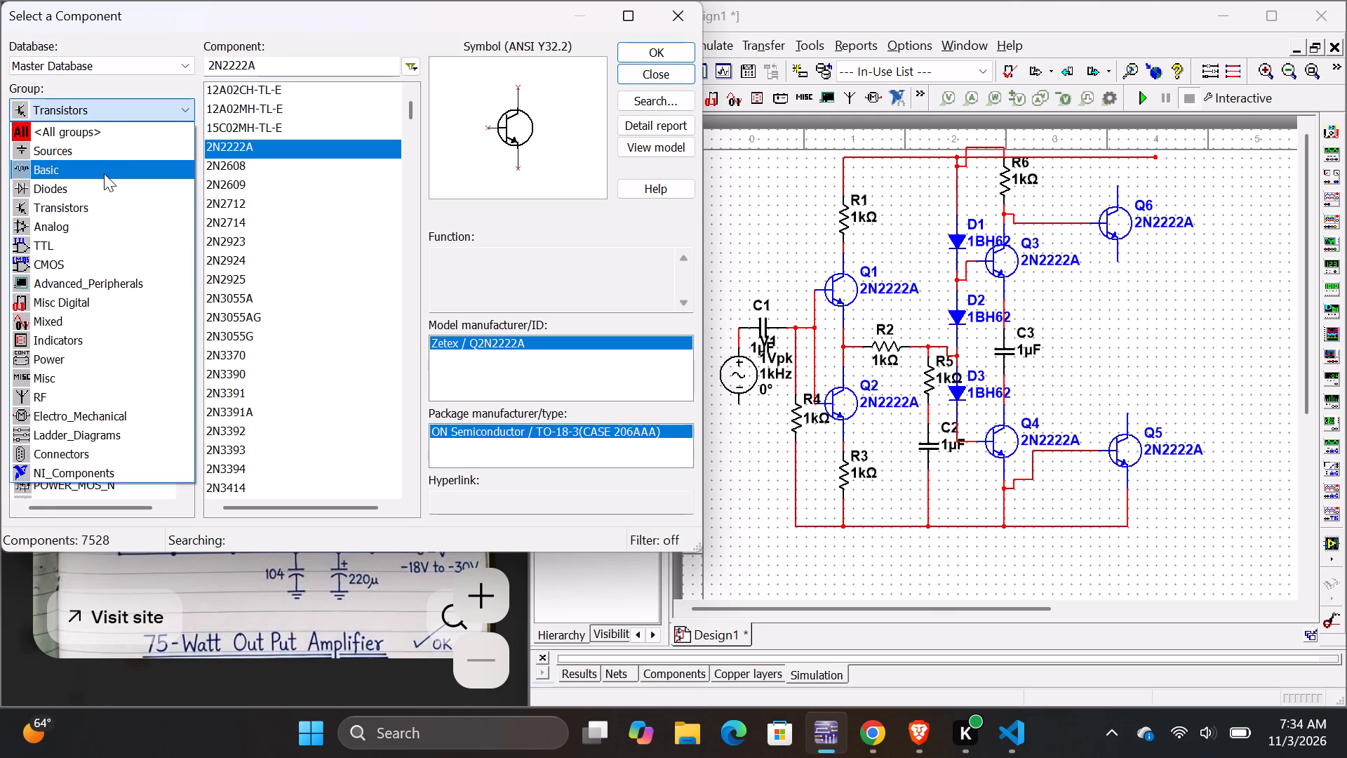
click(103, 166)
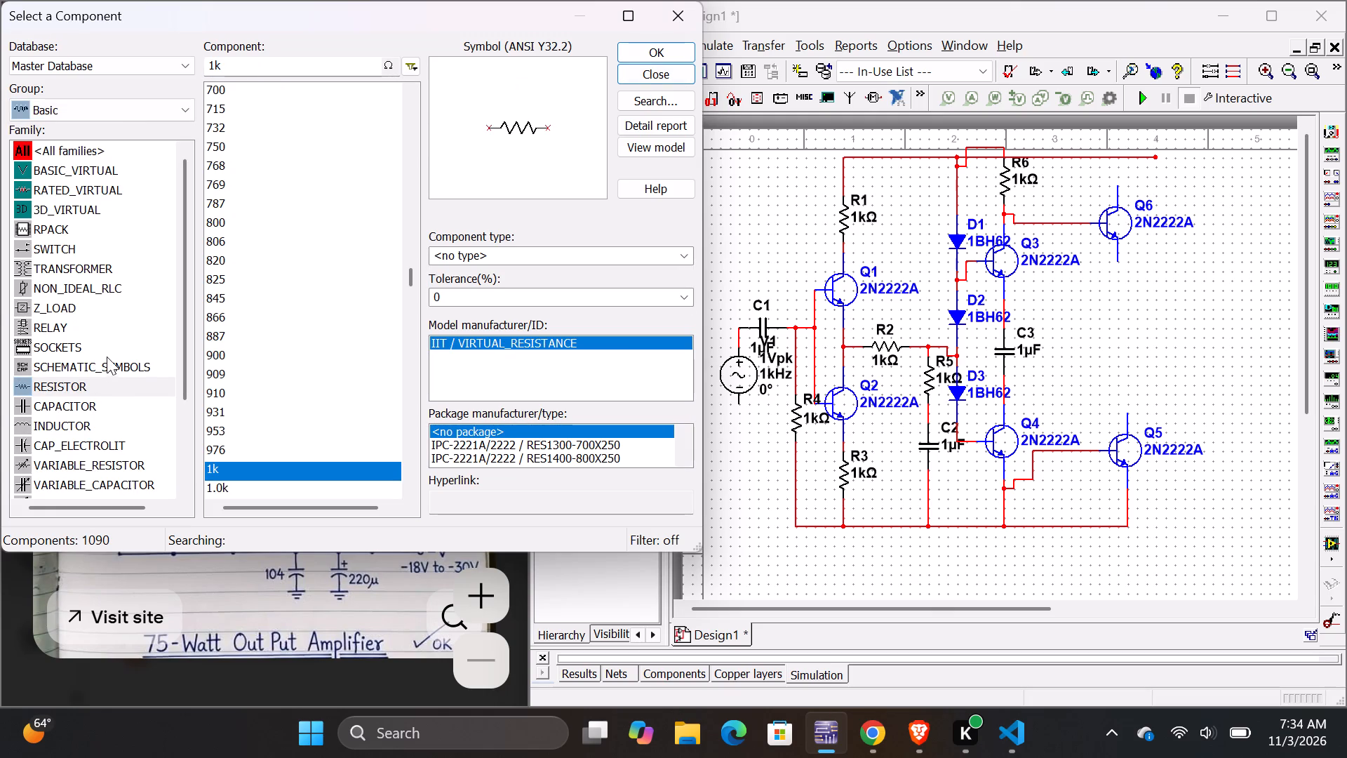
click(647, 60)
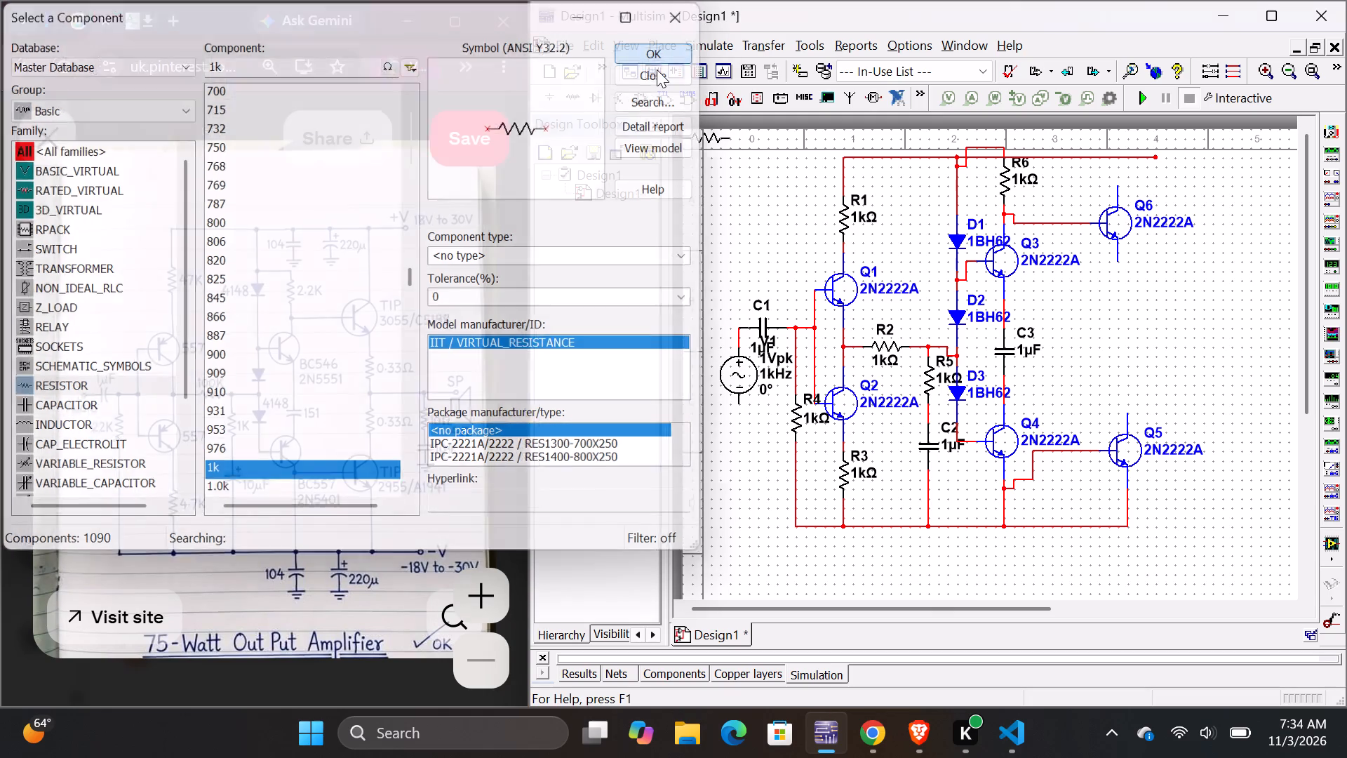
click(1106, 365)
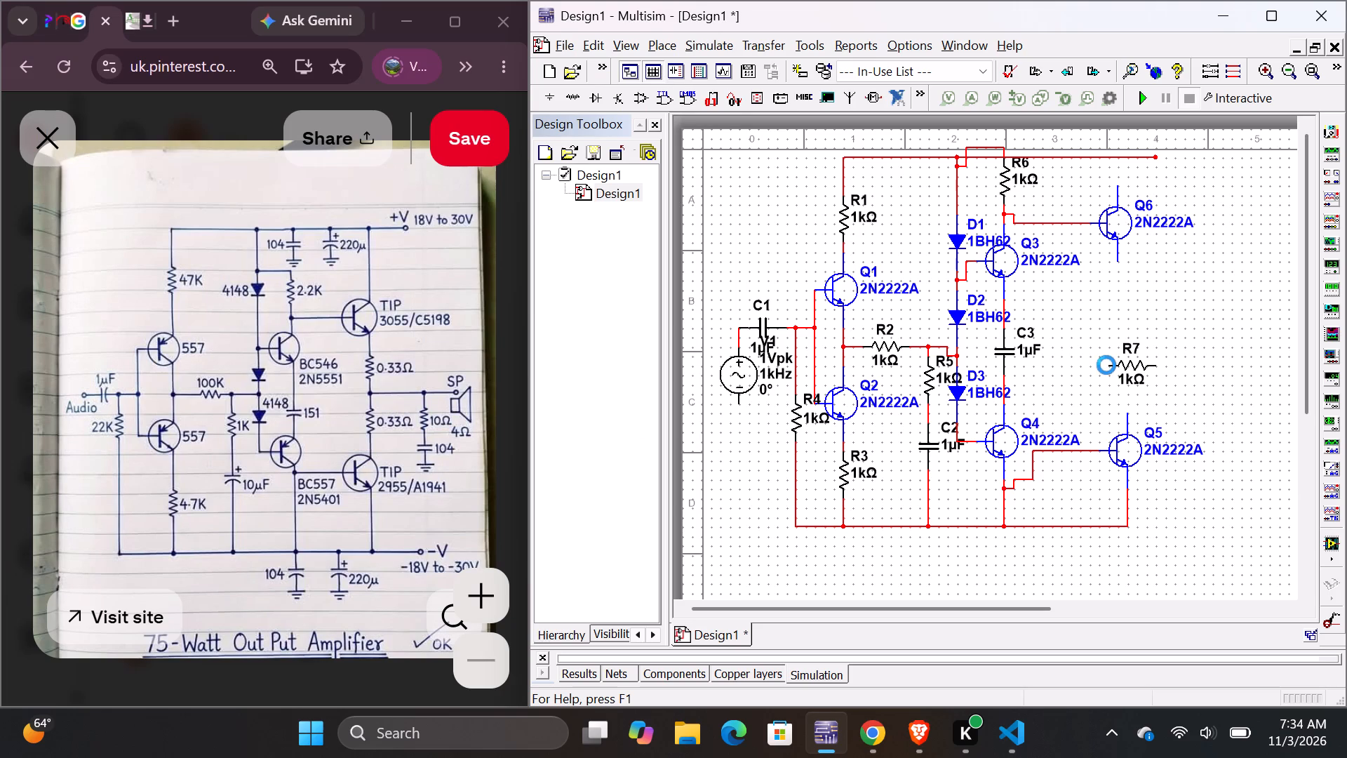
click(659, 58)
click(1108, 304)
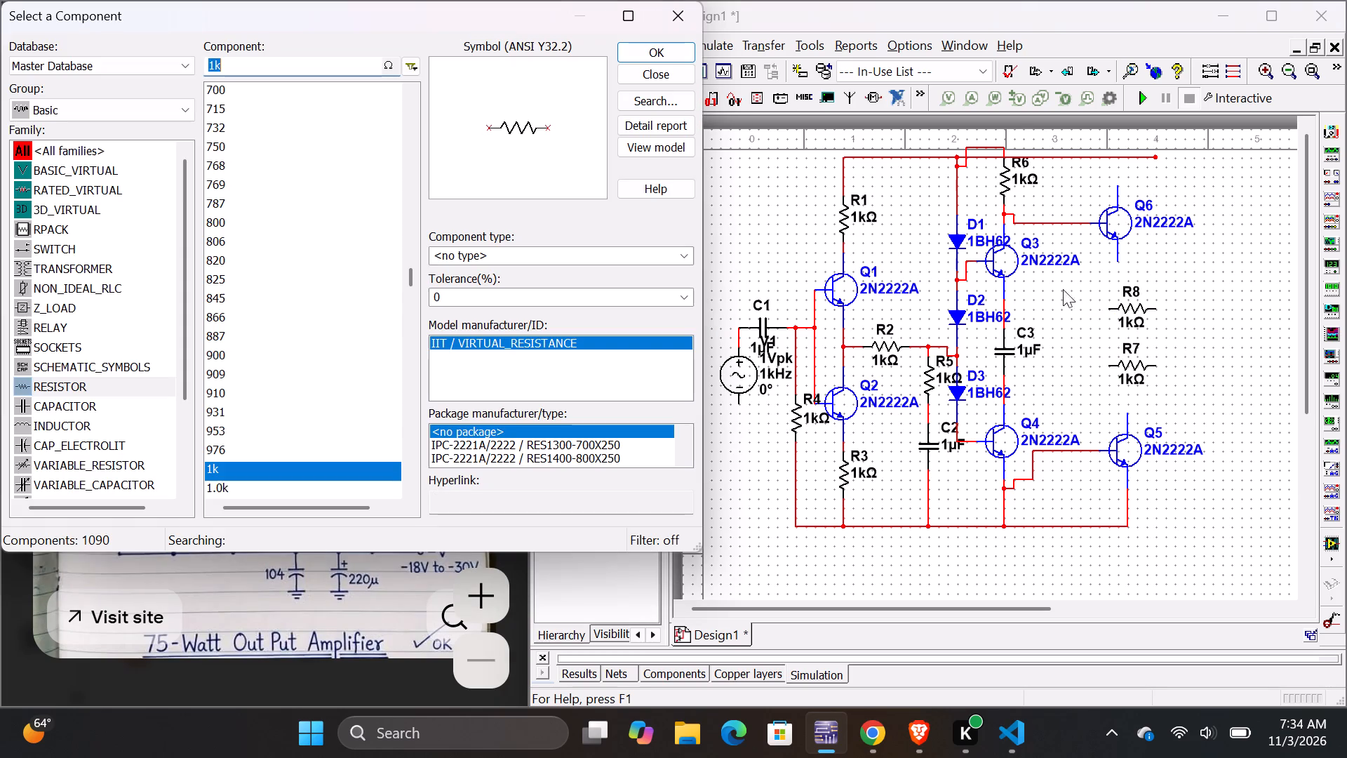
click(634, 79)
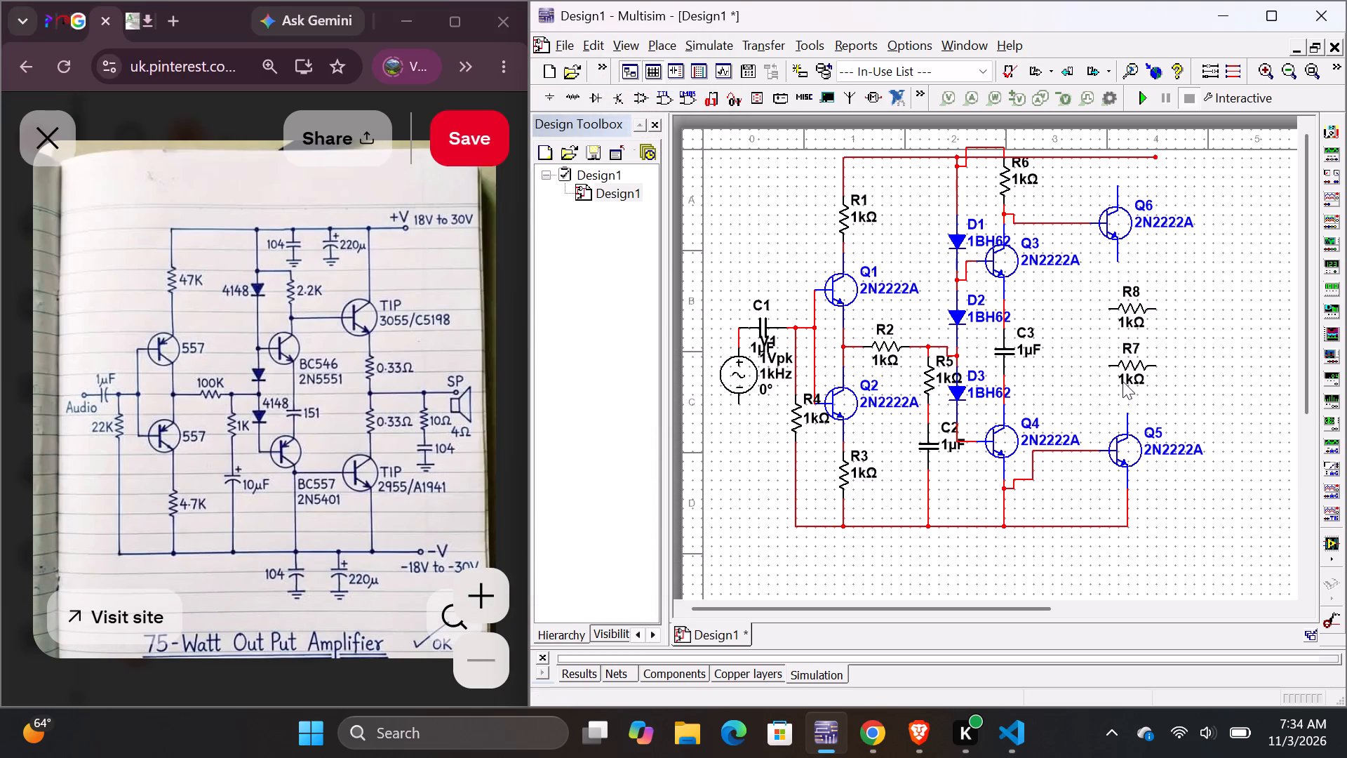
Rotate R7 and R8 90° clockwise so that both stand vertically.
click(1134, 359)
right_click(1134, 359)
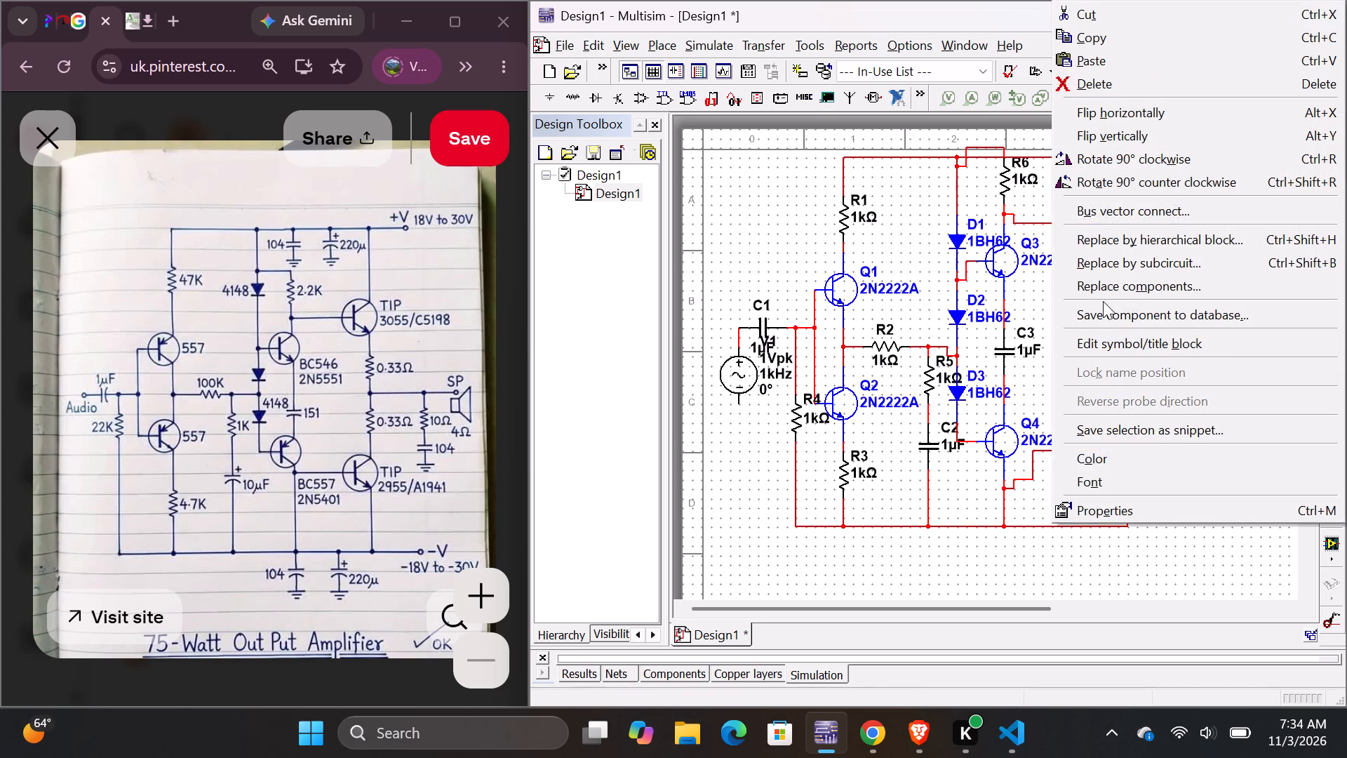
click(1087, 163)
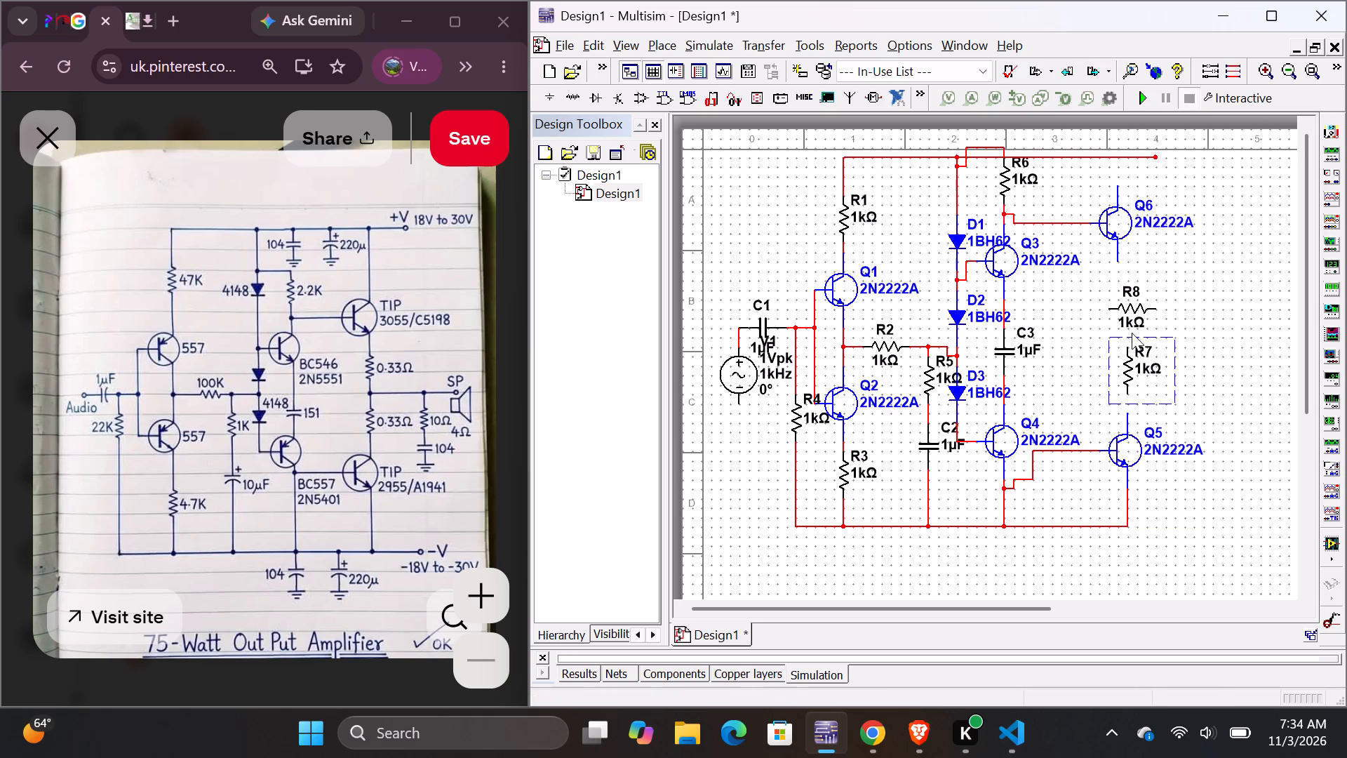
click(1133, 310)
right_click(1132, 307)
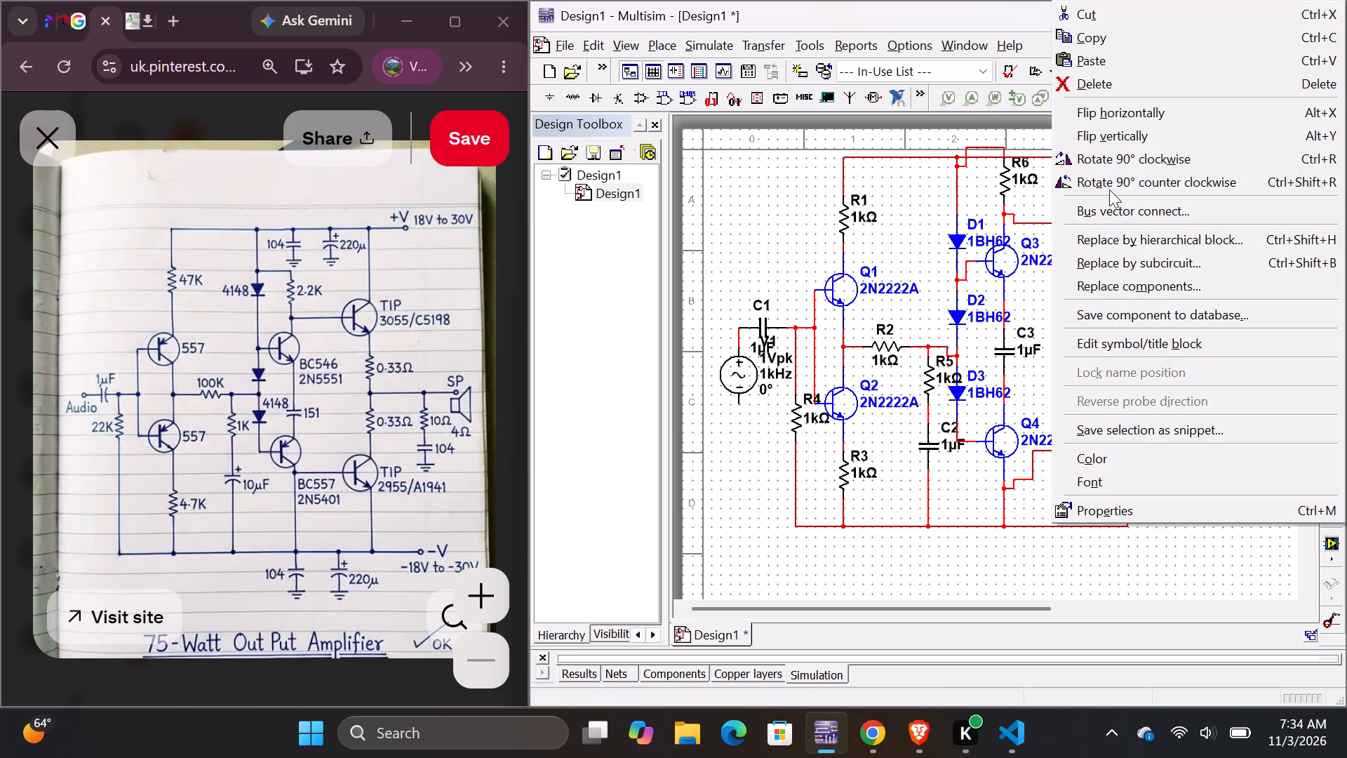
click(1102, 159)
click(1189, 340)
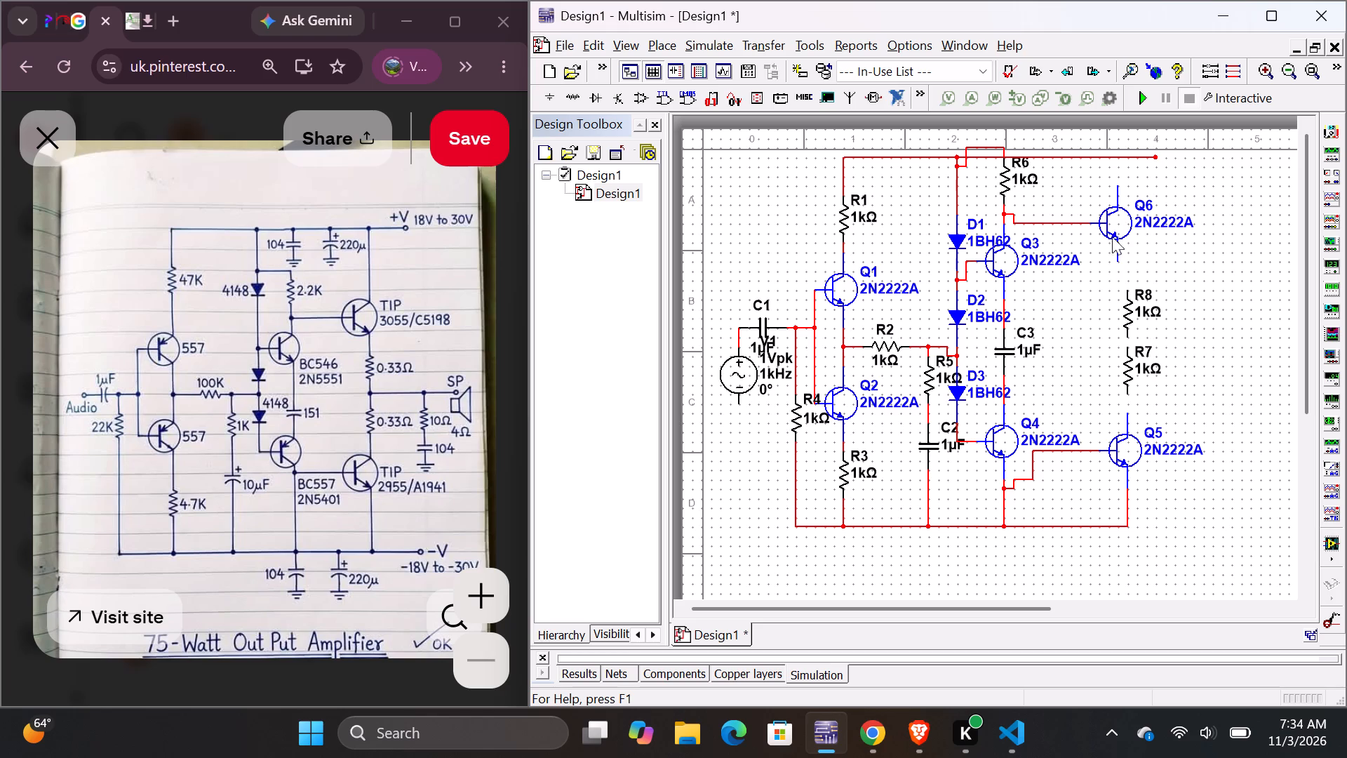
Align Q5, R7 and R8 in one vertical column directly beneath Q6's lower terminal.
drag(1130, 448, 1116, 450)
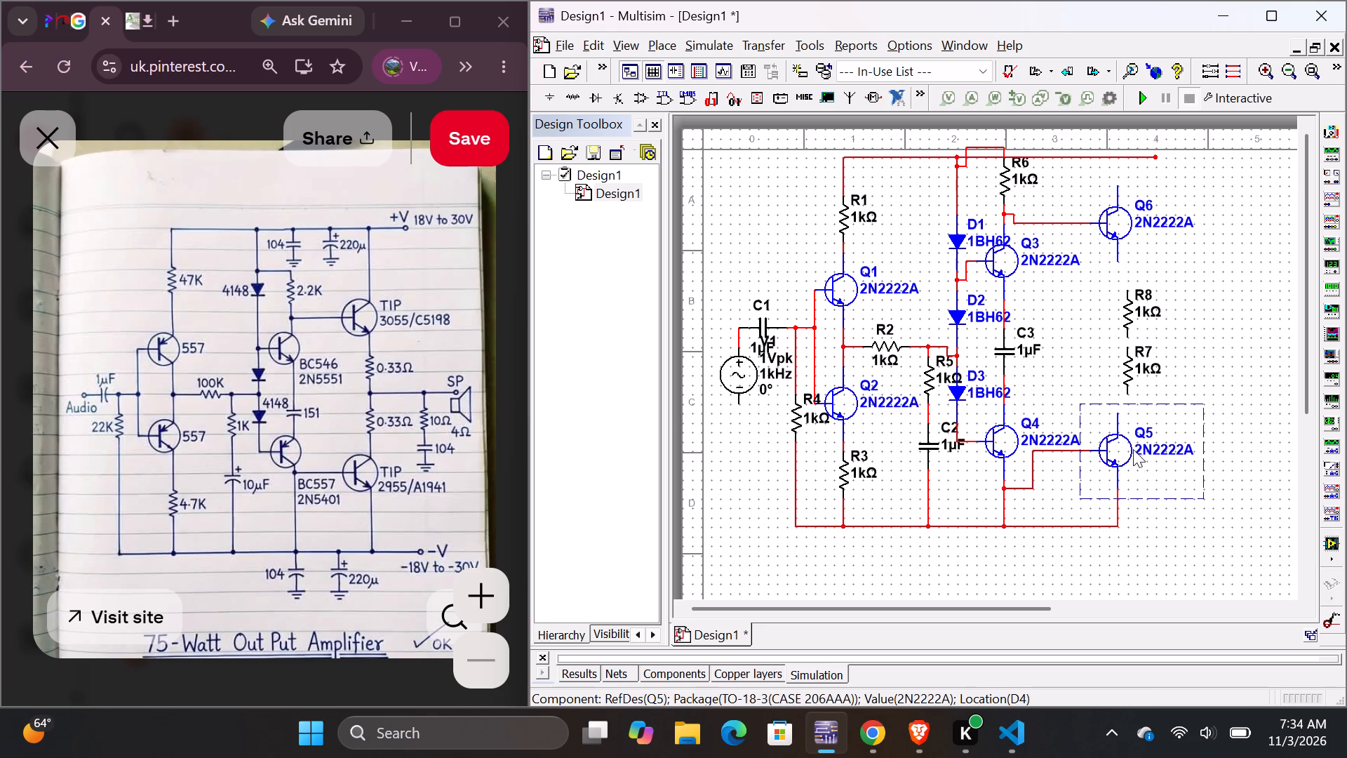
drag(1126, 372, 1118, 373)
drag(1126, 307, 1115, 302)
click(1200, 361)
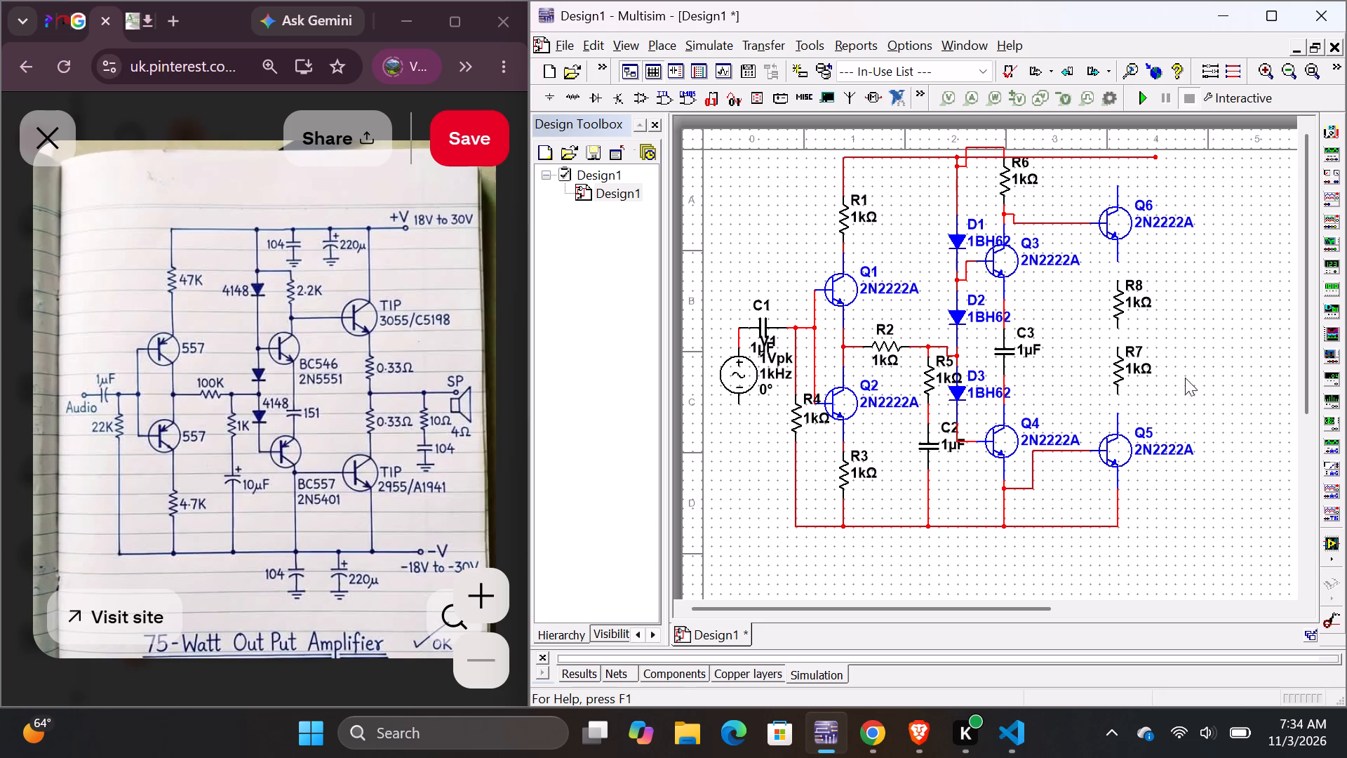
Wire Q5's upper terminal to R7, R7 to R8, and R8 to Q6's lower terminal.
click(1117, 414)
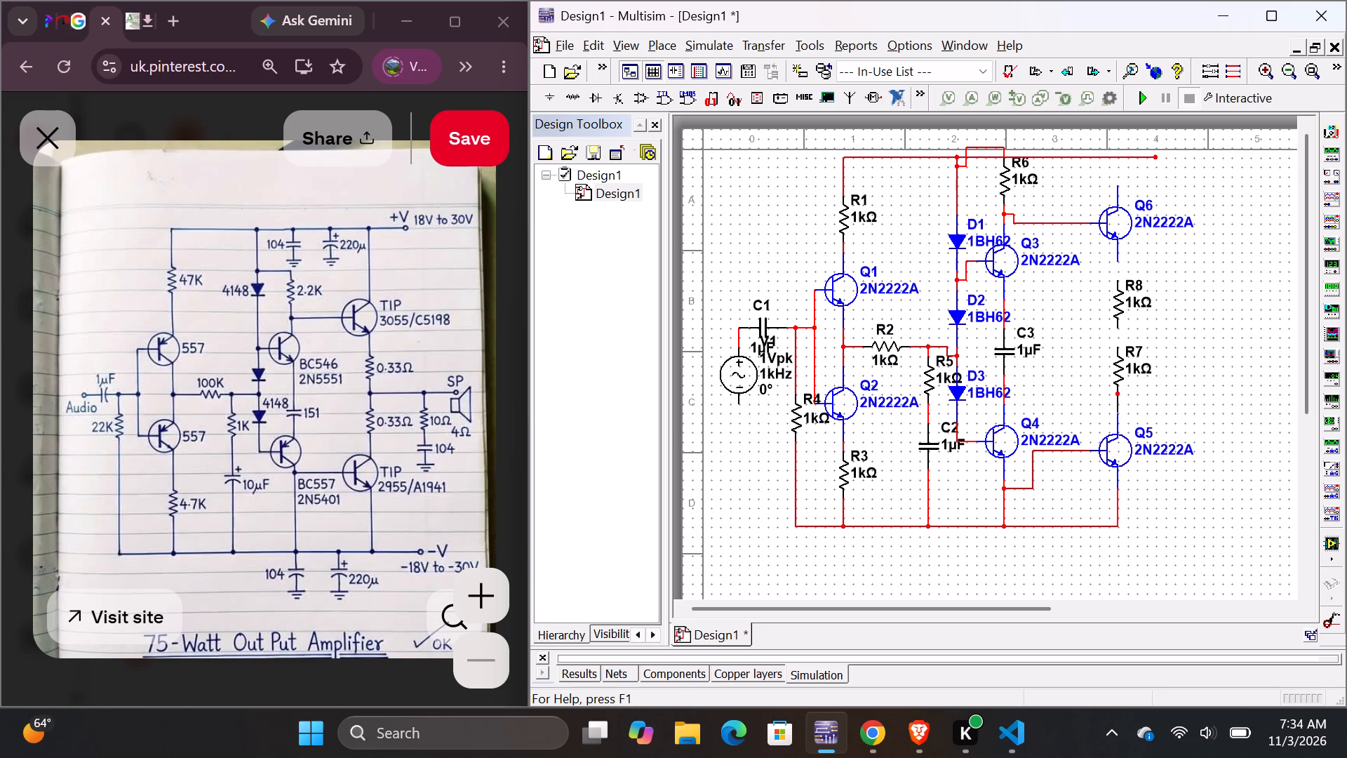
click(1118, 398)
click(1117, 348)
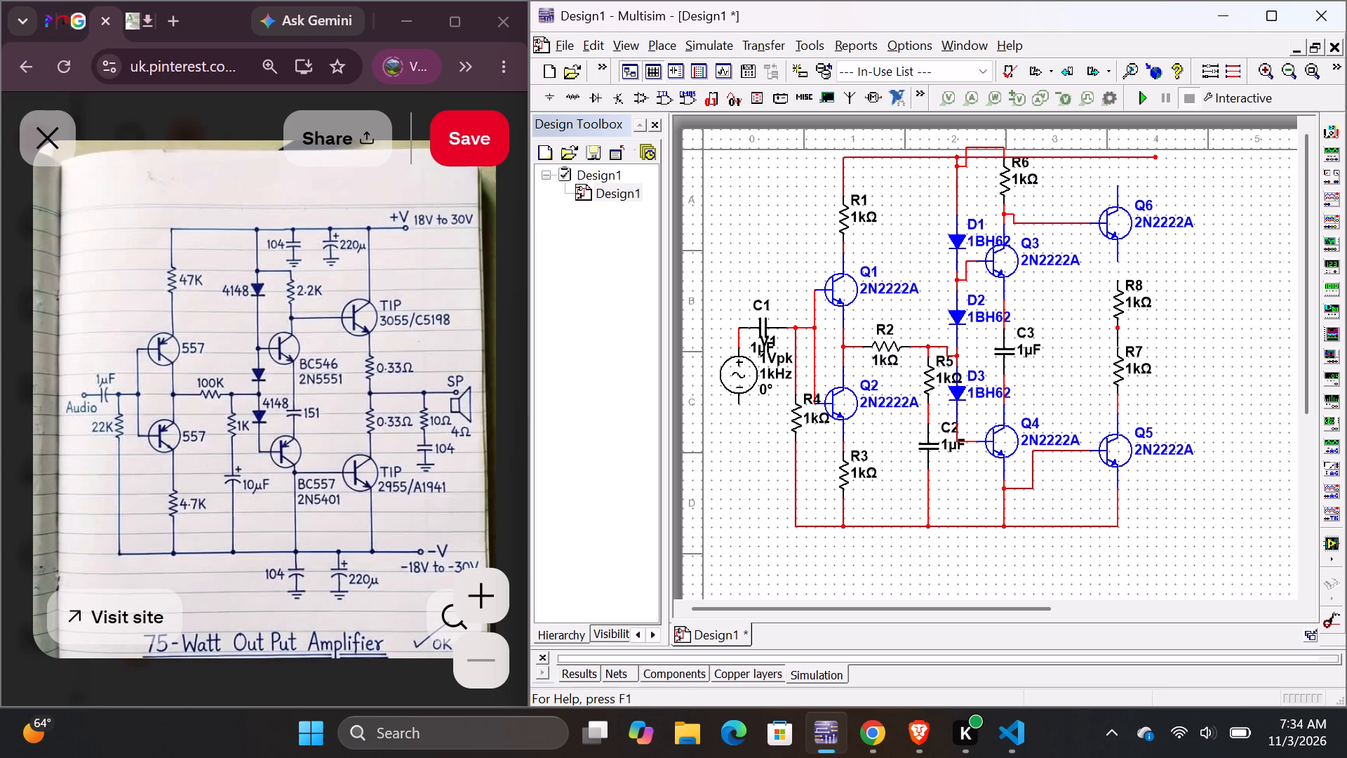
click(1116, 327)
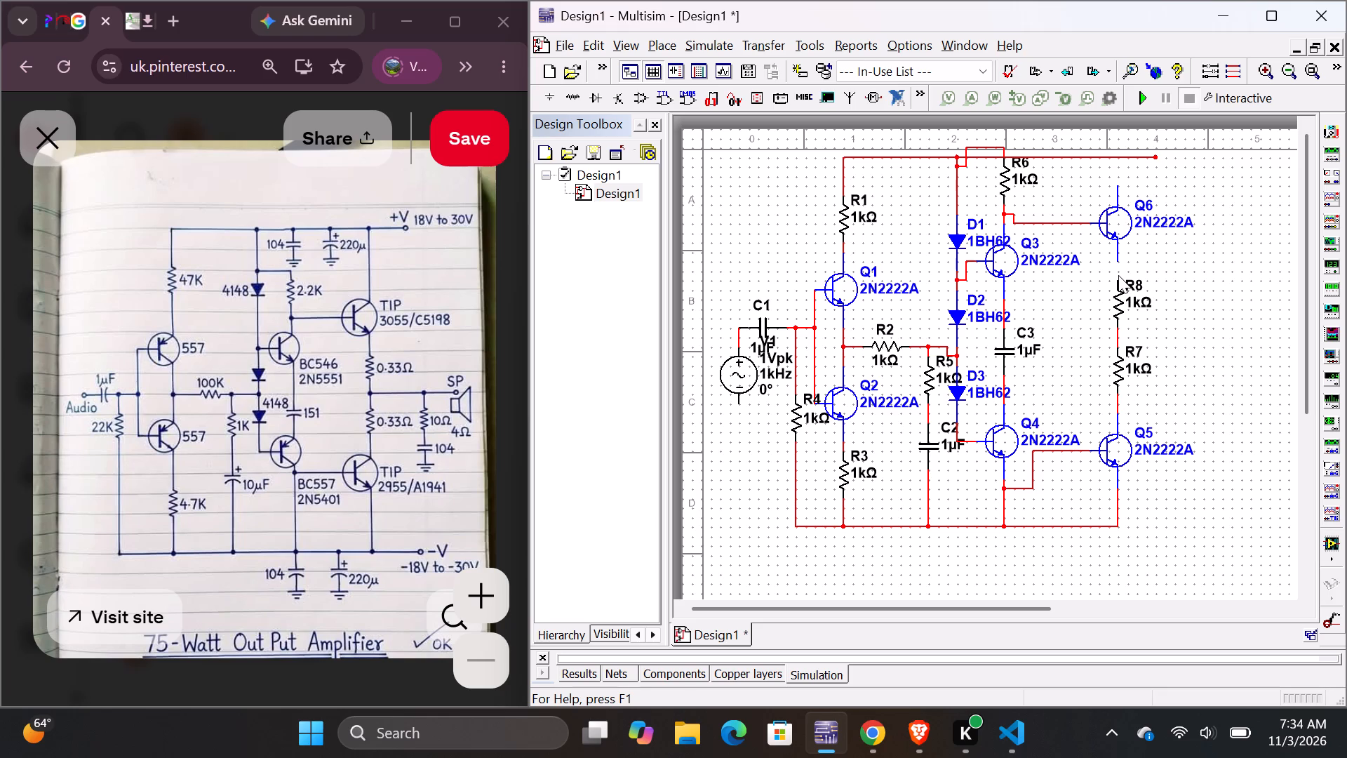
click(1115, 281)
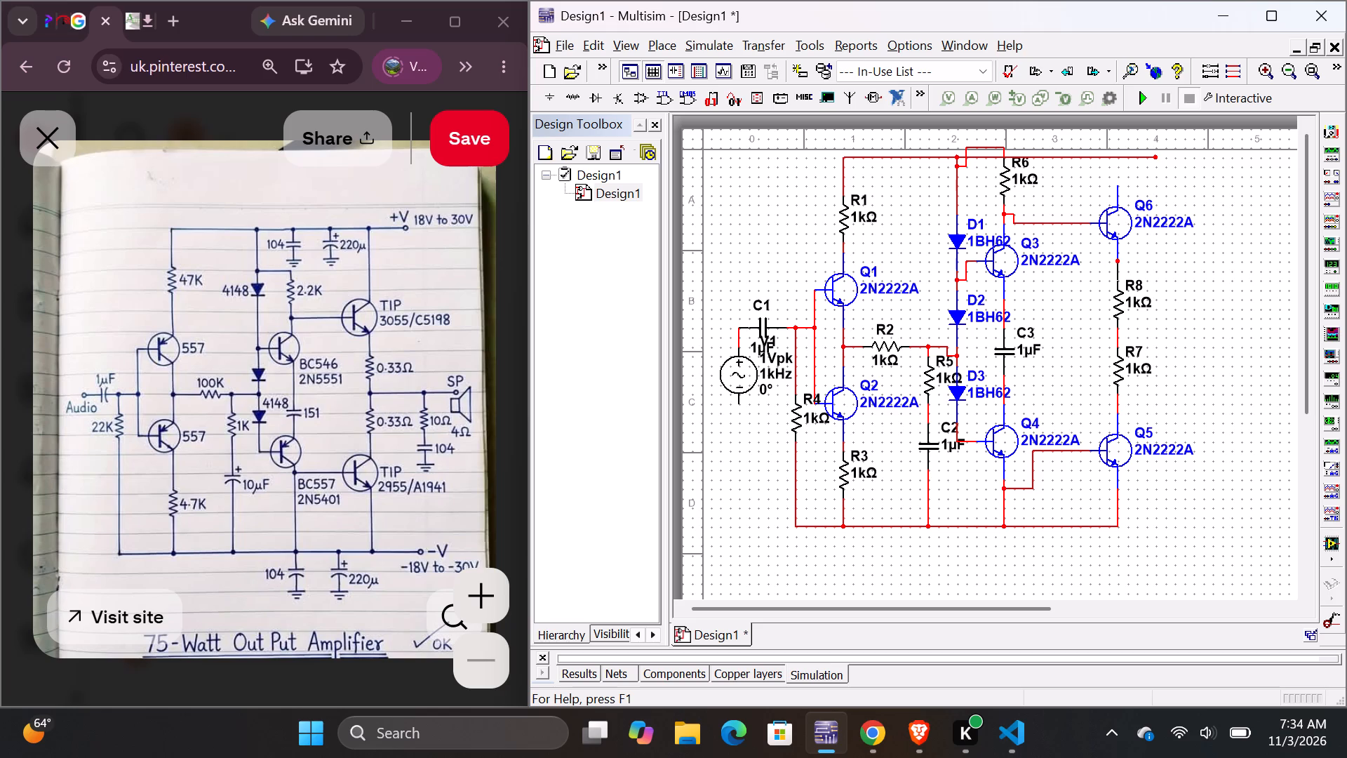
click(1118, 260)
Spread the two resistors apart by moving R8 slightly up towards Q6 and R7 slightly down towards Q5.
drag(1121, 303, 1120, 283)
drag(1118, 279, 1117, 289)
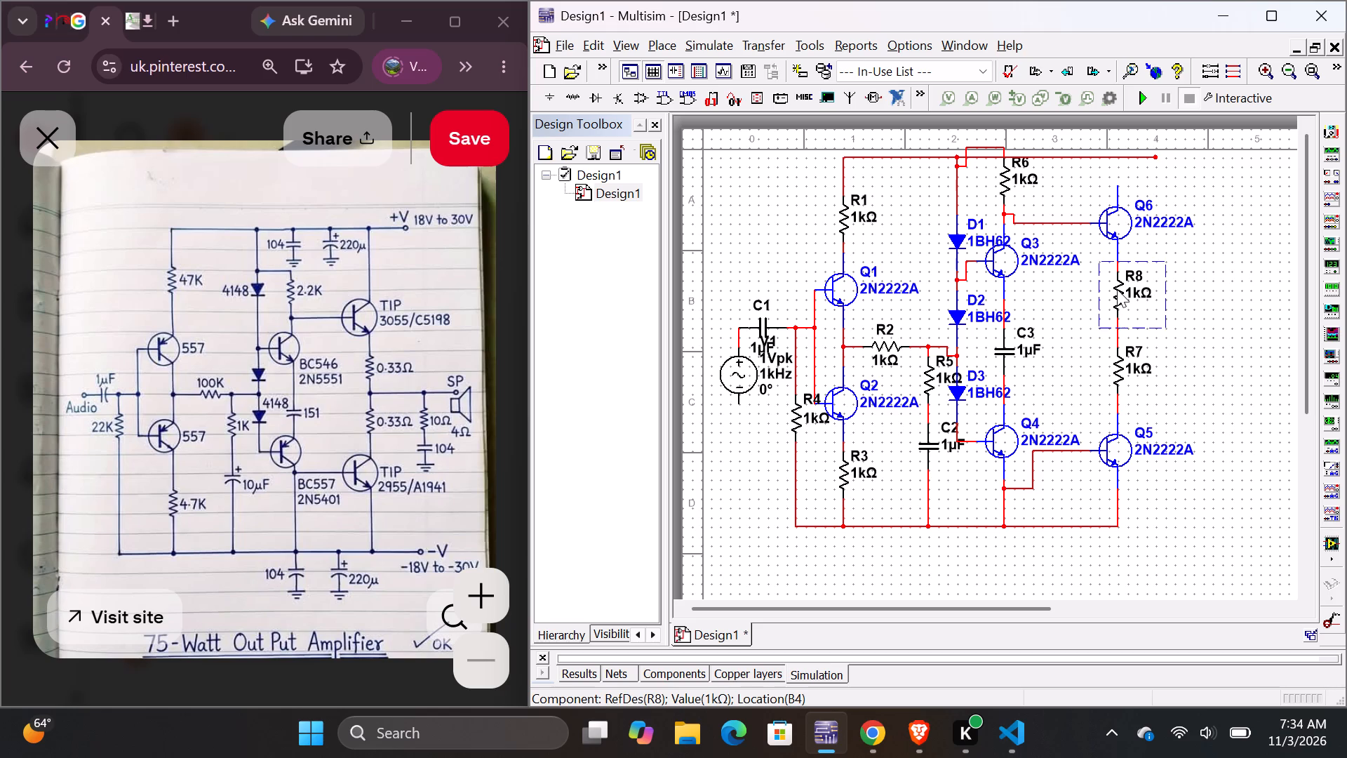
click(1180, 314)
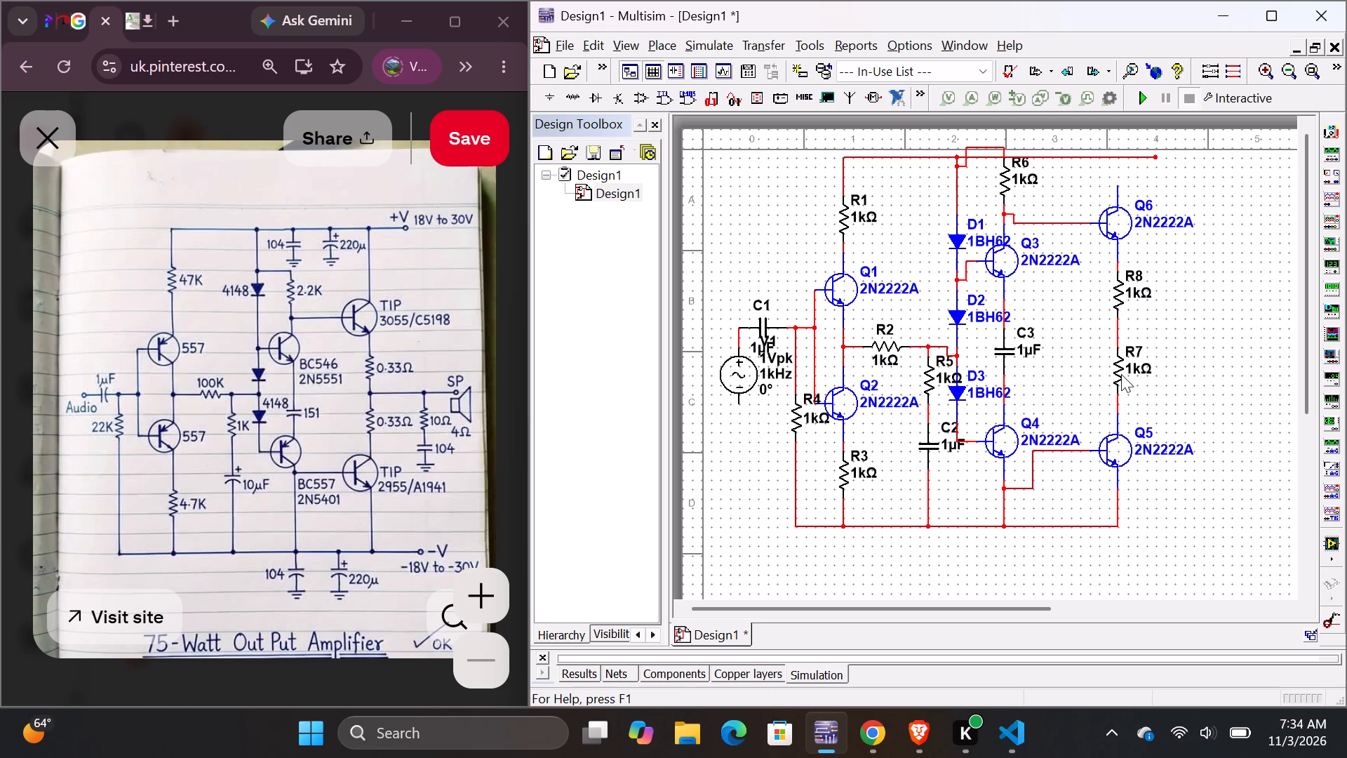
drag(1120, 373, 1120, 381)
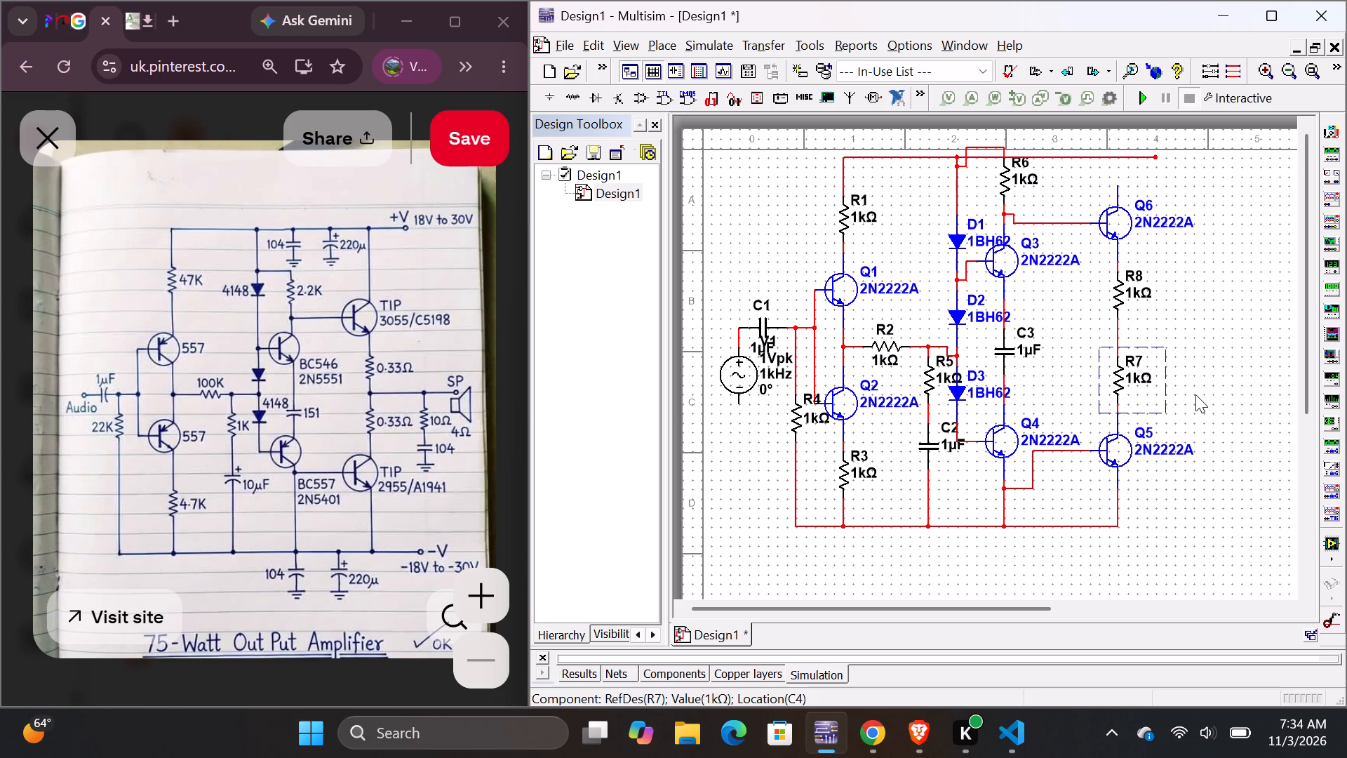
click(1195, 394)
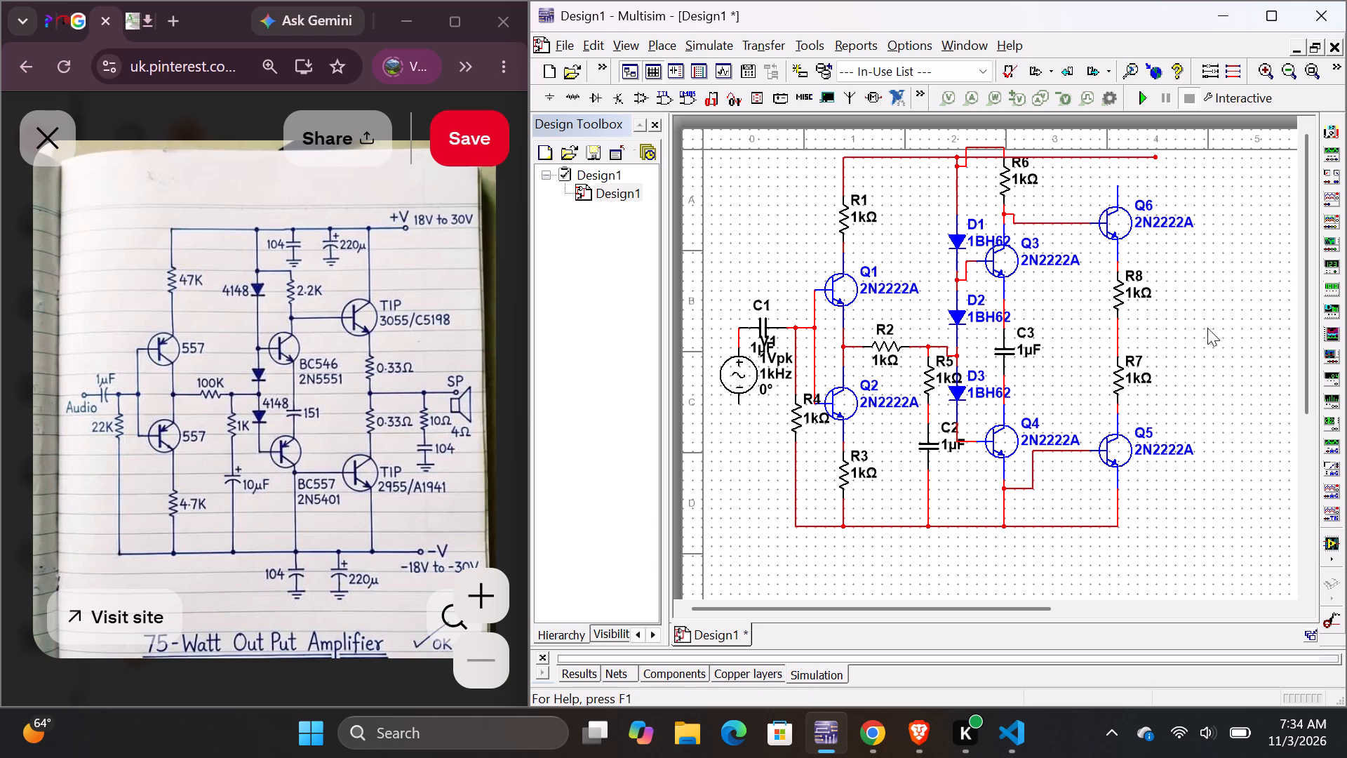
Wire Q6's upper terminal straight up to the top supply rail.
click(1118, 187)
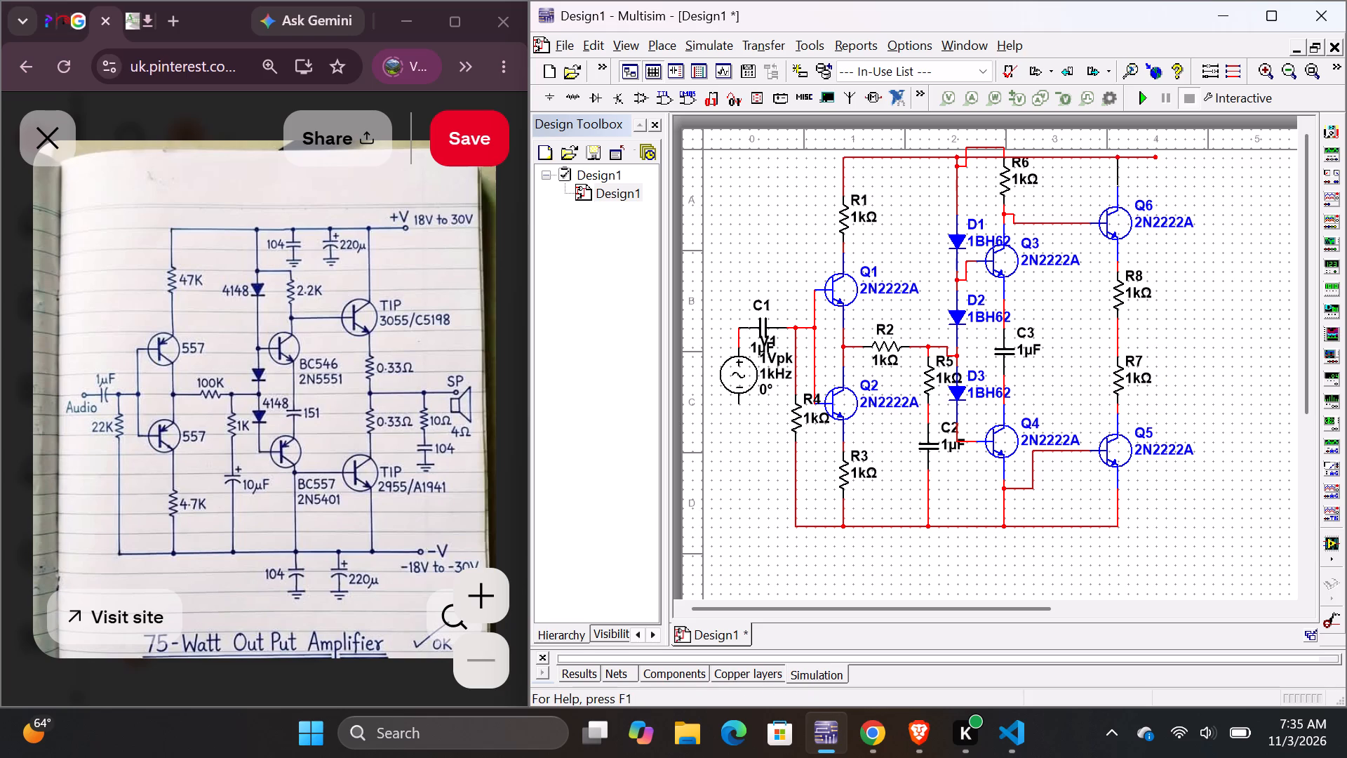
click(1118, 161)
Place two 1 µF capacitors from the Basic group's CAPACITOR family side by side below the bottom rail, near Q4 and Q5.
click(664, 42)
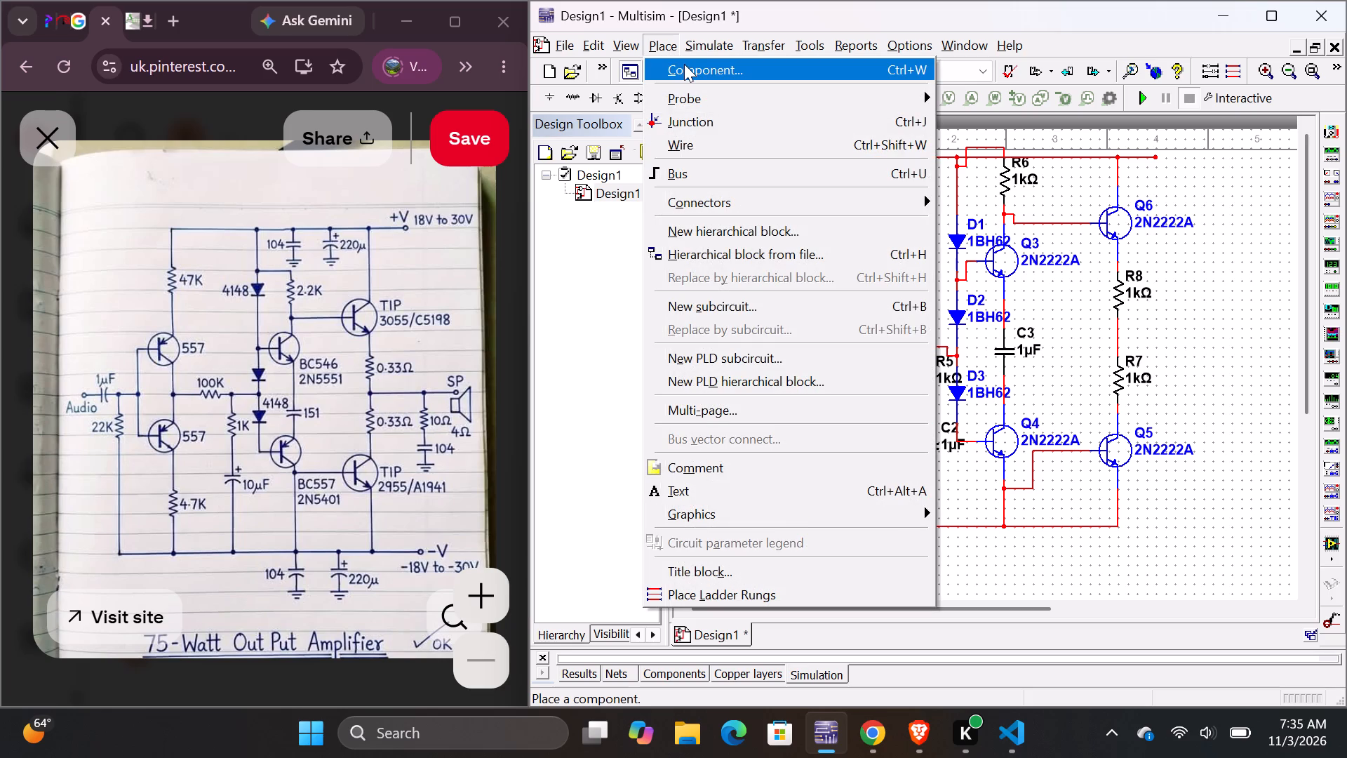
click(680, 67)
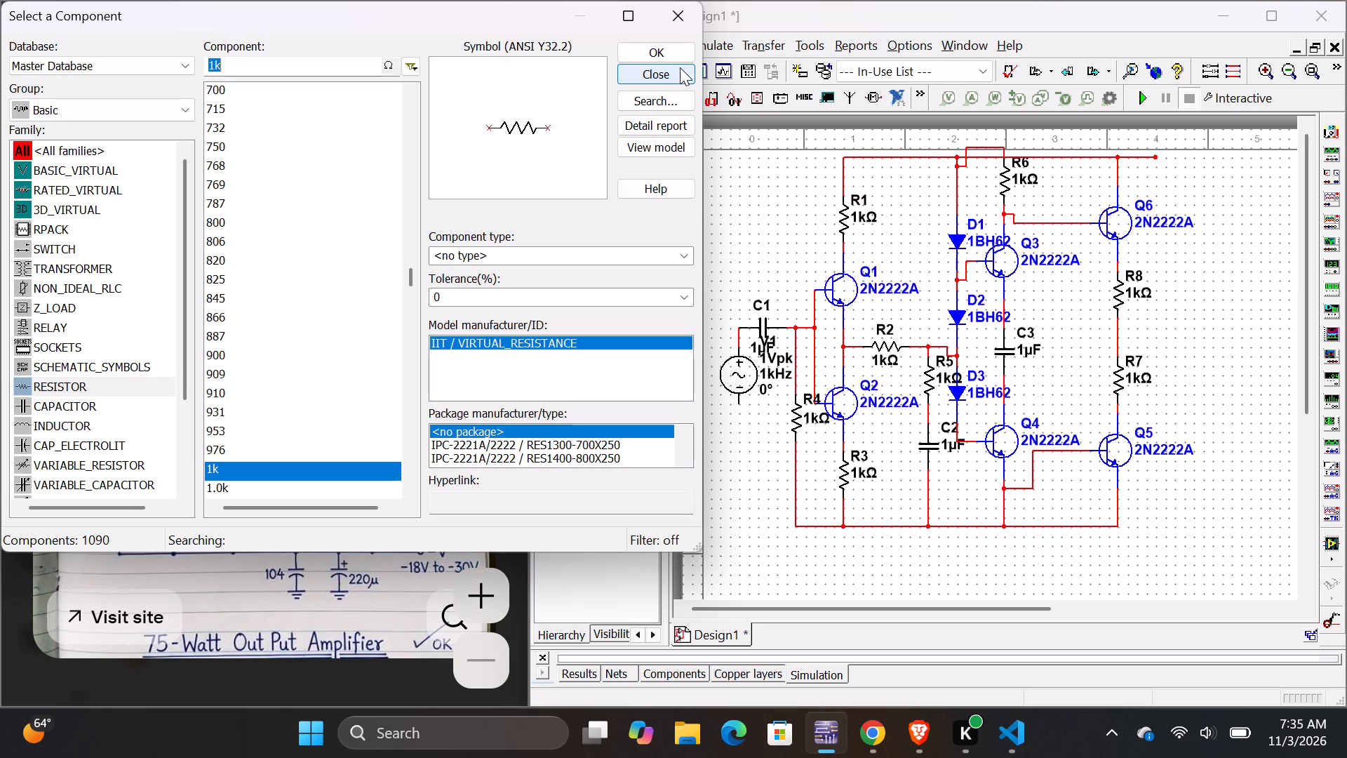
click(123, 110)
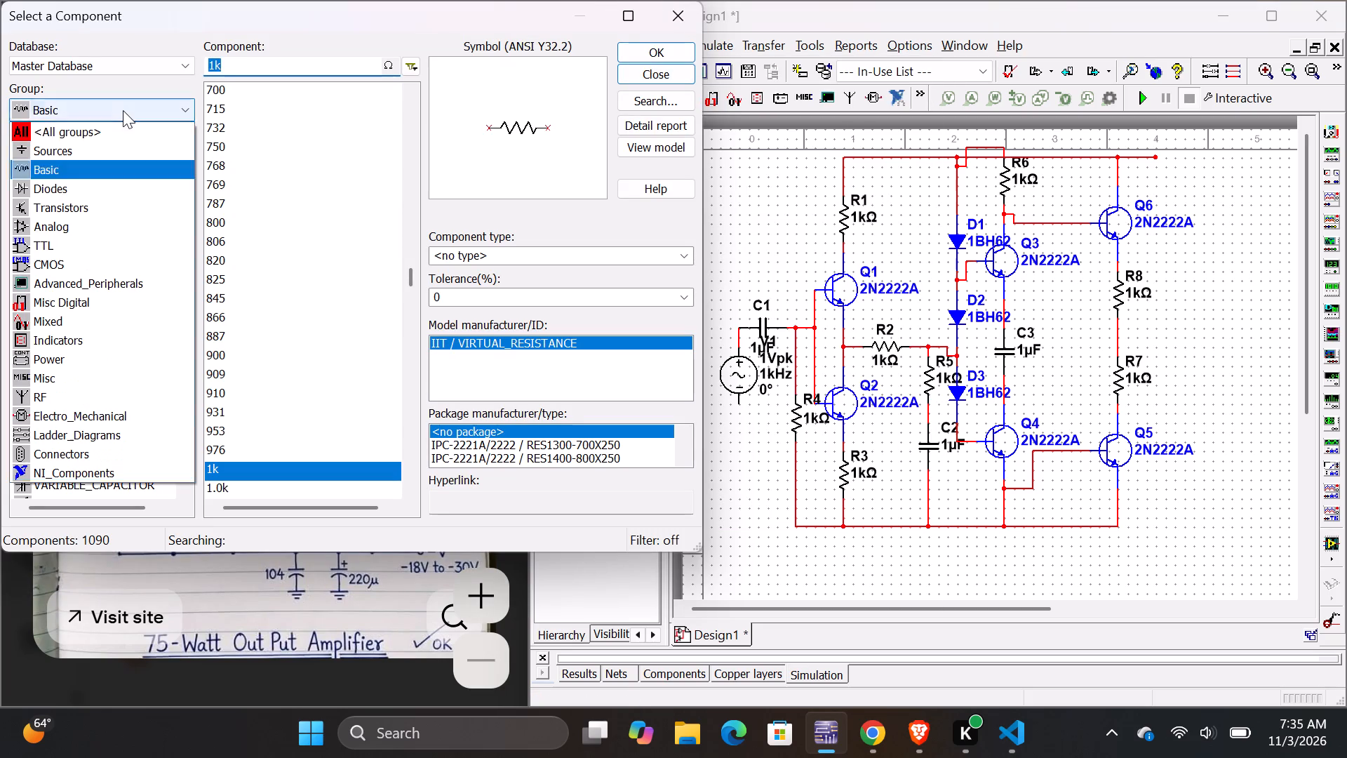
click(98, 171)
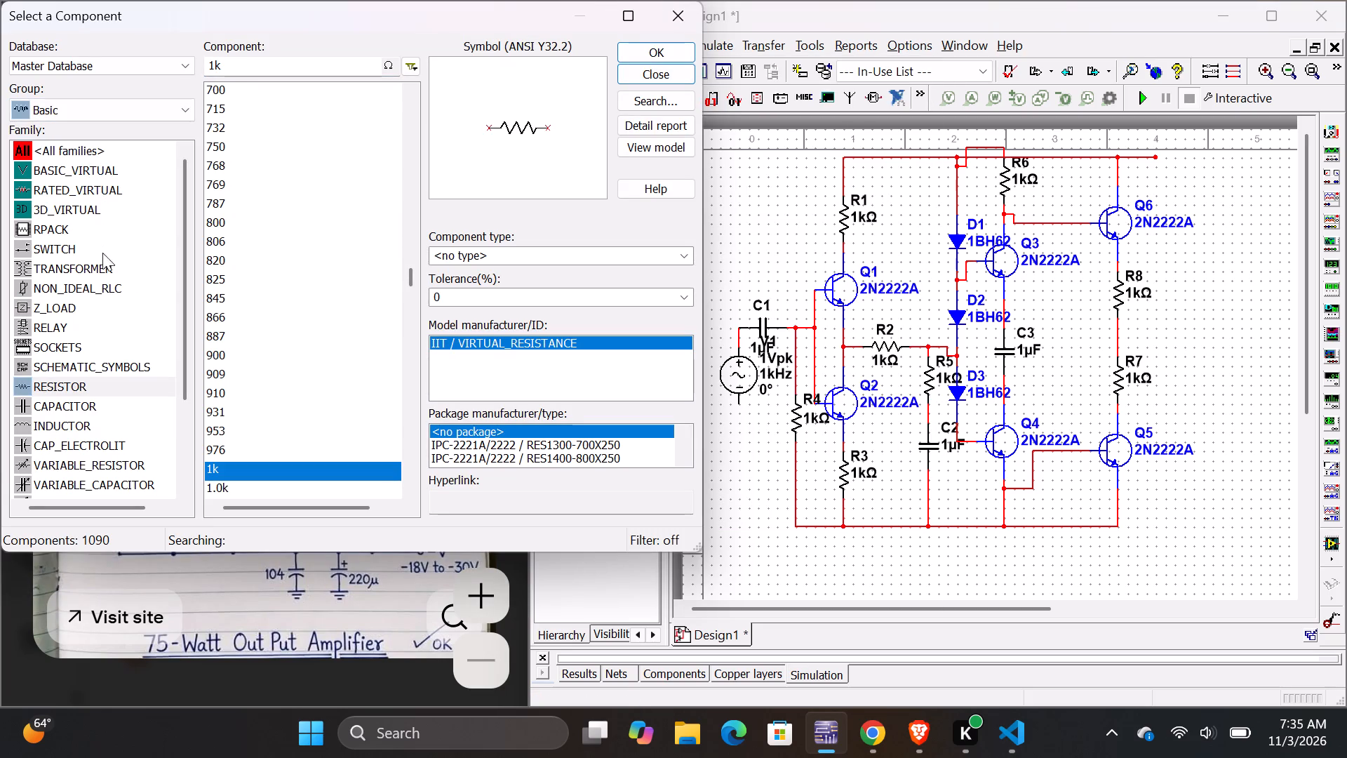
click(83, 405)
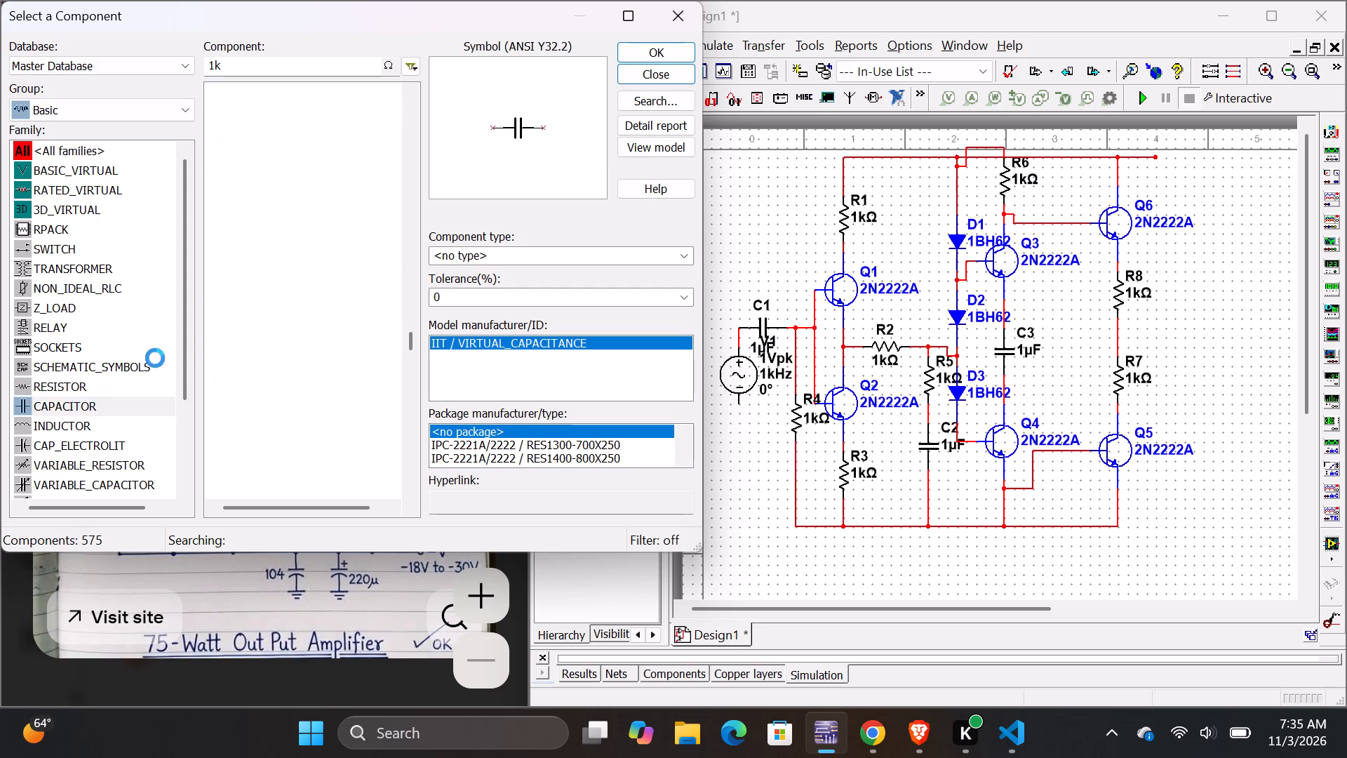
click(663, 55)
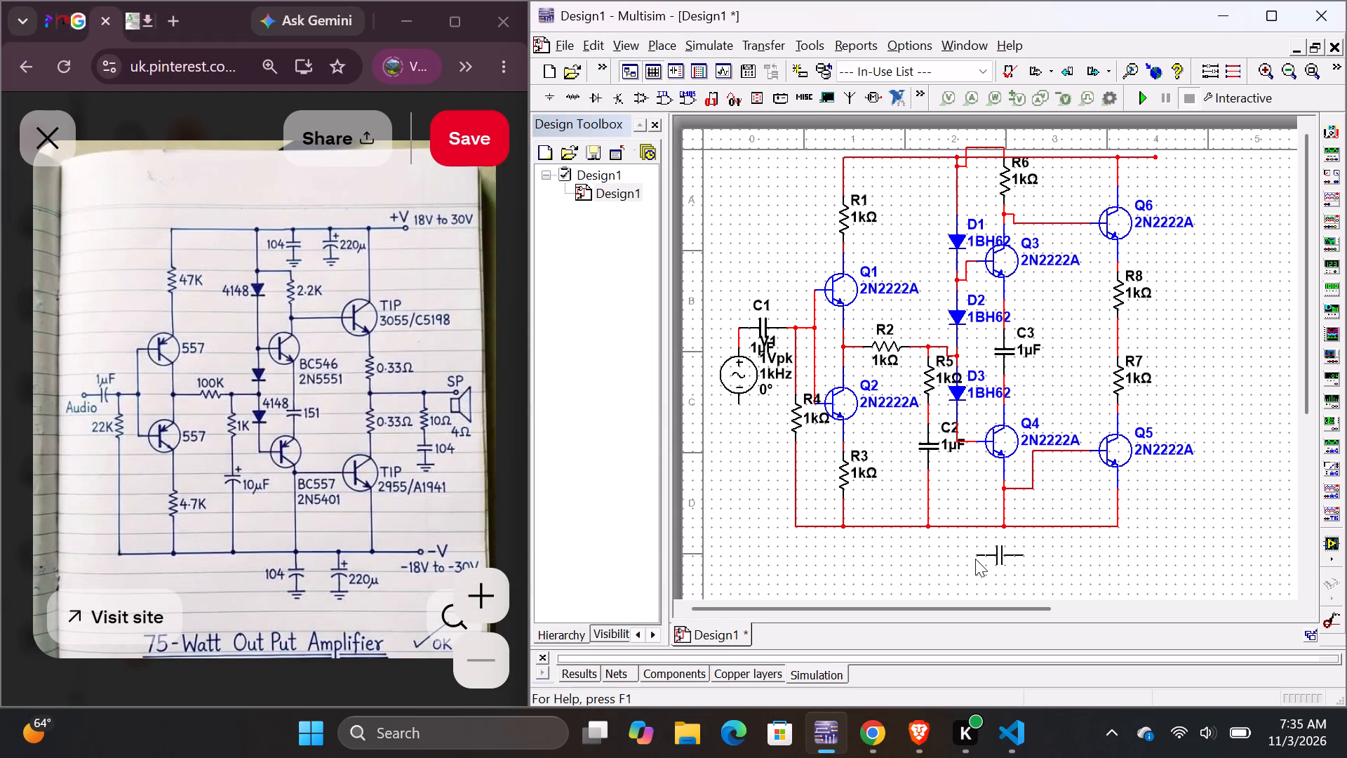
click(992, 563)
click(653, 46)
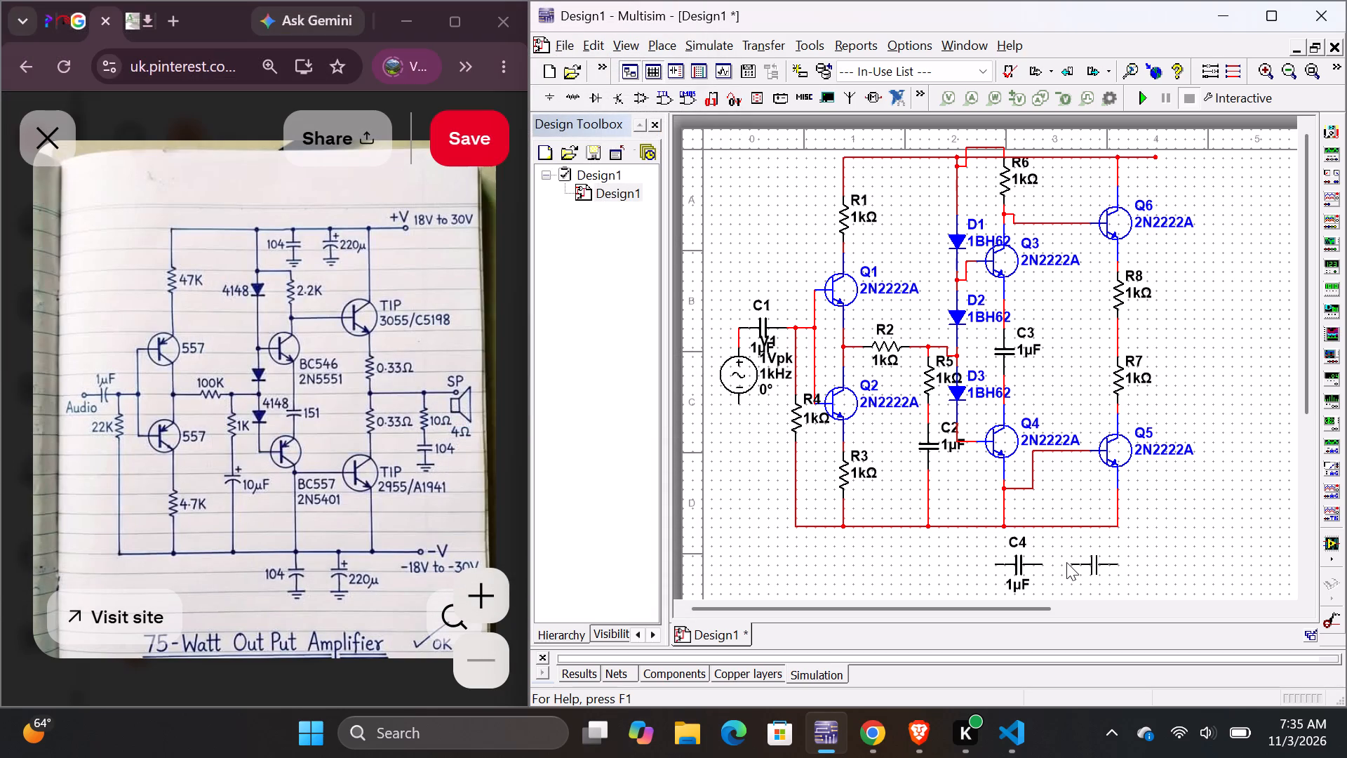
click(1066, 562)
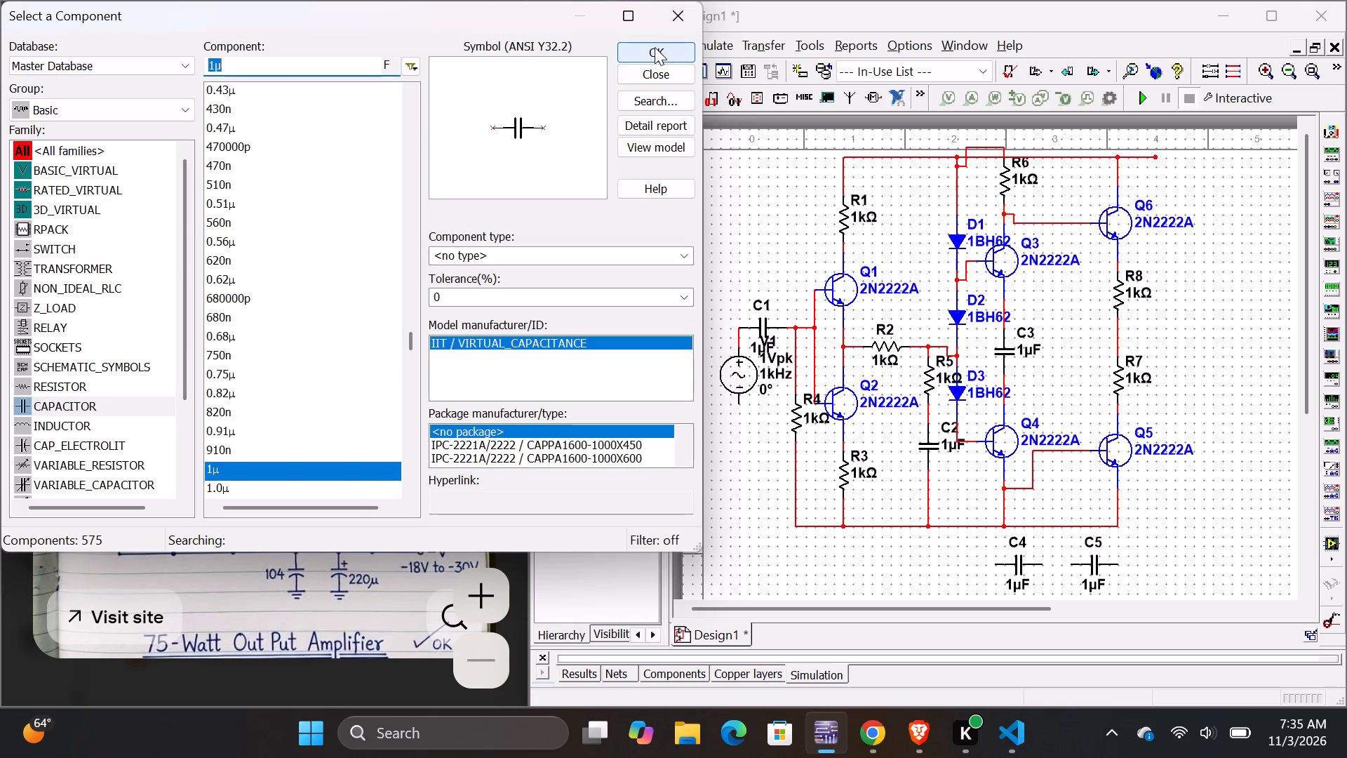
Place two more 1 µF capacitors under the top supply rail, between R6 and Q6, and finish placing components.
click(655, 47)
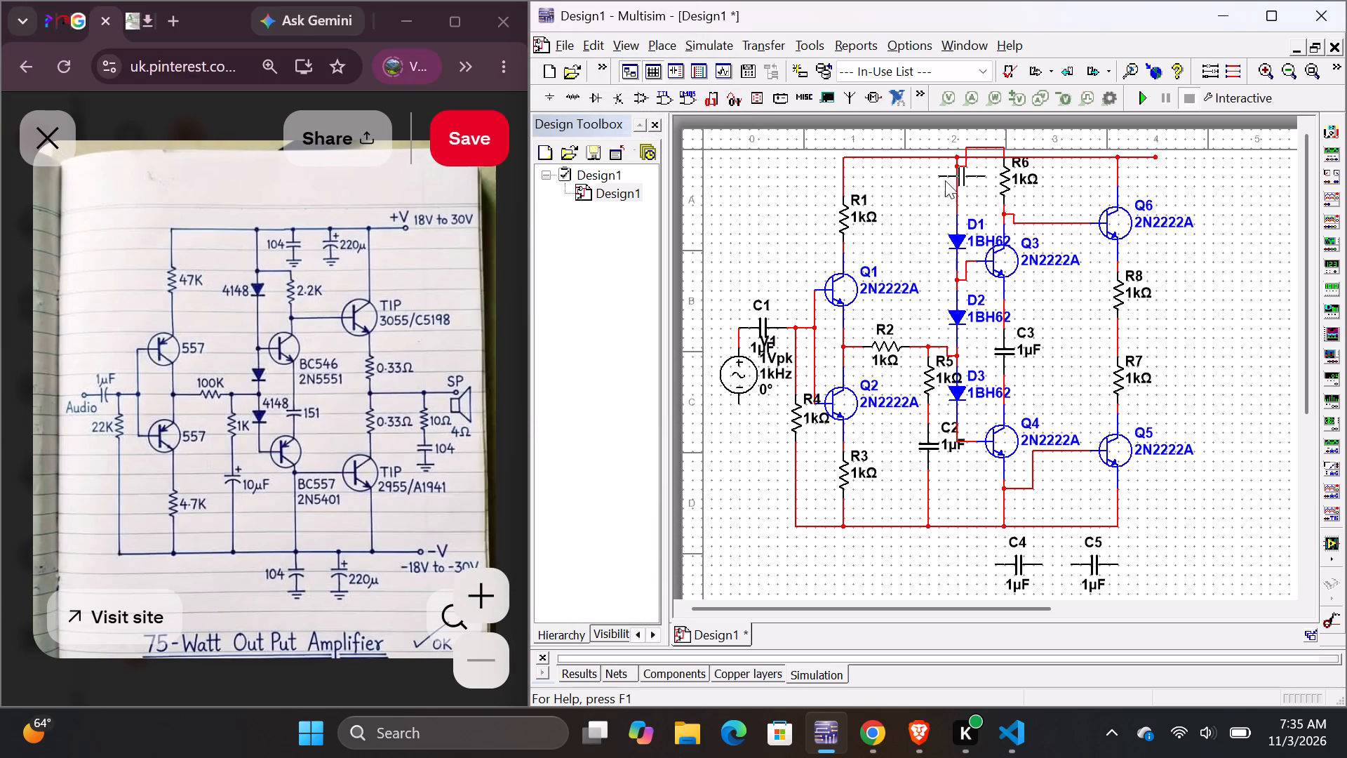
click(1024, 199)
click(673, 56)
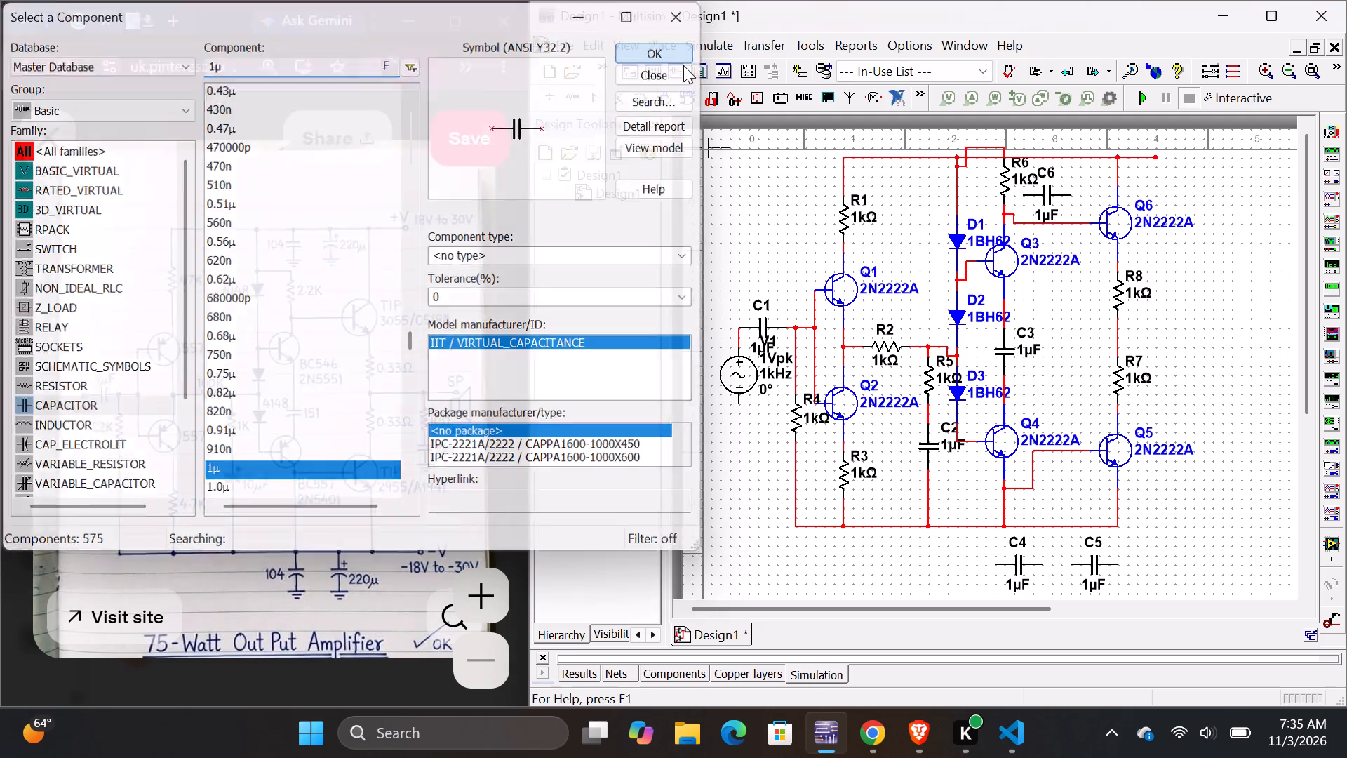
click(1059, 181)
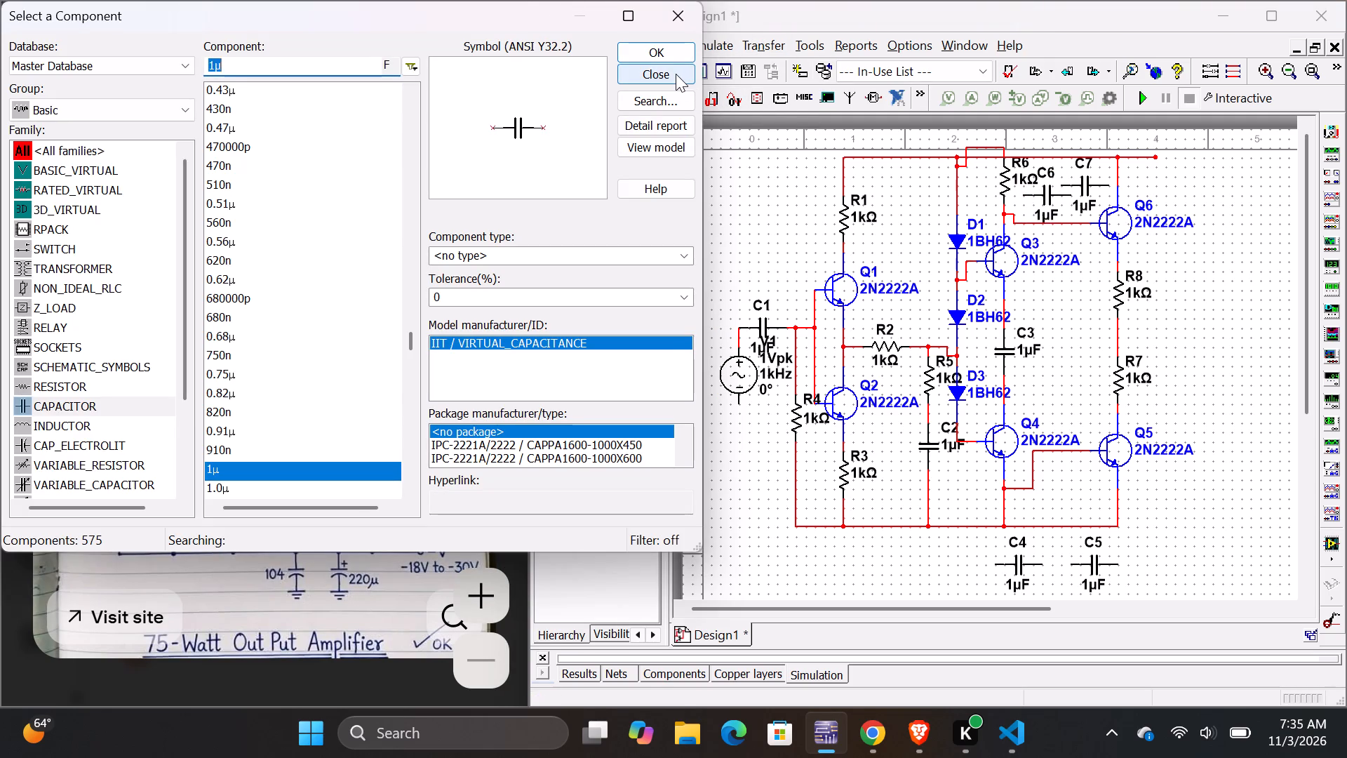
click(676, 74)
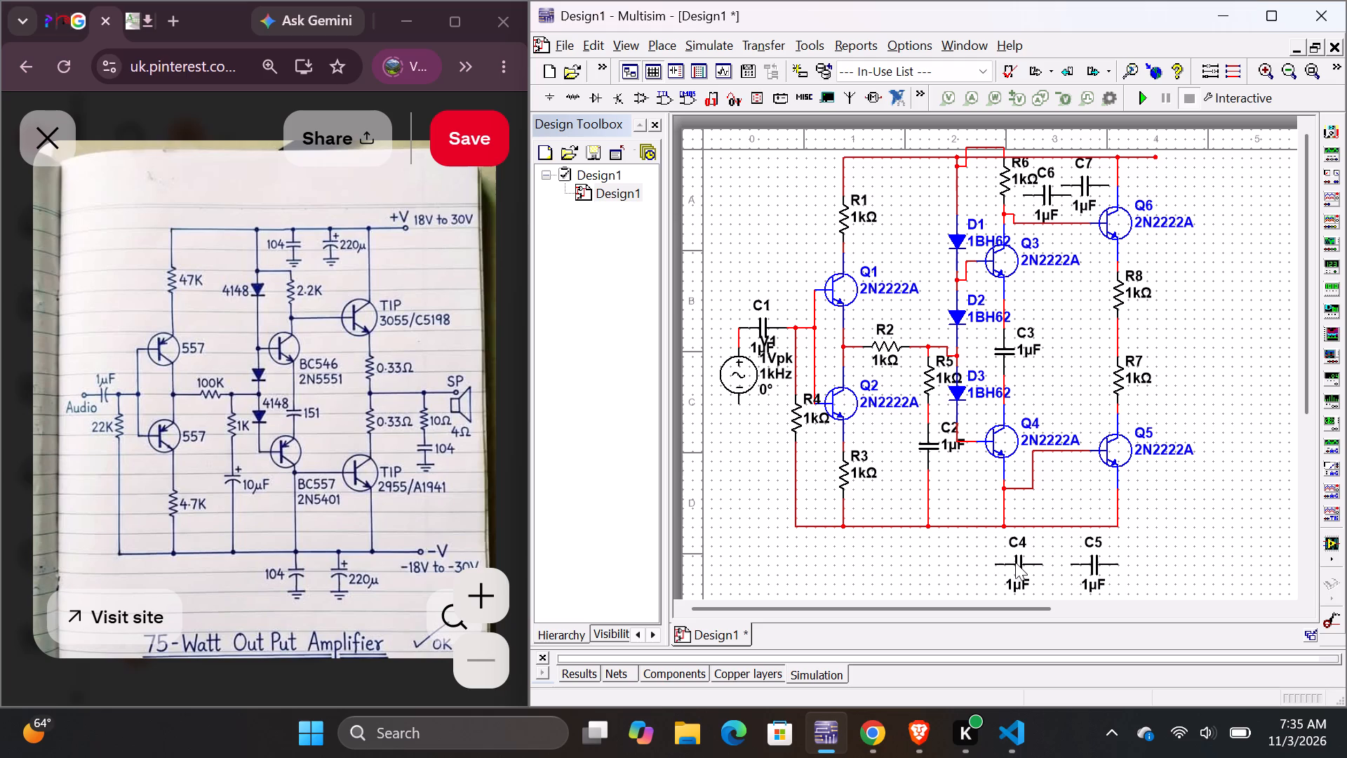
Rotate C4, C5, C6 and C7 90° clockwise so they stand vertically, and move C6 up level with C7.
click(1016, 563)
right_click(1015, 565)
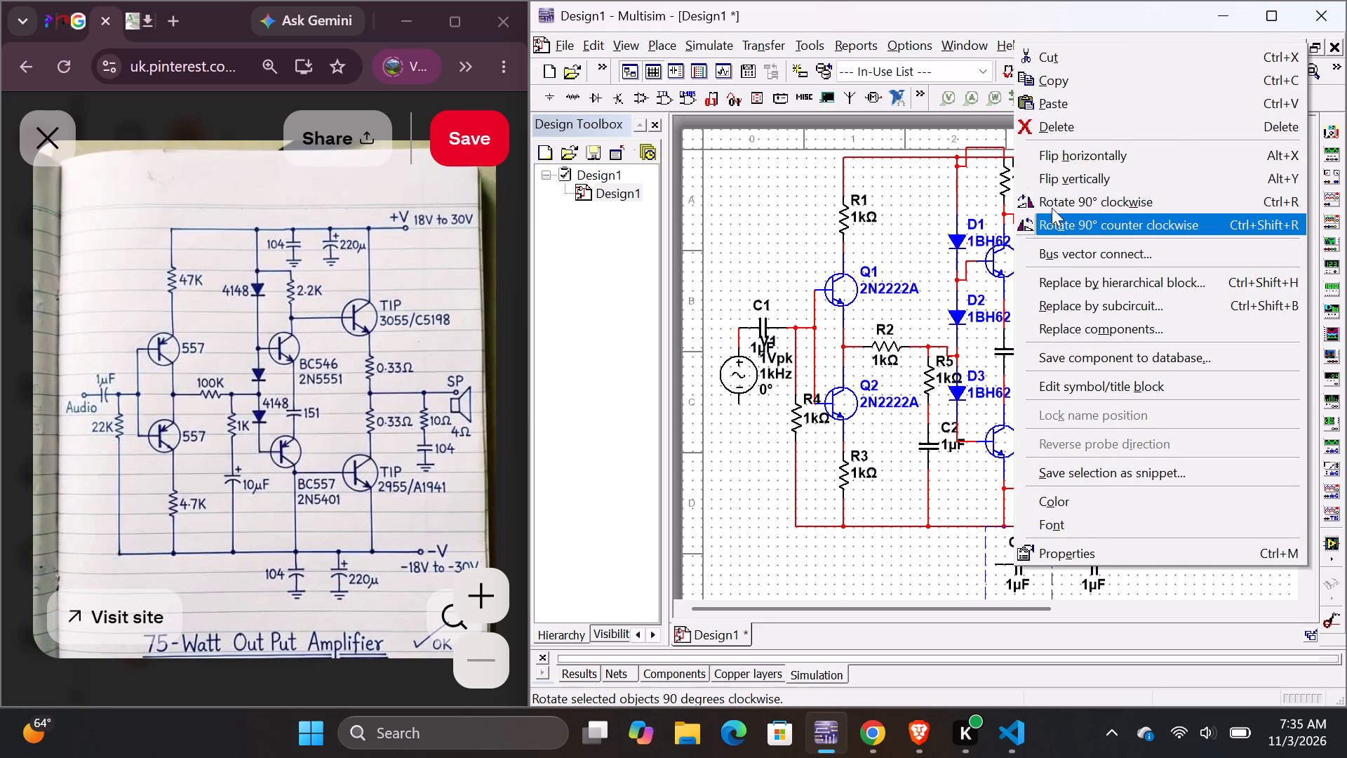
click(1052, 208)
click(1102, 569)
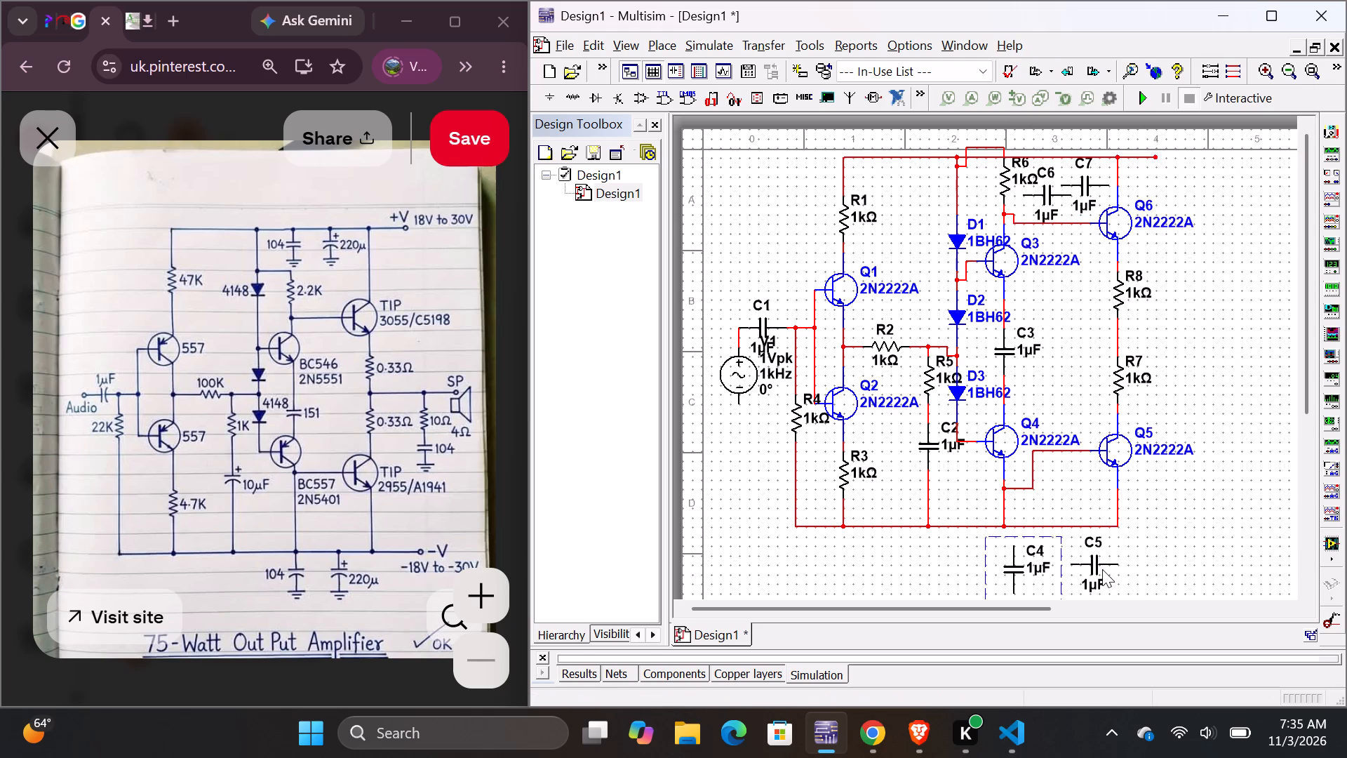
right_click(1099, 567)
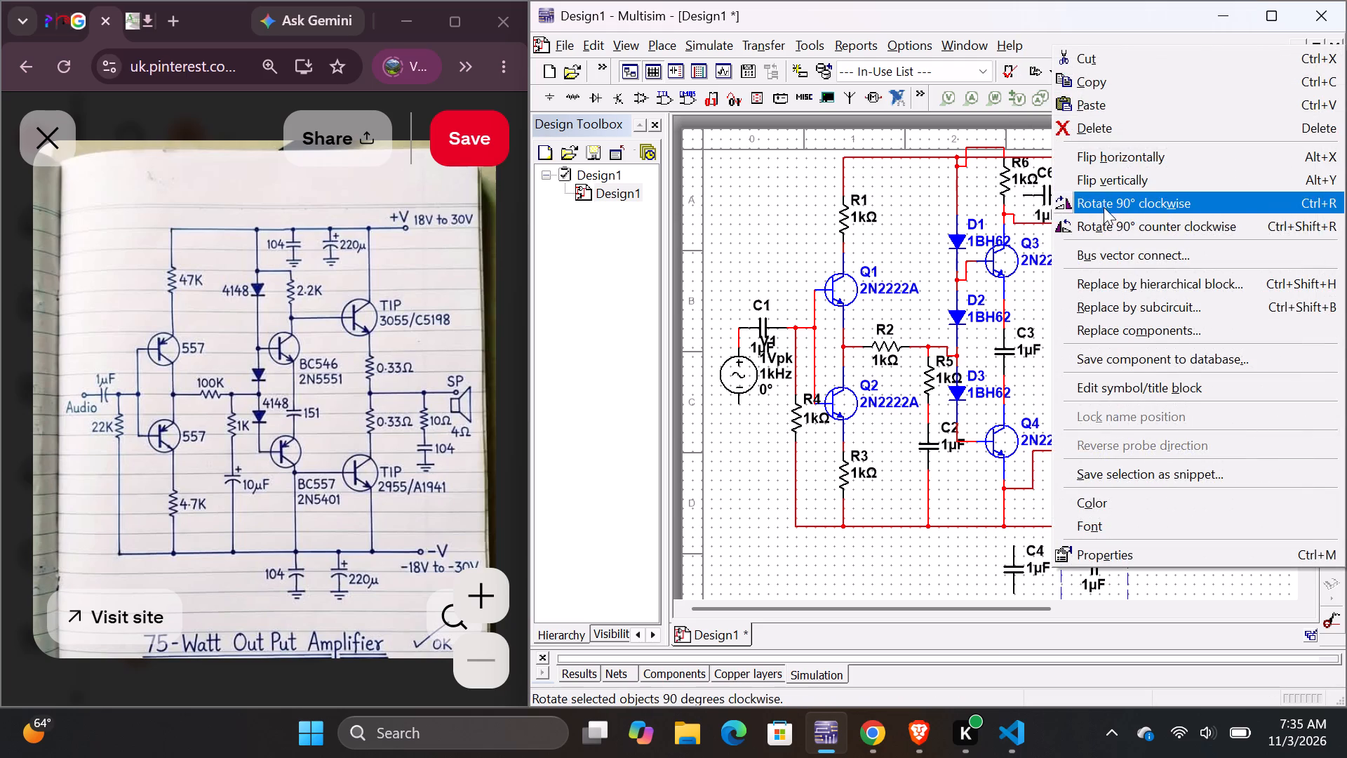
click(1105, 205)
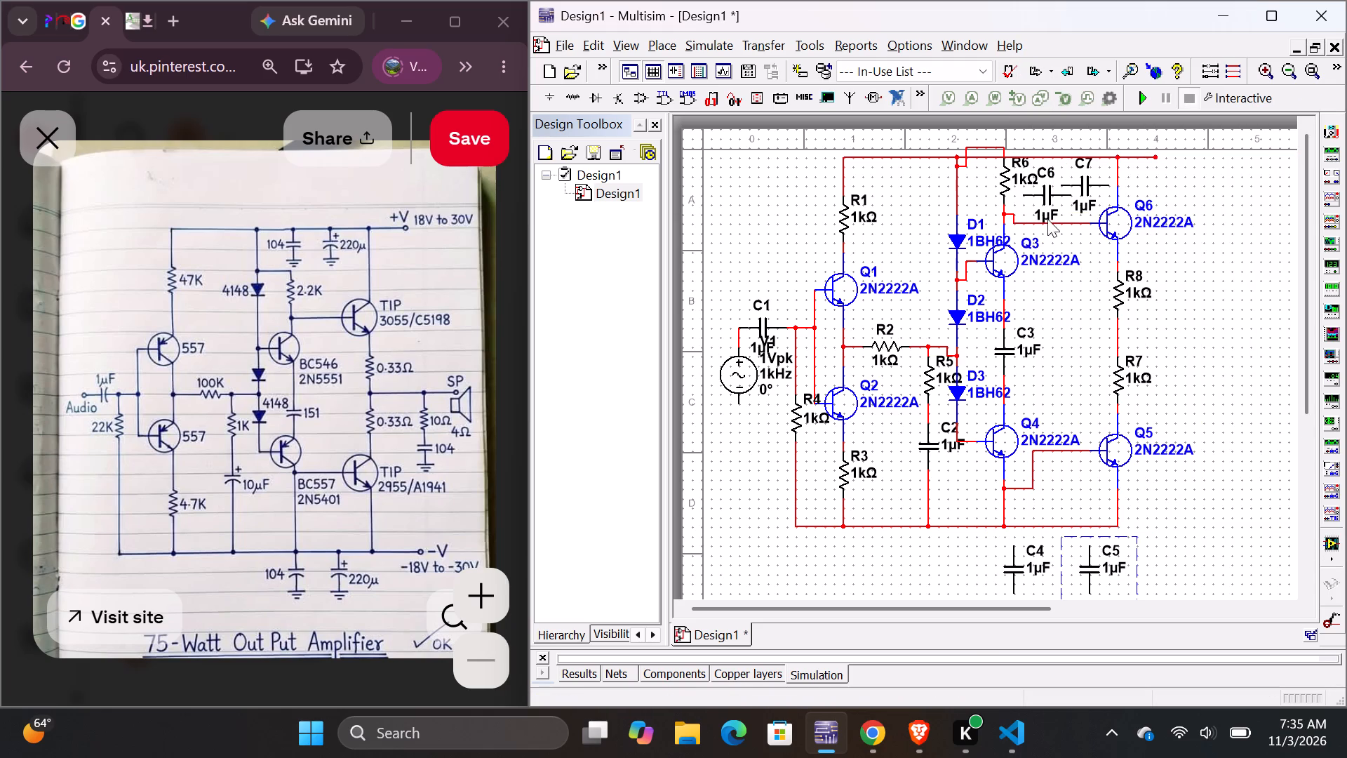
click(1043, 197)
right_click(1042, 197)
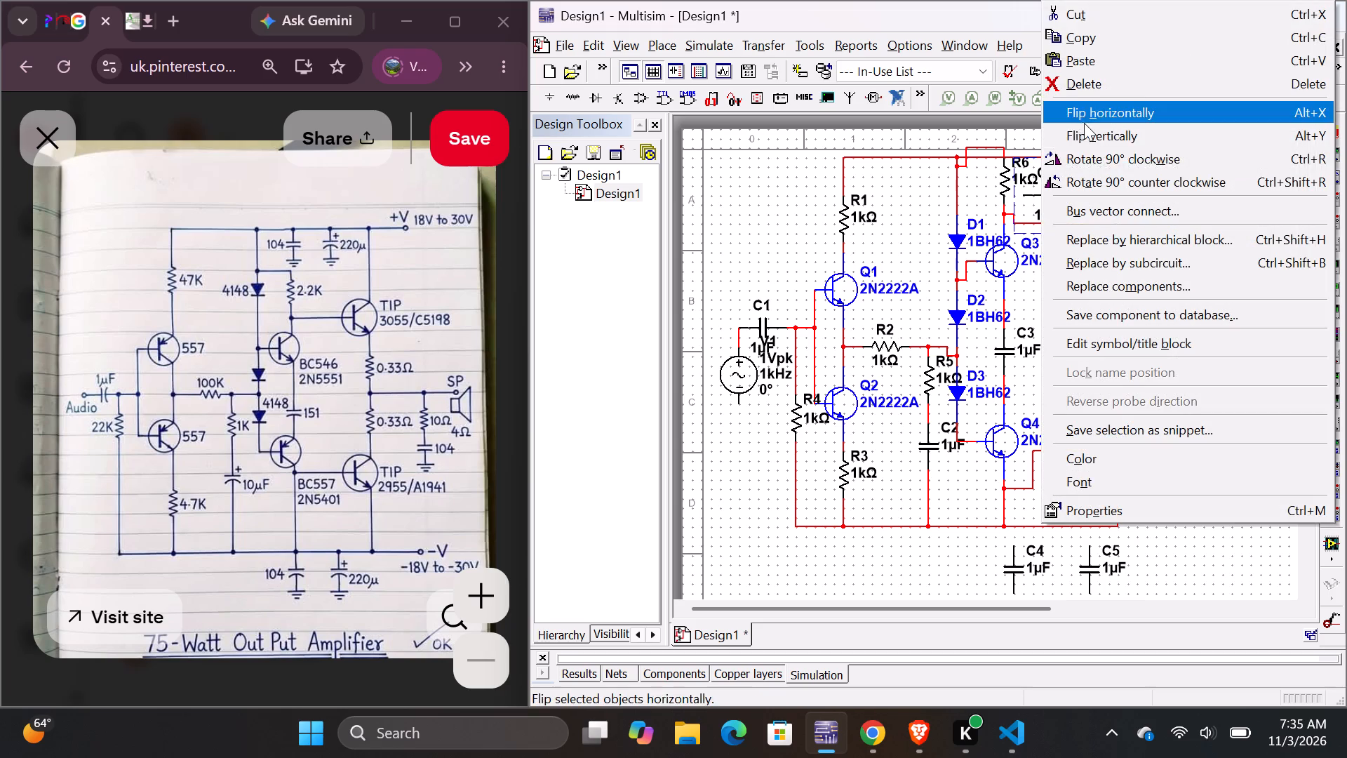
click(1094, 149)
click(1080, 185)
right_click(1080, 184)
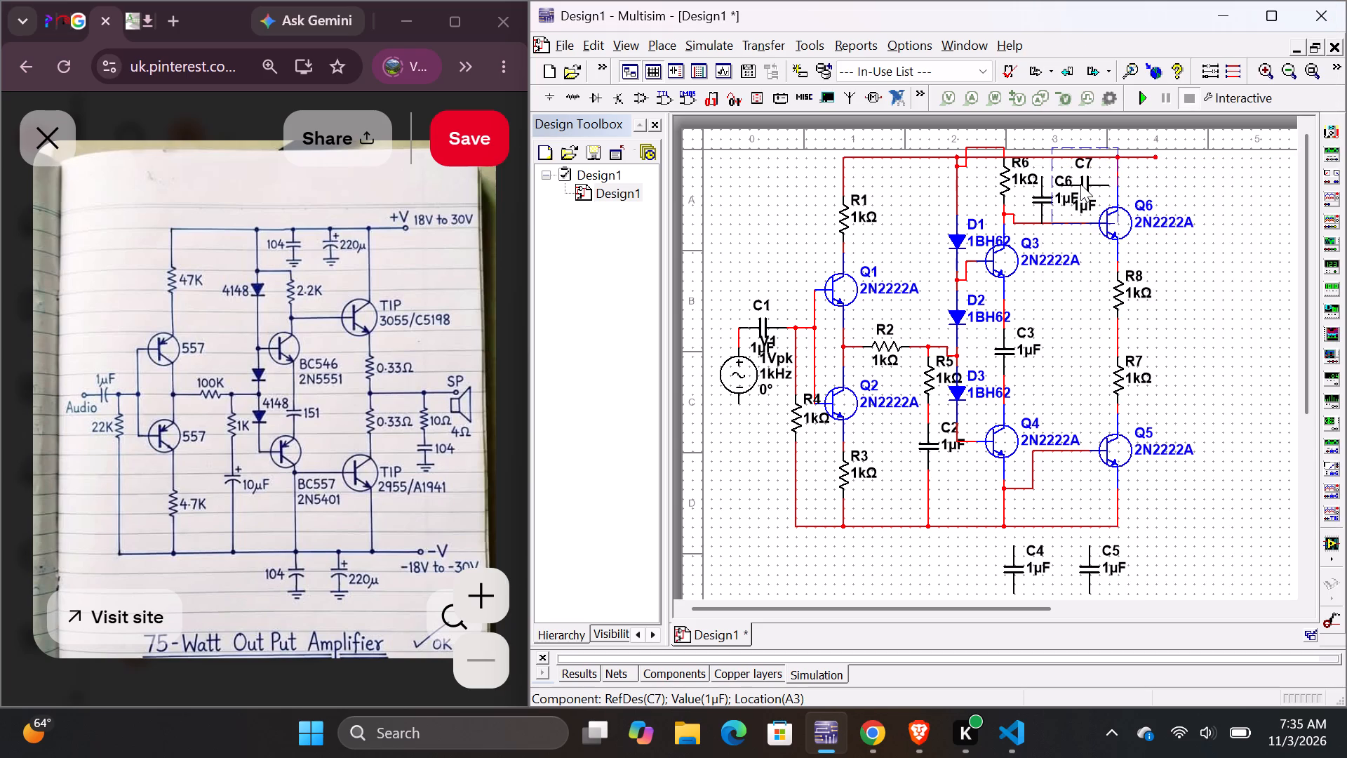
click(1107, 163)
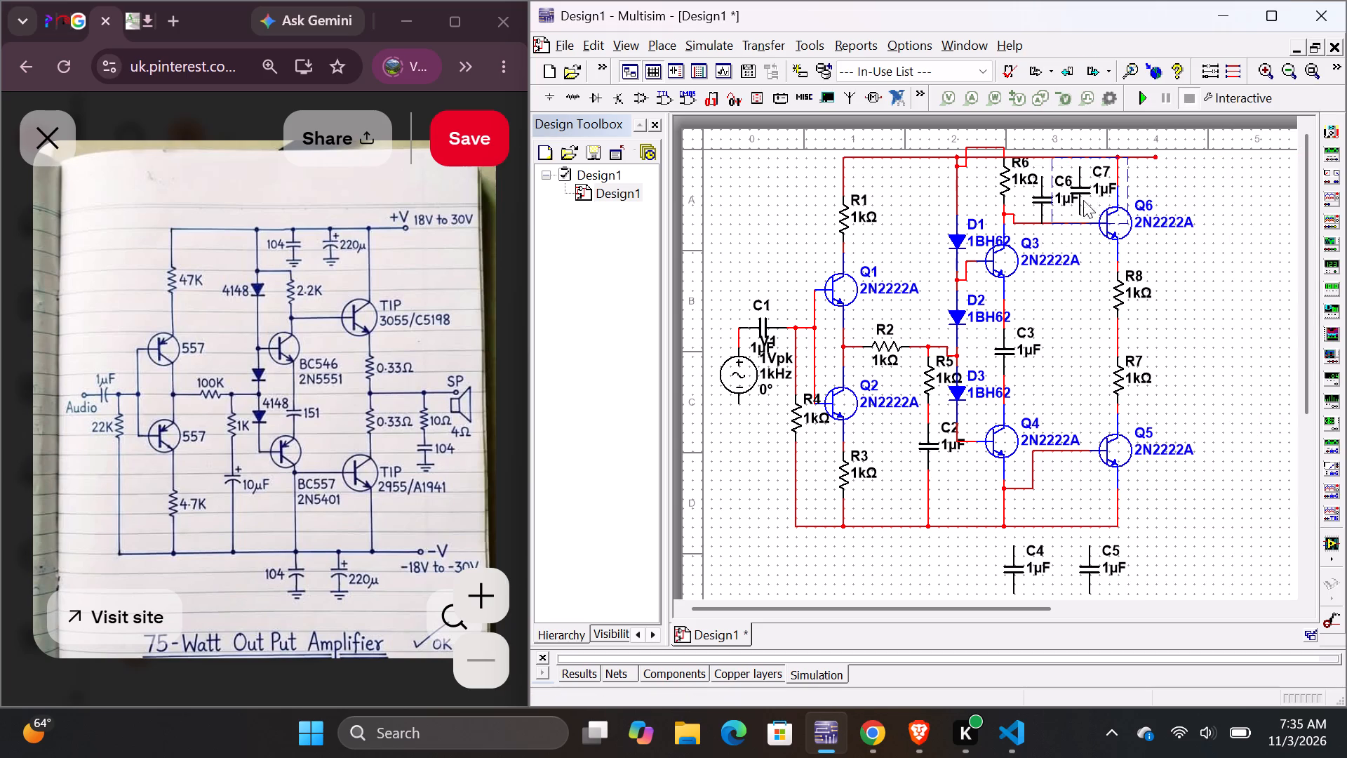
drag(1041, 196, 1040, 185)
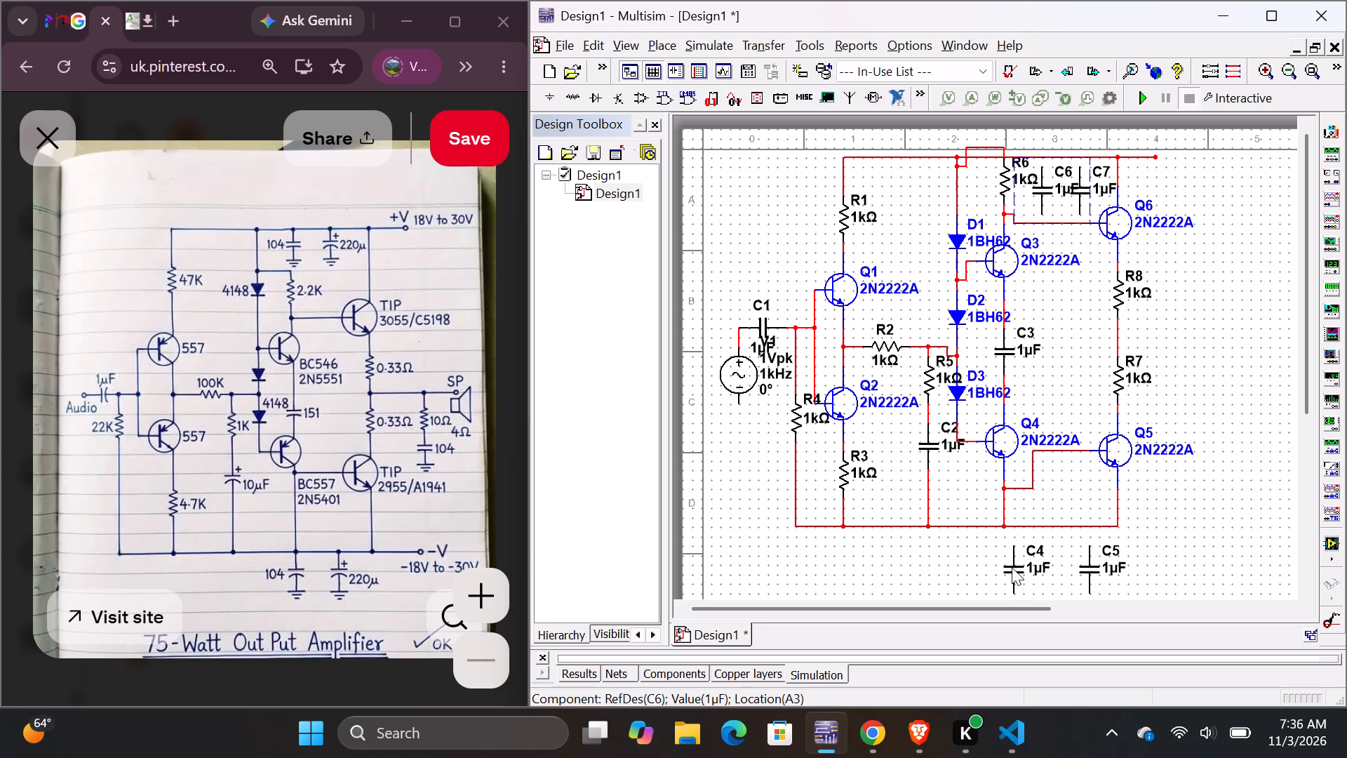
Move C4 directly beneath Q4's column and wire its upper terminal to the bottom rail.
drag(1012, 567, 1003, 561)
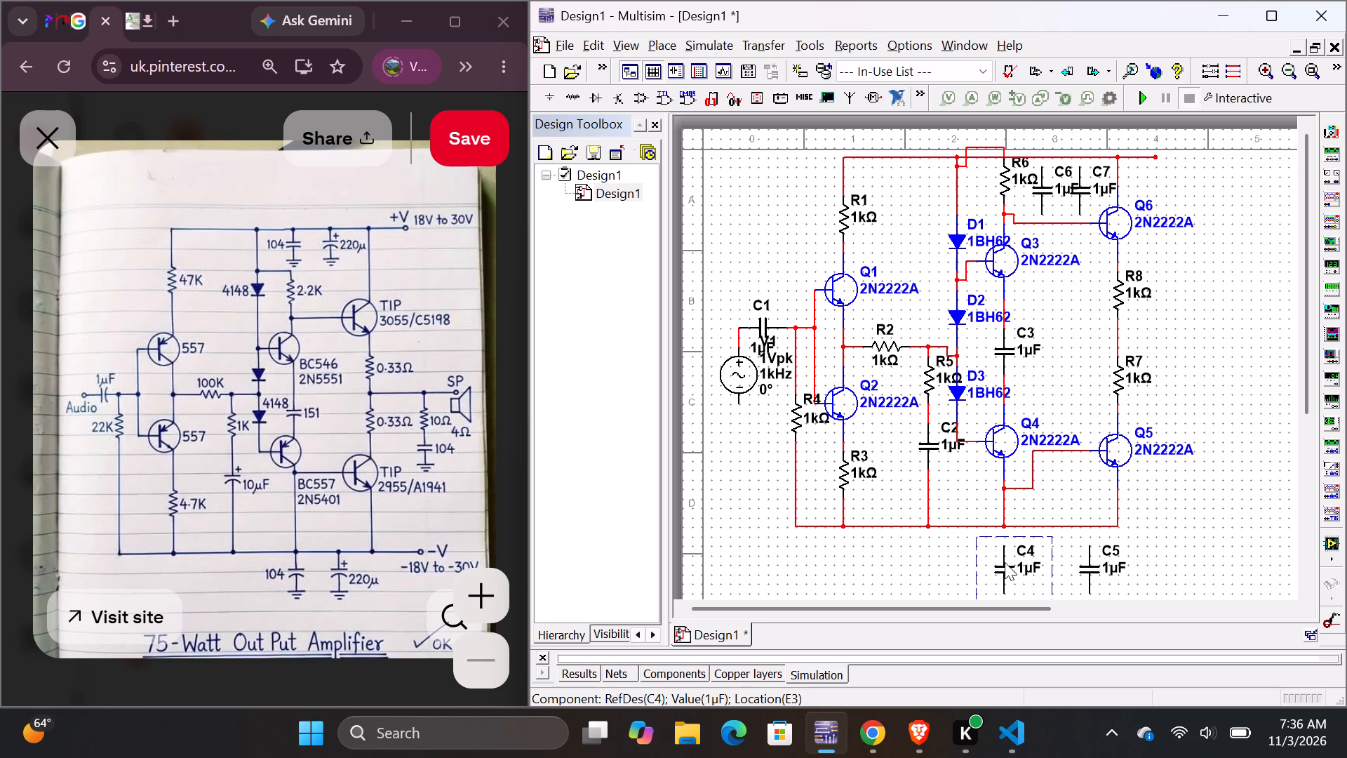
click(1005, 565)
click(952, 554)
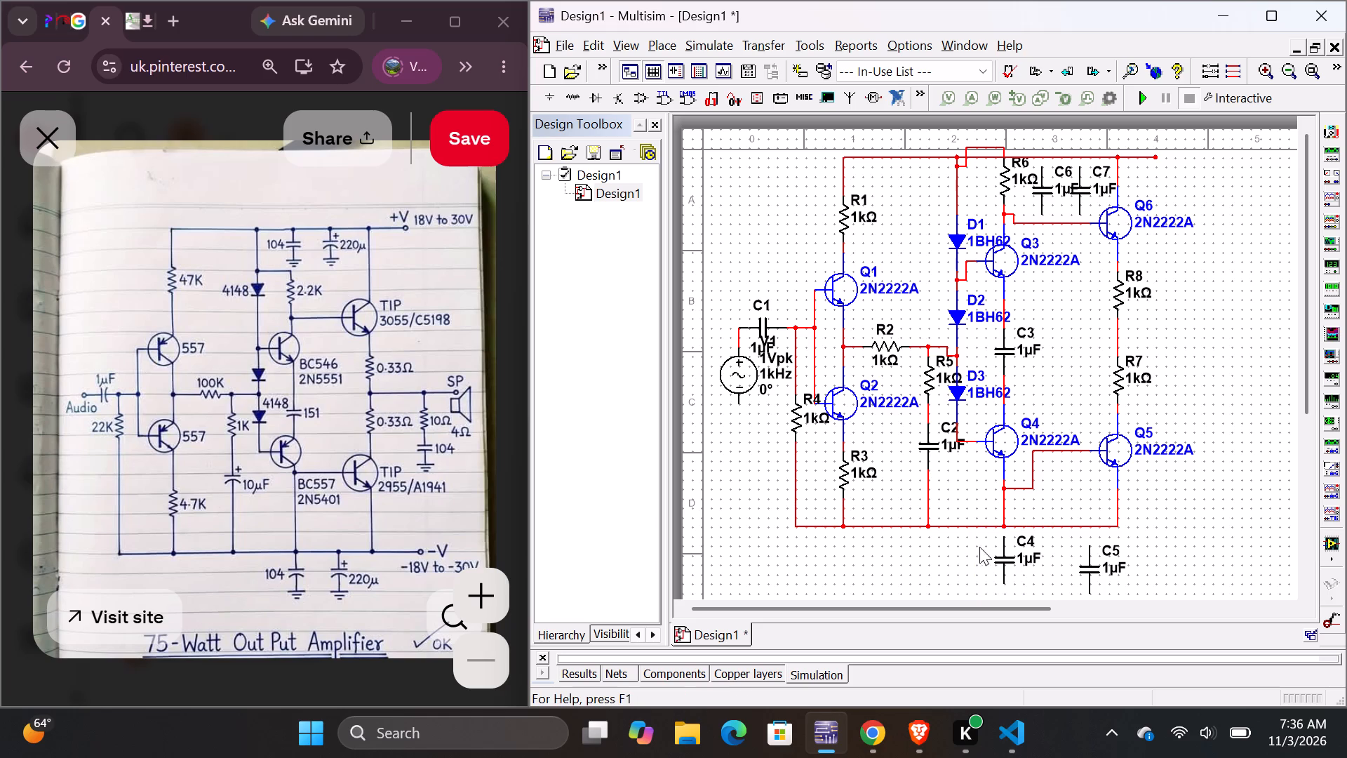
click(1005, 538)
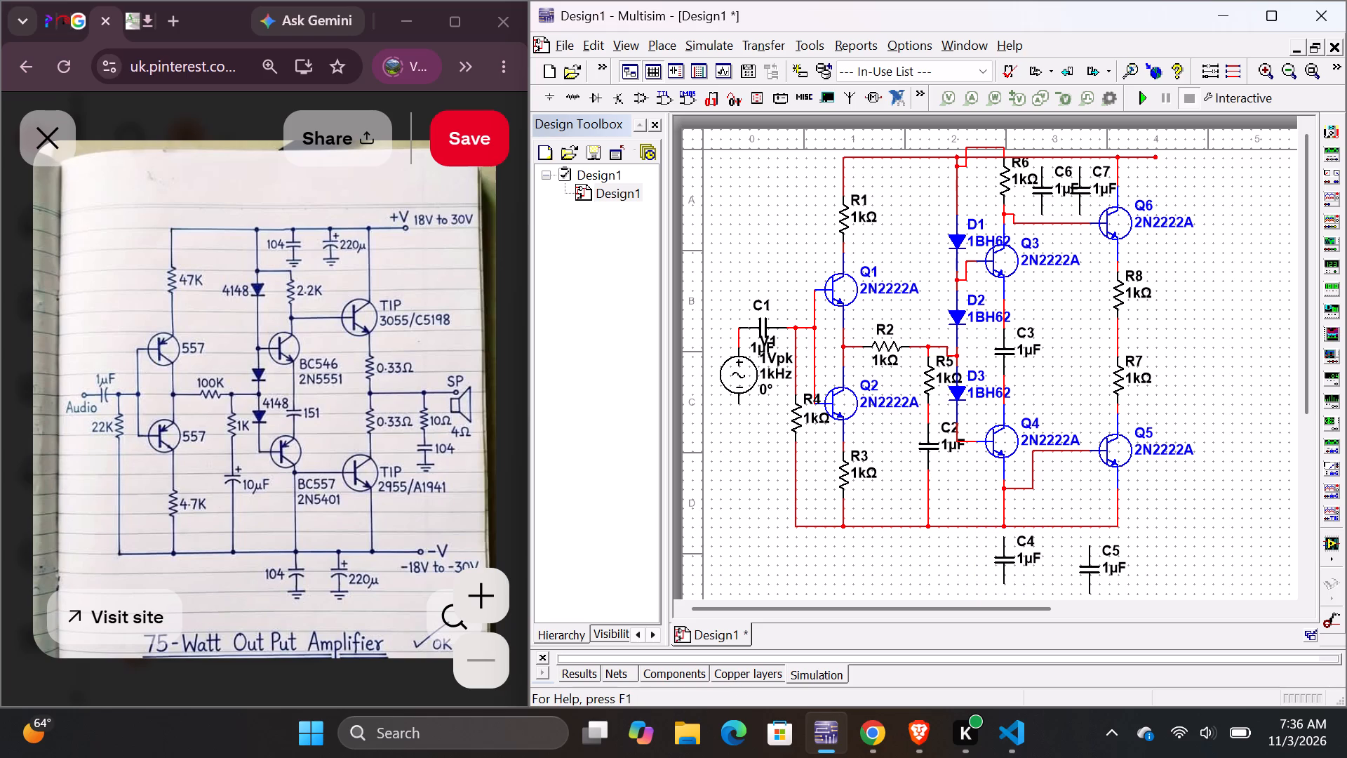
click(1004, 528)
Move C5 close beside C4 at the same height and wire its upper terminal to the bottom rail.
drag(1087, 568, 1060, 561)
drag(1060, 561, 1055, 557)
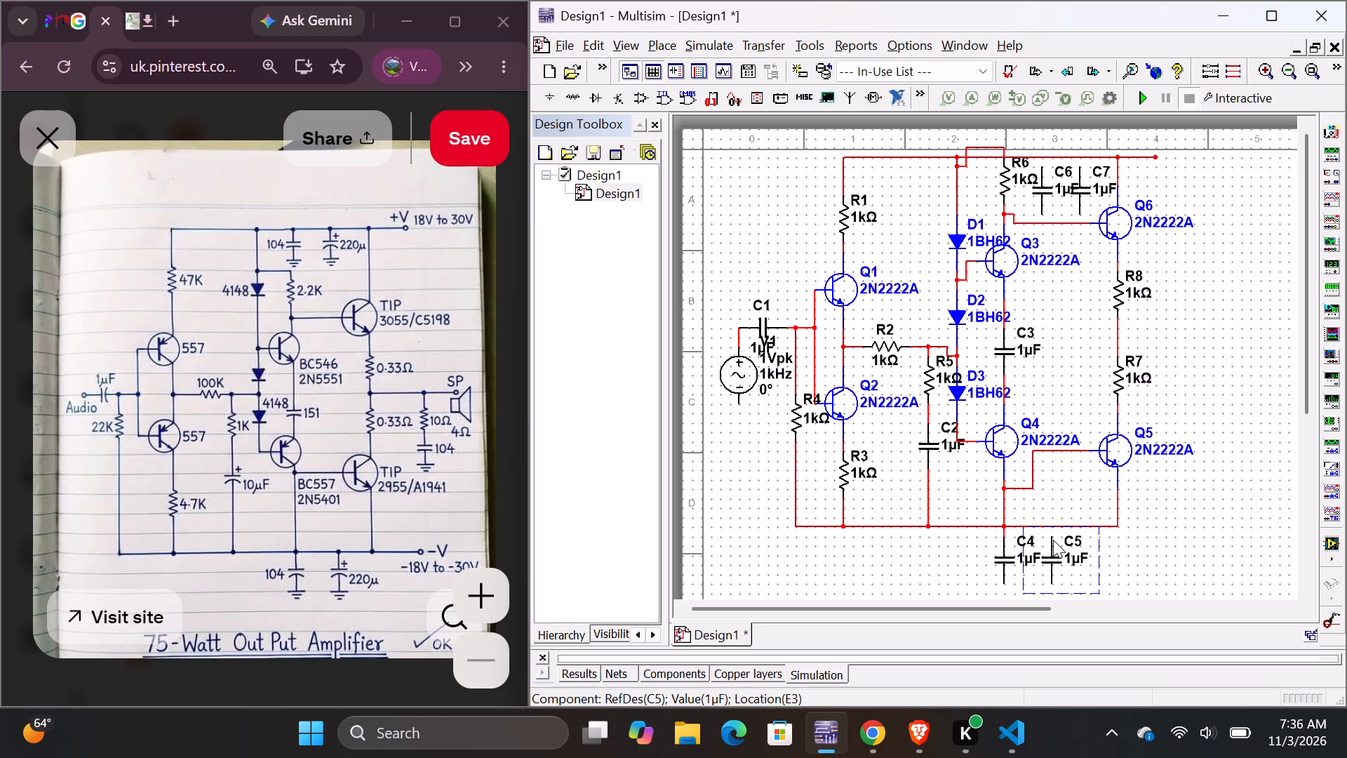
click(1050, 536)
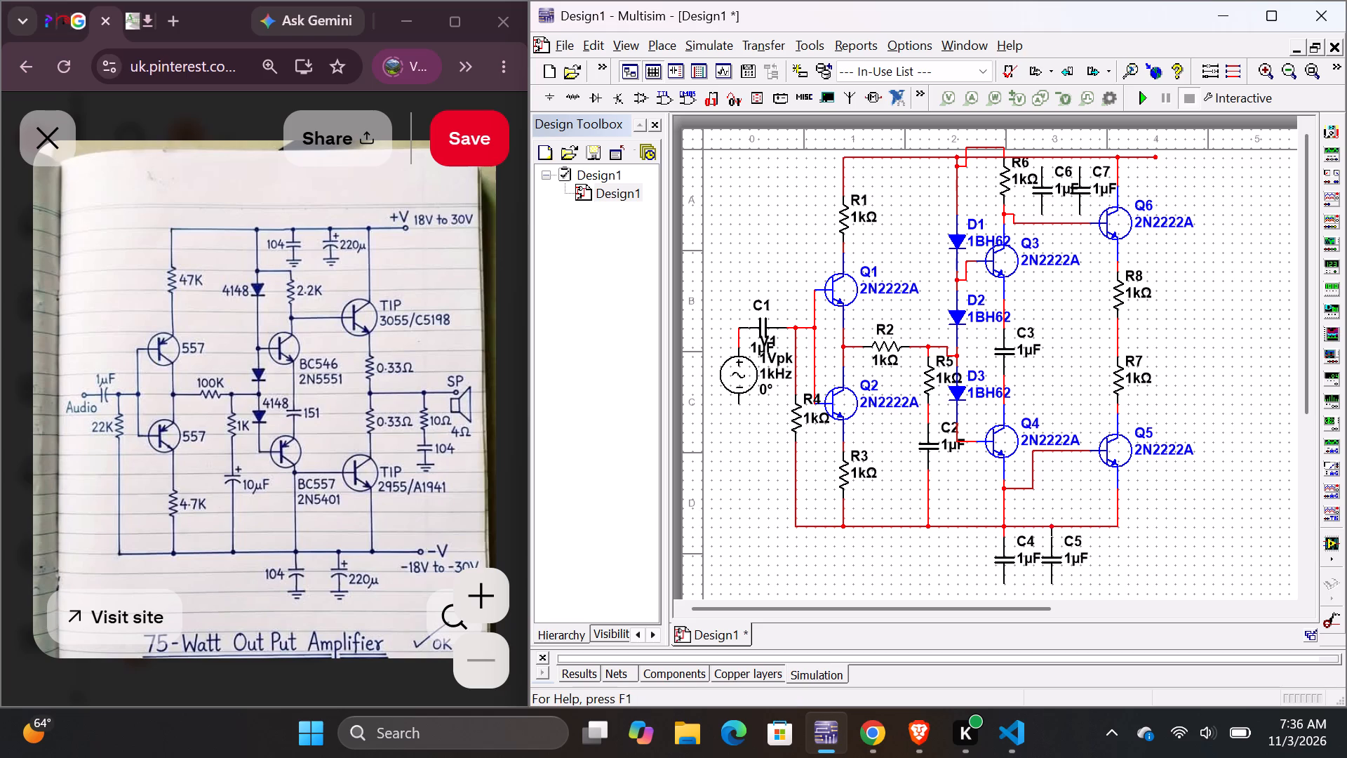
click(1050, 528)
Move C6 and C7 up, between R6 and Q6, so their upper terminals join the top supply rail.
drag(1040, 192, 1040, 184)
drag(1080, 189, 1076, 177)
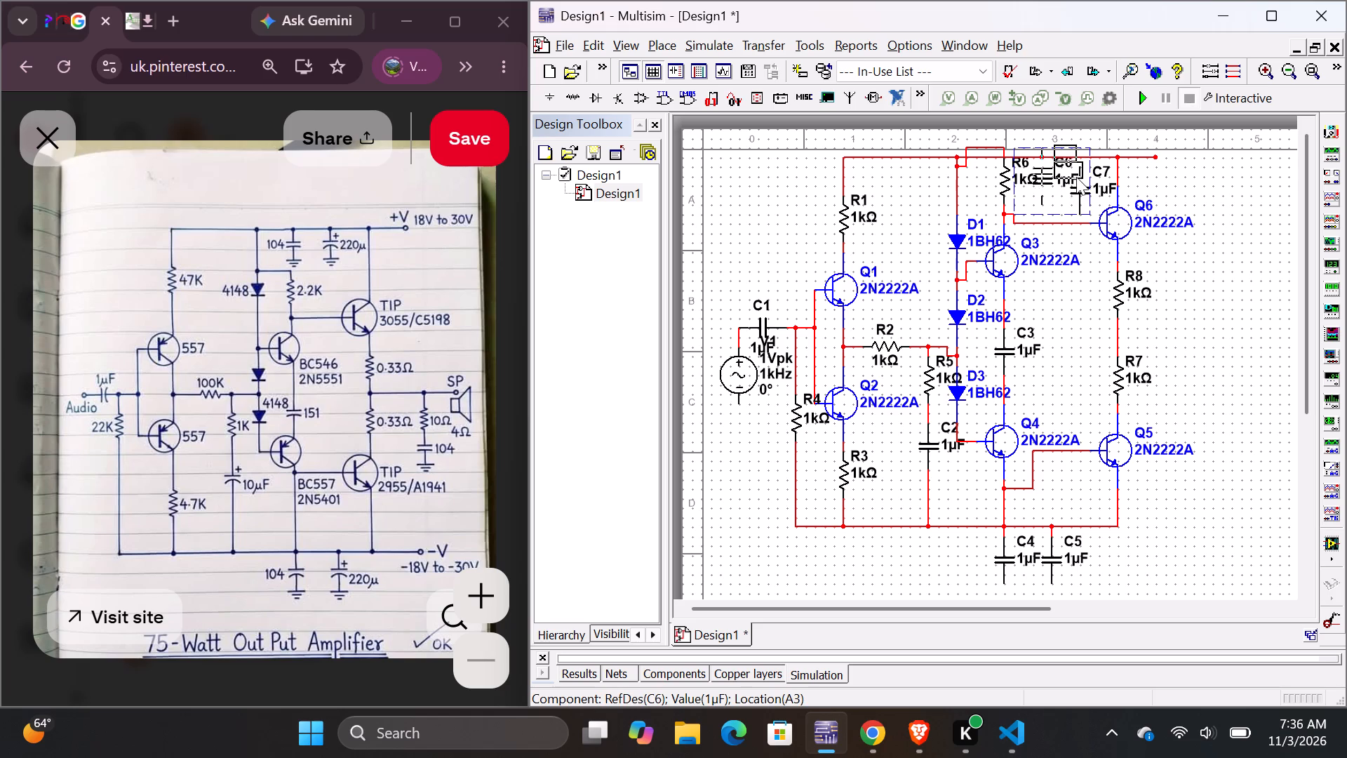
drag(1076, 177, 1077, 175)
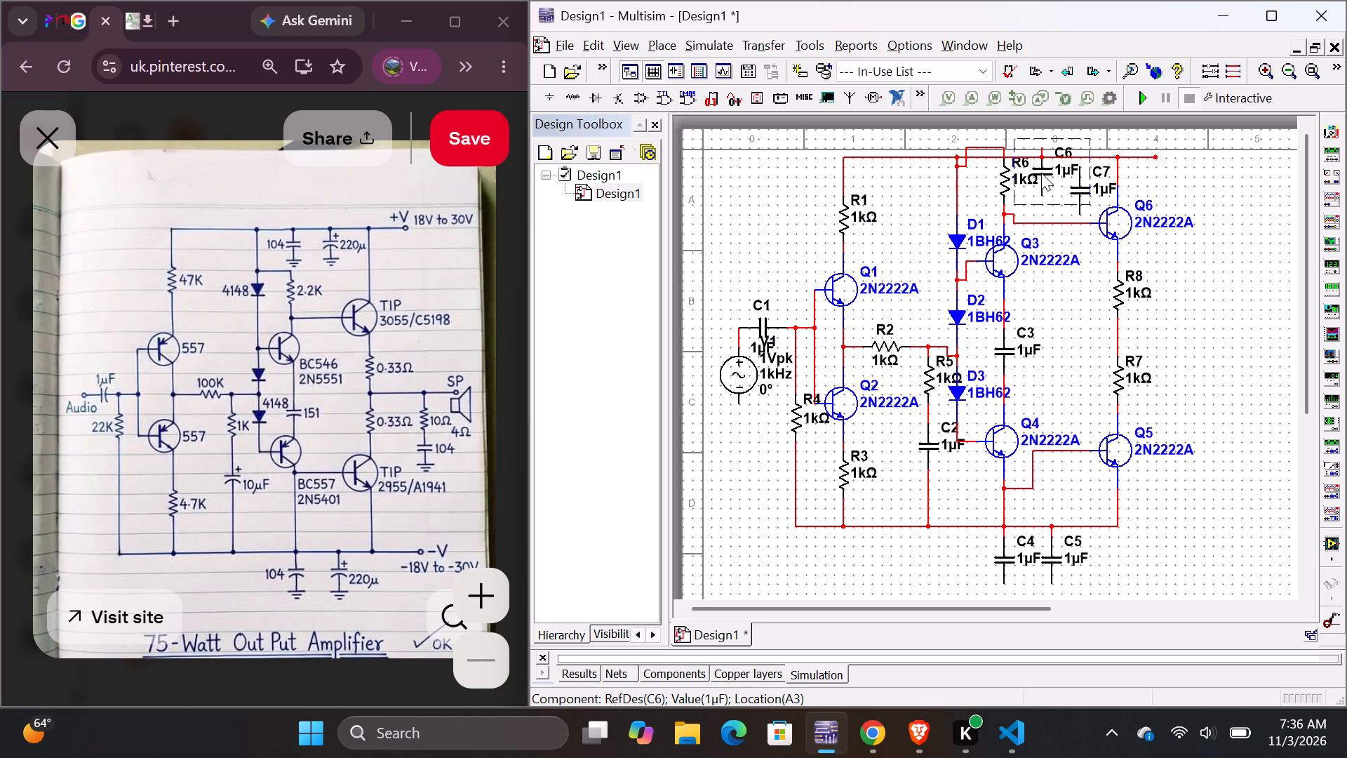
drag(1043, 173, 1042, 180)
click(1085, 187)
drag(1085, 189, 1084, 176)
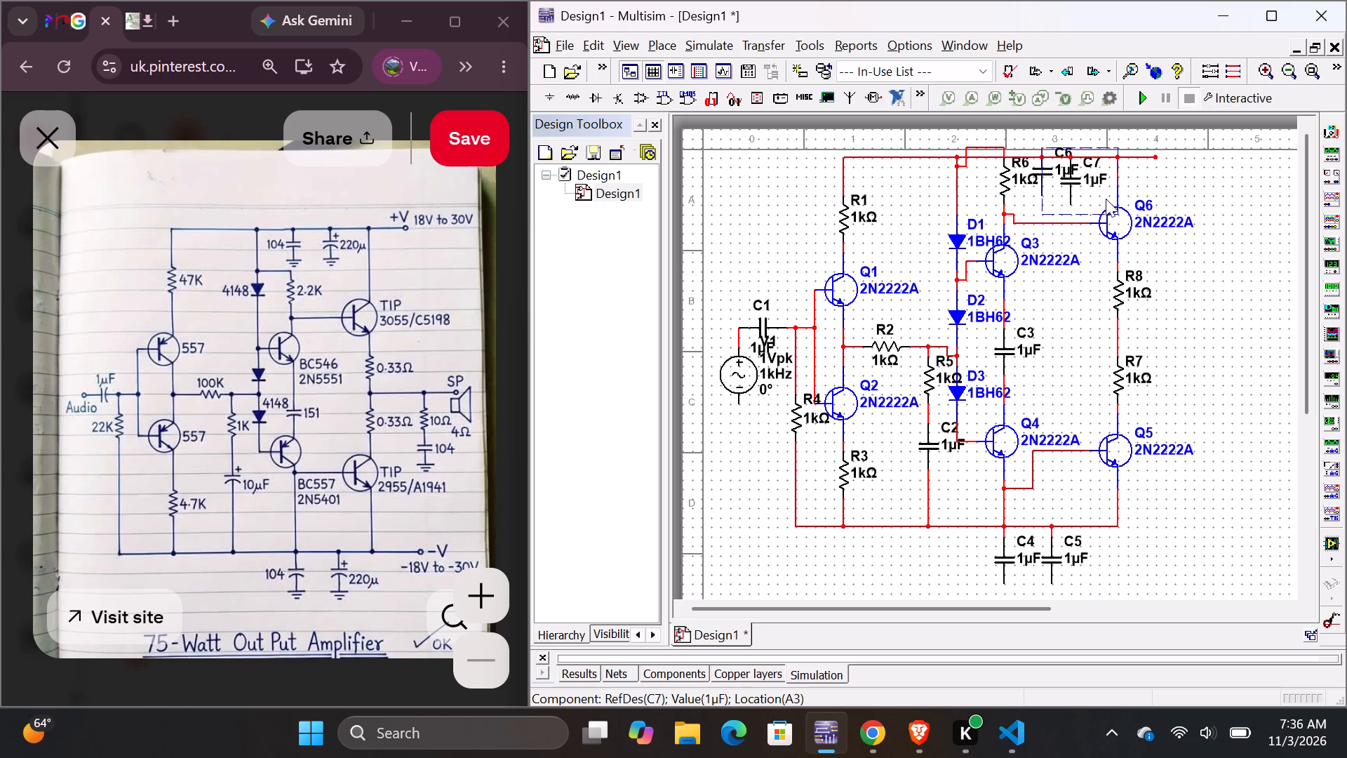
click(1166, 183)
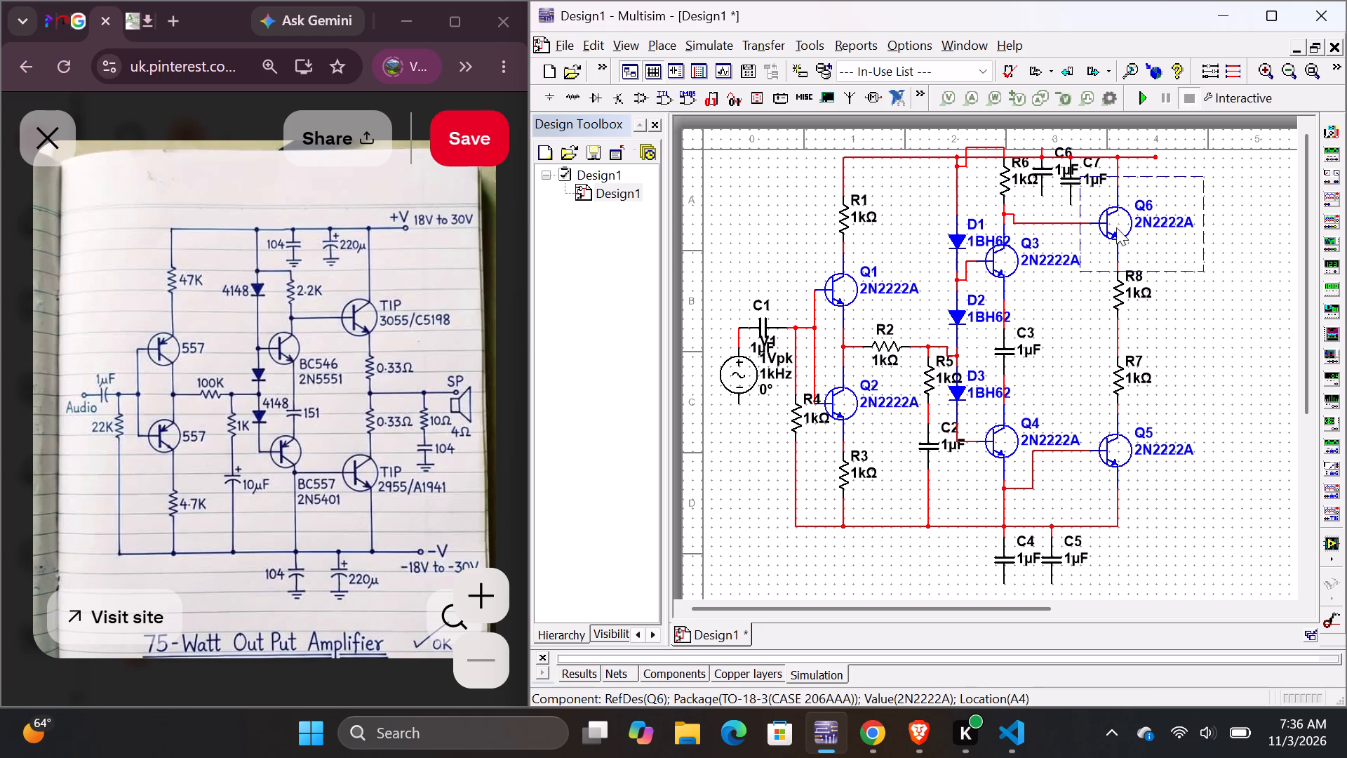
Move C6 slightly down so it sits level with C7 beneath the top supply rail.
drag(1045, 168, 1043, 175)
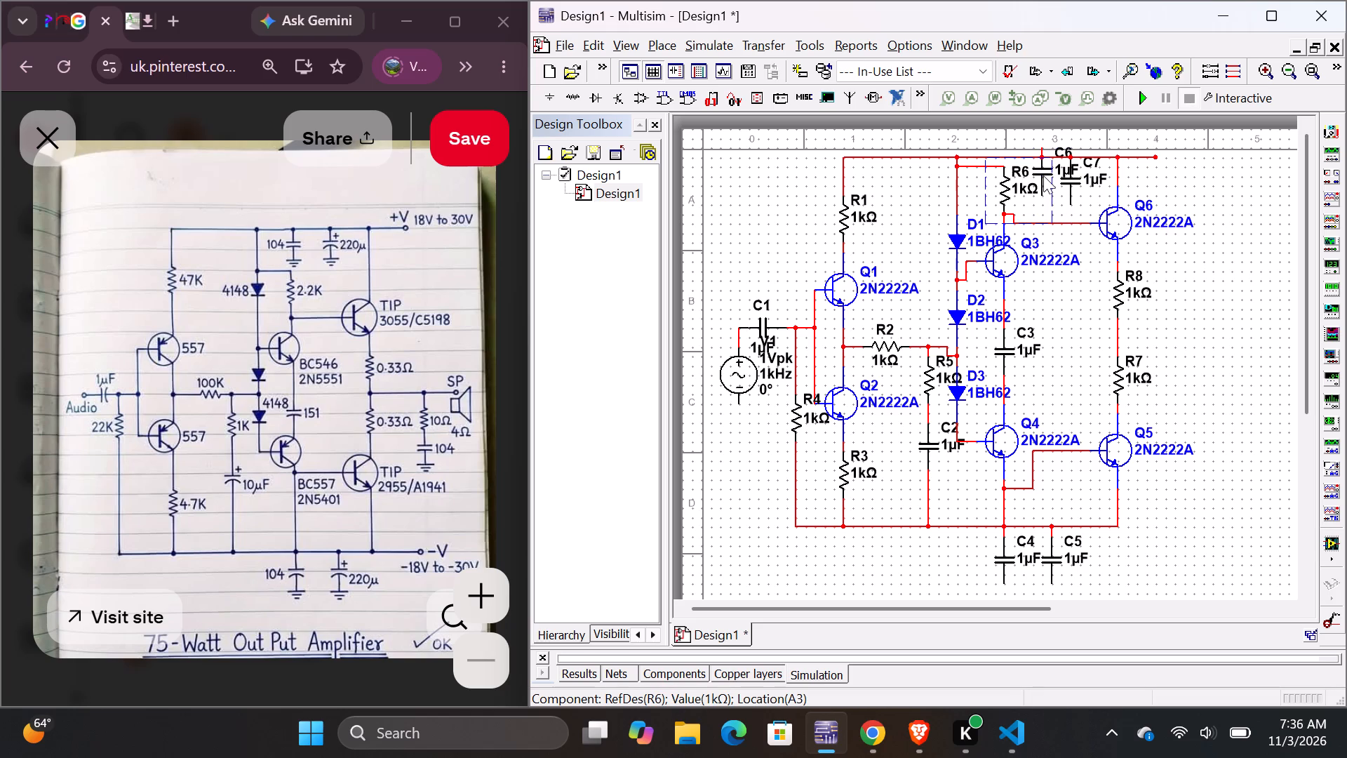
click(1043, 175)
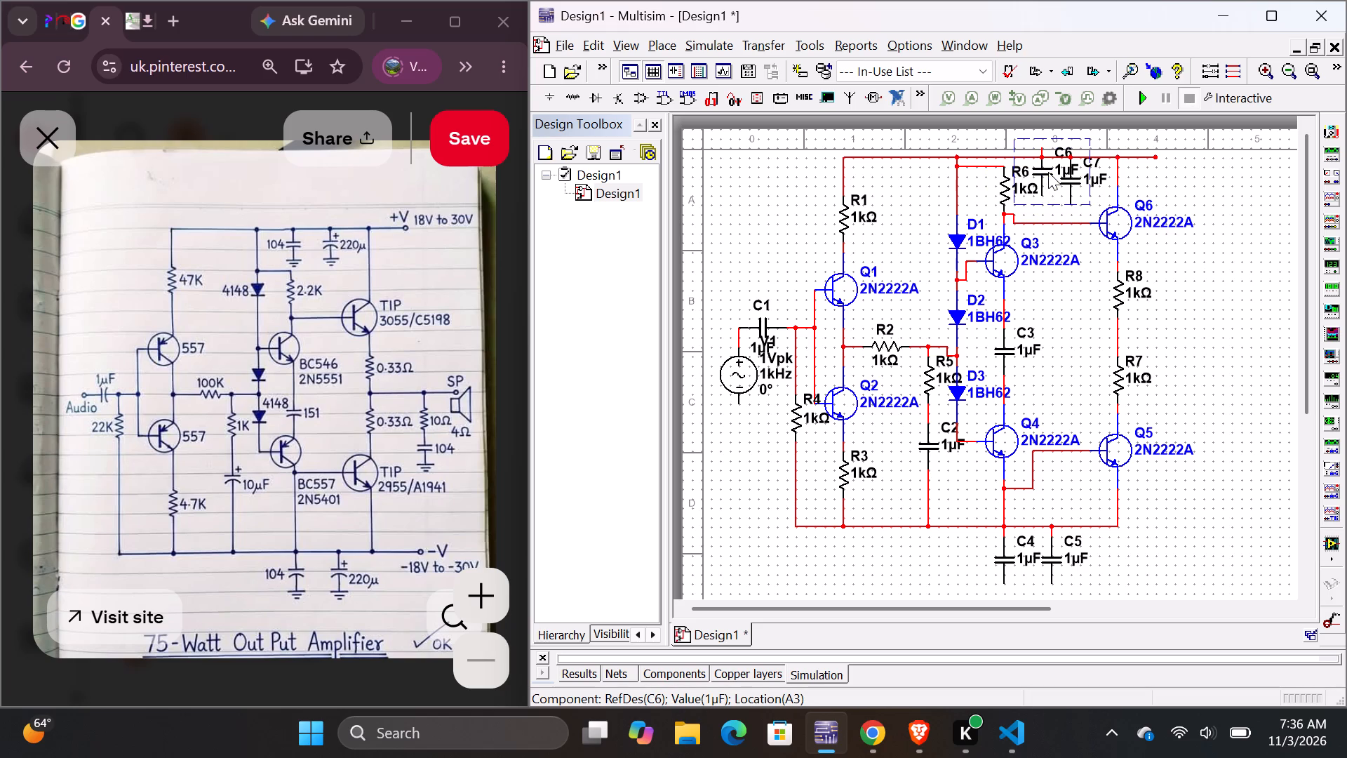
drag(1048, 172, 1049, 180)
drag(1049, 171, 1049, 185)
drag(1049, 185, 1049, 185)
click(1187, 189)
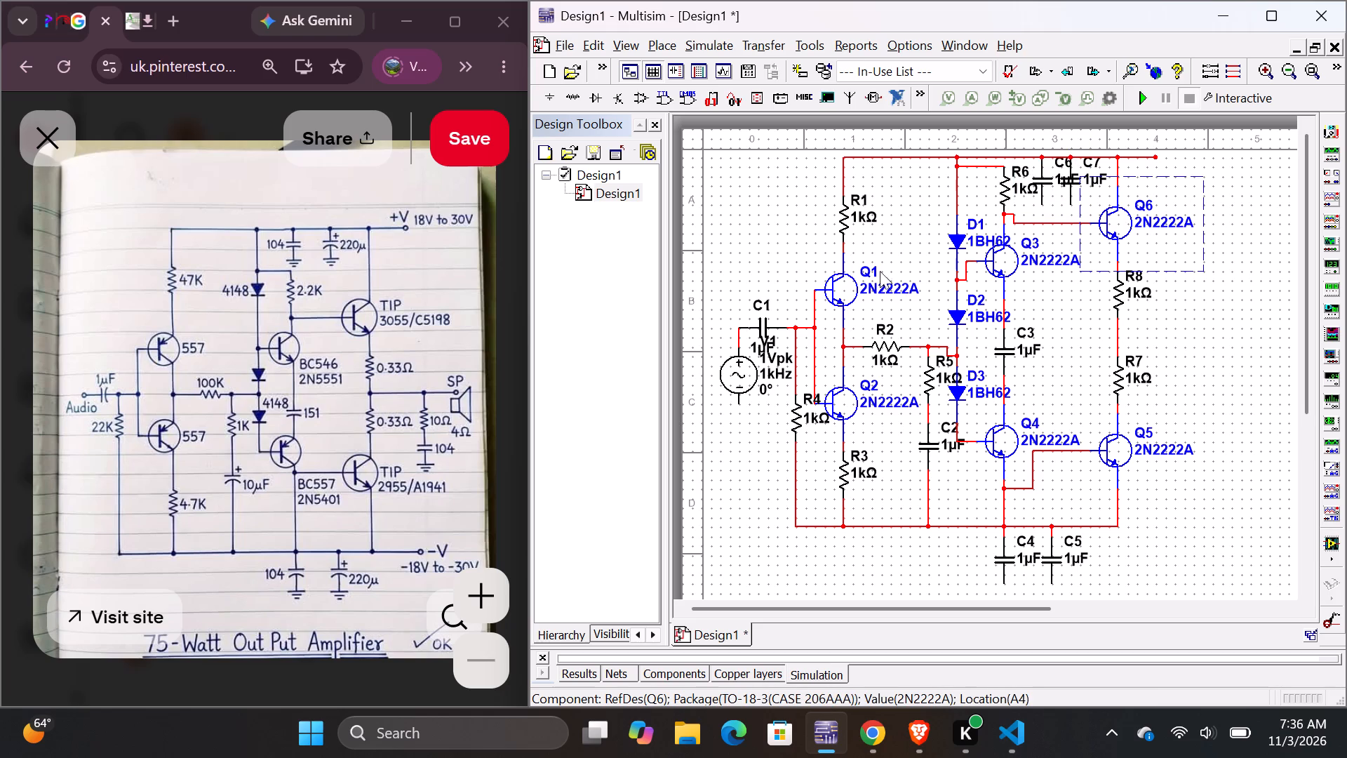
Place a GROUND symbol from the power sources on the lower terminals of C6 and C7.
click(551, 102)
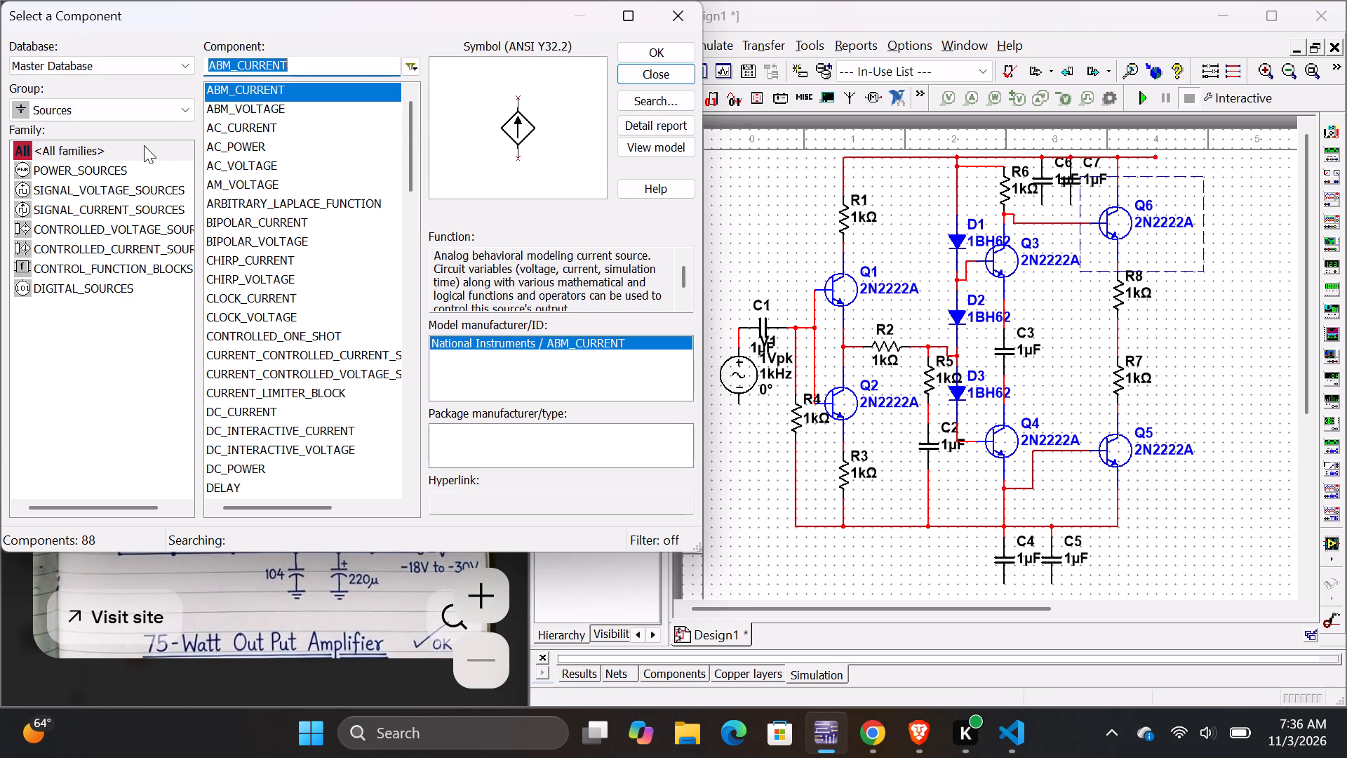
click(108, 171)
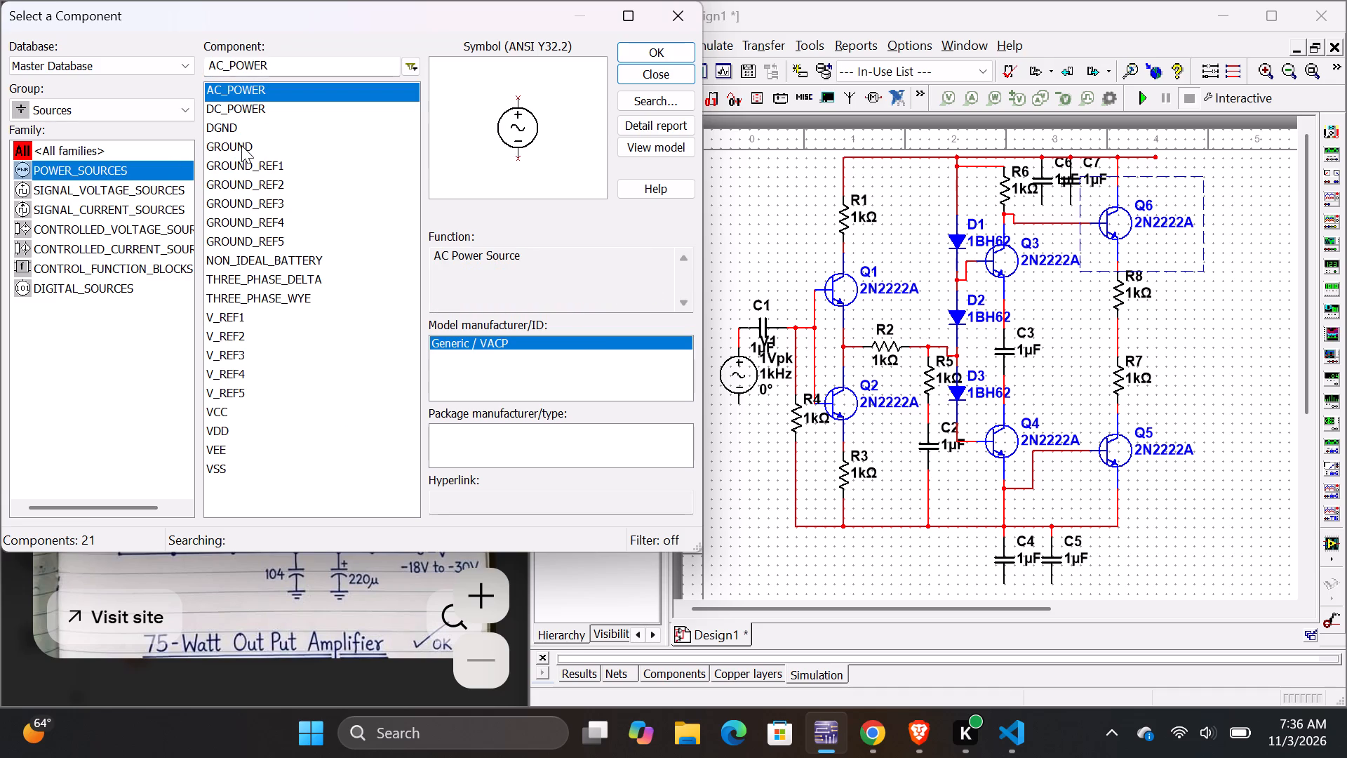
click(241, 145)
click(655, 54)
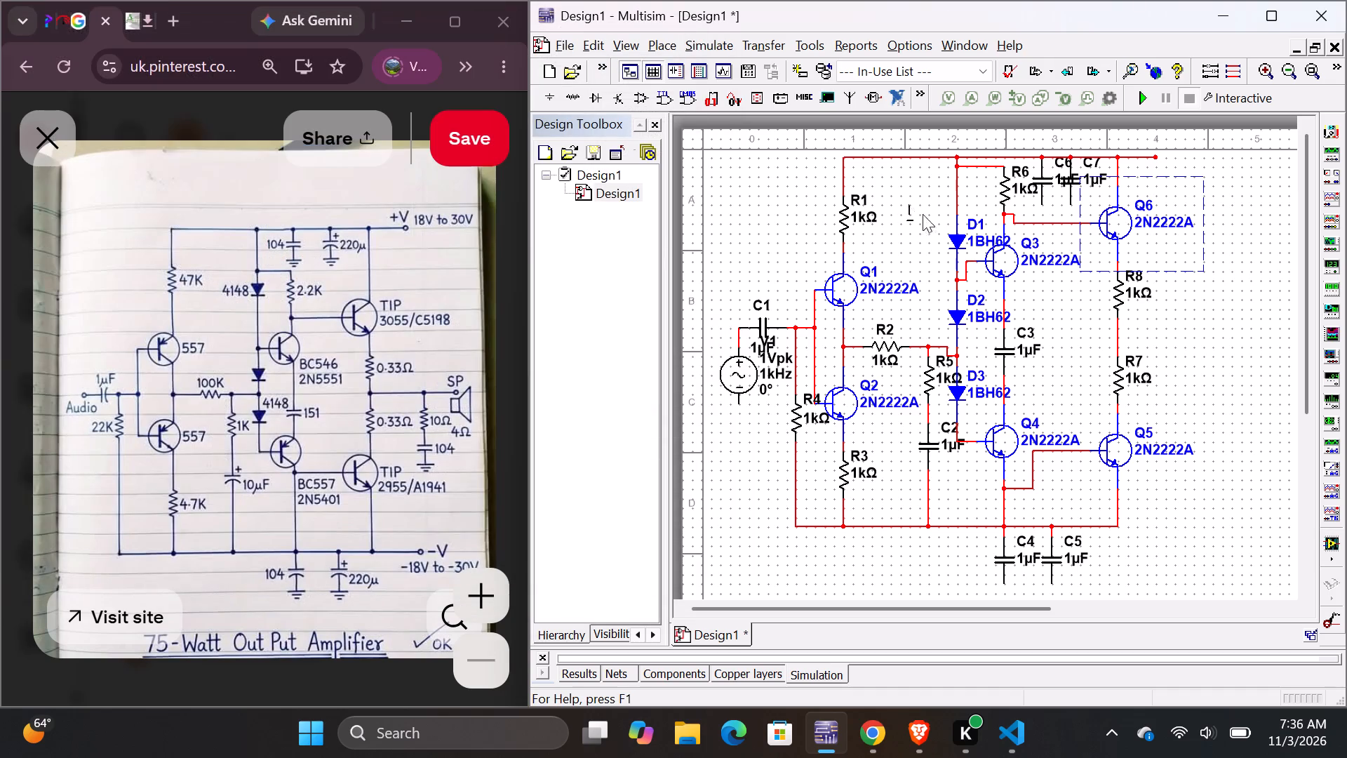
click(1045, 207)
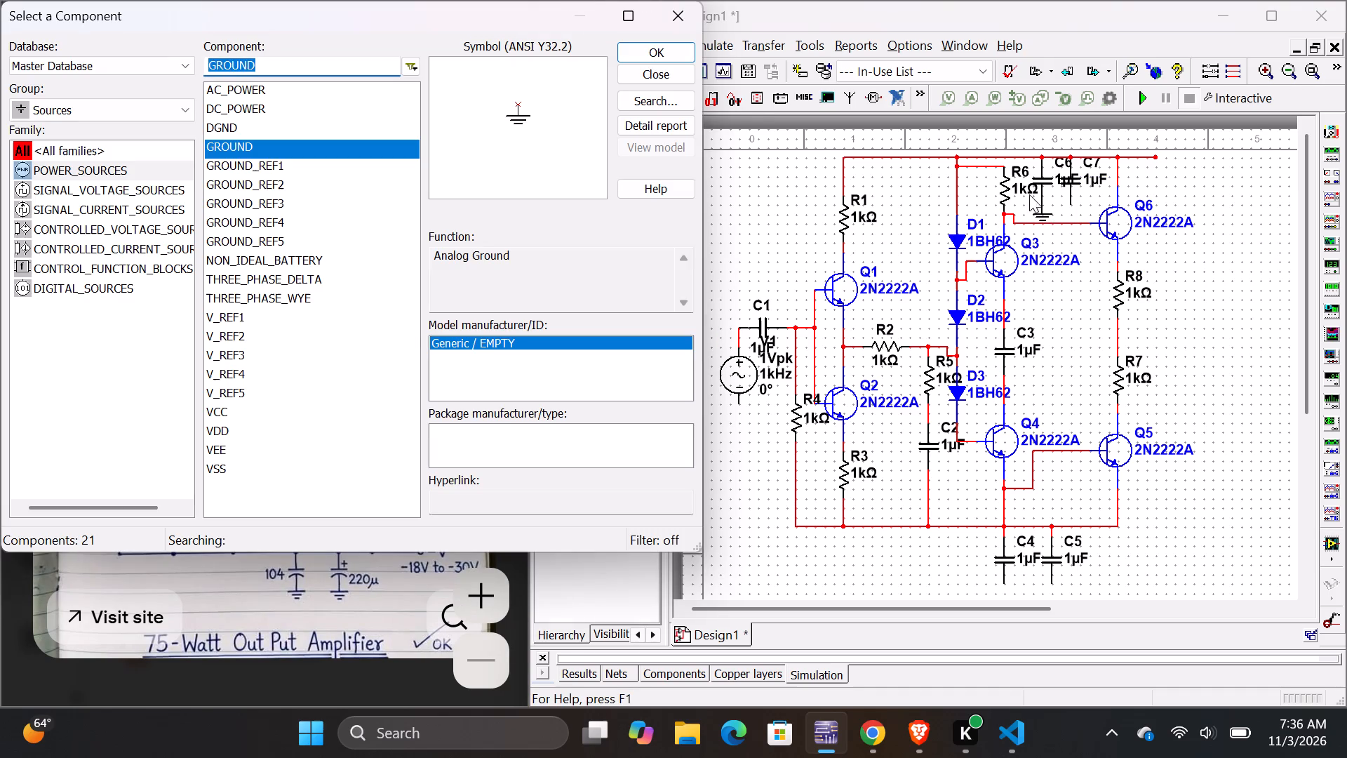
click(652, 58)
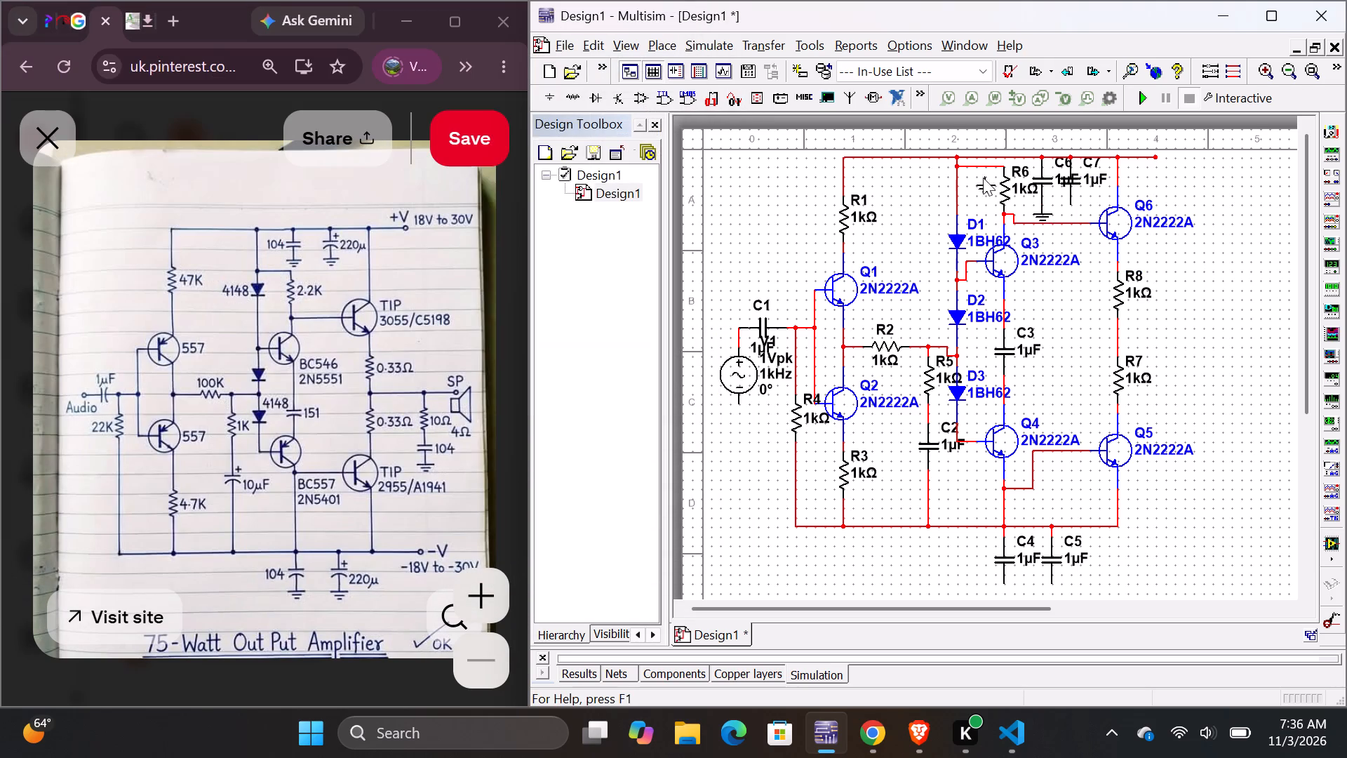
click(1068, 203)
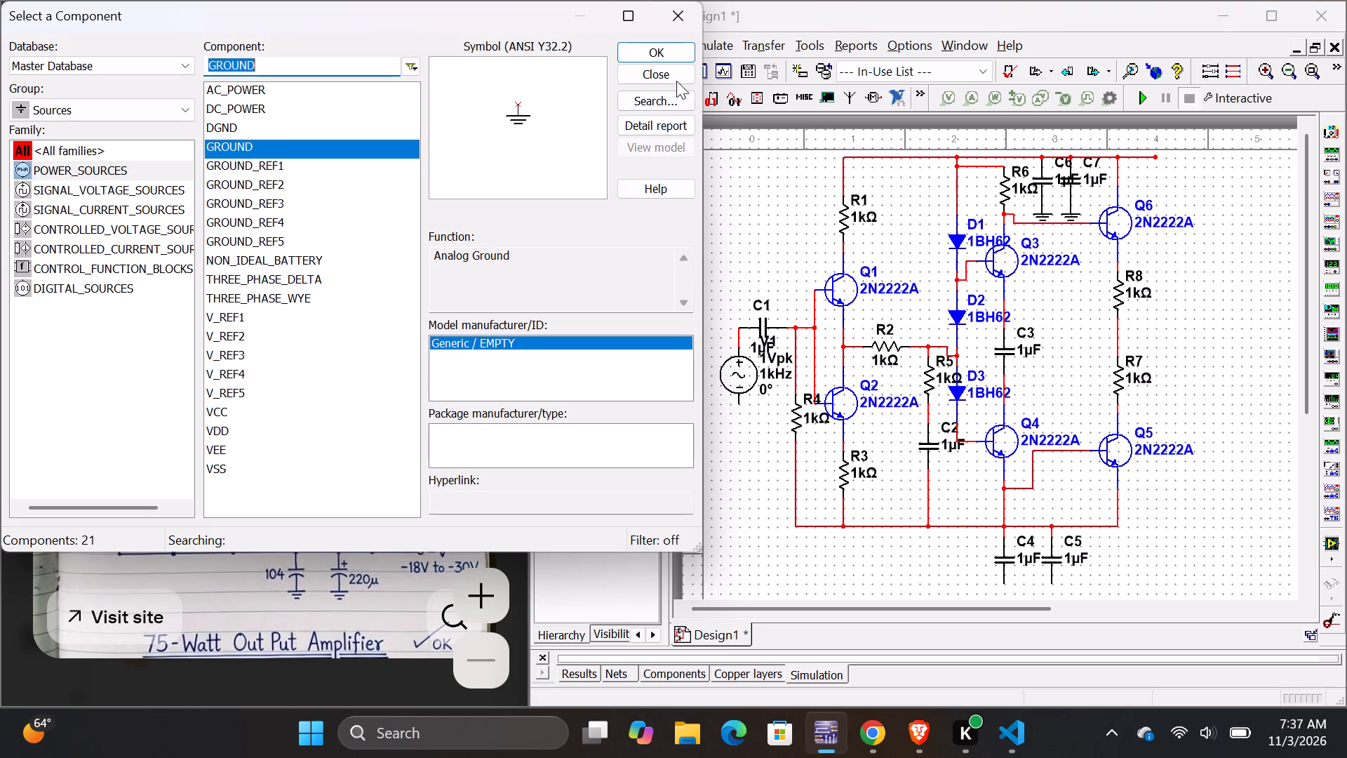
Place a GROUND symbol on the lower terminals of C4 and C5, and finish placing grounds.
click(664, 51)
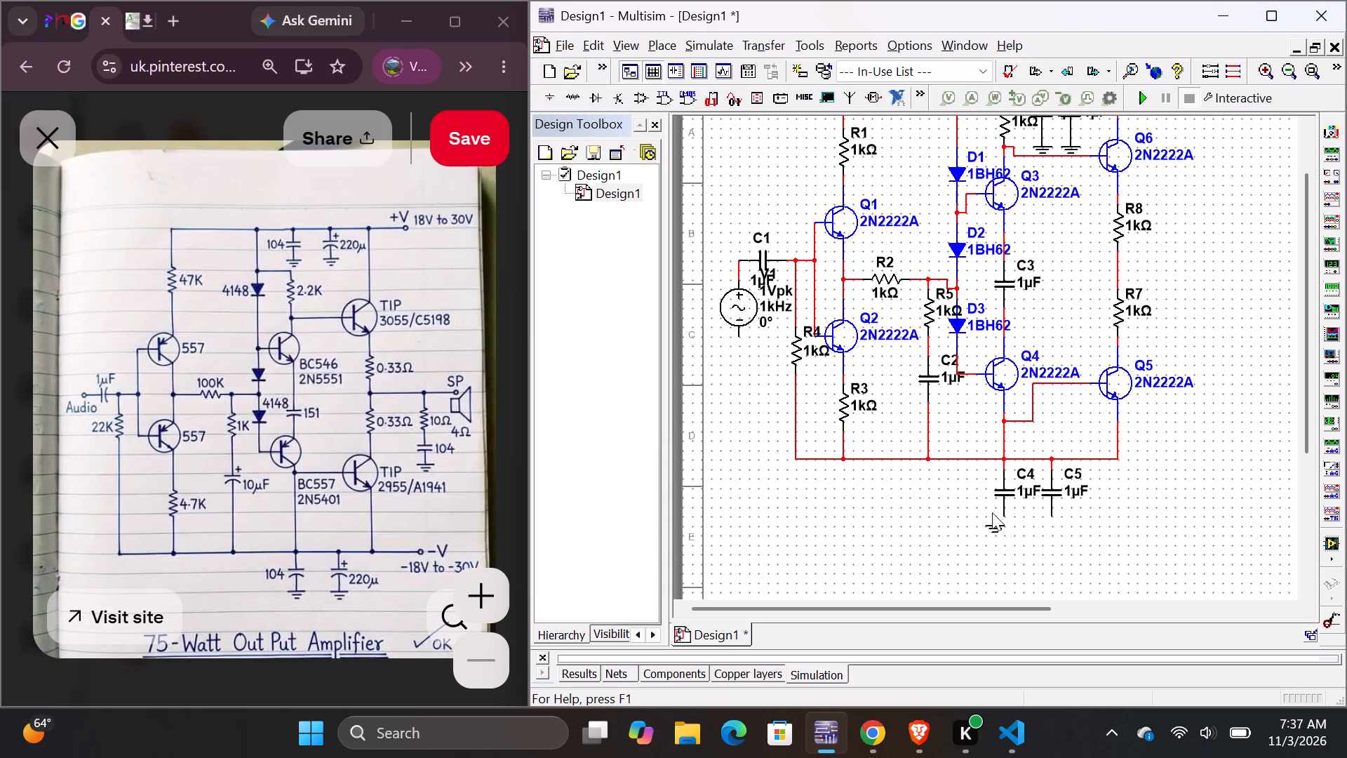
click(1003, 515)
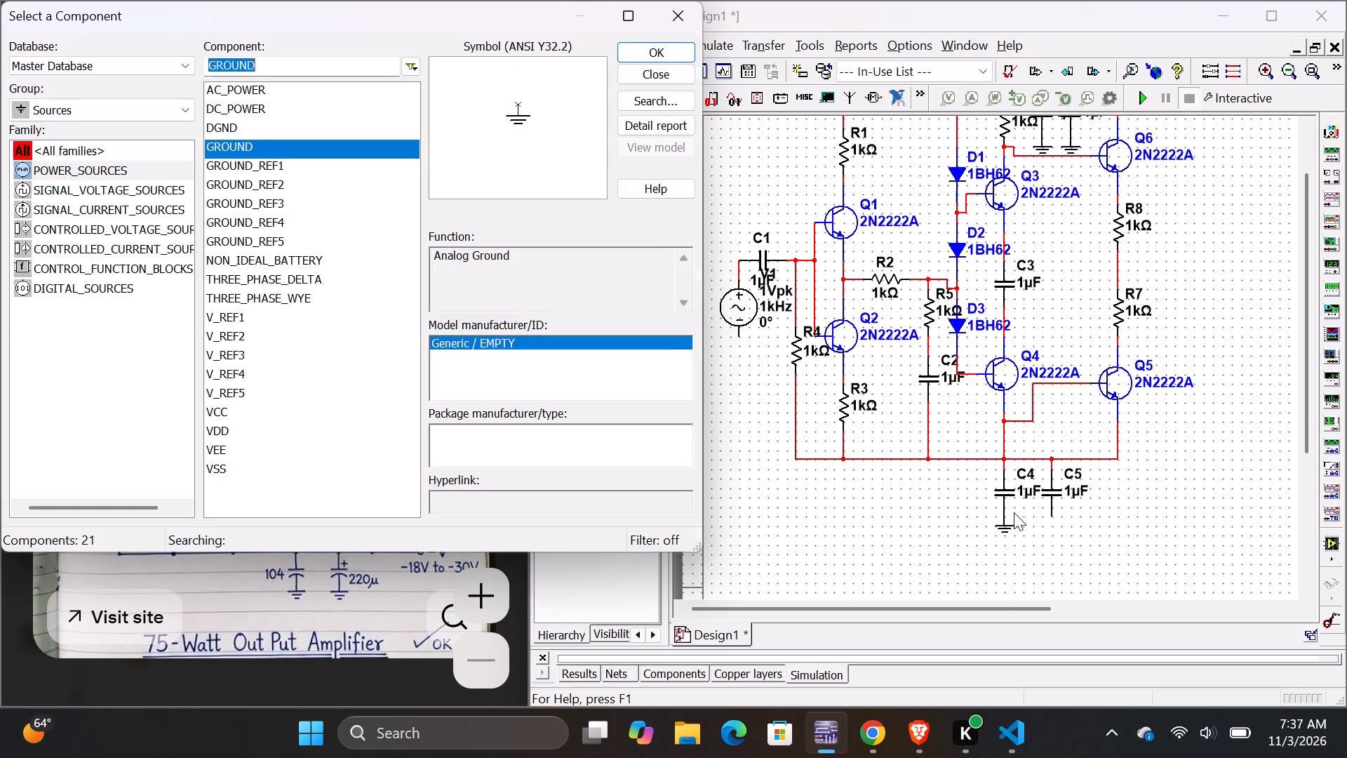
click(666, 53)
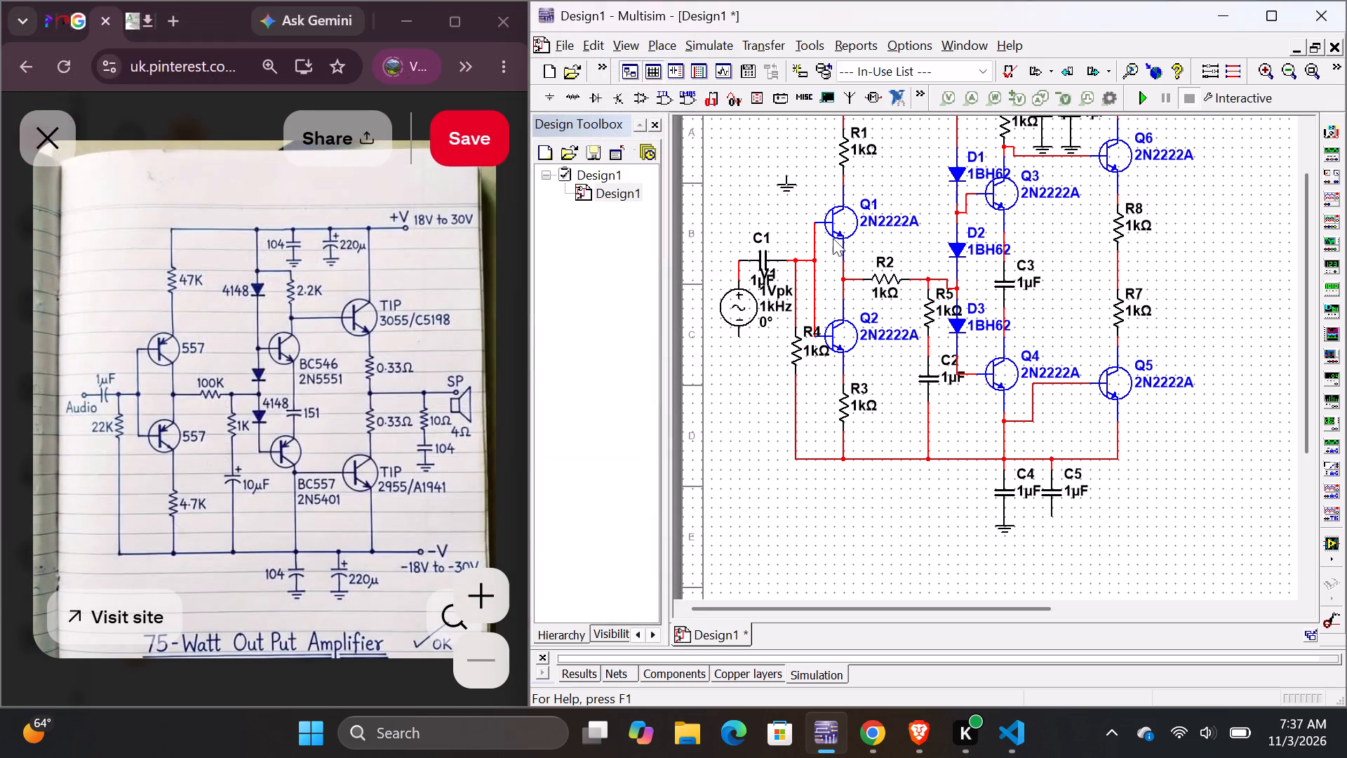
click(1056, 517)
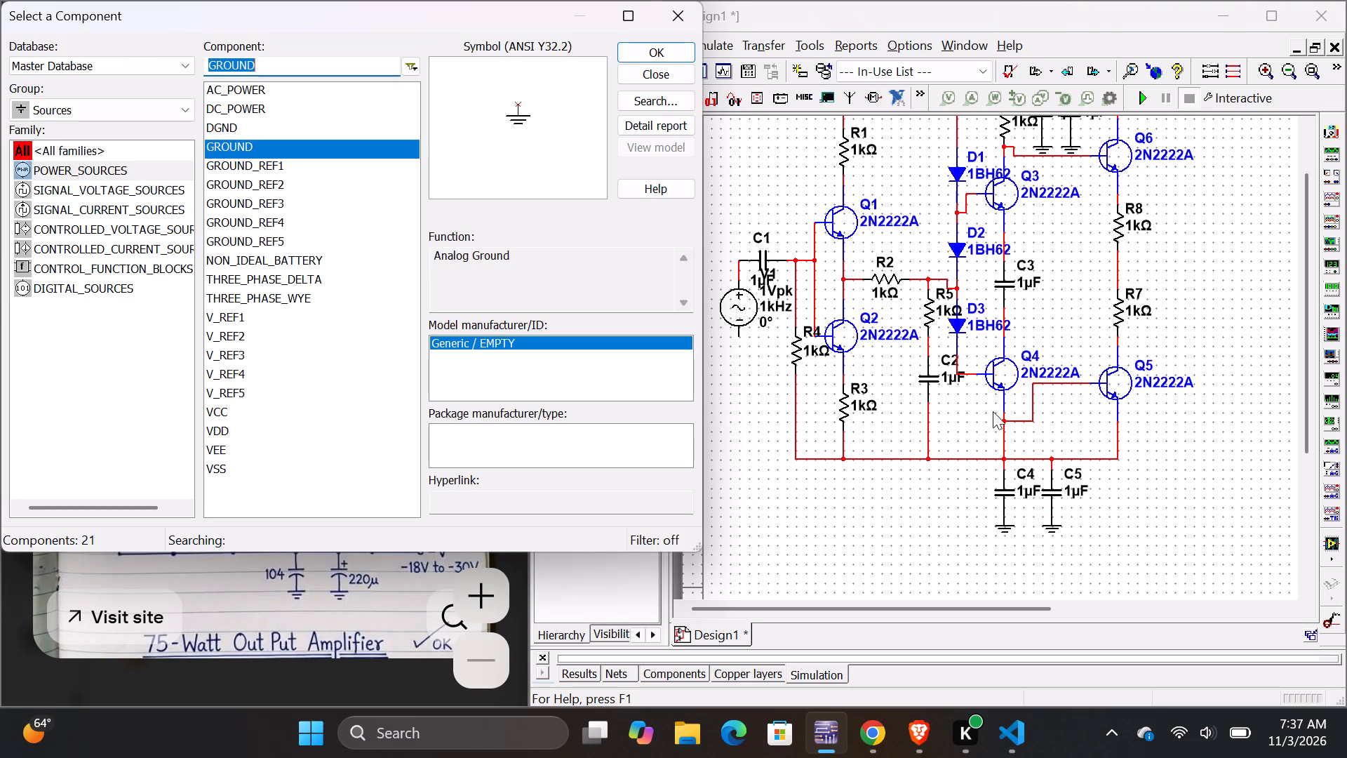
click(664, 74)
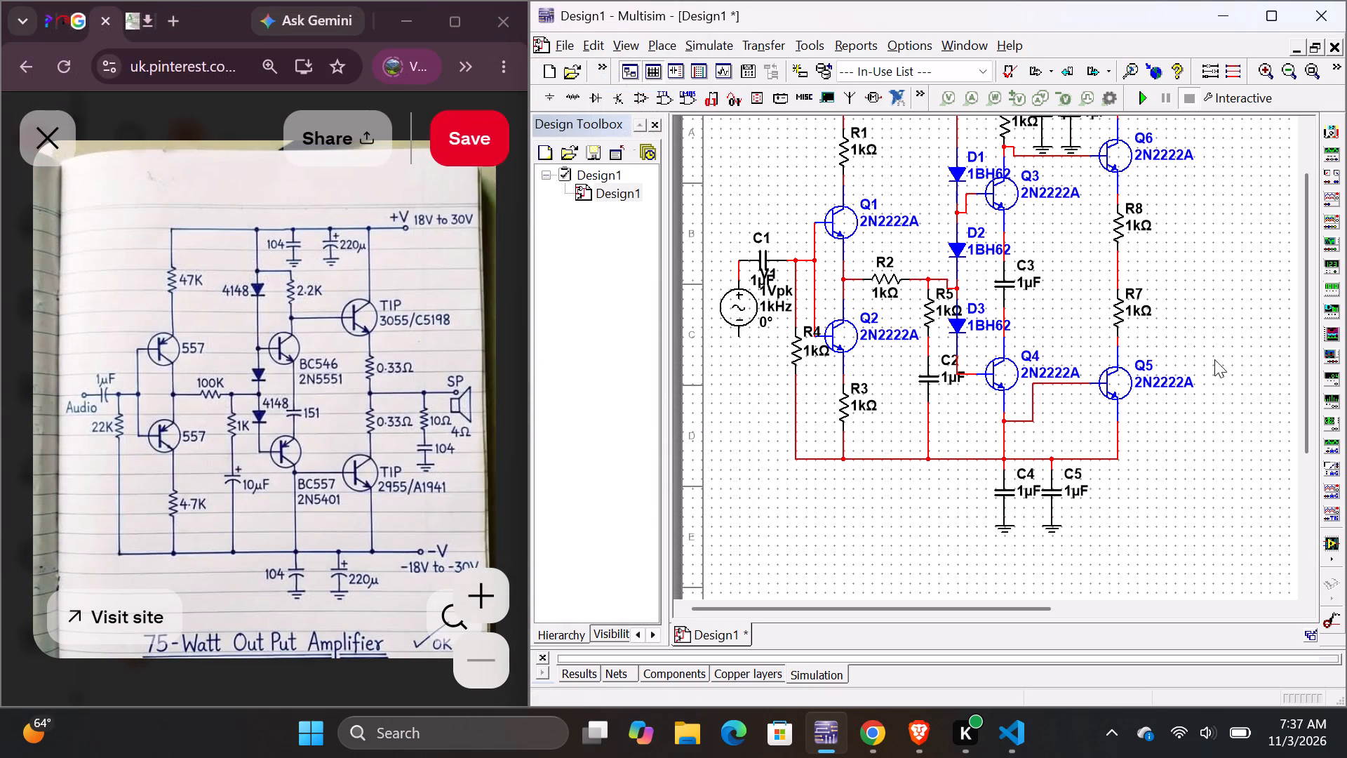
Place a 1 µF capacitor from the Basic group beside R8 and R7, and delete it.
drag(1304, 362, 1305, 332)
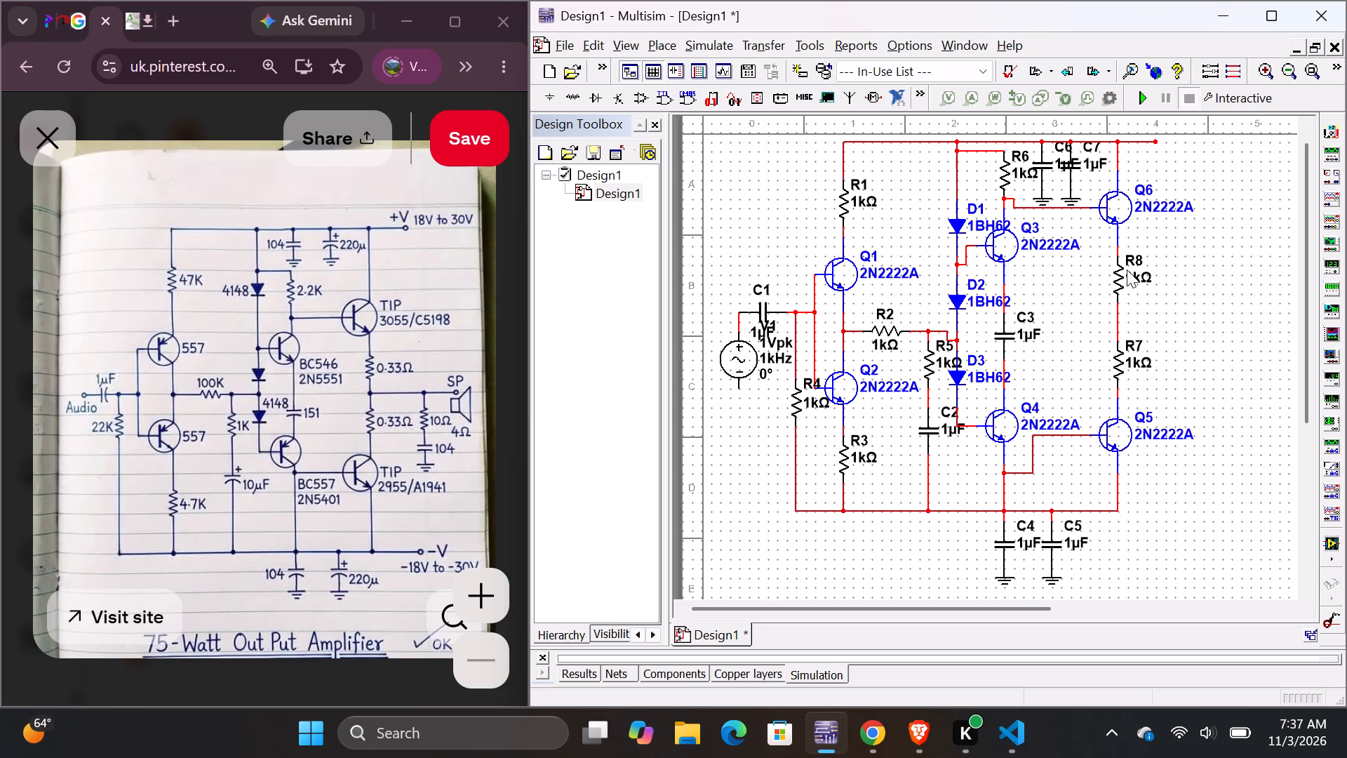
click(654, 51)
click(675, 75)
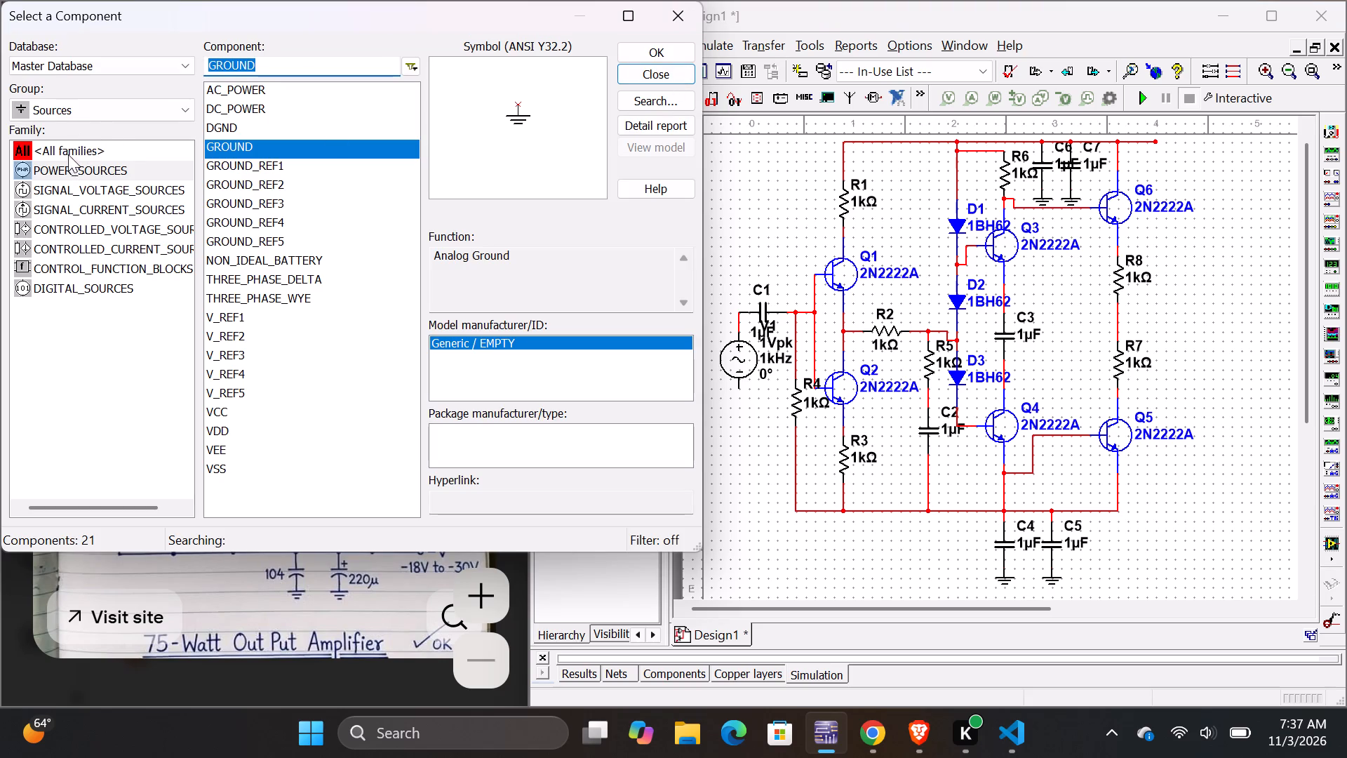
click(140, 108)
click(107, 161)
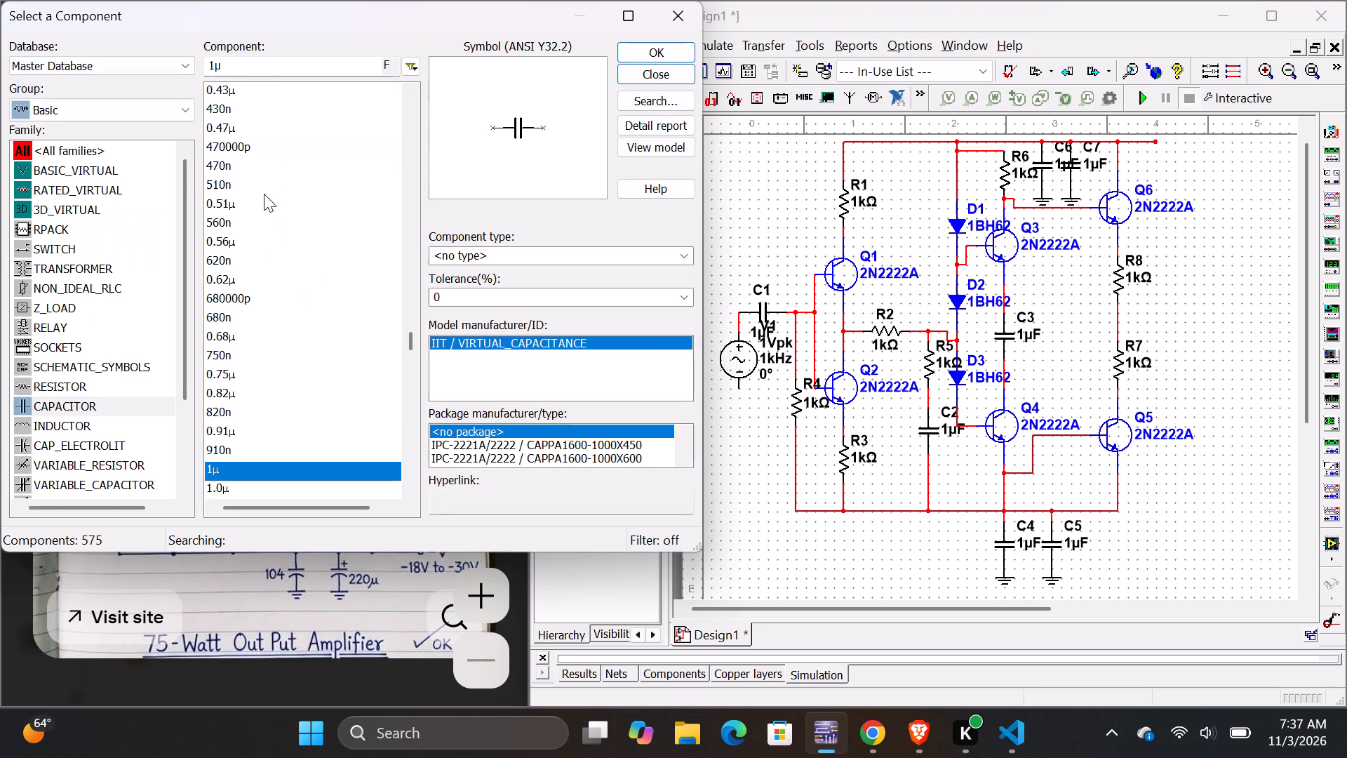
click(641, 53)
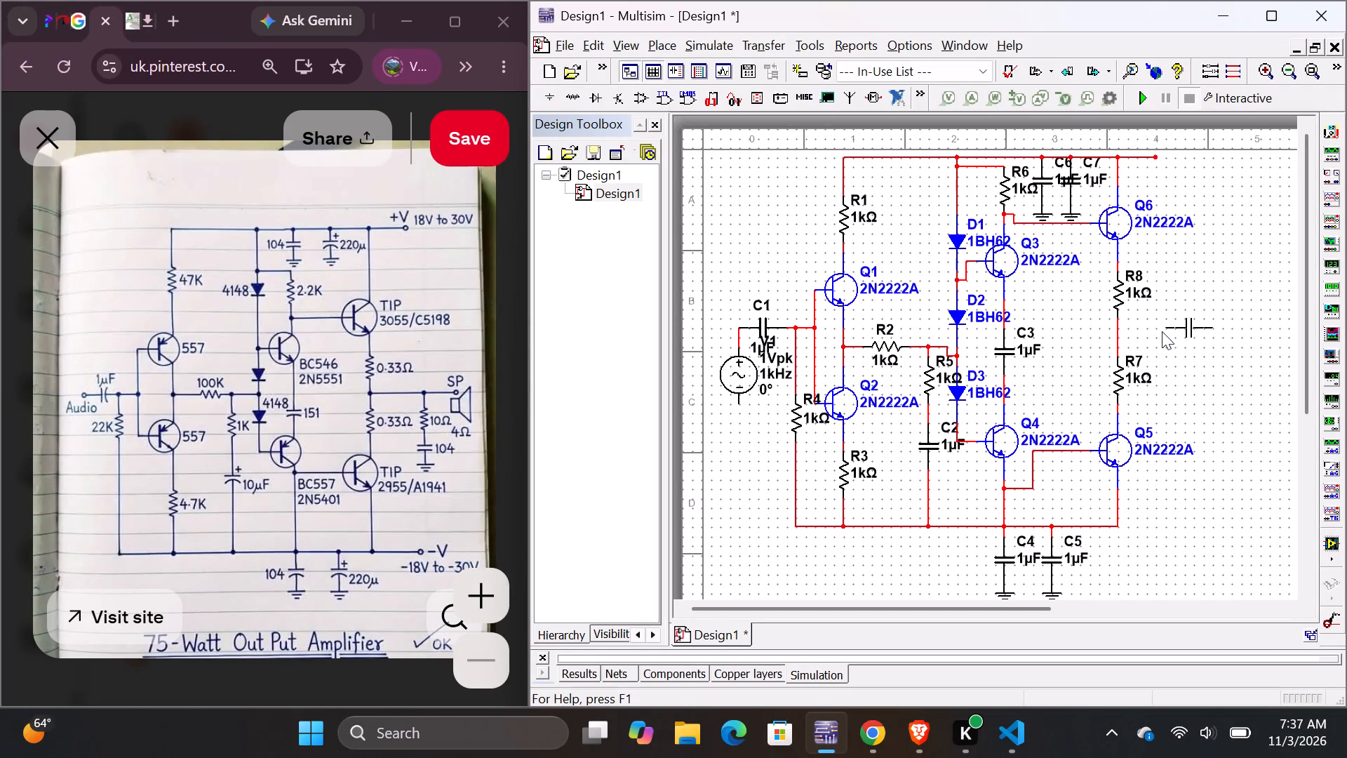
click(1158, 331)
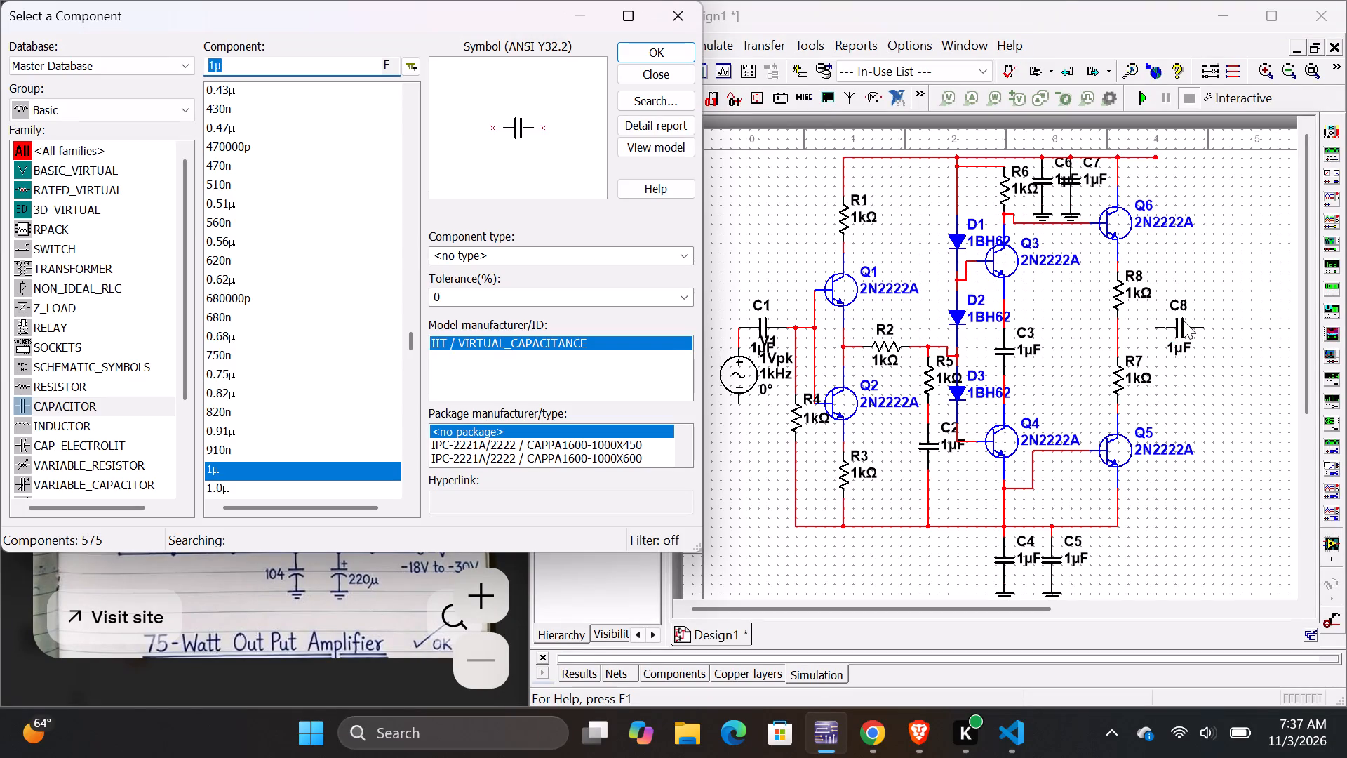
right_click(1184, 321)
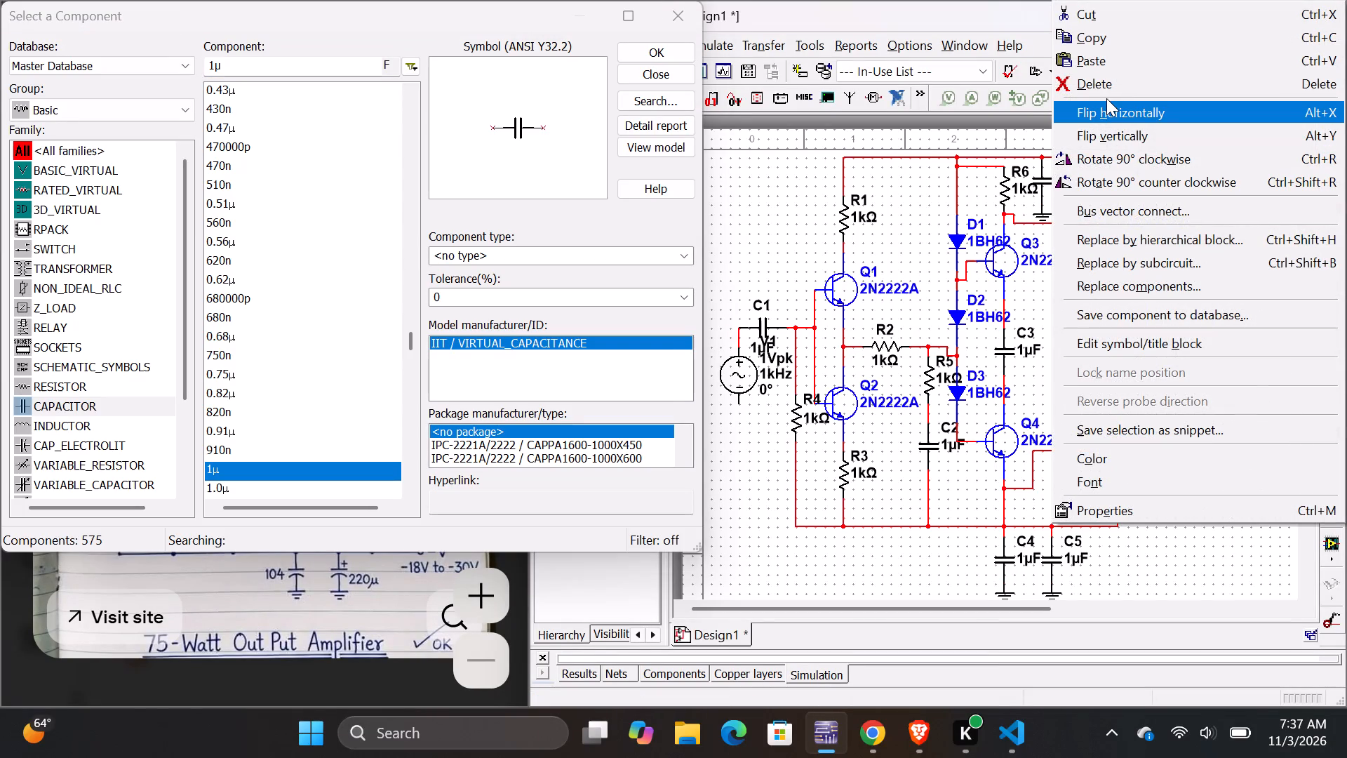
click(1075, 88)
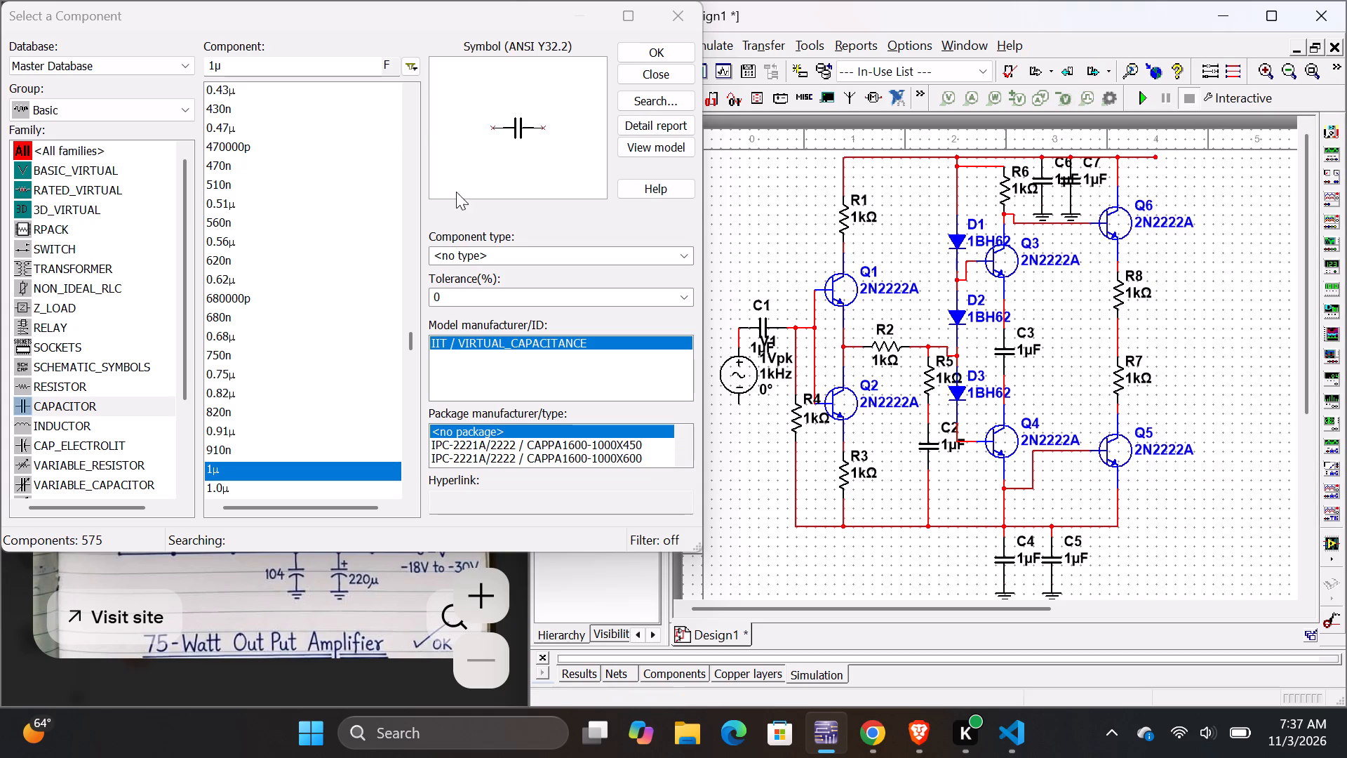
Place a 1 kΩ resistor, rotate it 90° clockwise, and move it beside R7 on the side away from Q4.
click(65, 387)
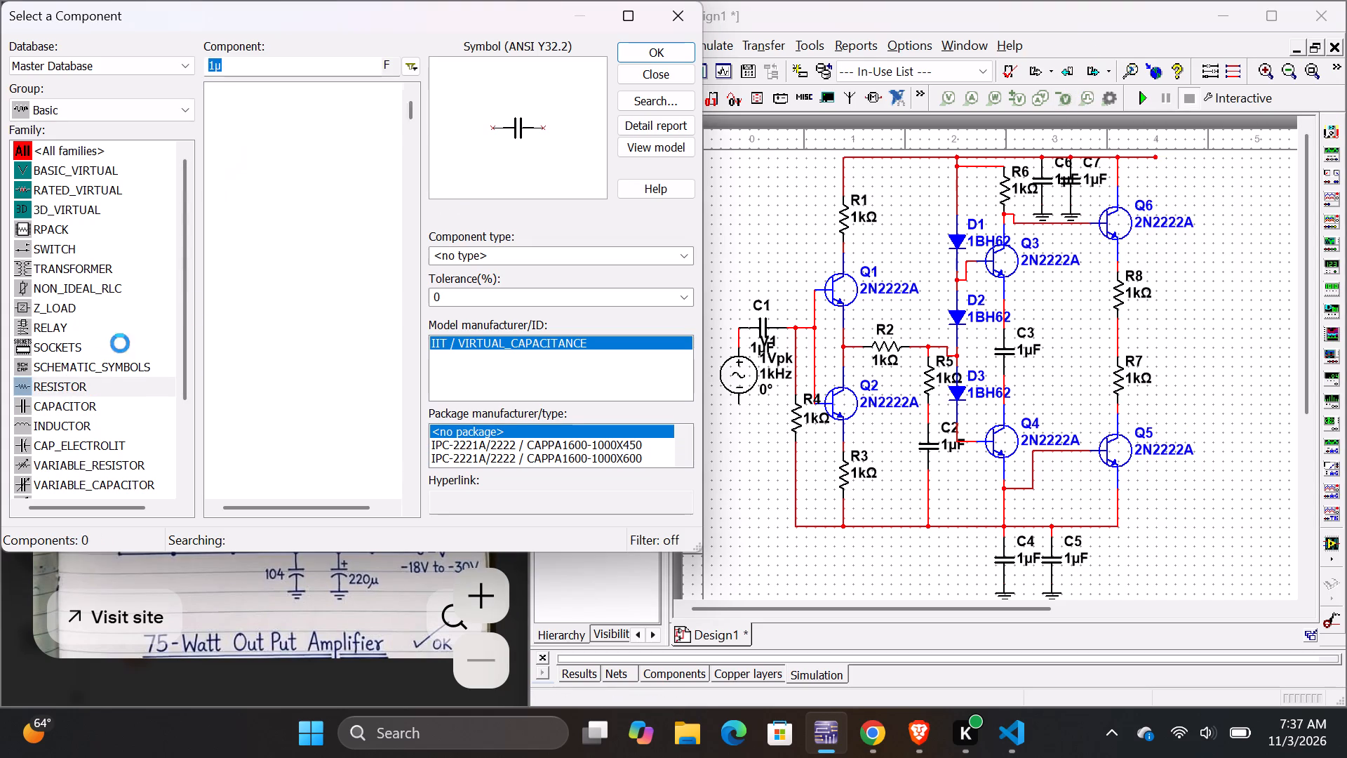
click(650, 55)
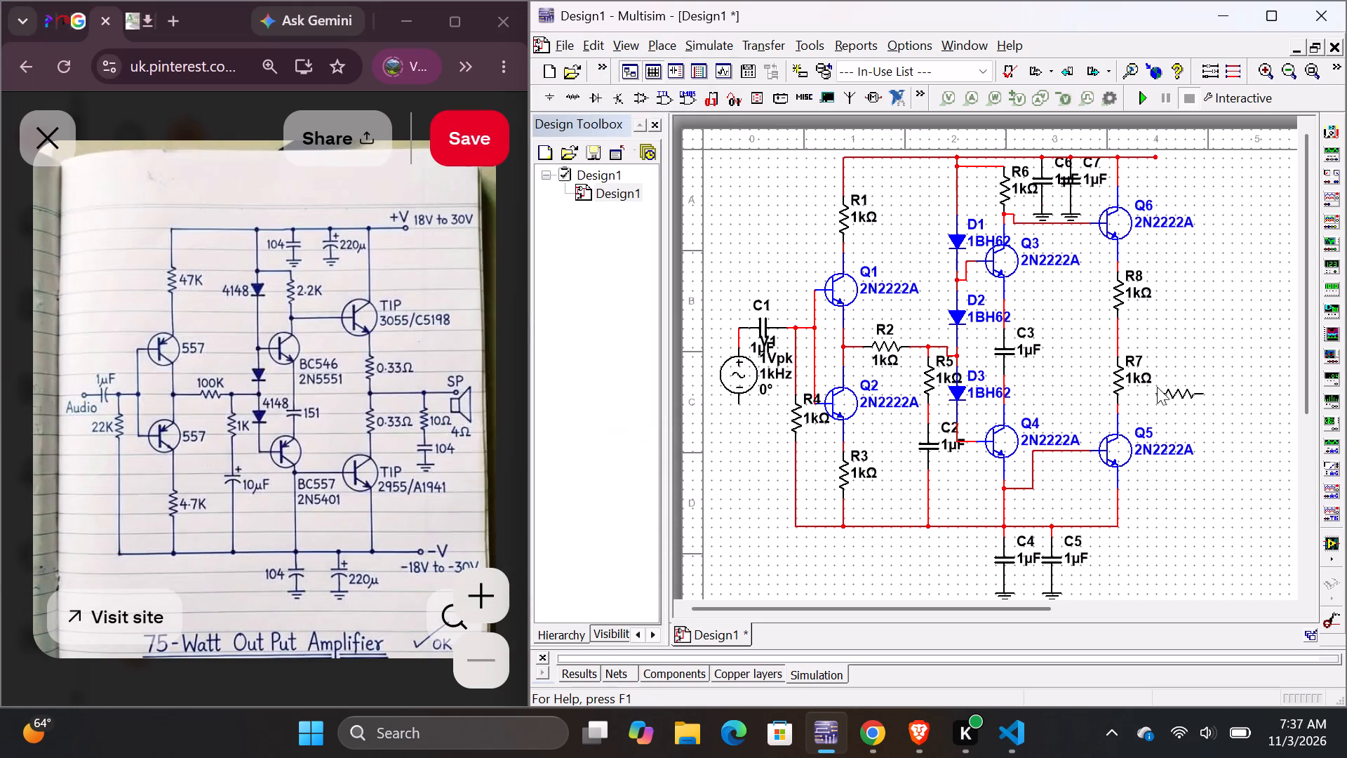
click(1143, 331)
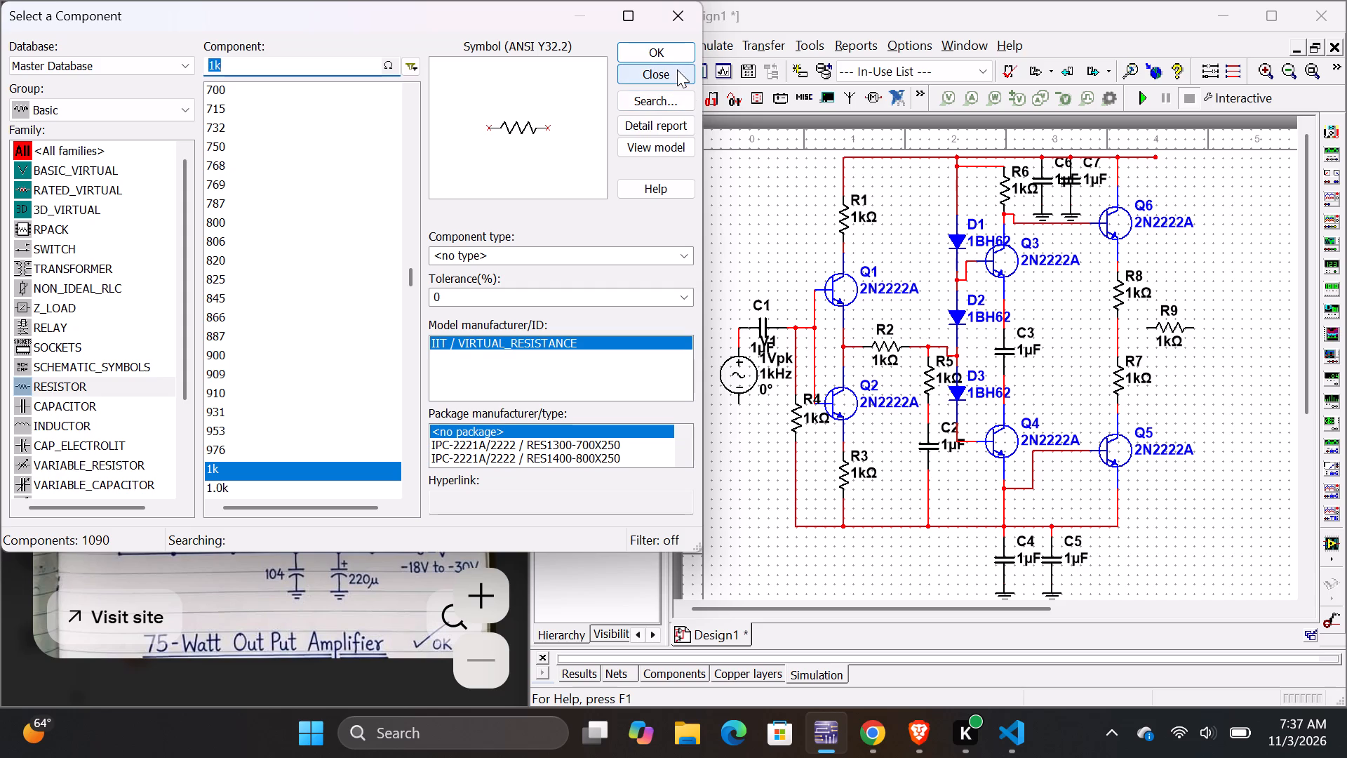
click(677, 69)
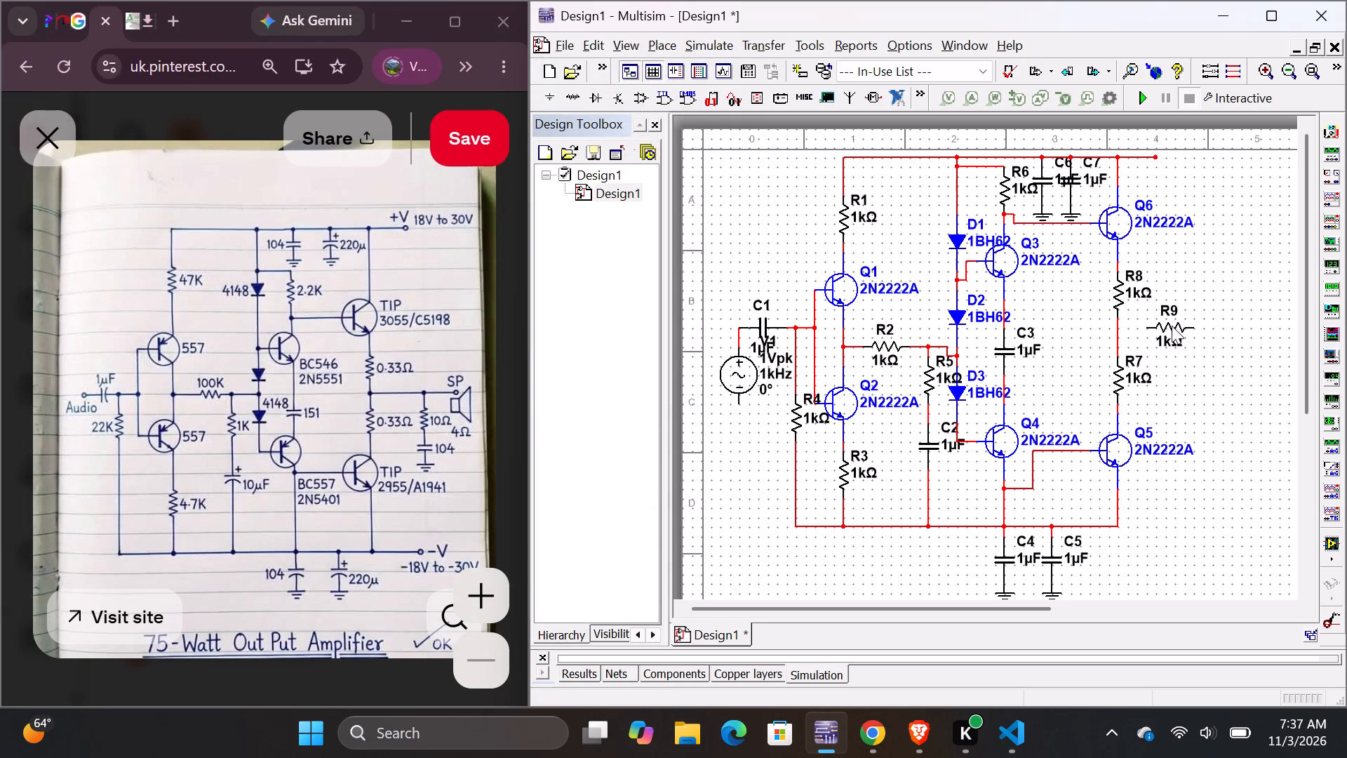
right_click(1172, 324)
click(1137, 164)
drag(1162, 330, 1173, 367)
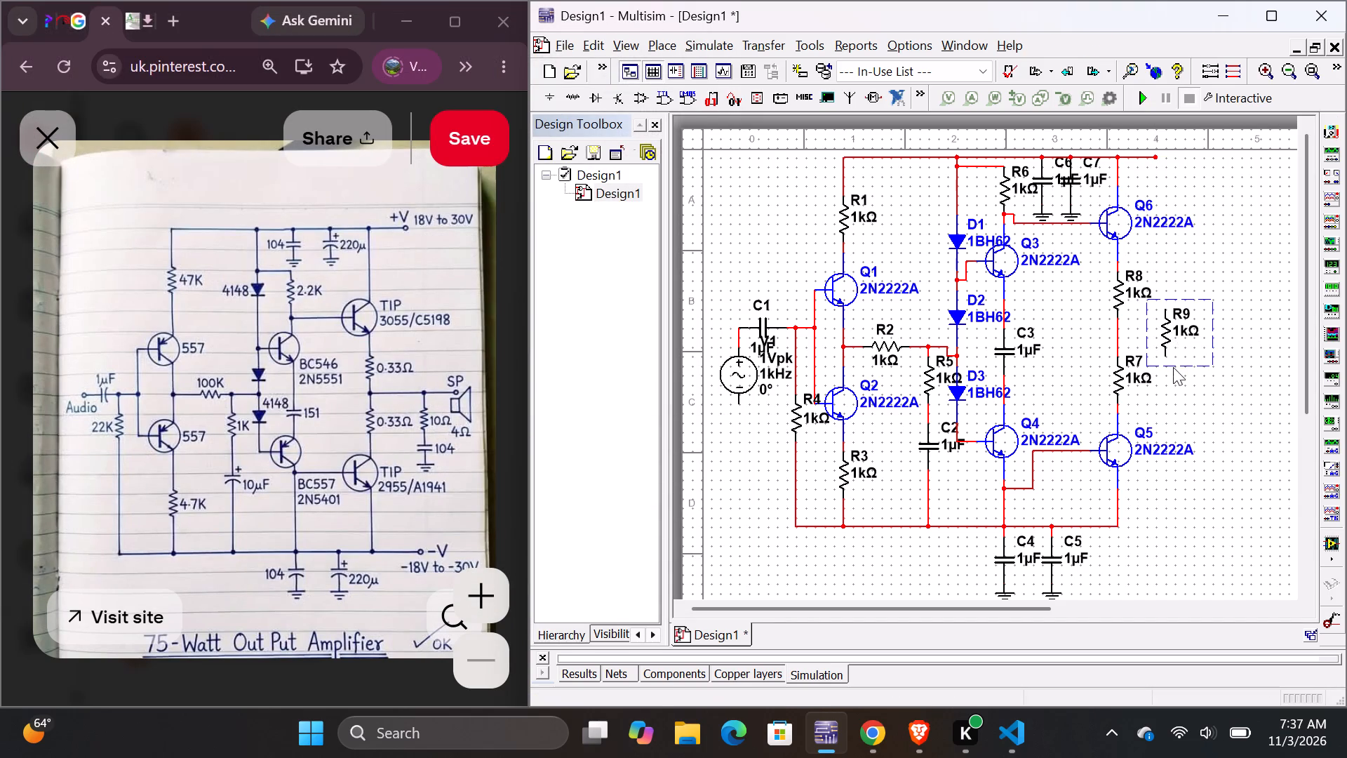
click(1226, 440)
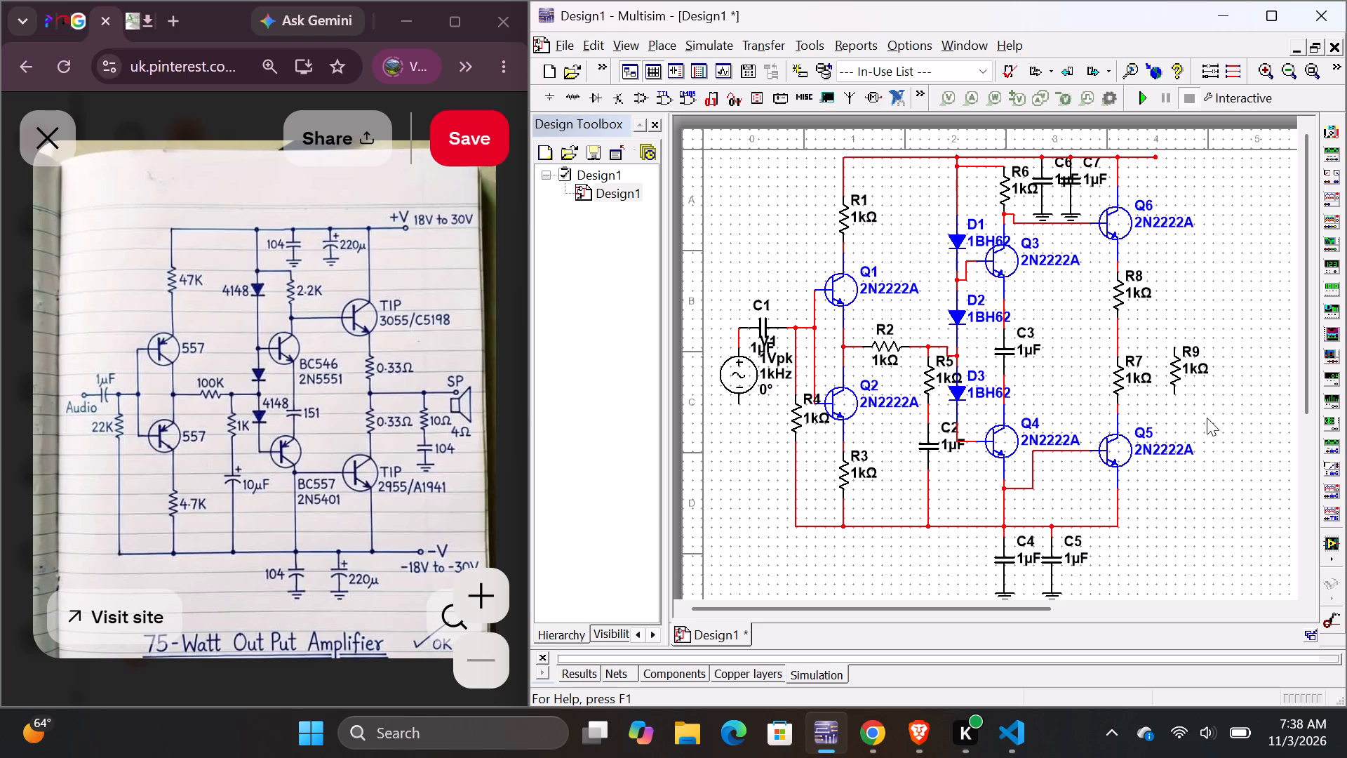
Wire the upper terminal of R9 to the connection between R8 and R7.
click(1176, 349)
click(1119, 335)
Place a 1 µF capacitor from the Basic group, rotate it vertical, and attach it to the lower terminal of R9.
click(671, 47)
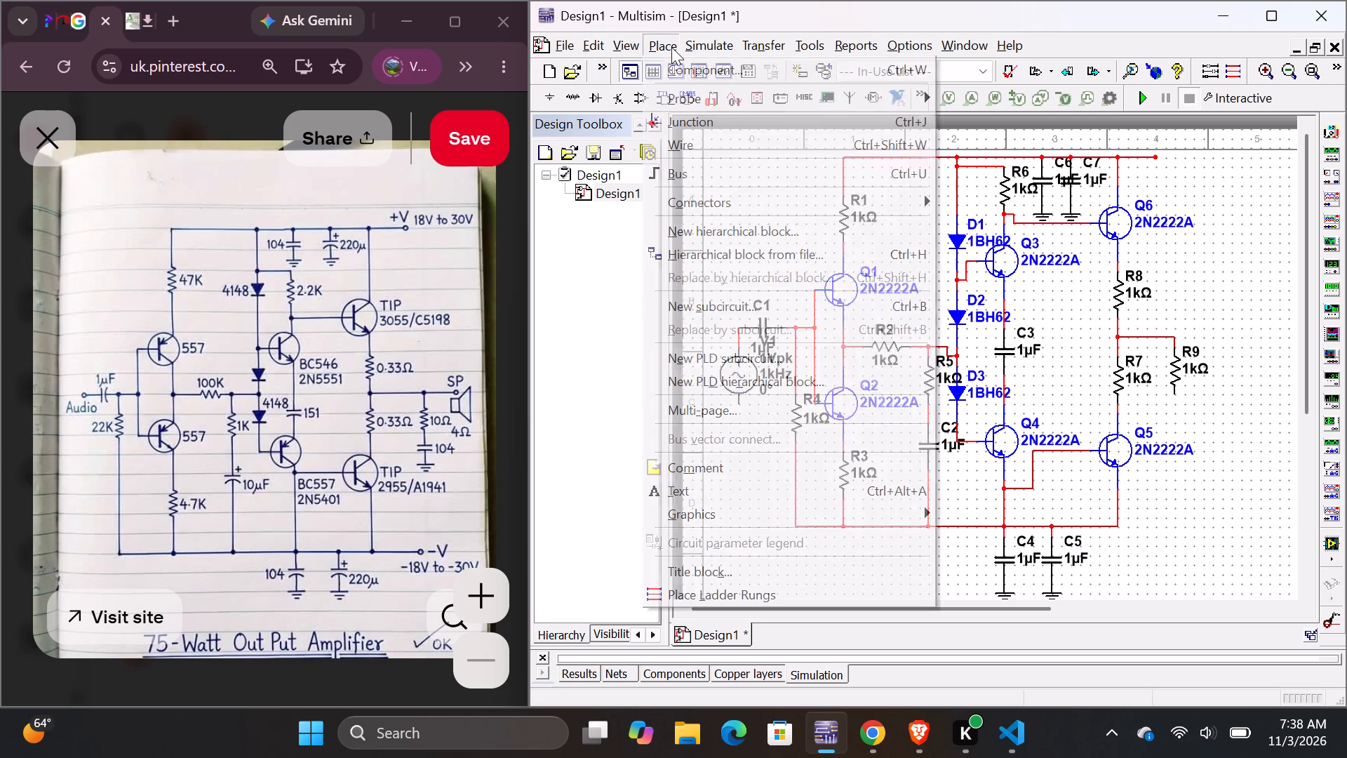
click(688, 73)
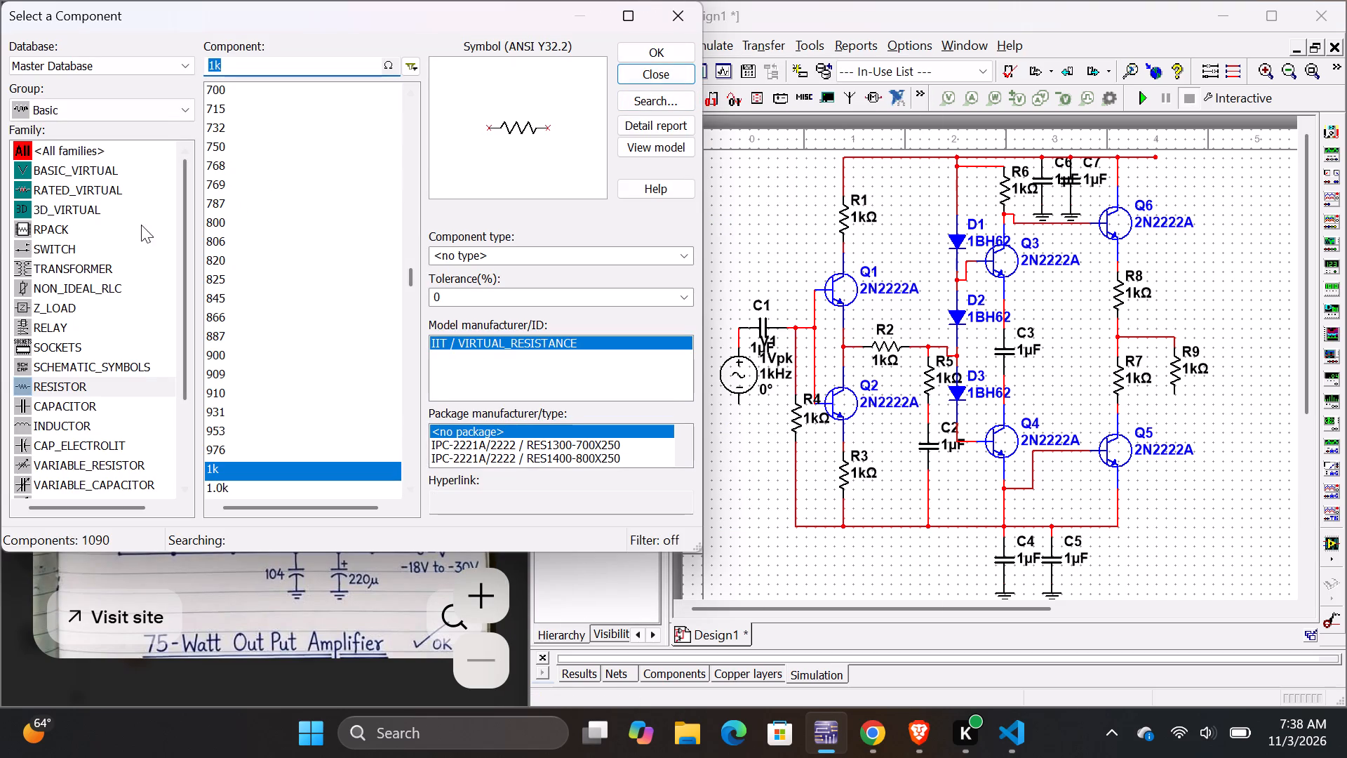
click(82, 406)
click(657, 50)
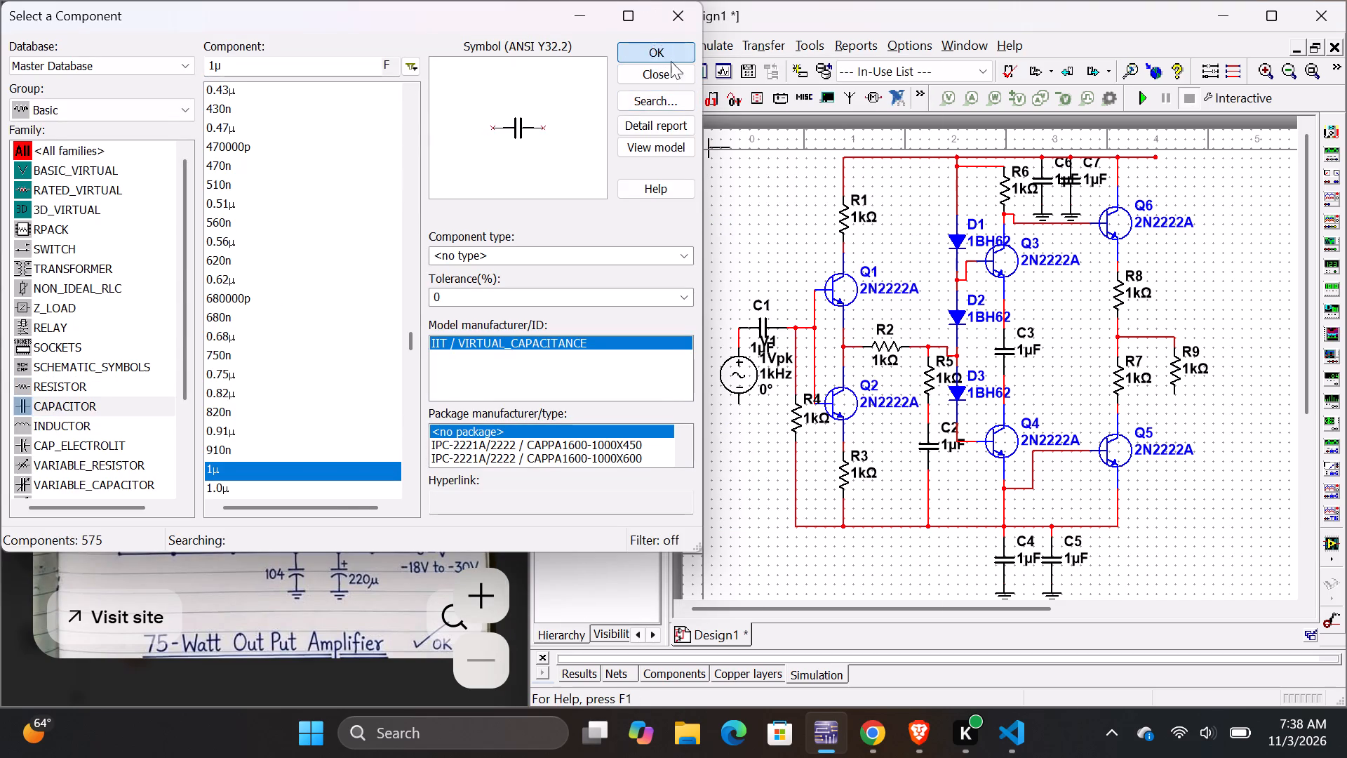
click(1165, 415)
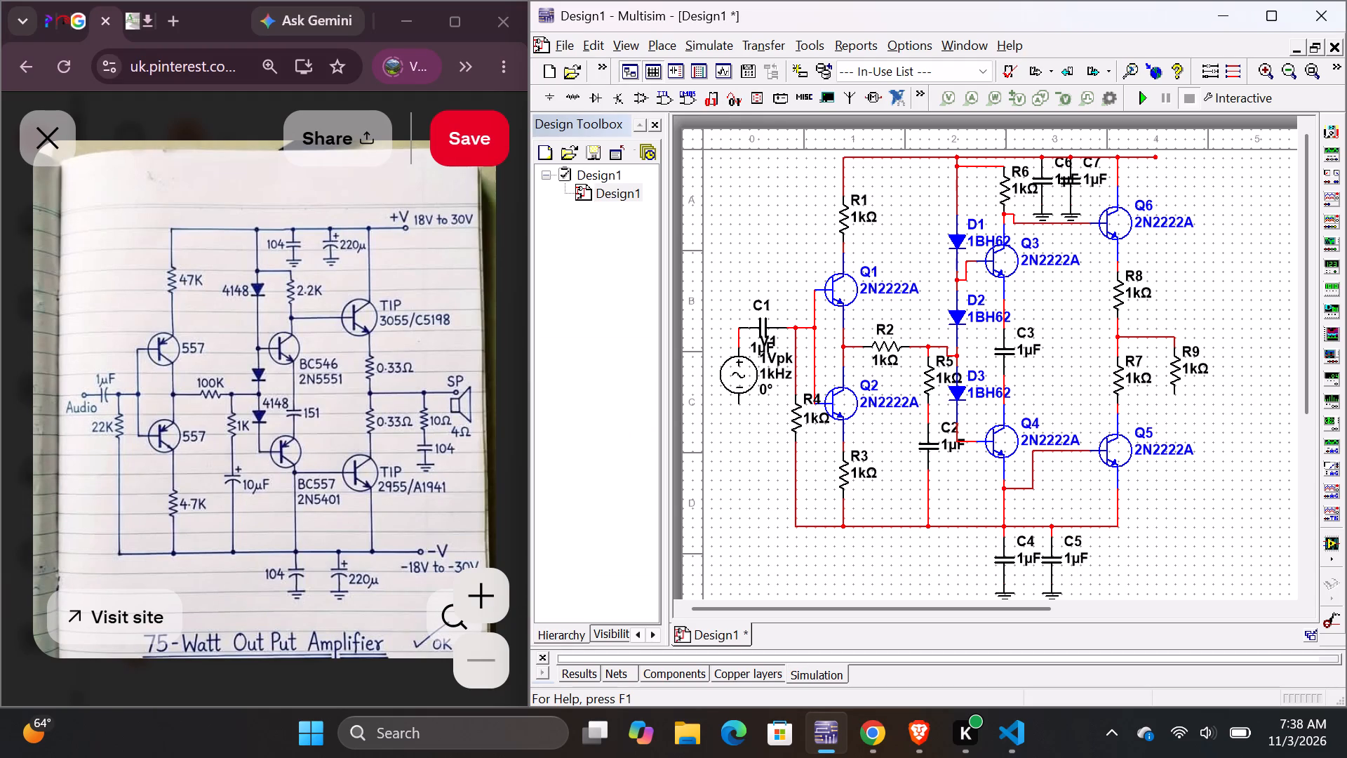
click(644, 80)
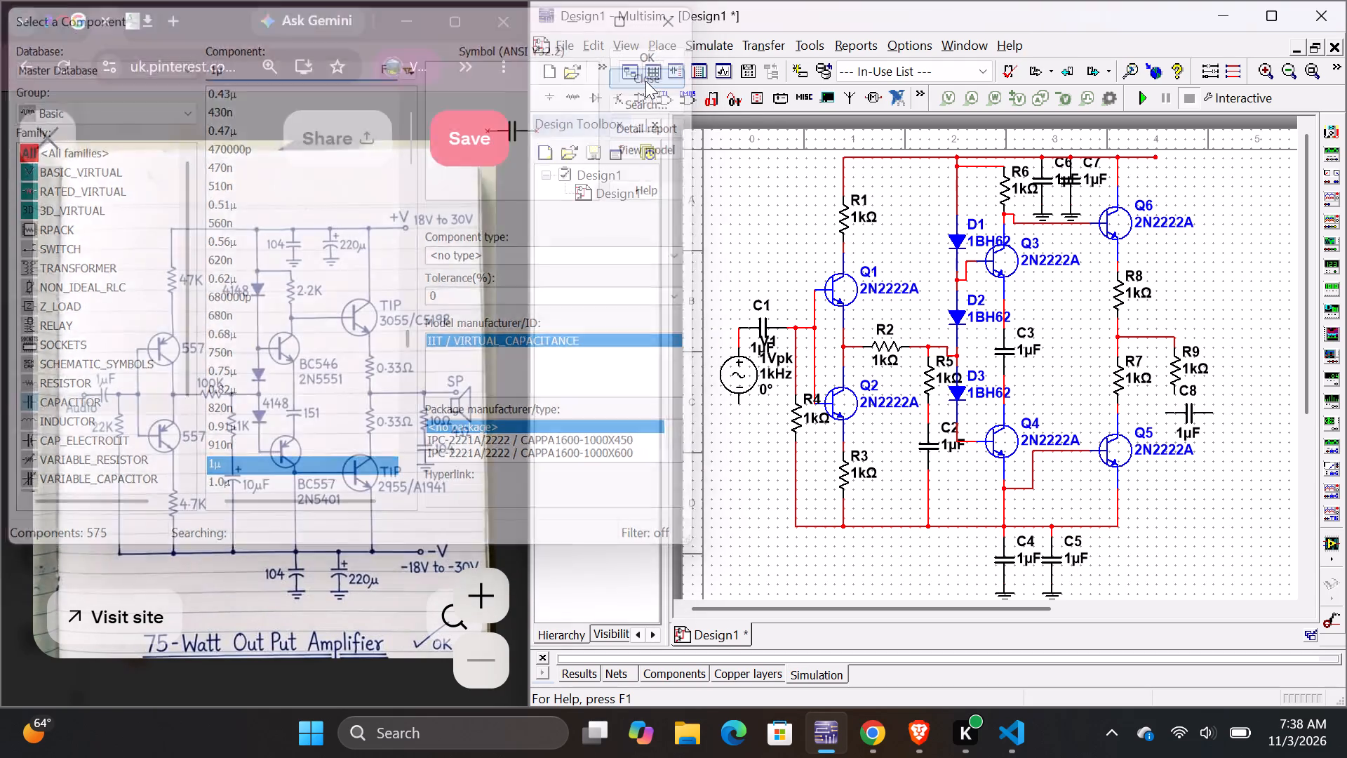
click(1187, 412)
right_click(1187, 412)
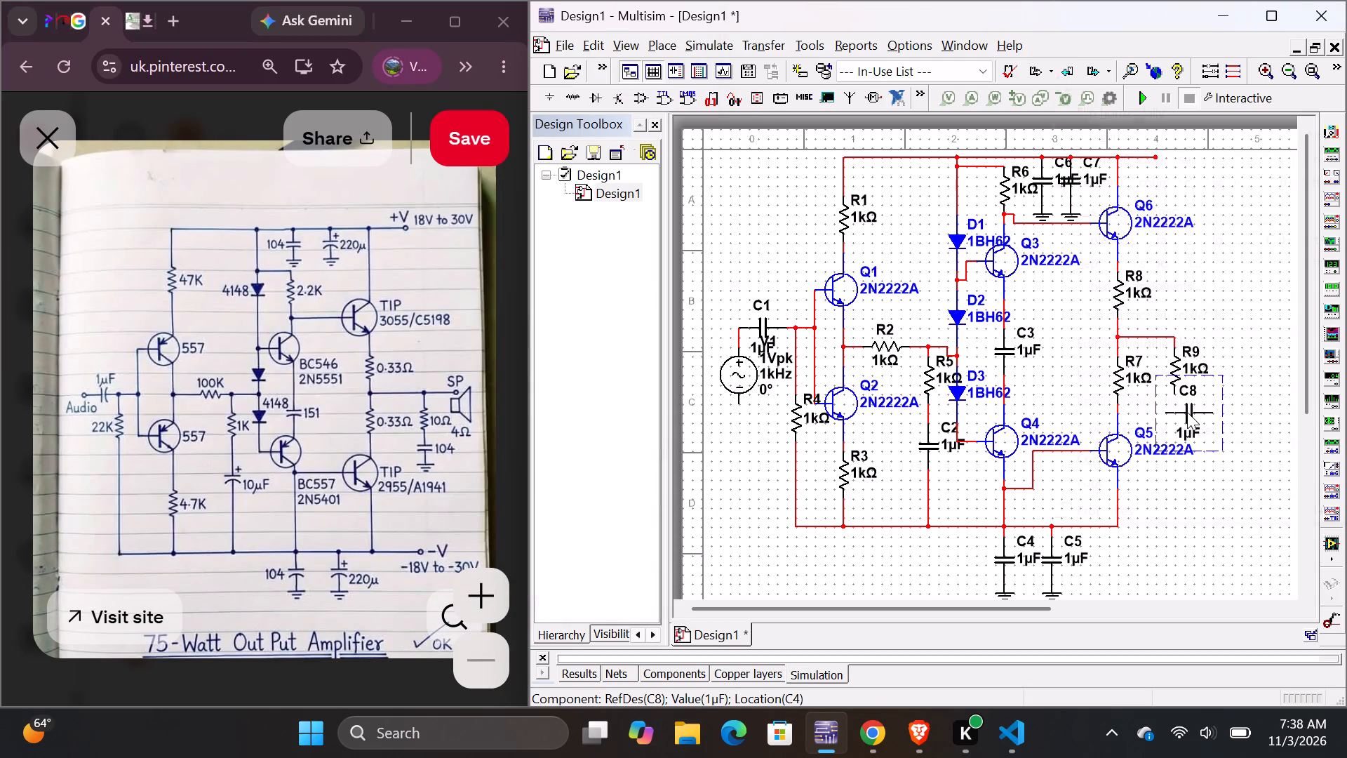
click(1115, 157)
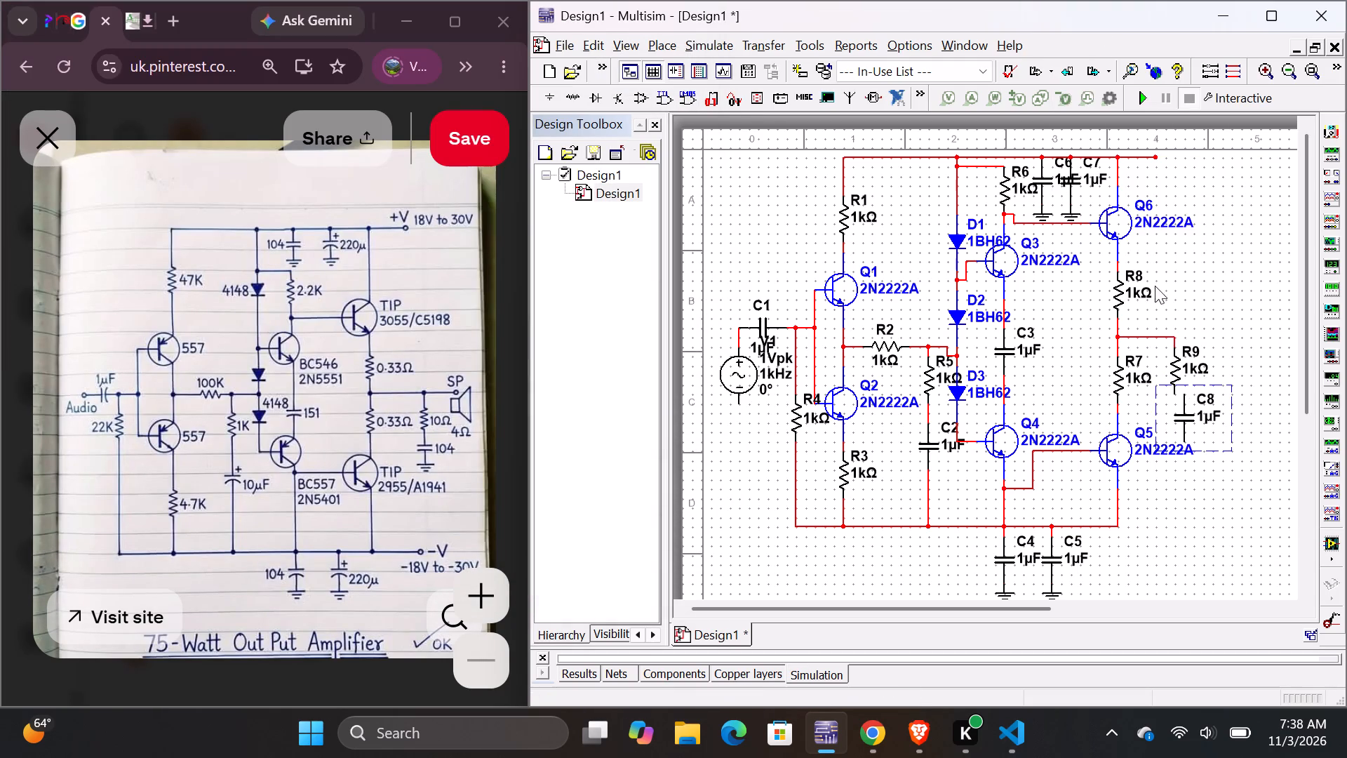
drag(1180, 418, 1169, 430)
drag(1169, 430, 1175, 425)
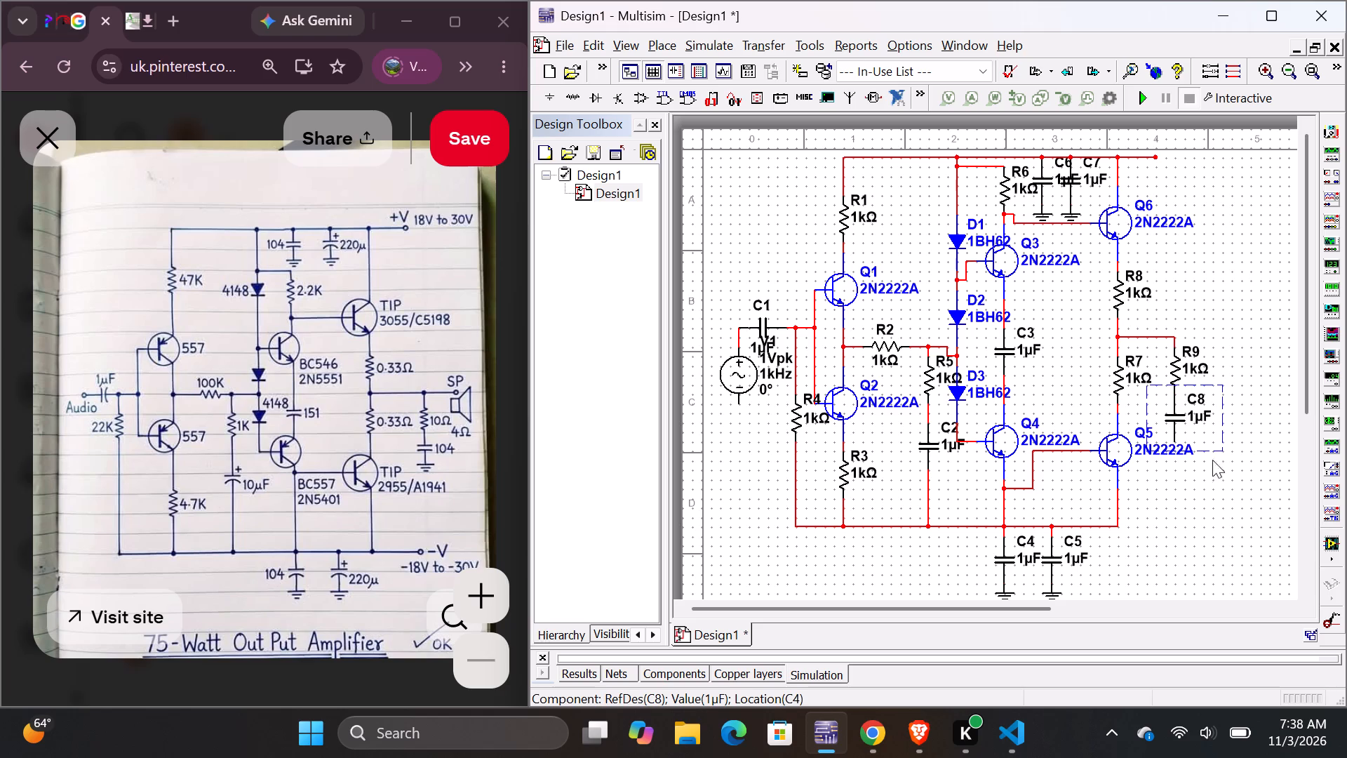
click(1224, 476)
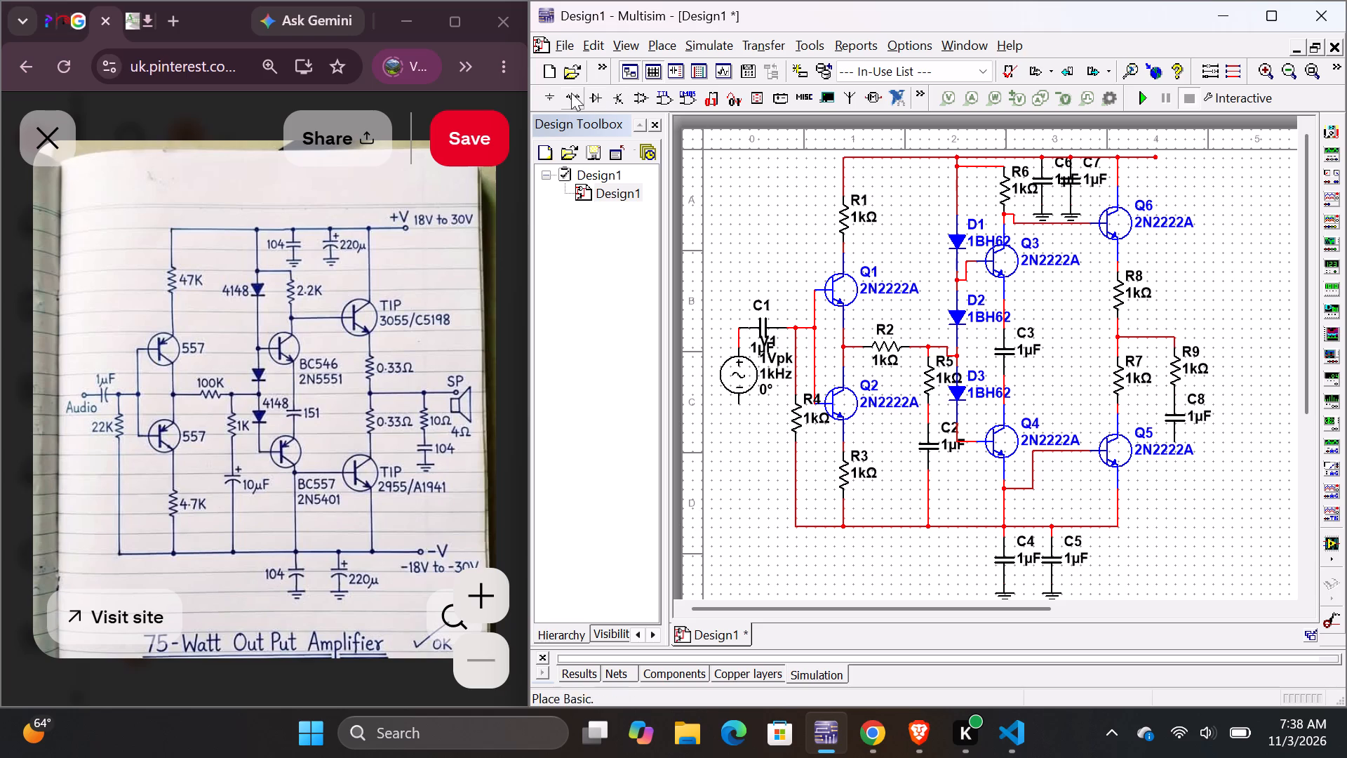
Place a GROUND symbol on the lower terminal of C8, shifting Q5's 2N2222A label aside to reach it.
click(549, 93)
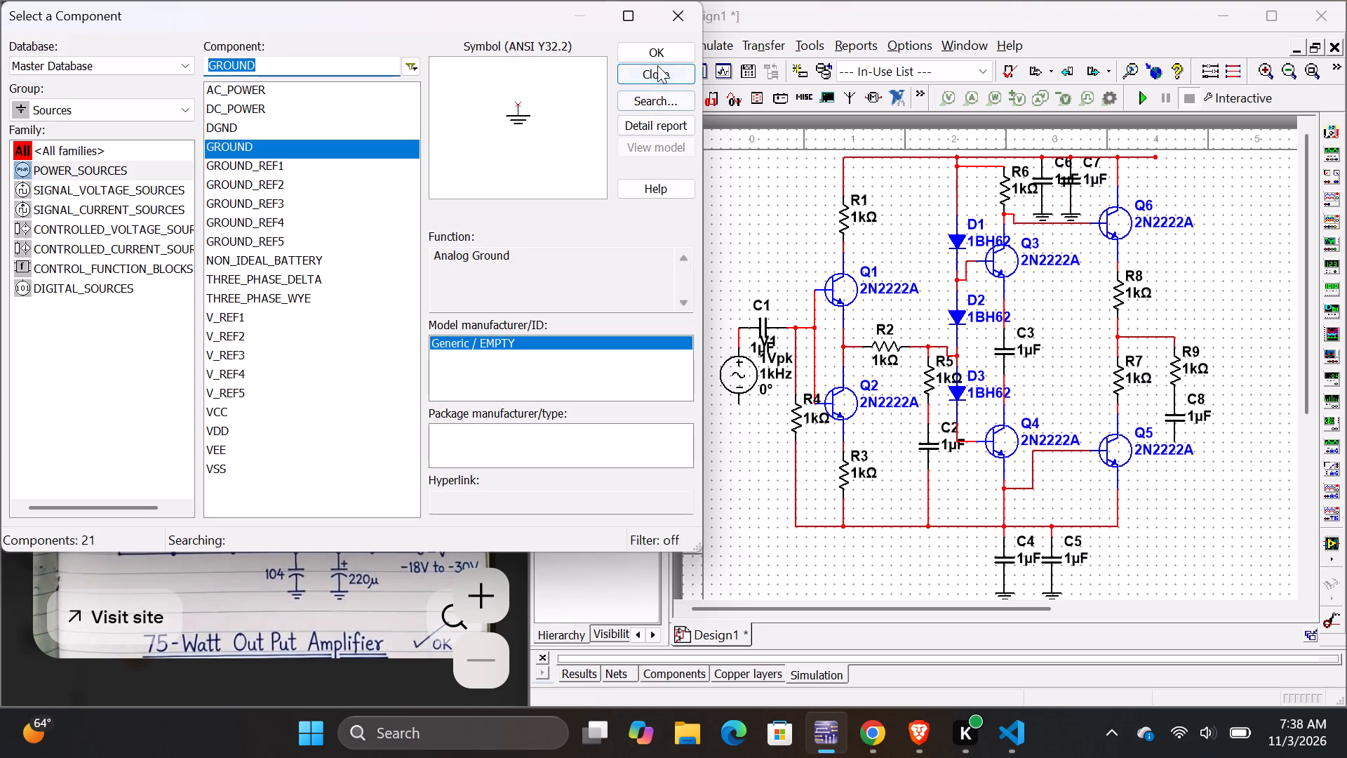
click(661, 51)
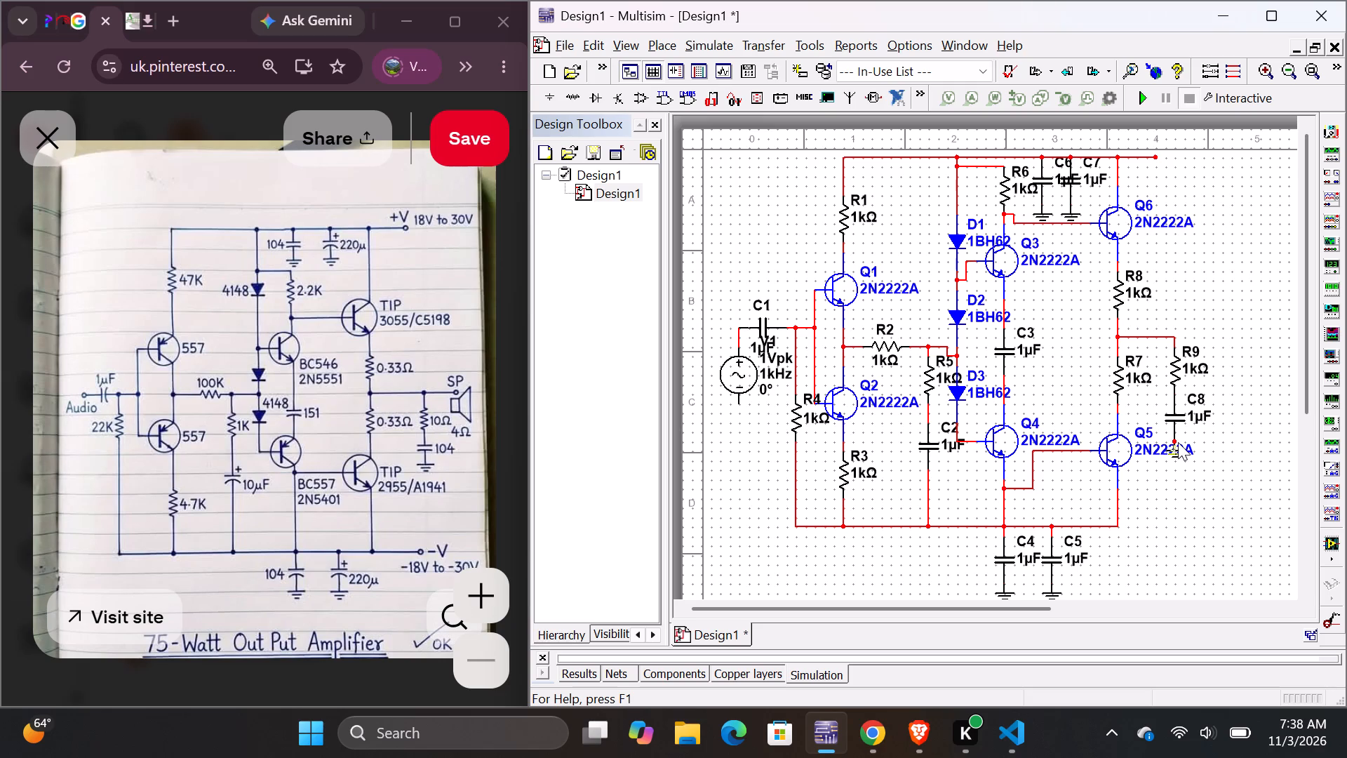
click(1179, 442)
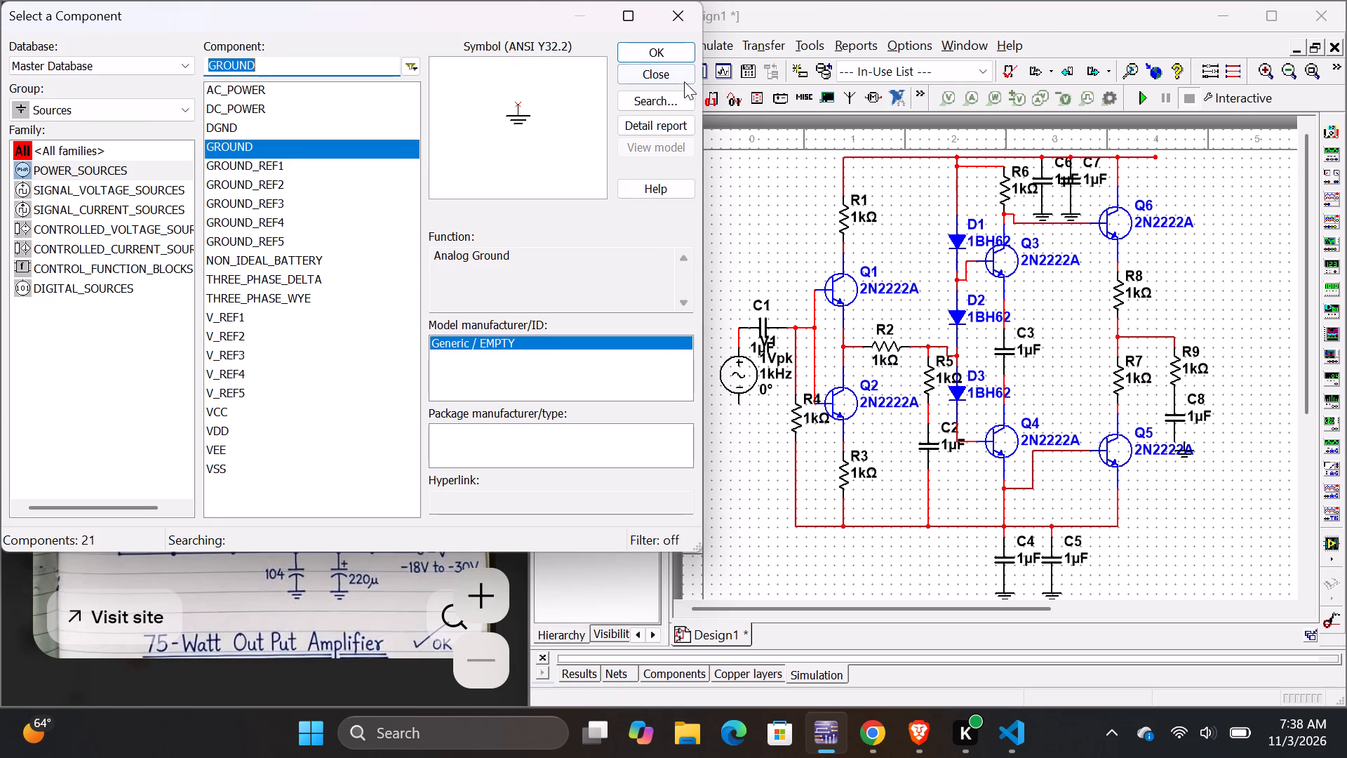
click(680, 78)
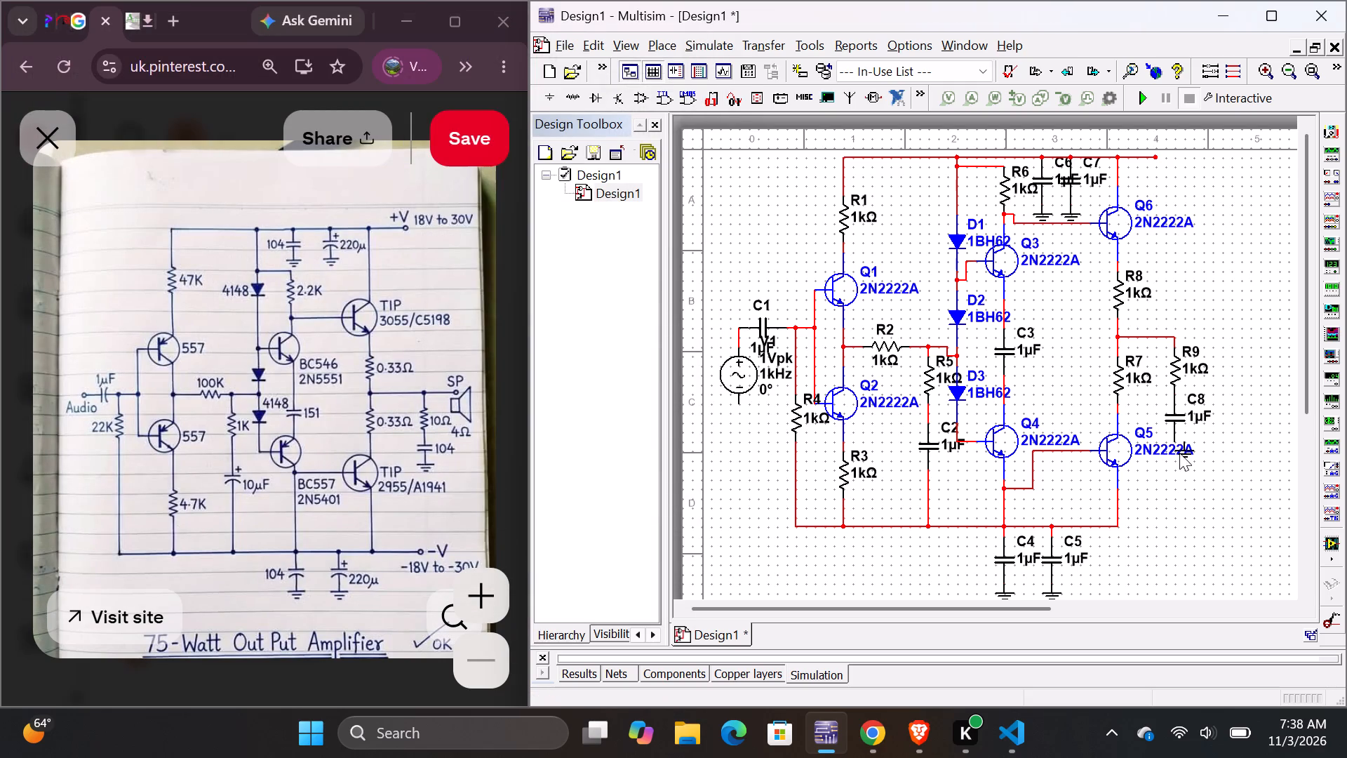
drag(1181, 453, 1170, 450)
click(1188, 485)
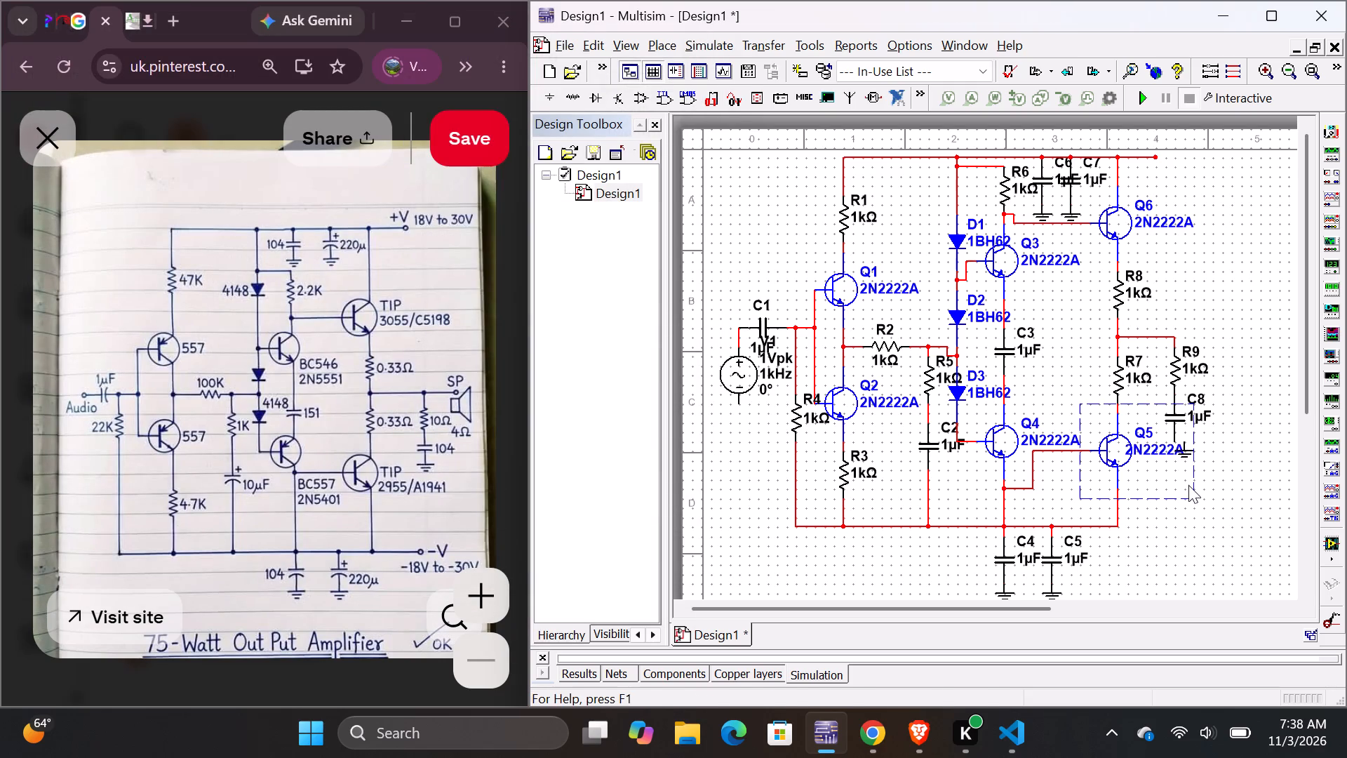
click(1186, 450)
drag(1186, 450, 1173, 450)
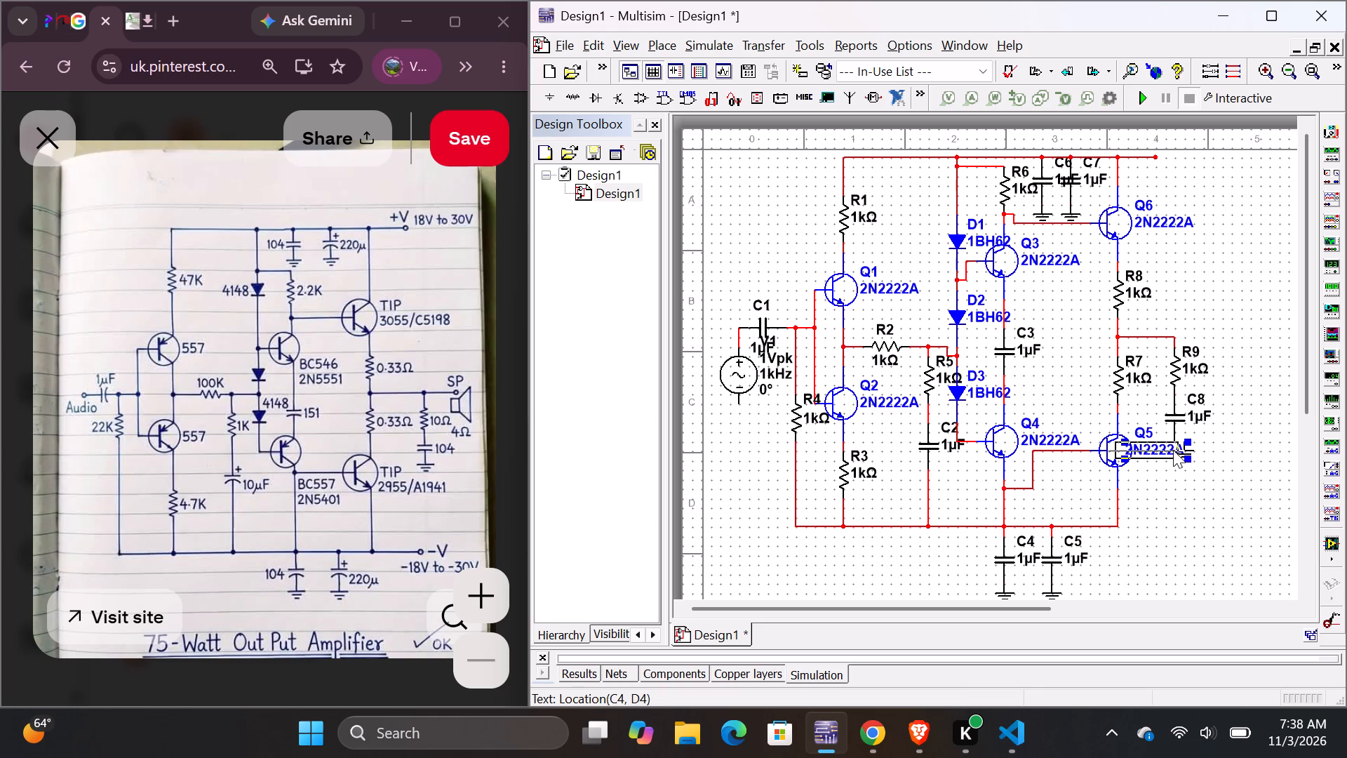
drag(1173, 450, 1174, 450)
click(1187, 451)
drag(1186, 450, 1179, 450)
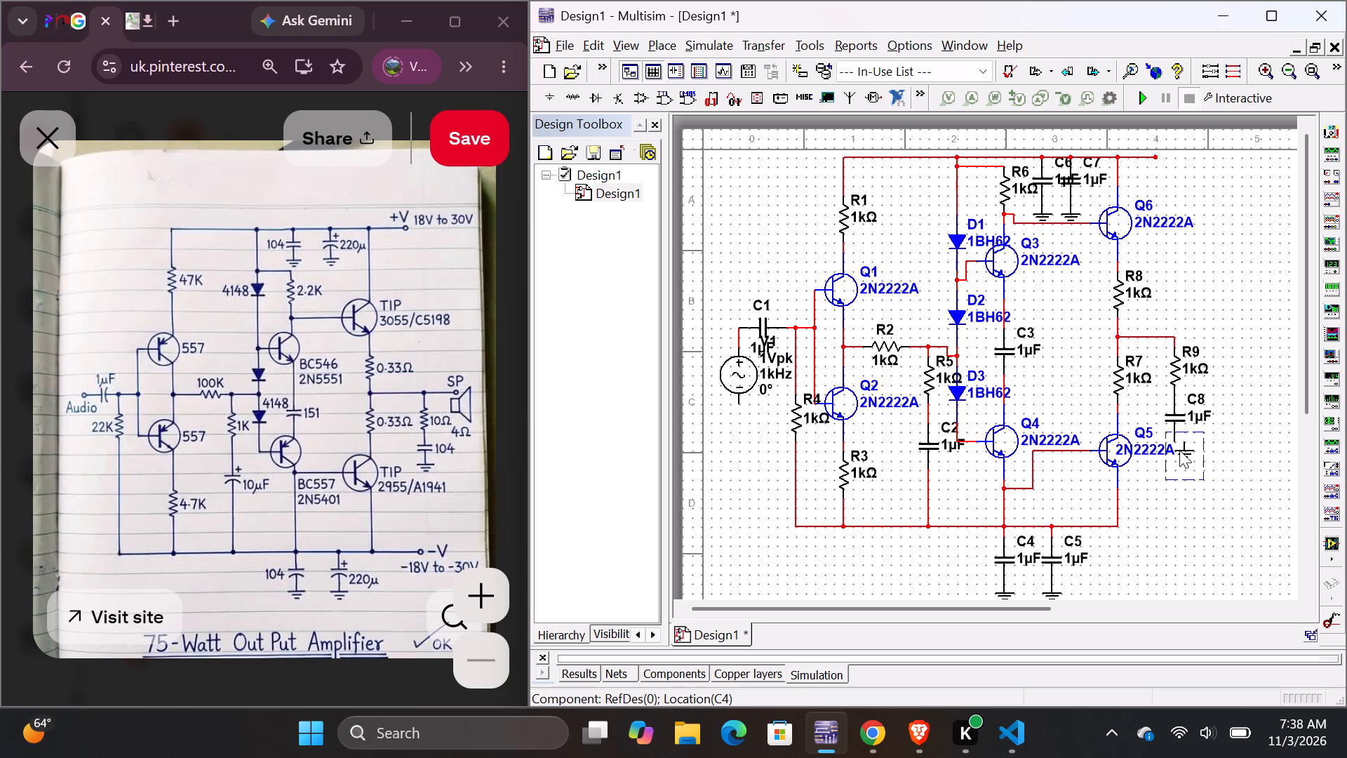
drag(1179, 450, 1176, 448)
click(1205, 492)
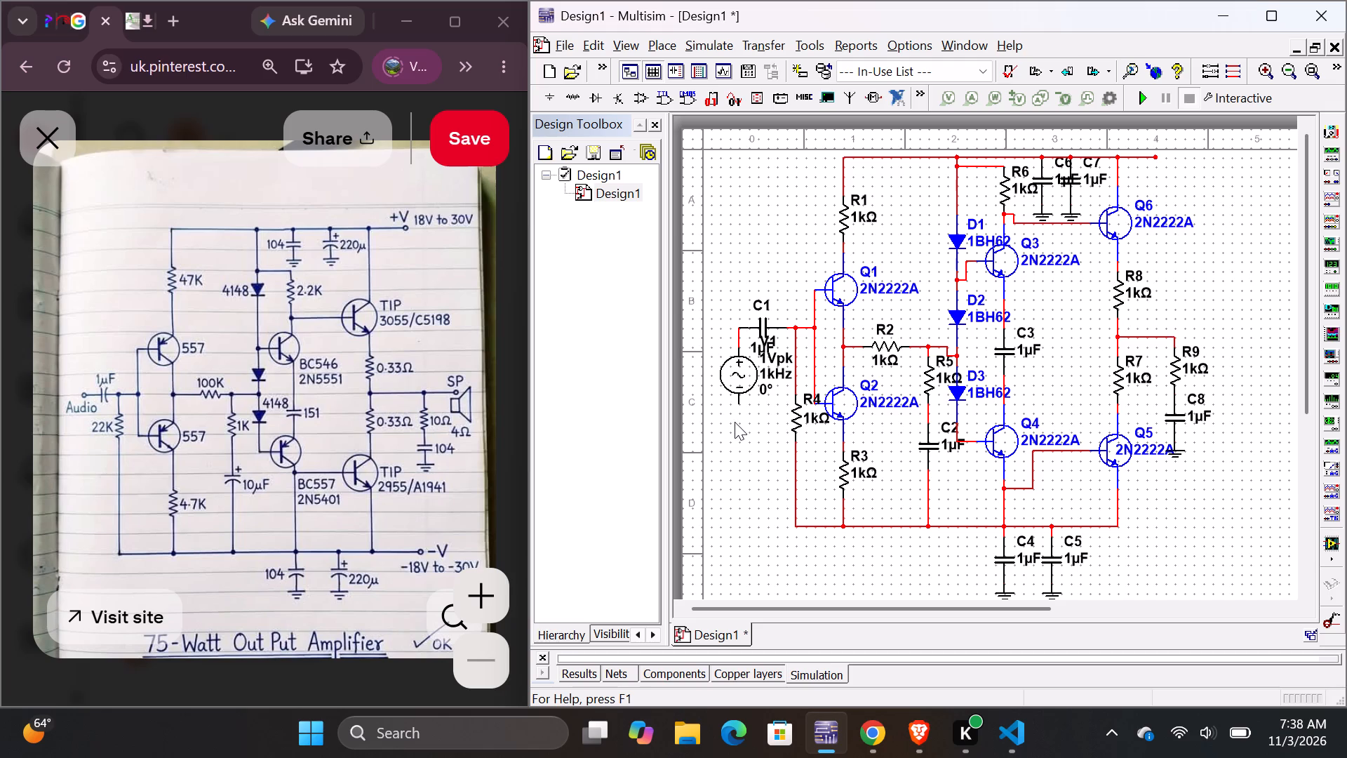
Wire the lower terminal of AC source V1 to the bottom rail at the lower end of R4's branch.
click(738, 401)
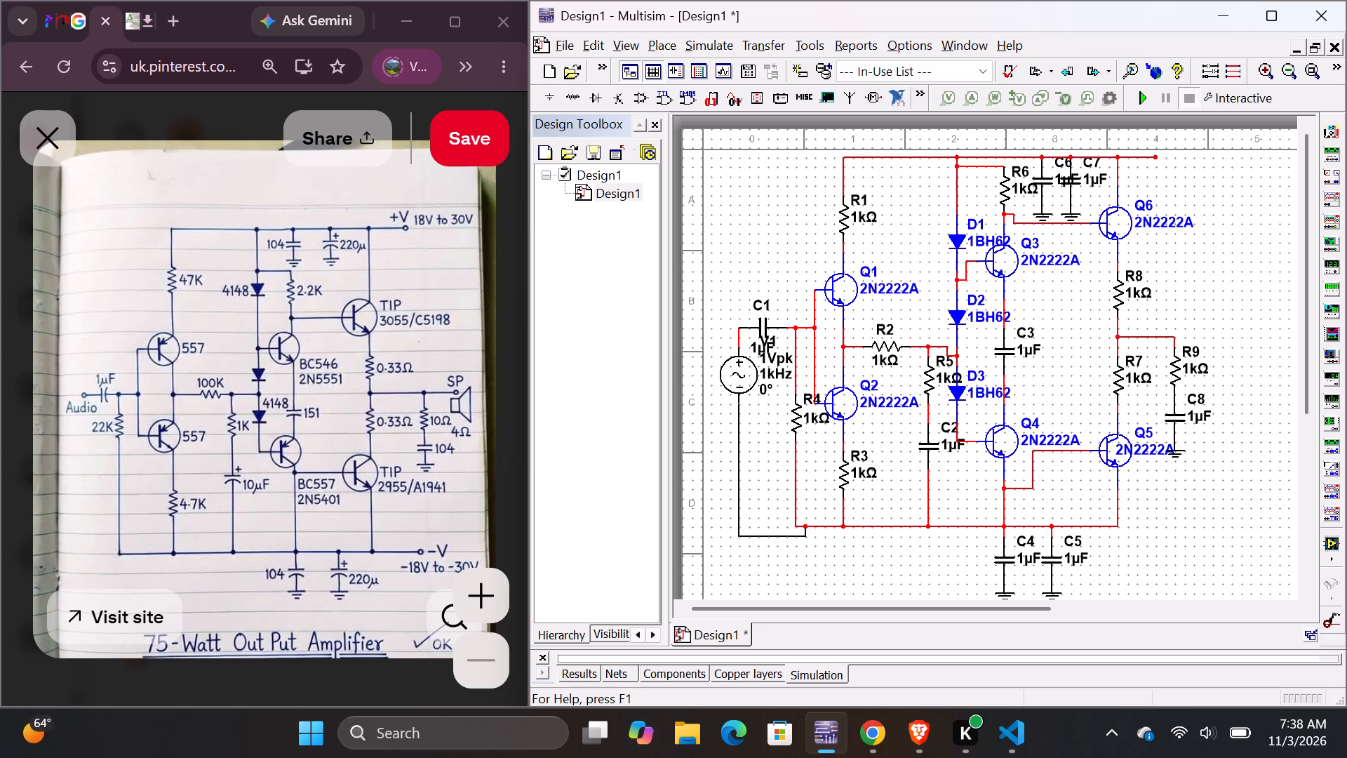
click(795, 526)
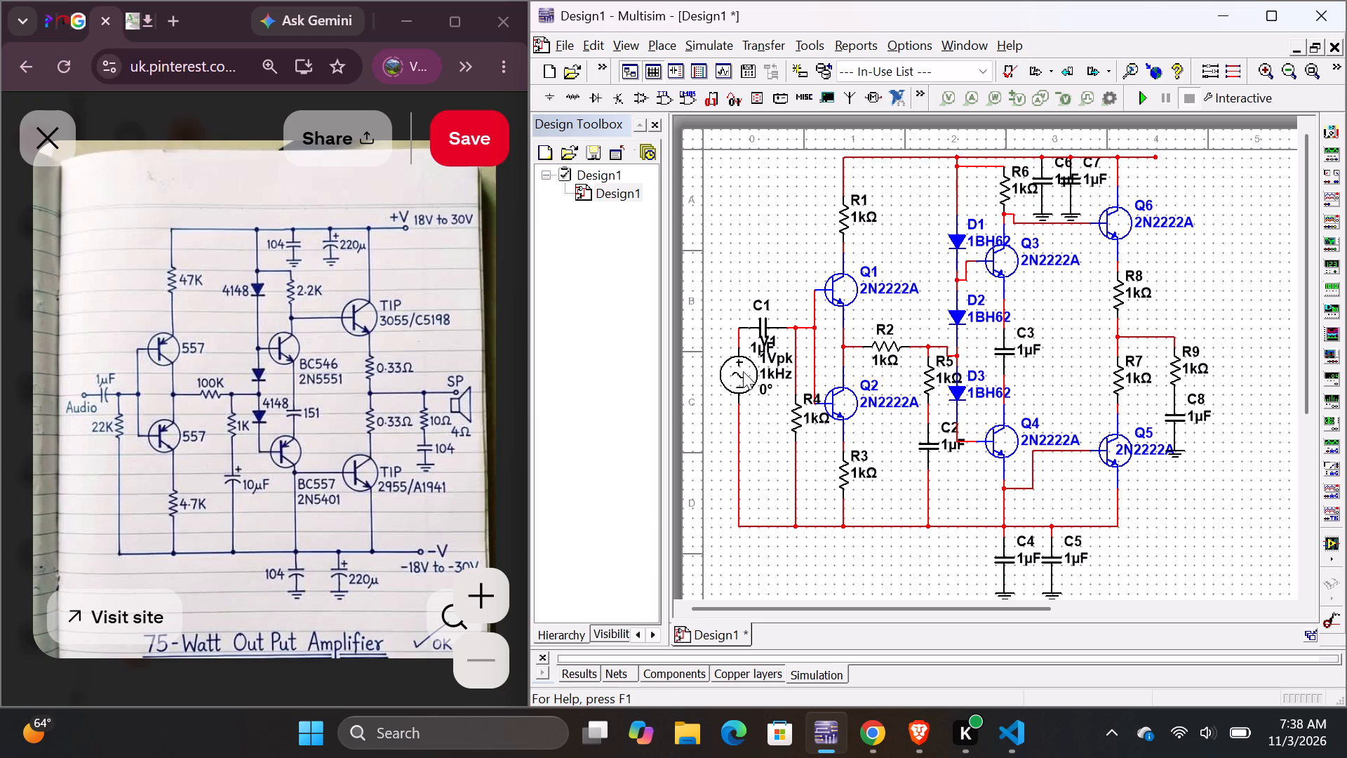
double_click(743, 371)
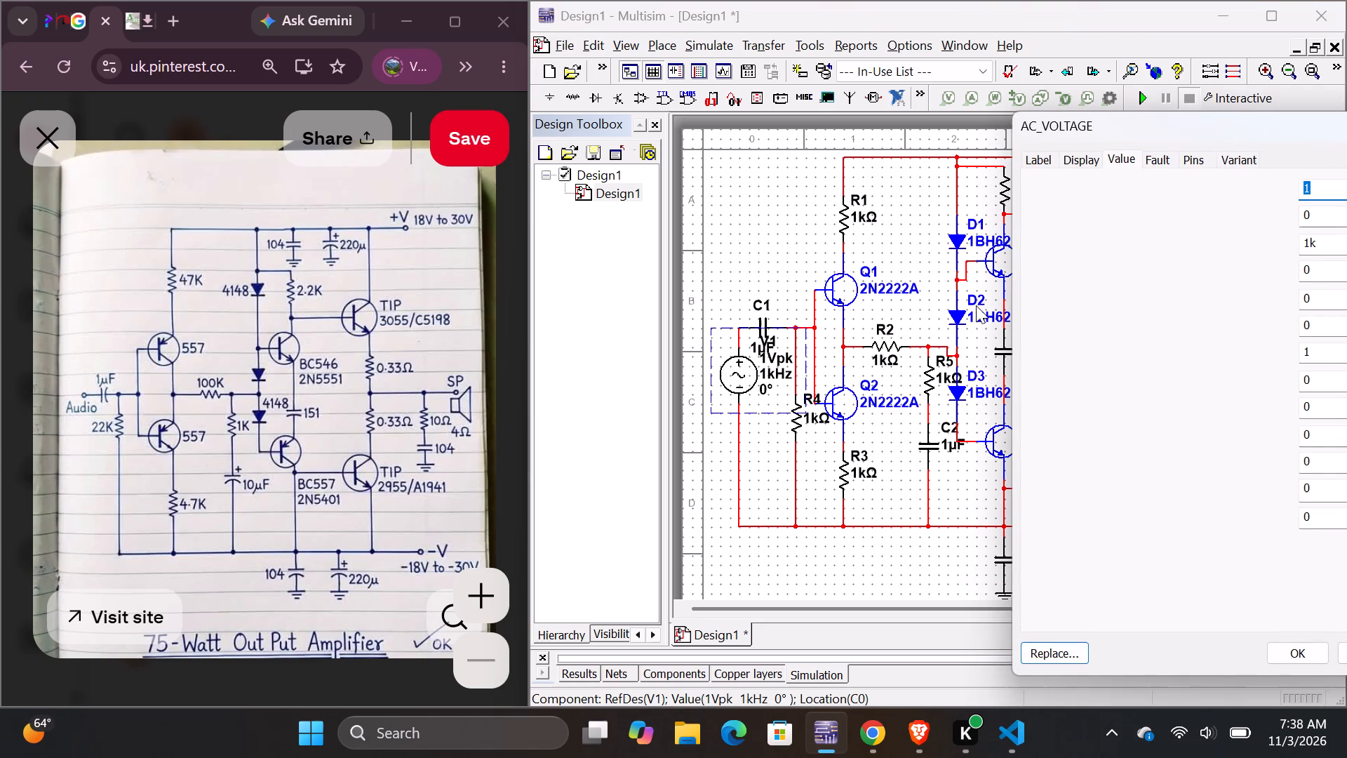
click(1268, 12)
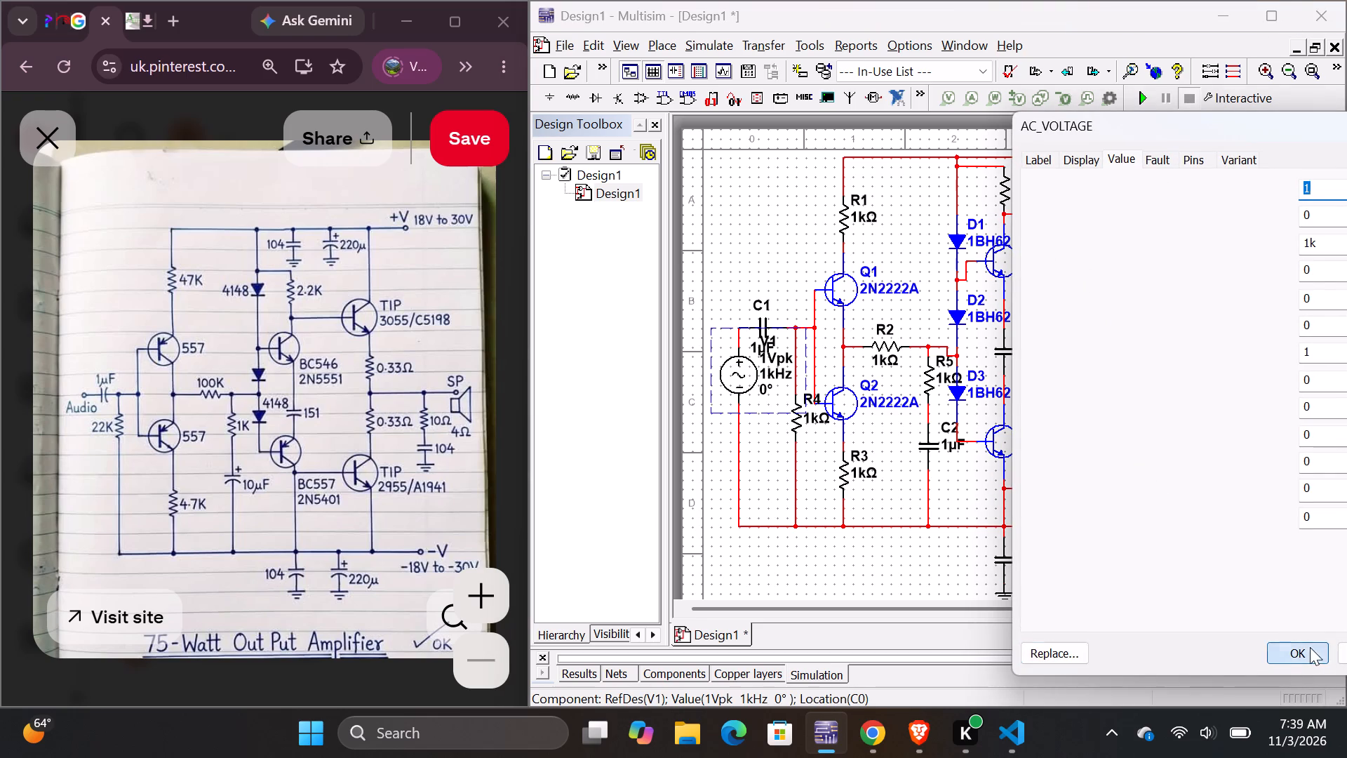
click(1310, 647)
Maximize the Multisim window and set AC source V1 to 0.02 V peak and a frequency of 1000 kHz.
click(1279, 0)
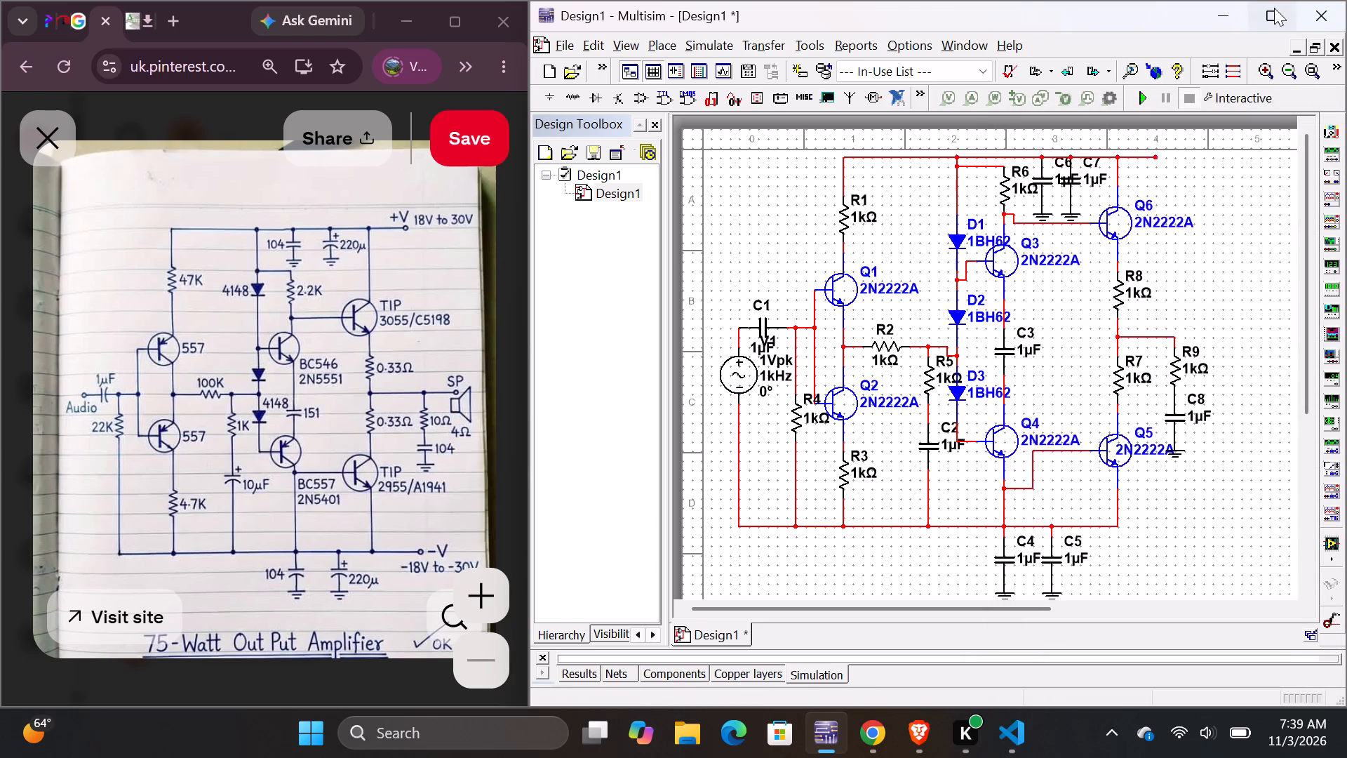
click(1274, 9)
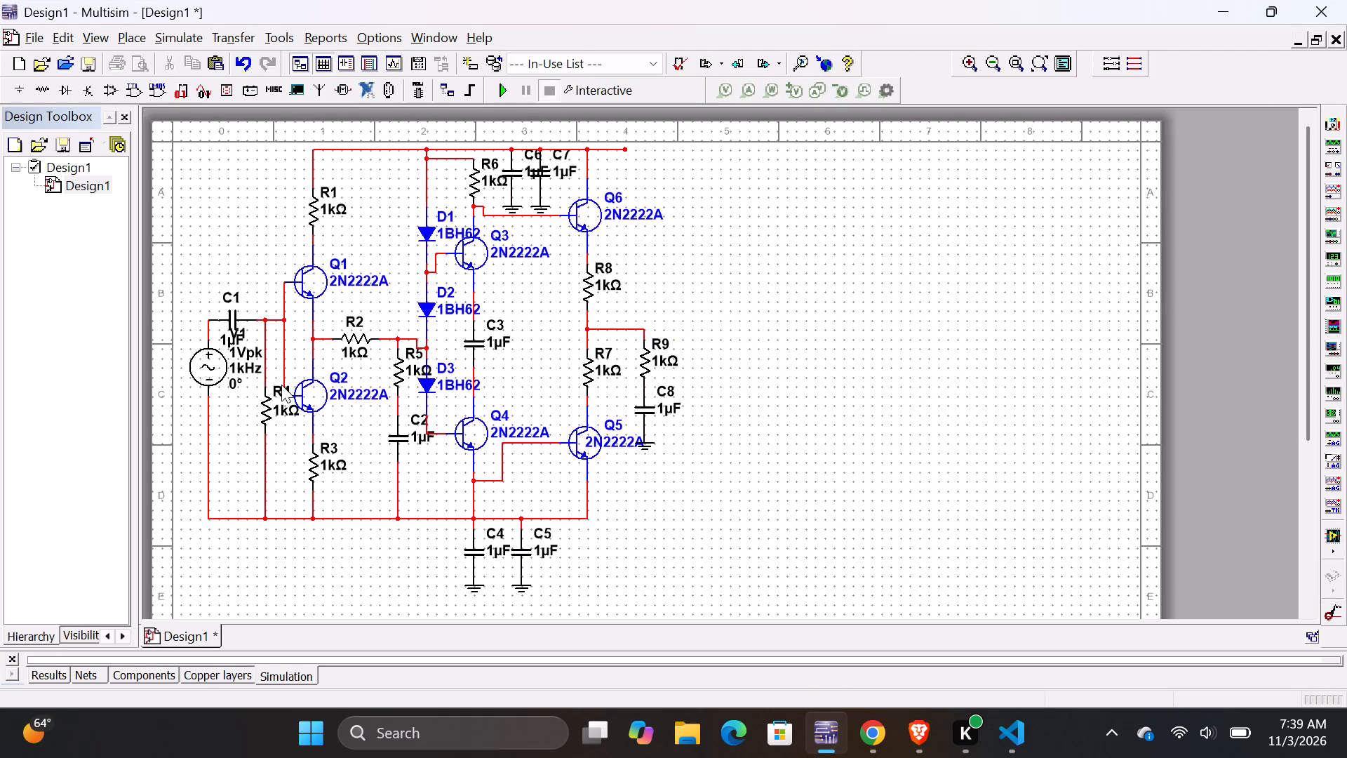
double_click(215, 365)
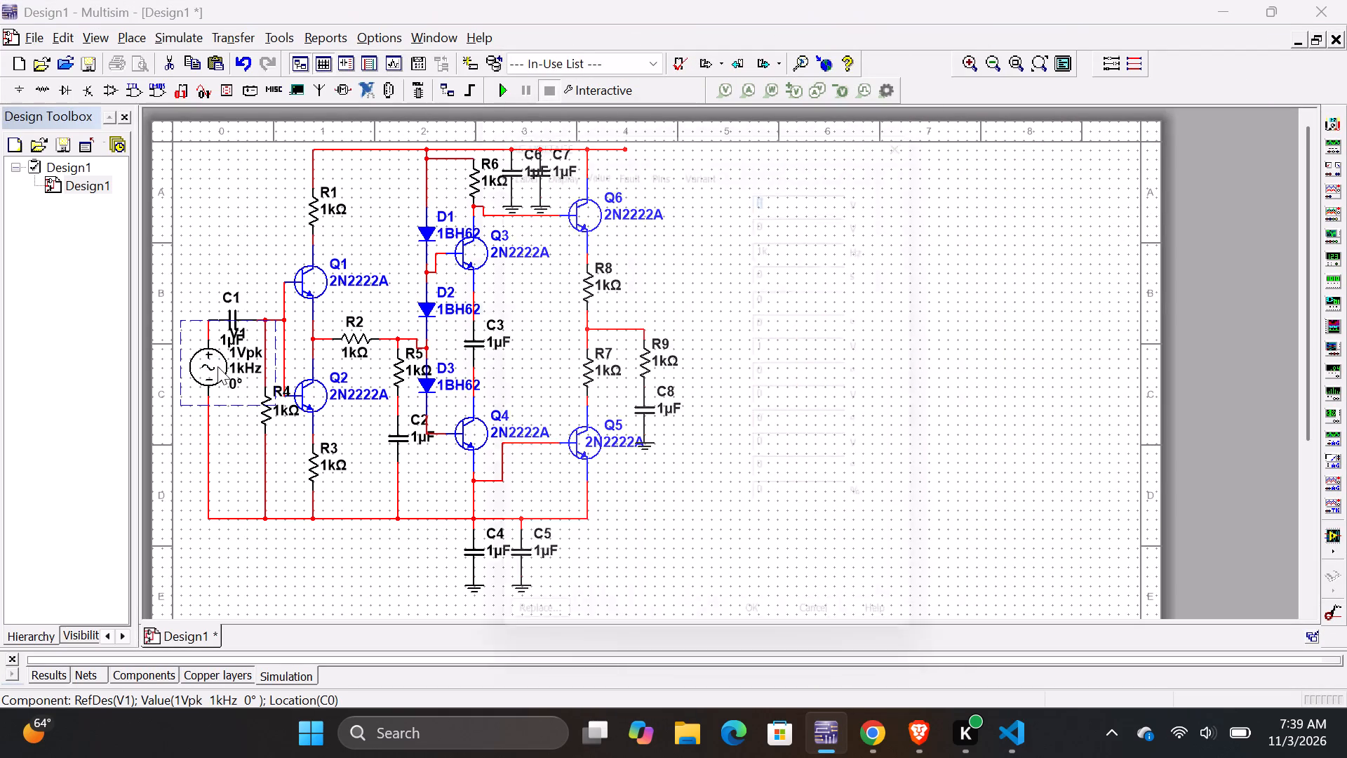
click(796, 189)
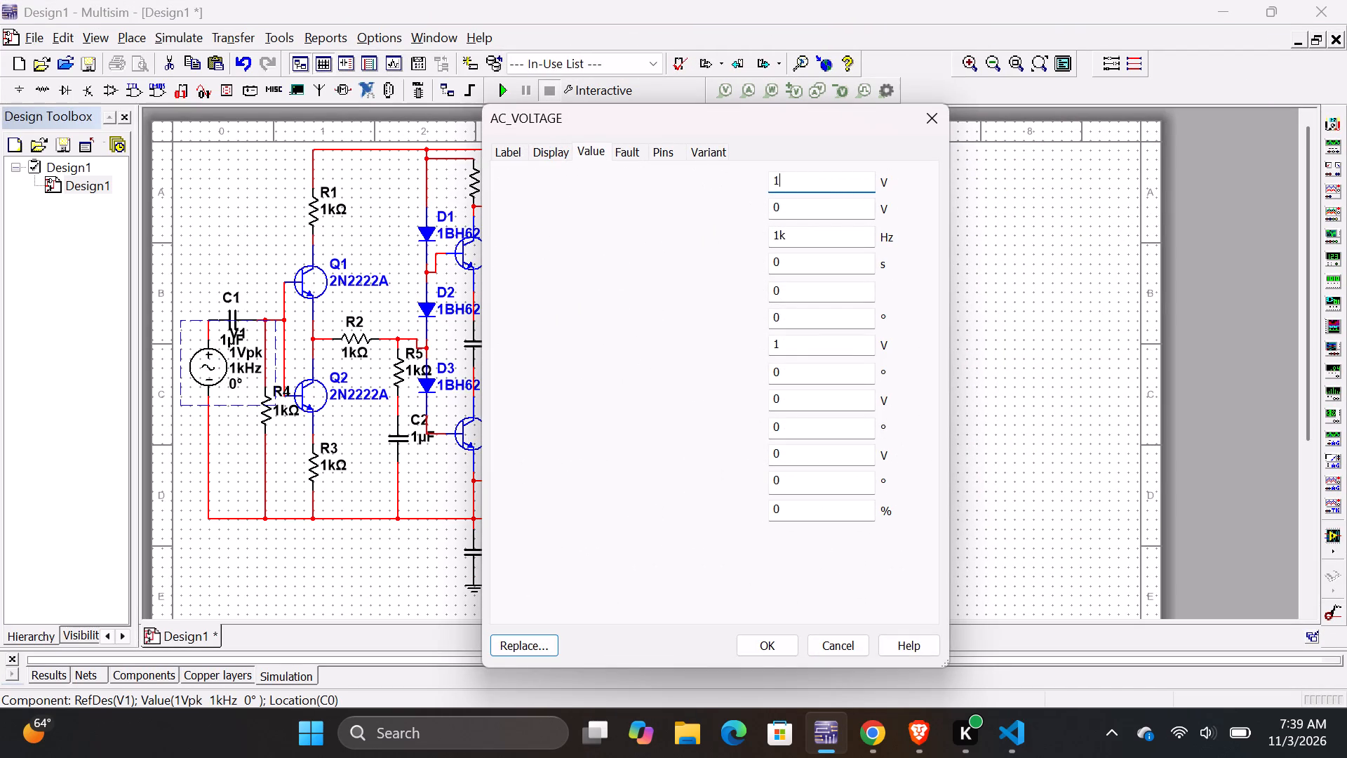
key(BackSpace)
key(minus)
key(BackSpace)
text(0.0)
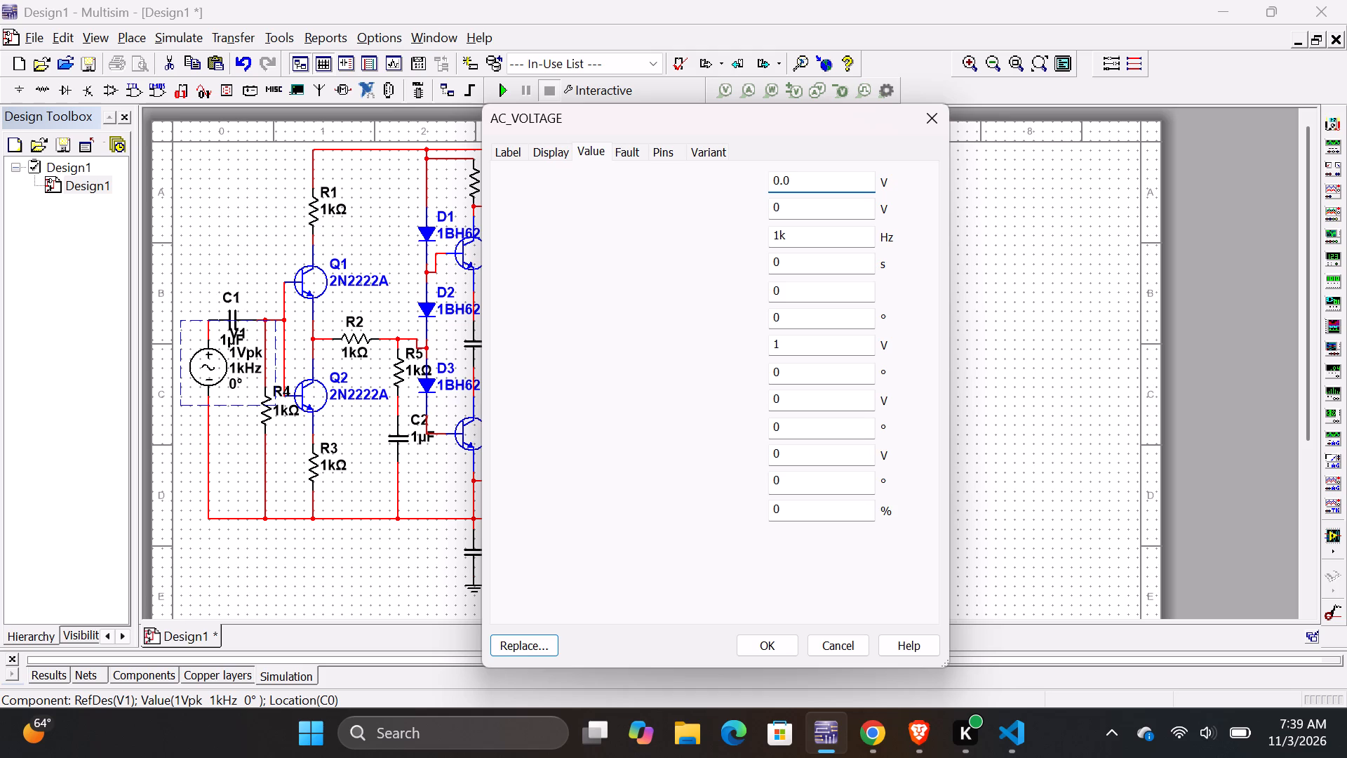
key(2)
click(779, 240)
text(000)
click(765, 646)
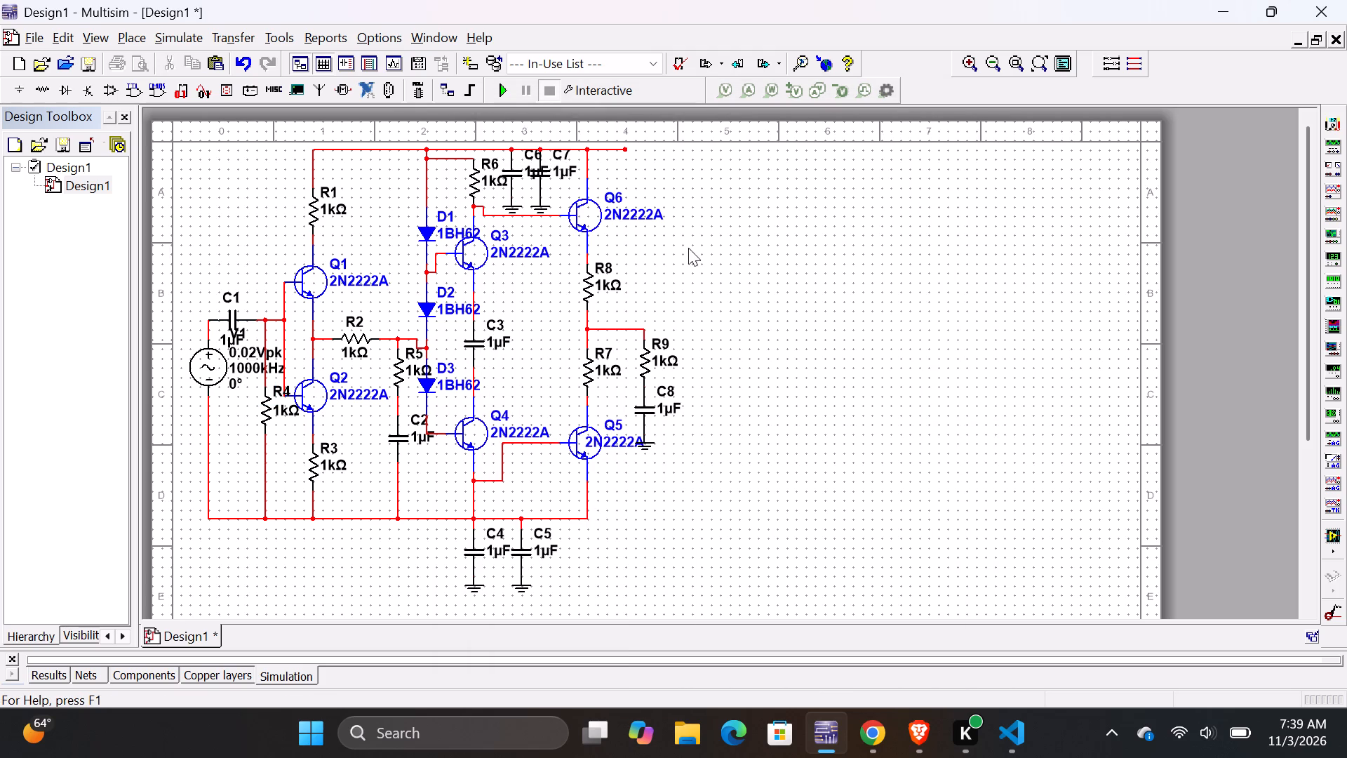
Run the interactive simulation of the amplifier circuit briefly and stop it.
click(500, 85)
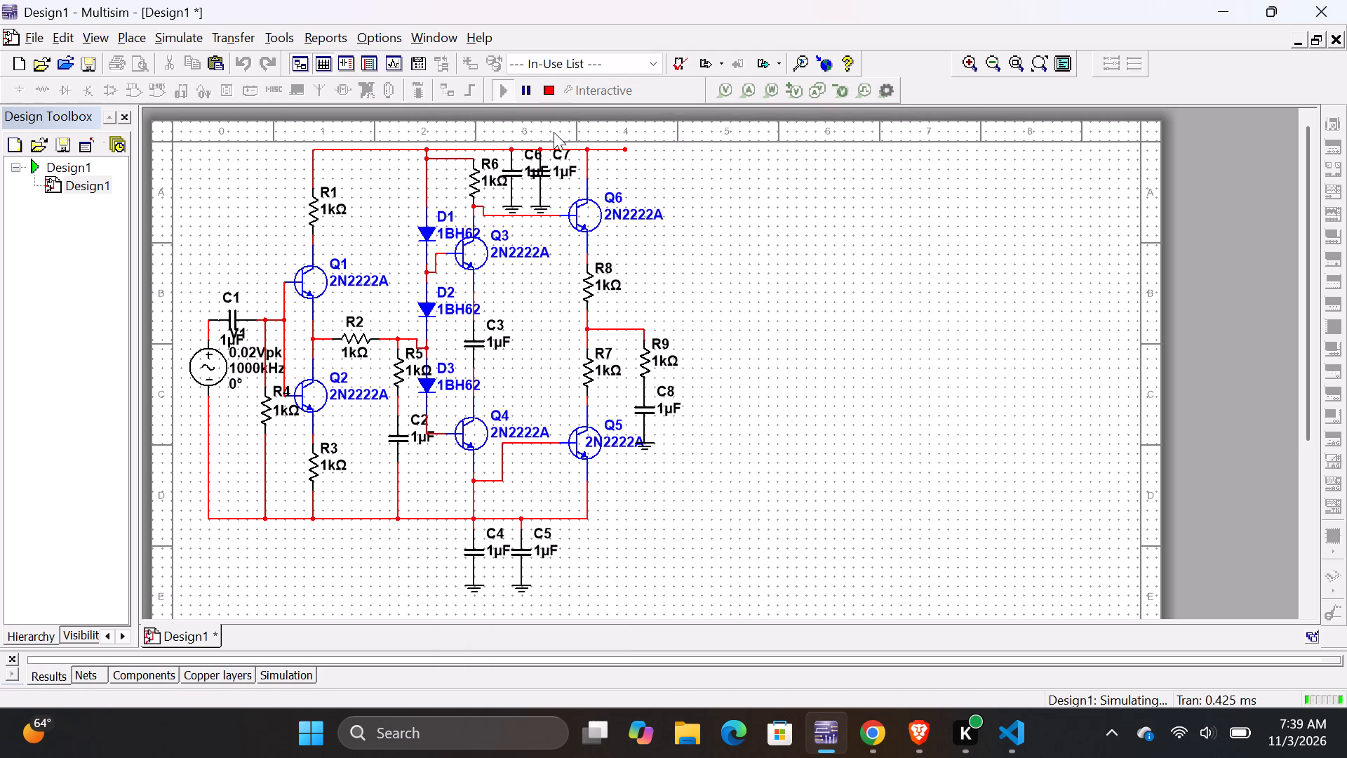
click(553, 93)
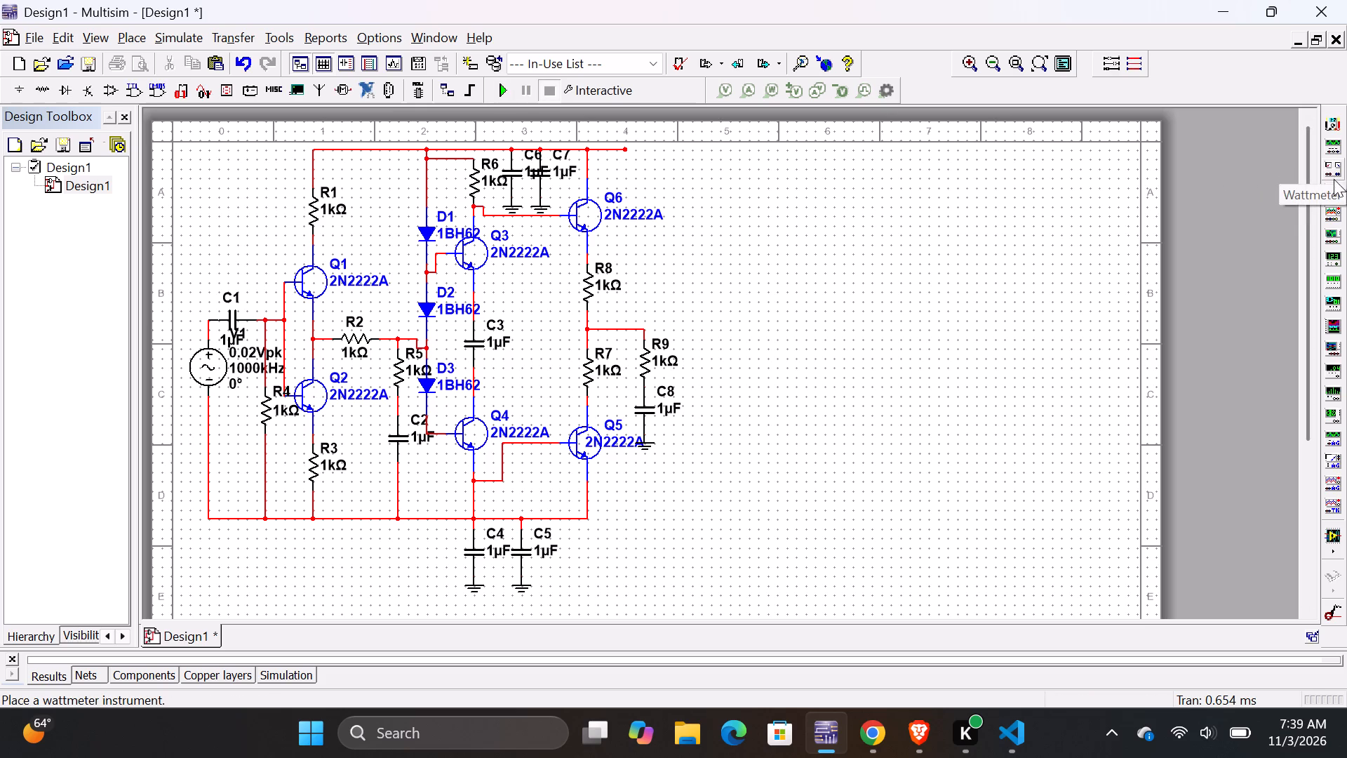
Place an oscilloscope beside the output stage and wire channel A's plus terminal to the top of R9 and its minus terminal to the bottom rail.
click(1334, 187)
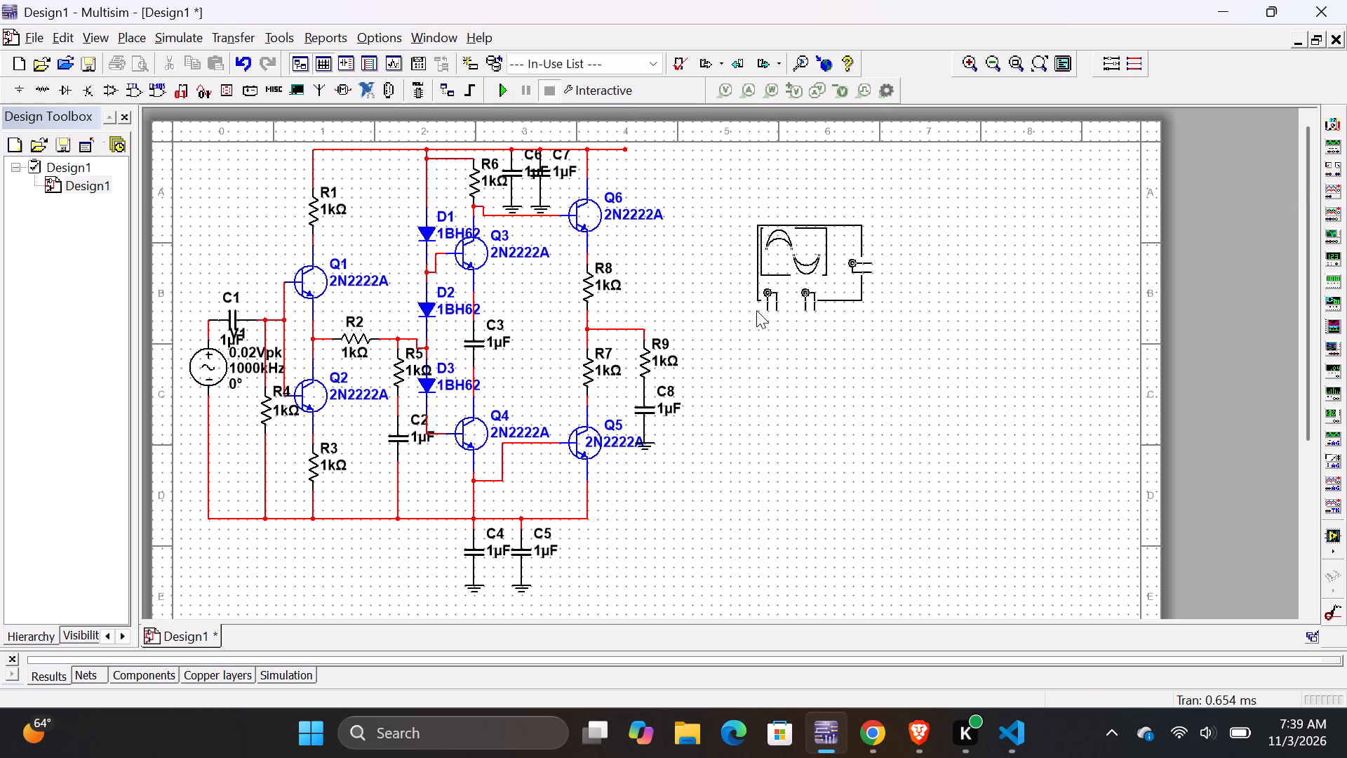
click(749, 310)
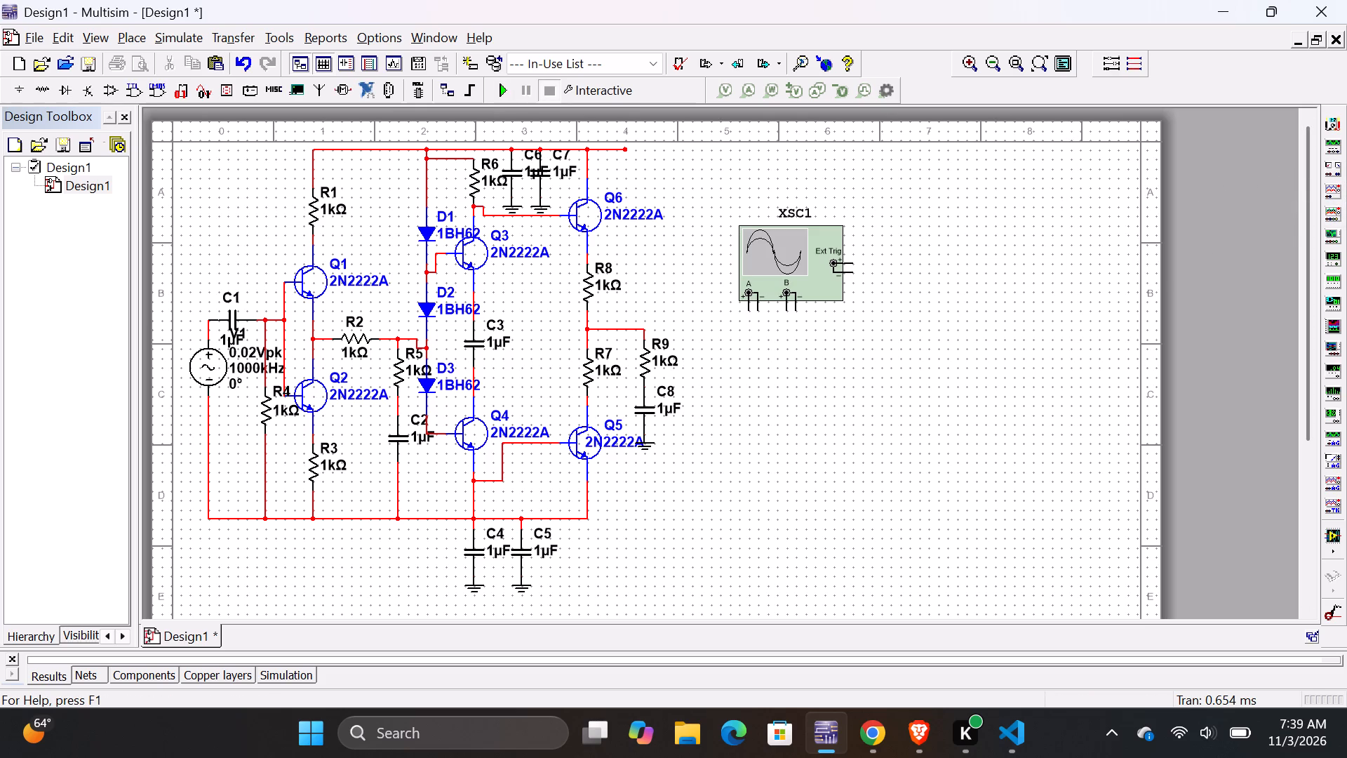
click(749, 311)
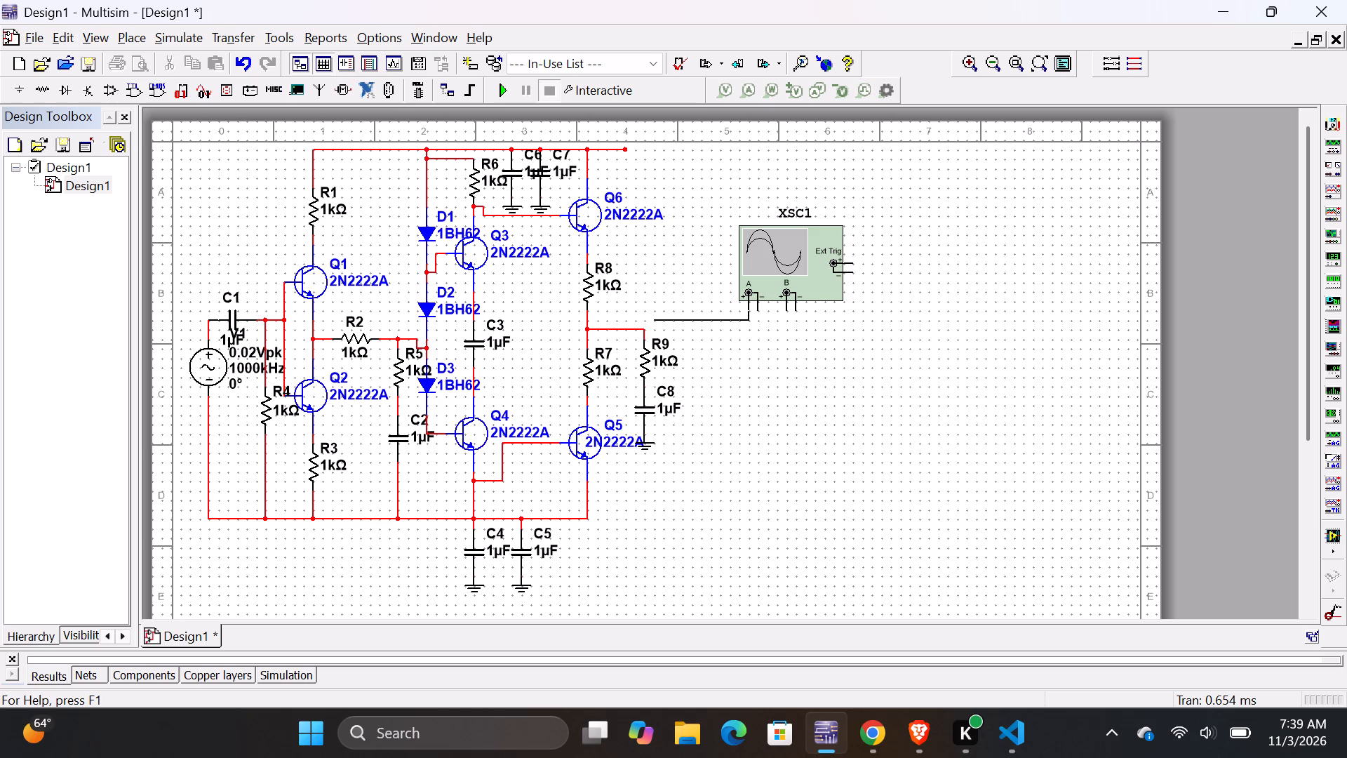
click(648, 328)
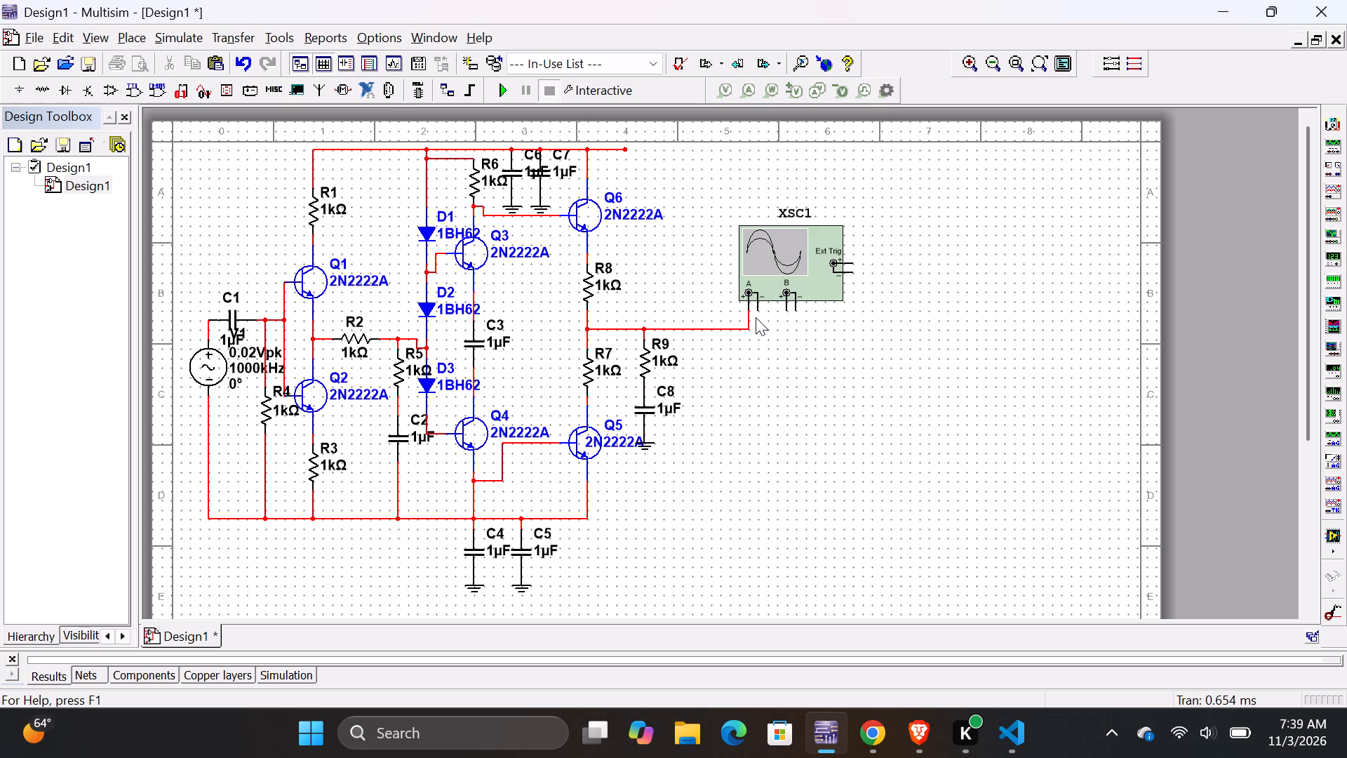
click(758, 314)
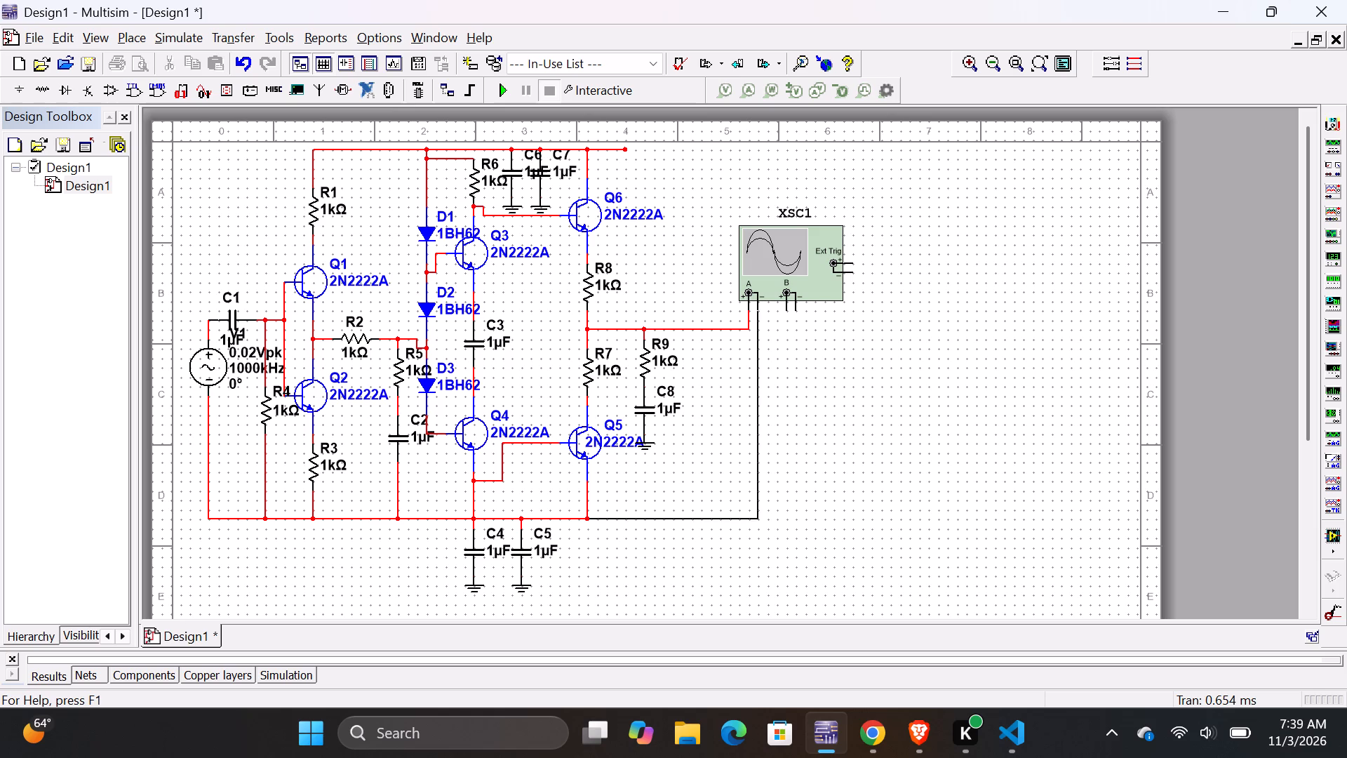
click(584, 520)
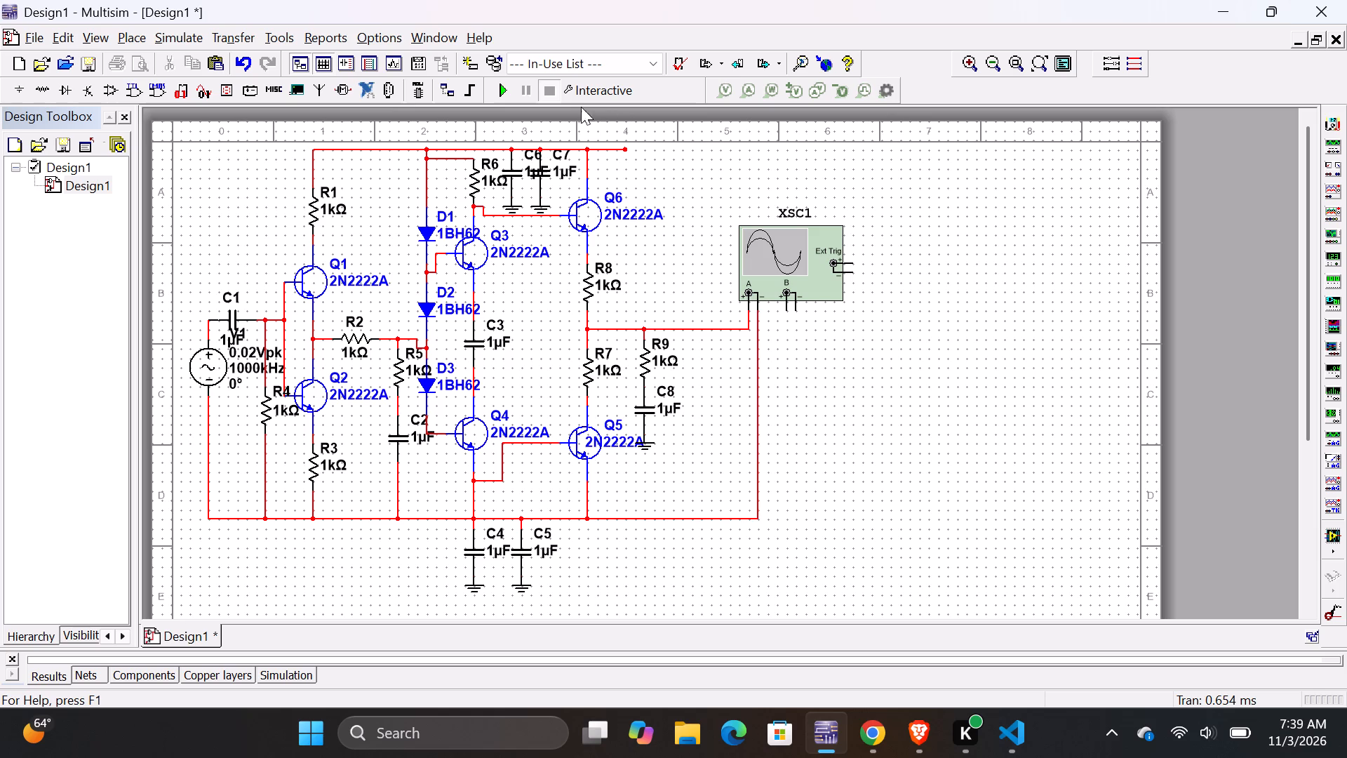
Run the interactive simulation, examine the channel A trace on oscilloscope XSC1, and stop the simulation.
click(500, 90)
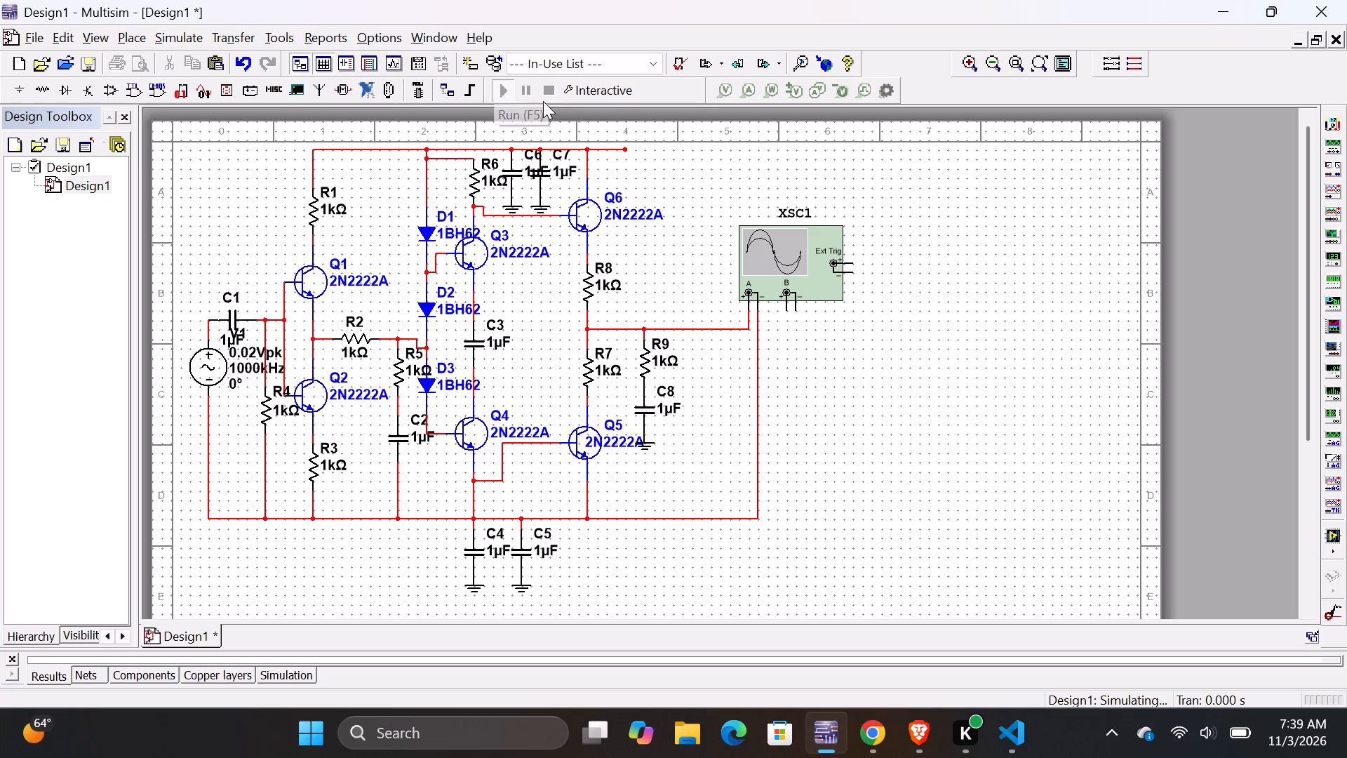
double_click(776, 265)
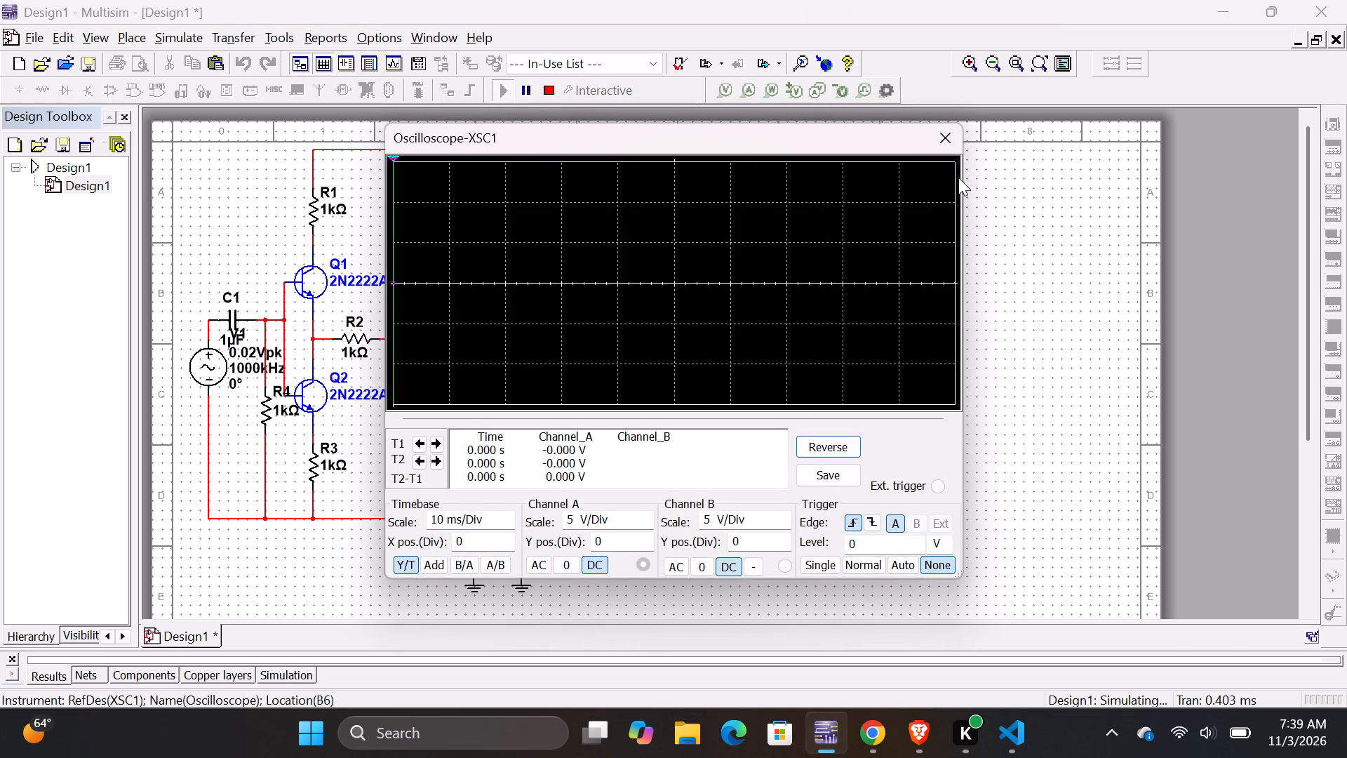
click(939, 145)
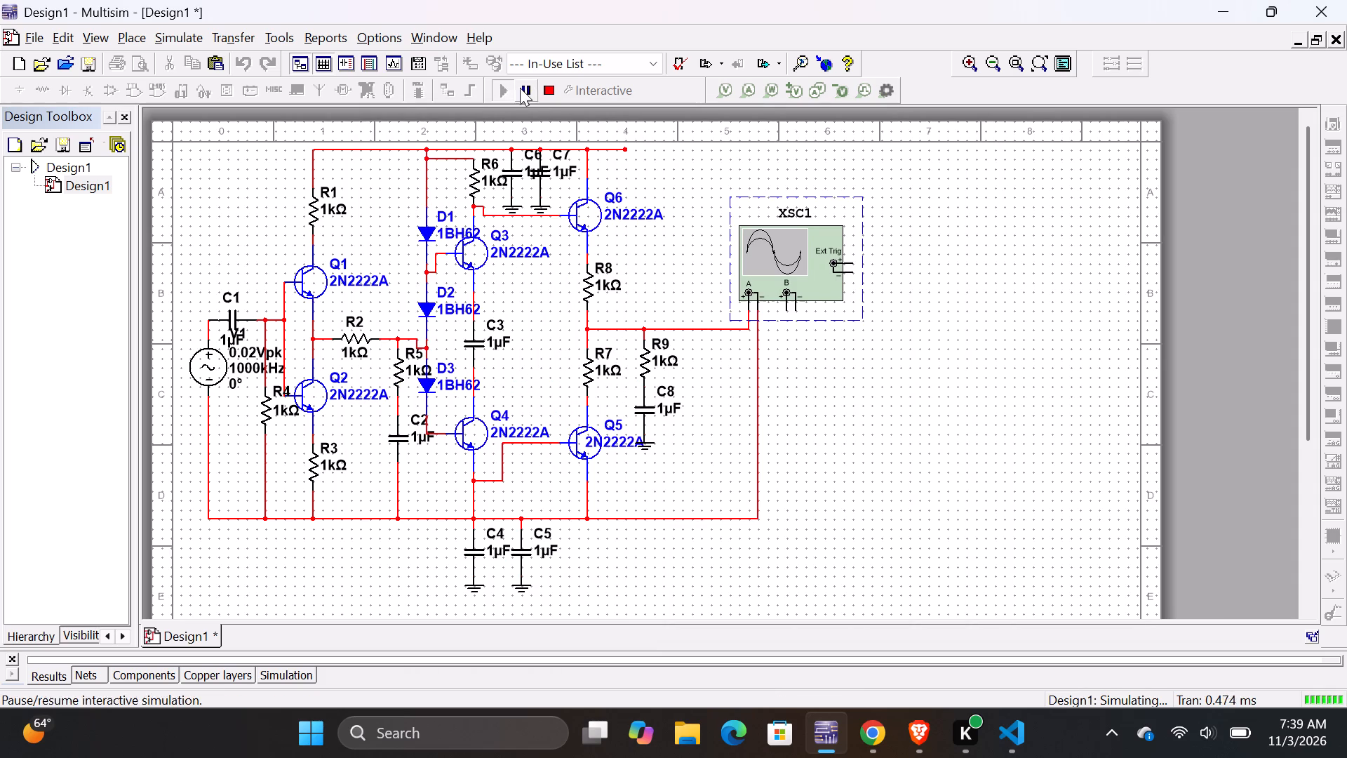
click(548, 91)
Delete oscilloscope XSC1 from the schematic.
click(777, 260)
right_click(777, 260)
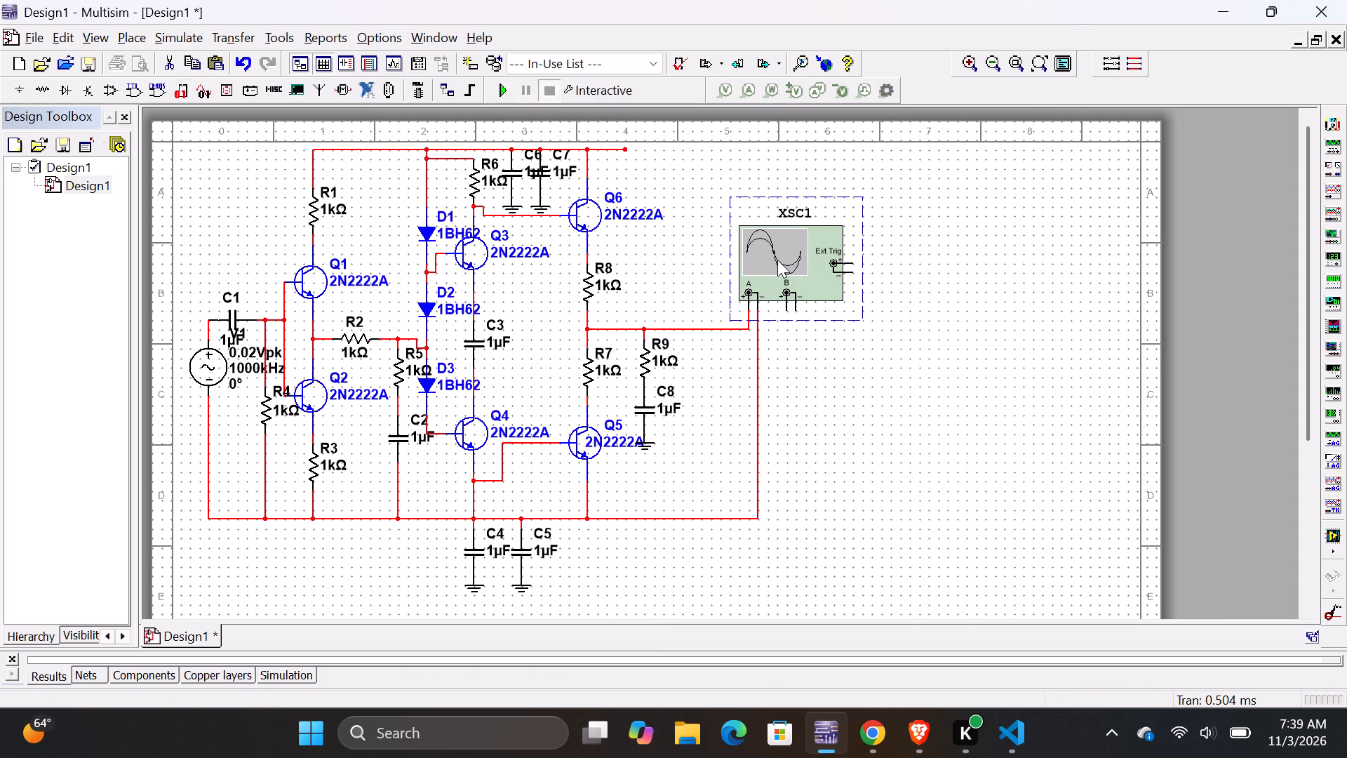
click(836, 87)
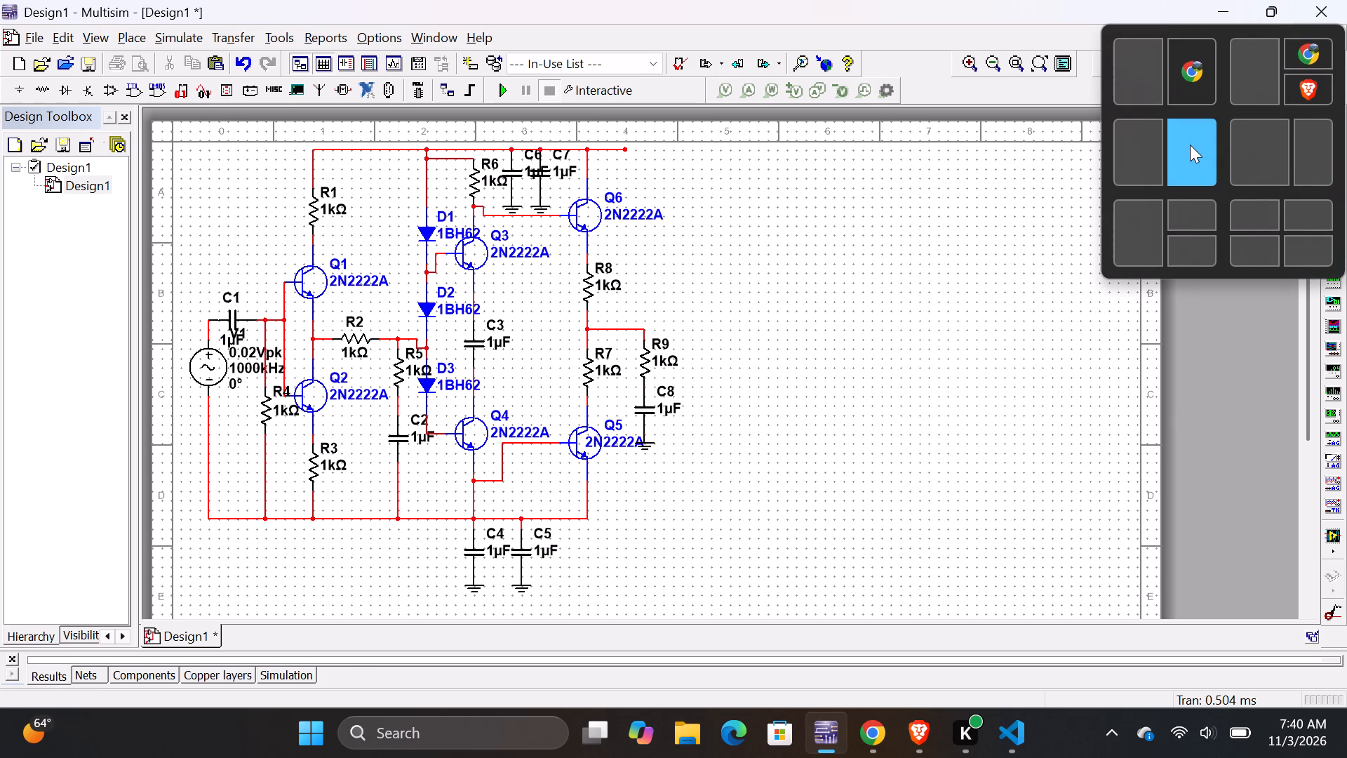
Arrange Multisim side by side with the Pinterest schematic in Chrome, giving the drawing more room by shrinking Chrome and the Design Toolbox.
click(1190, 145)
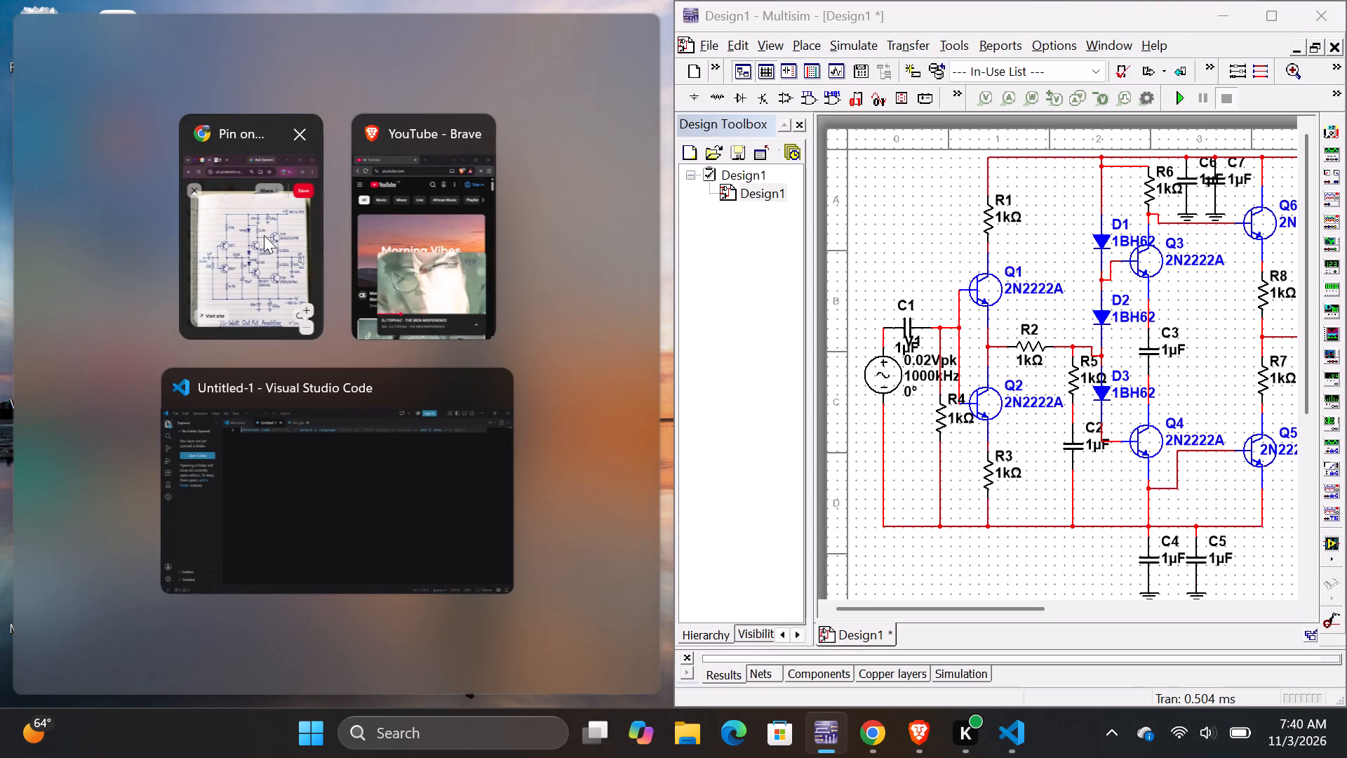
click(241, 260)
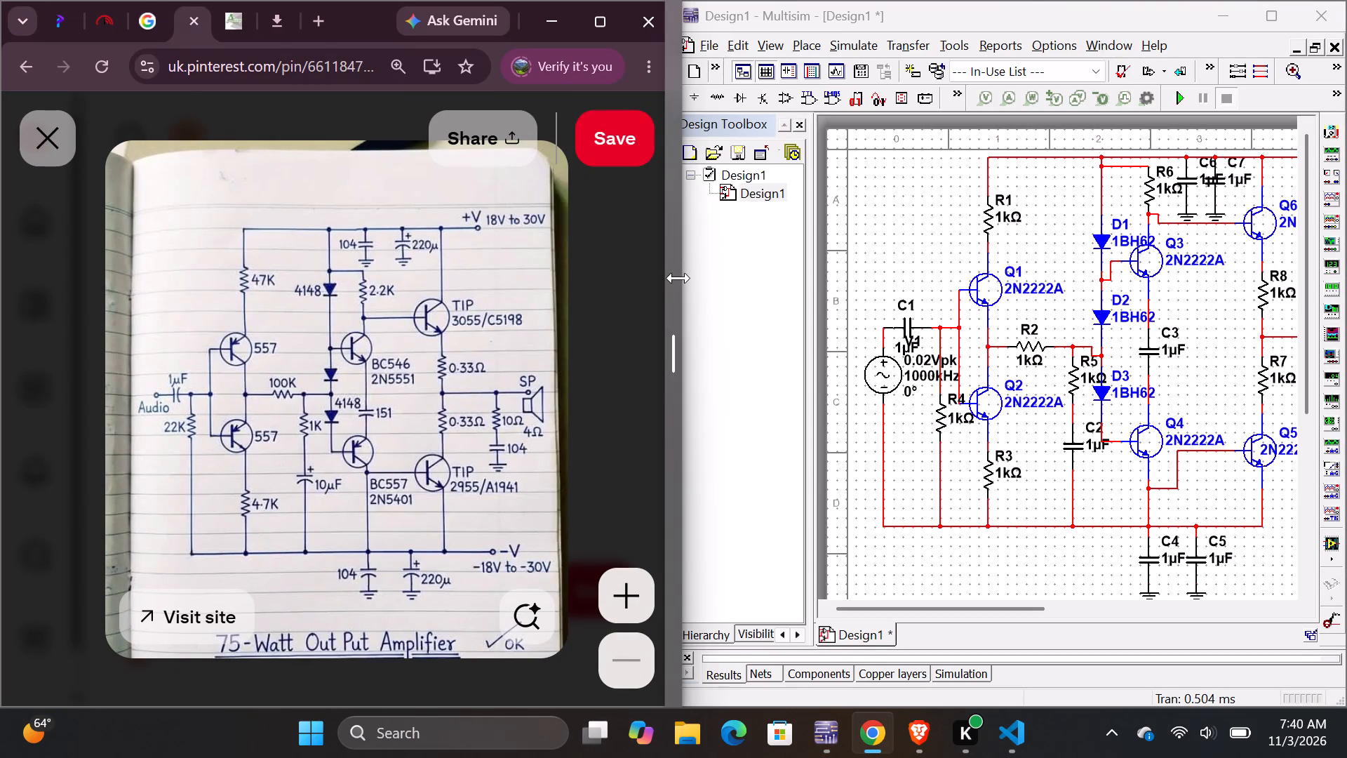
drag(678, 279, 582, 262)
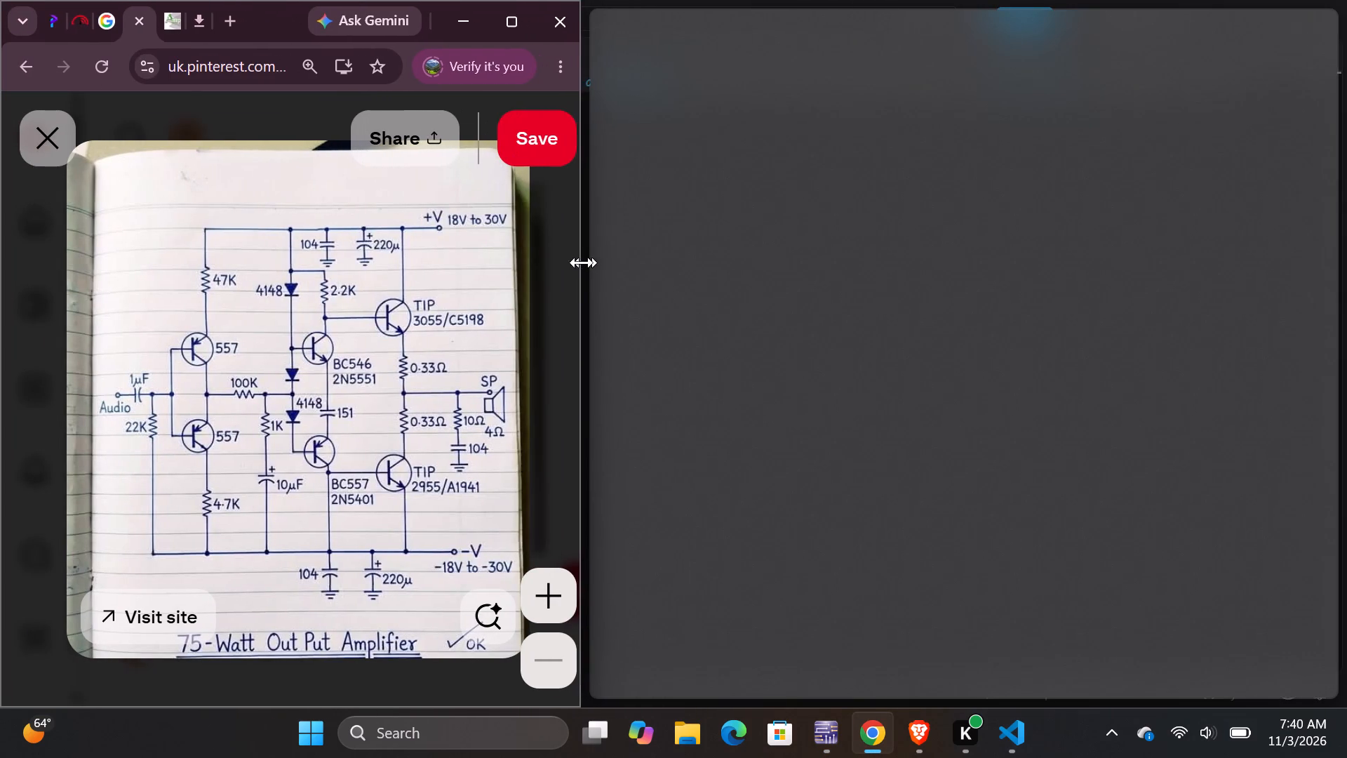
drag(582, 262, 536, 250)
drag(536, 250, 506, 244)
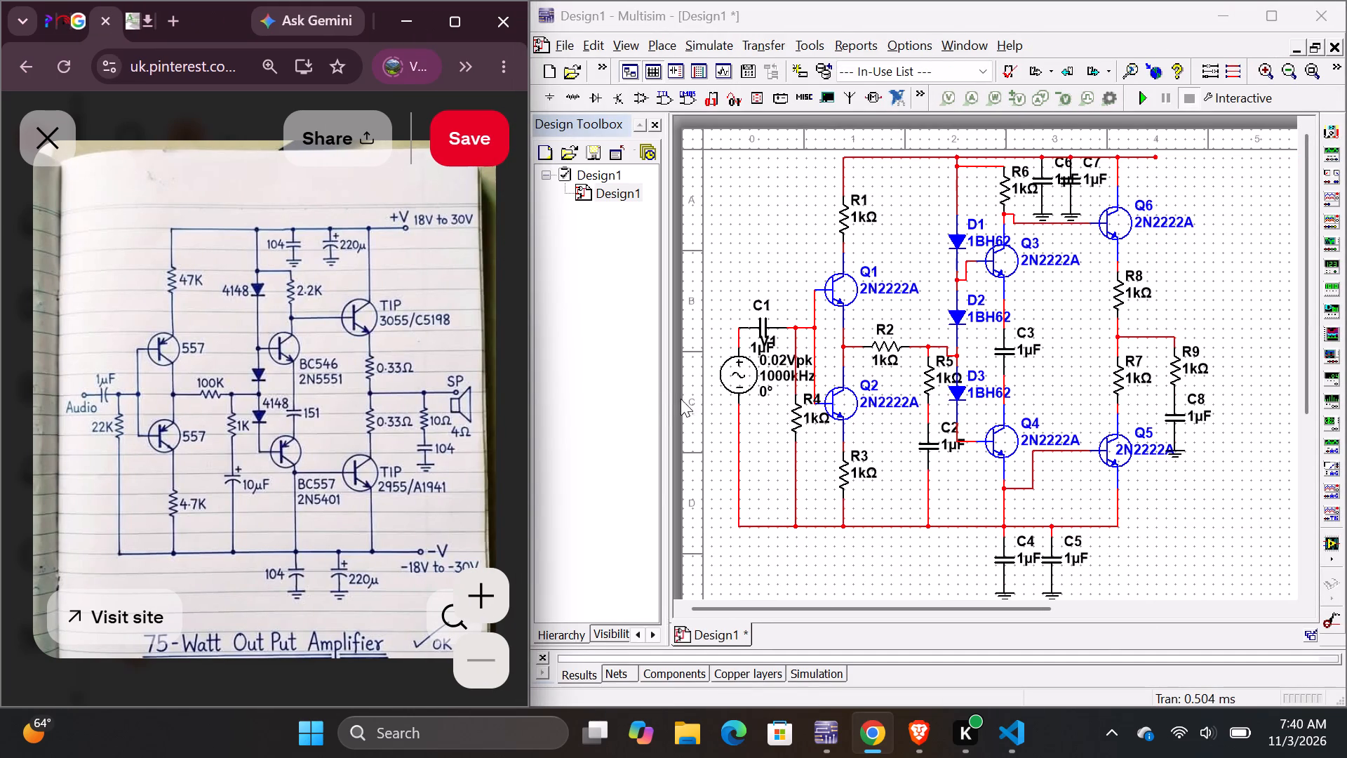
drag(666, 371, 555, 349)
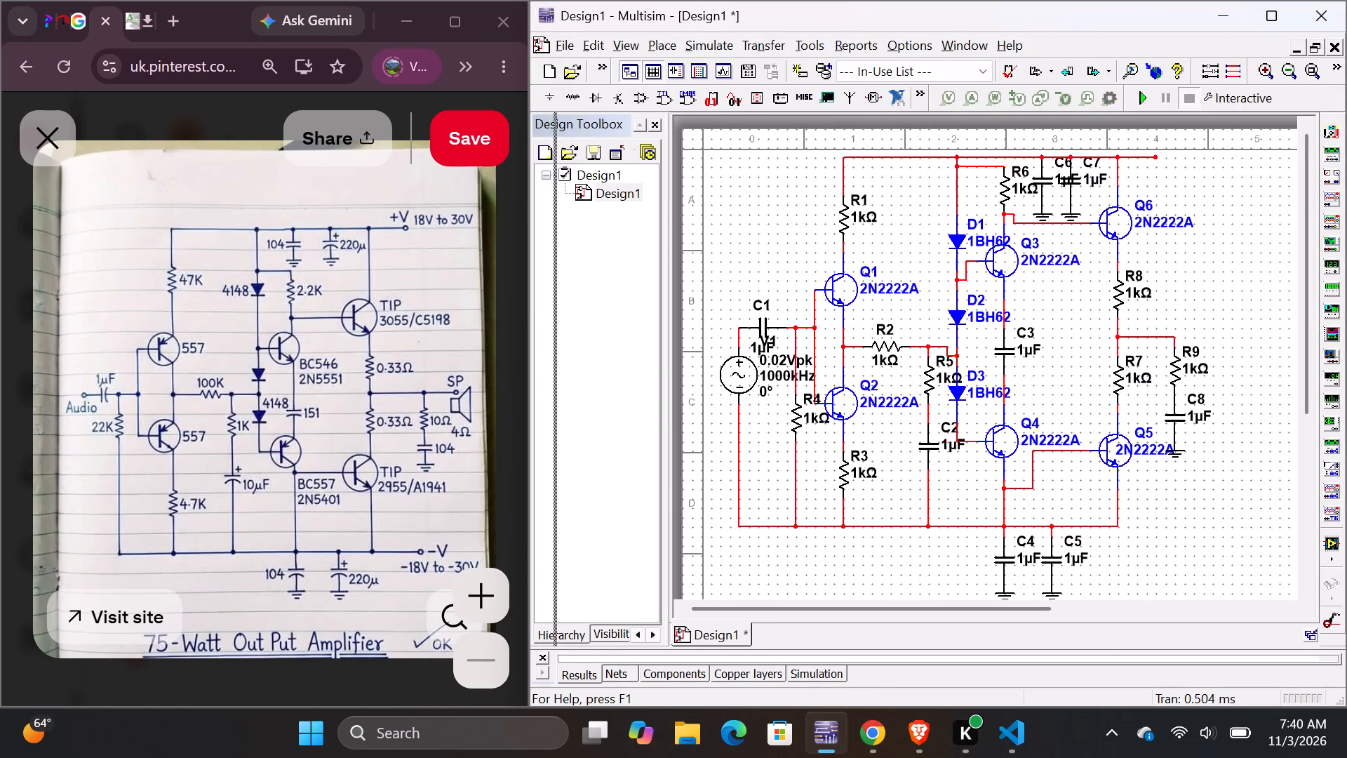
drag(555, 349, 540, 345)
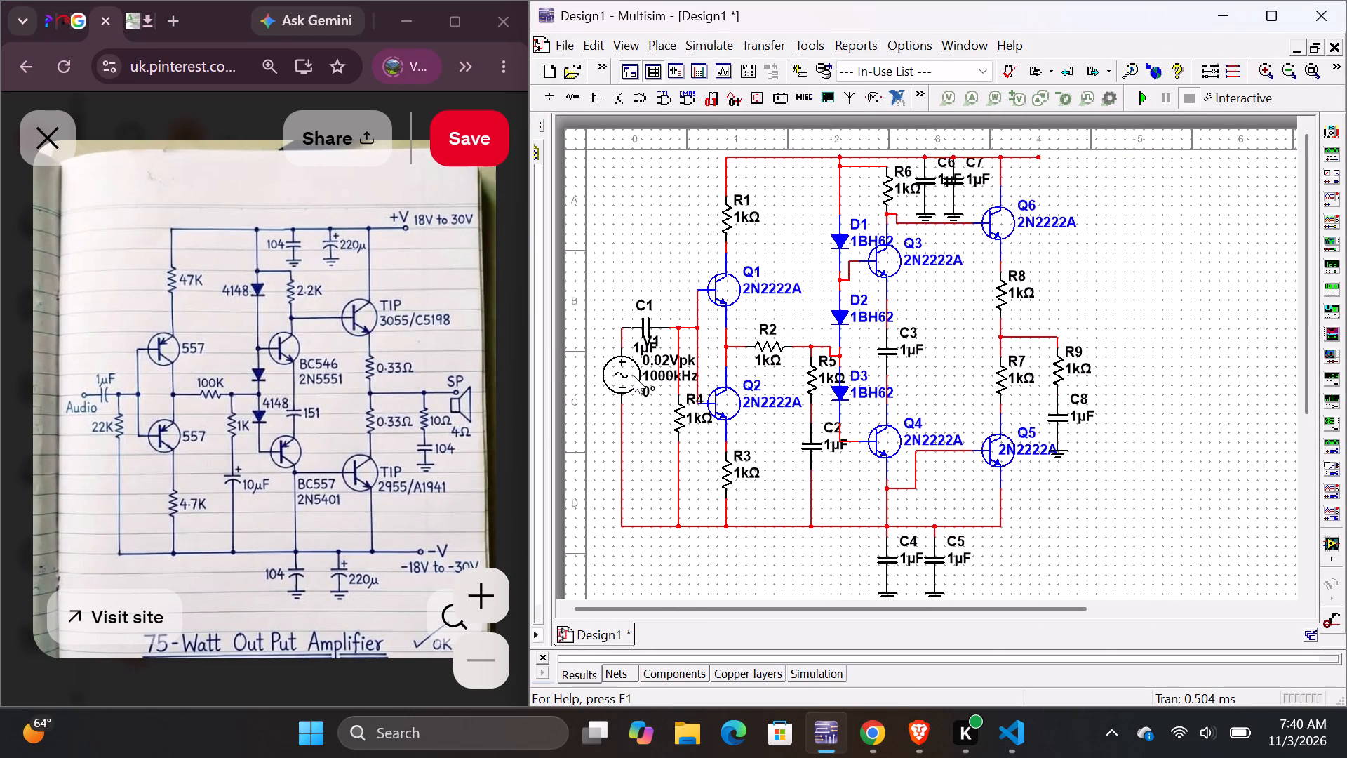
Set the resistance of R4 to 22k.
double_click(673, 412)
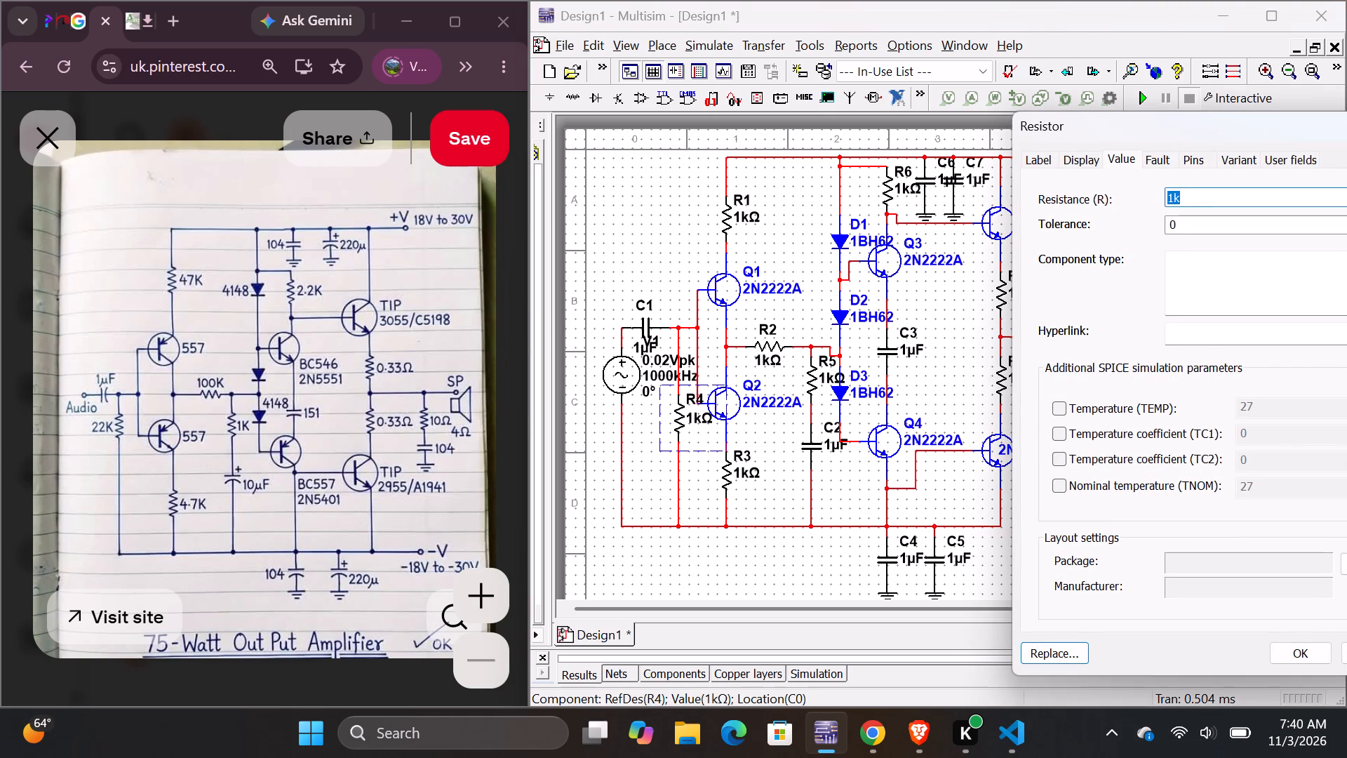
click(1174, 193)
key(BackSpace)
text(22)
click(1302, 651)
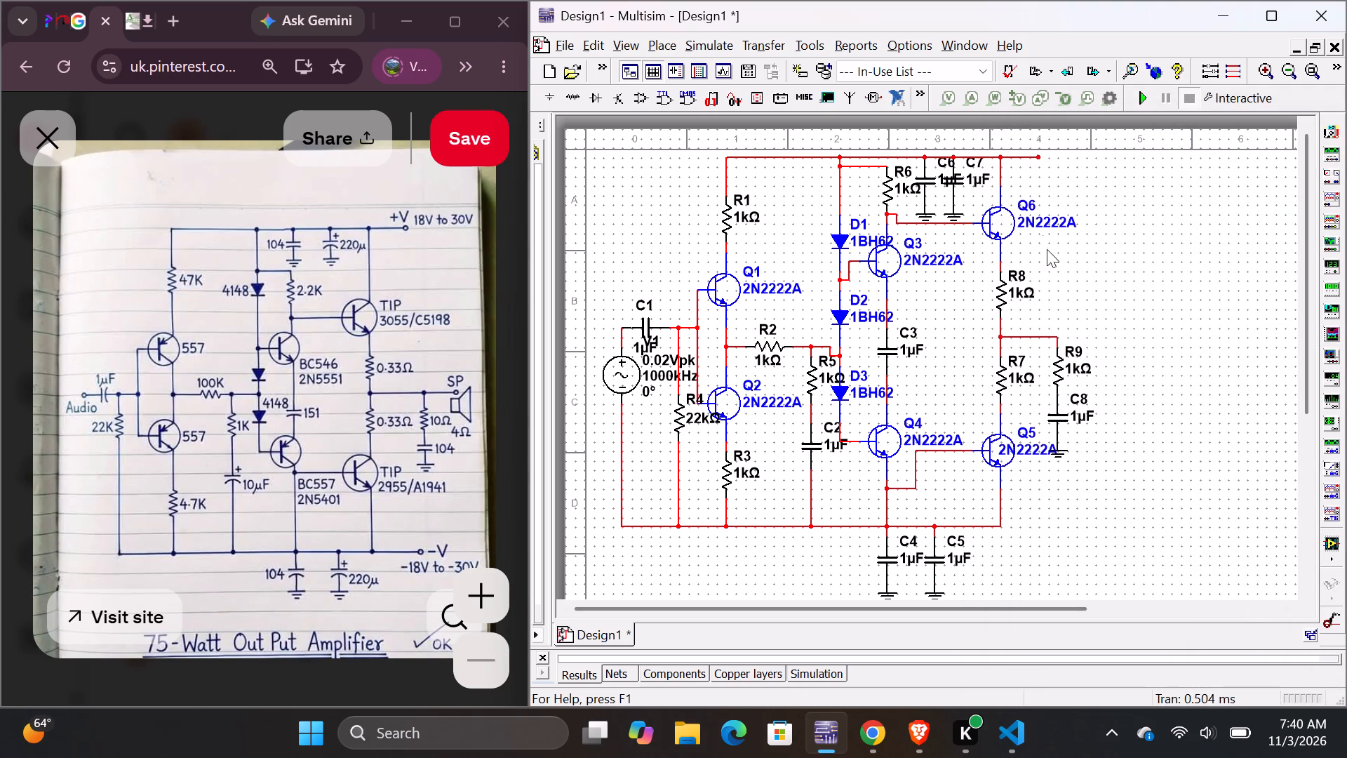
Maximize Multisim, place a VCC power source beyond C7 and Q6, and wire it to the open end of the top rail.
click(1279, 10)
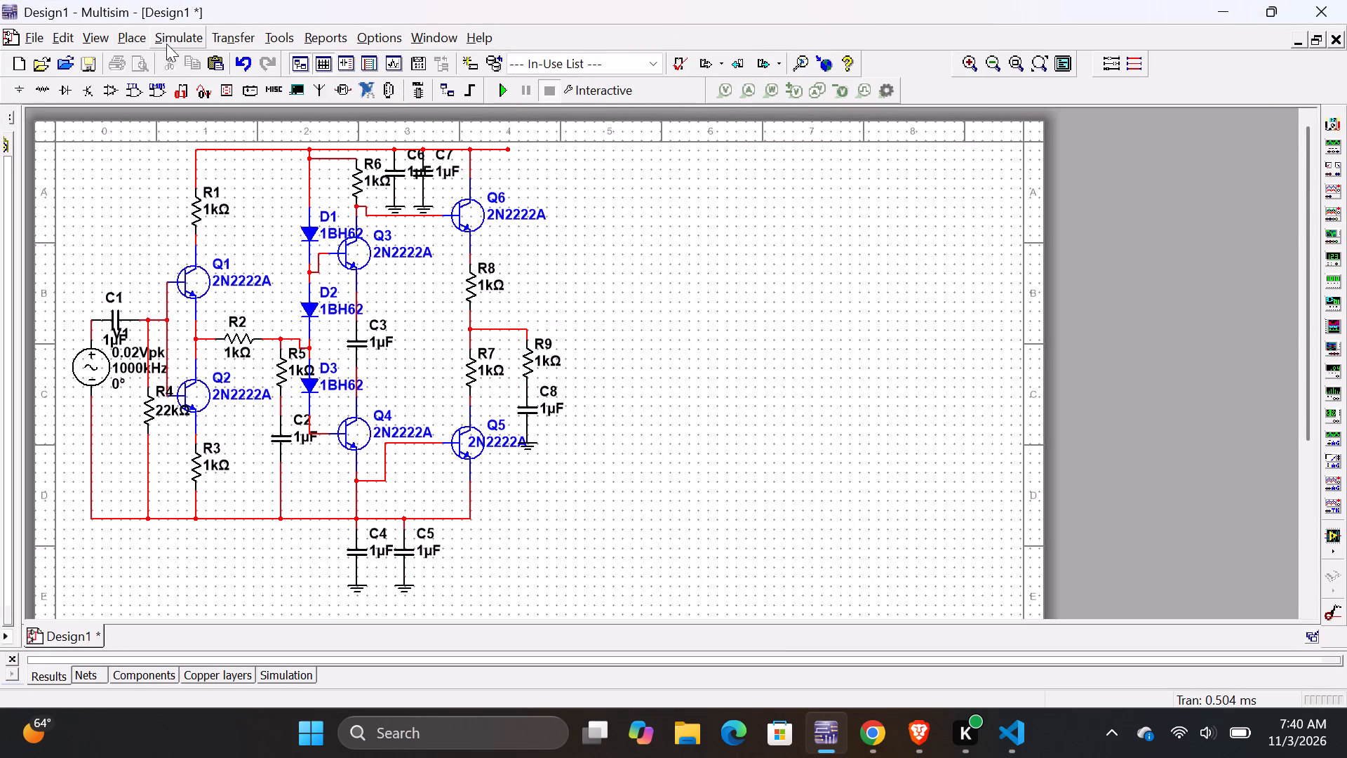
click(134, 35)
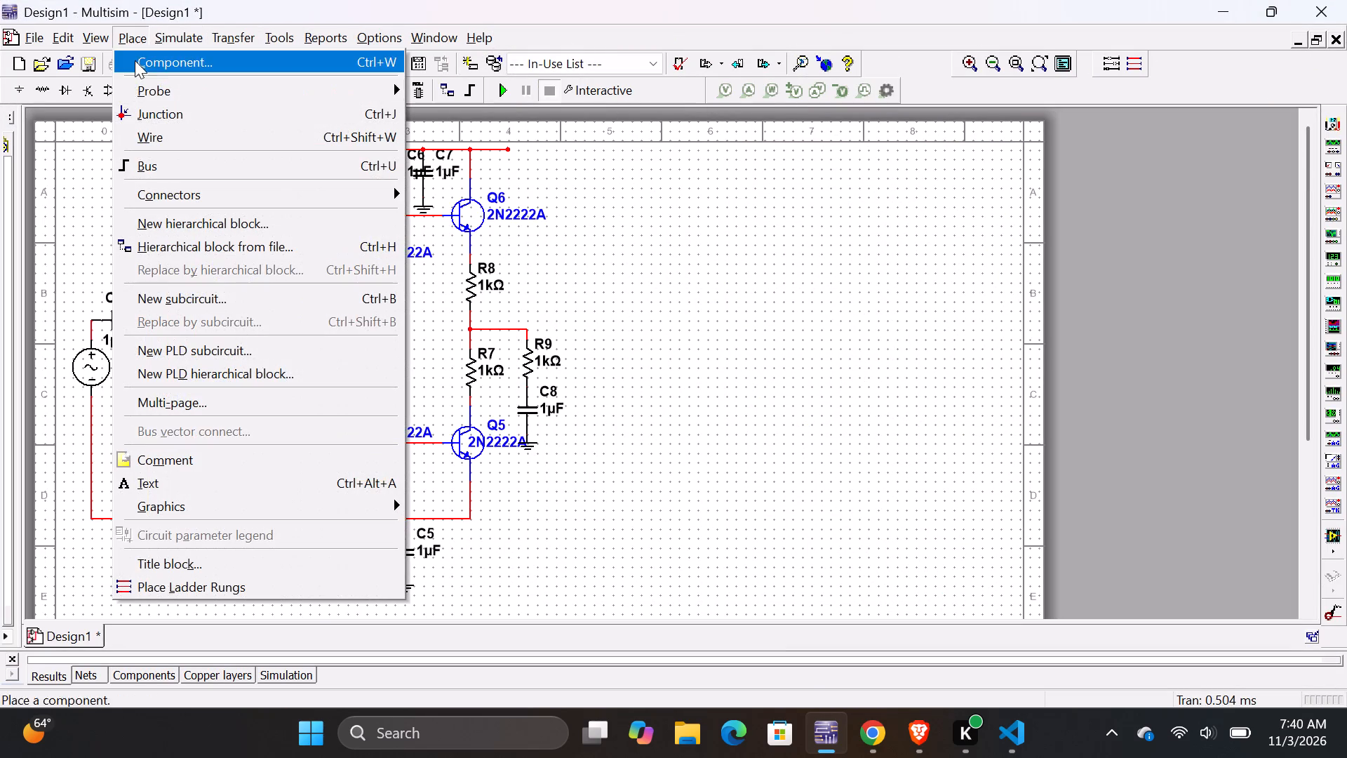
click(163, 62)
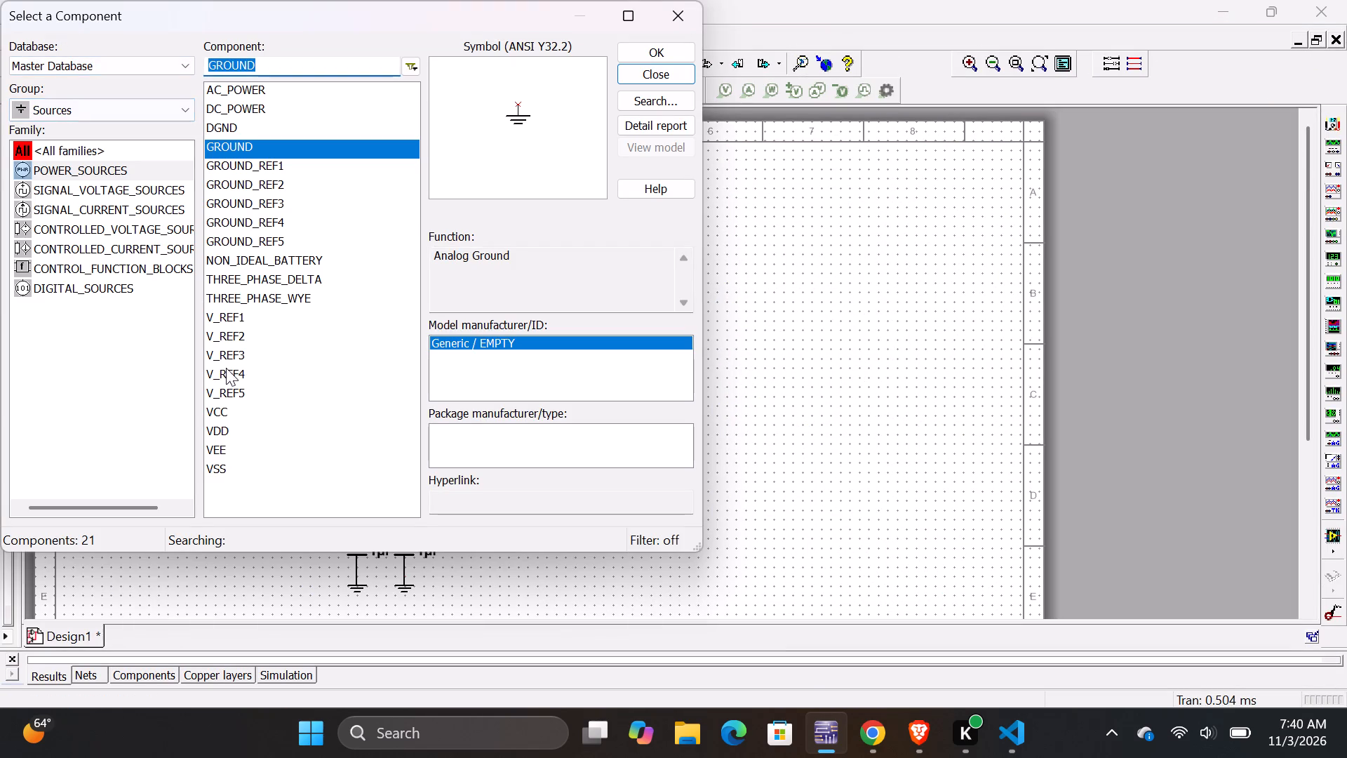
click(221, 415)
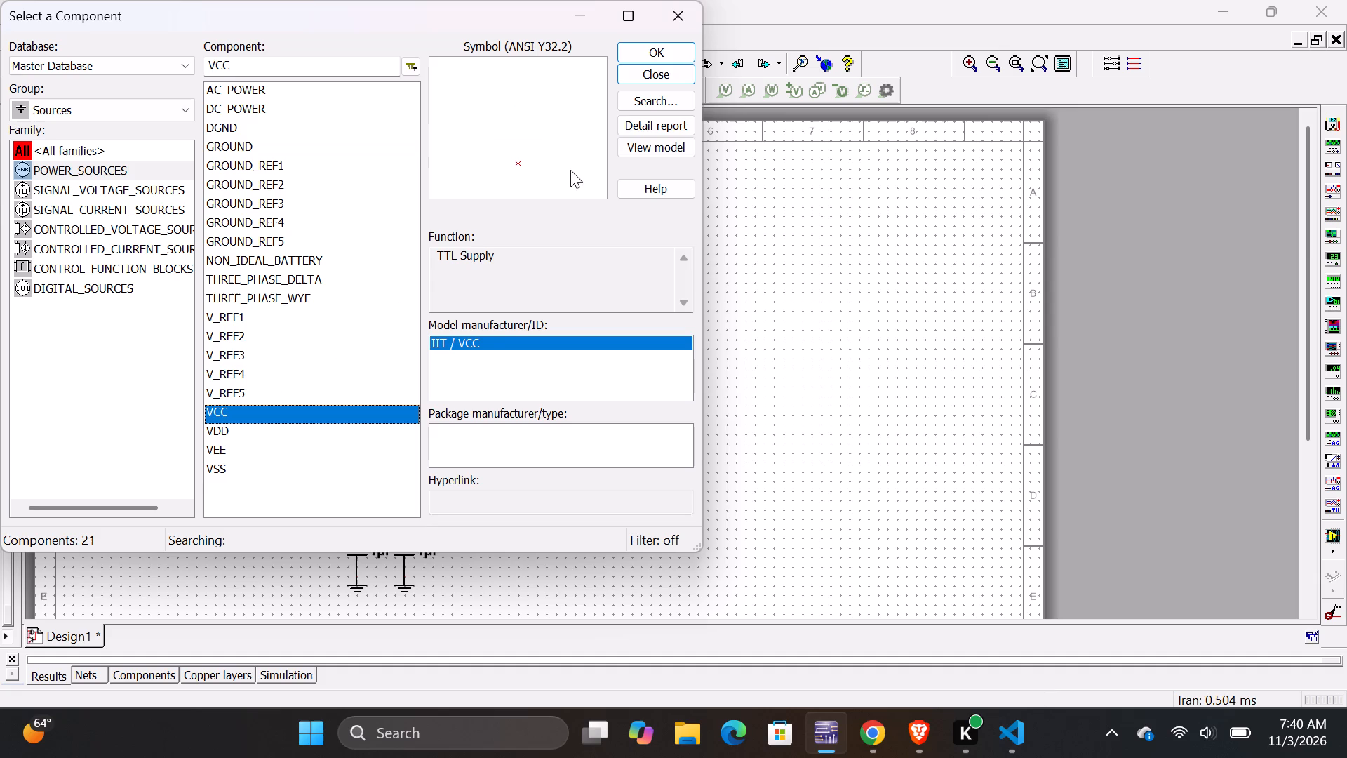
click(652, 53)
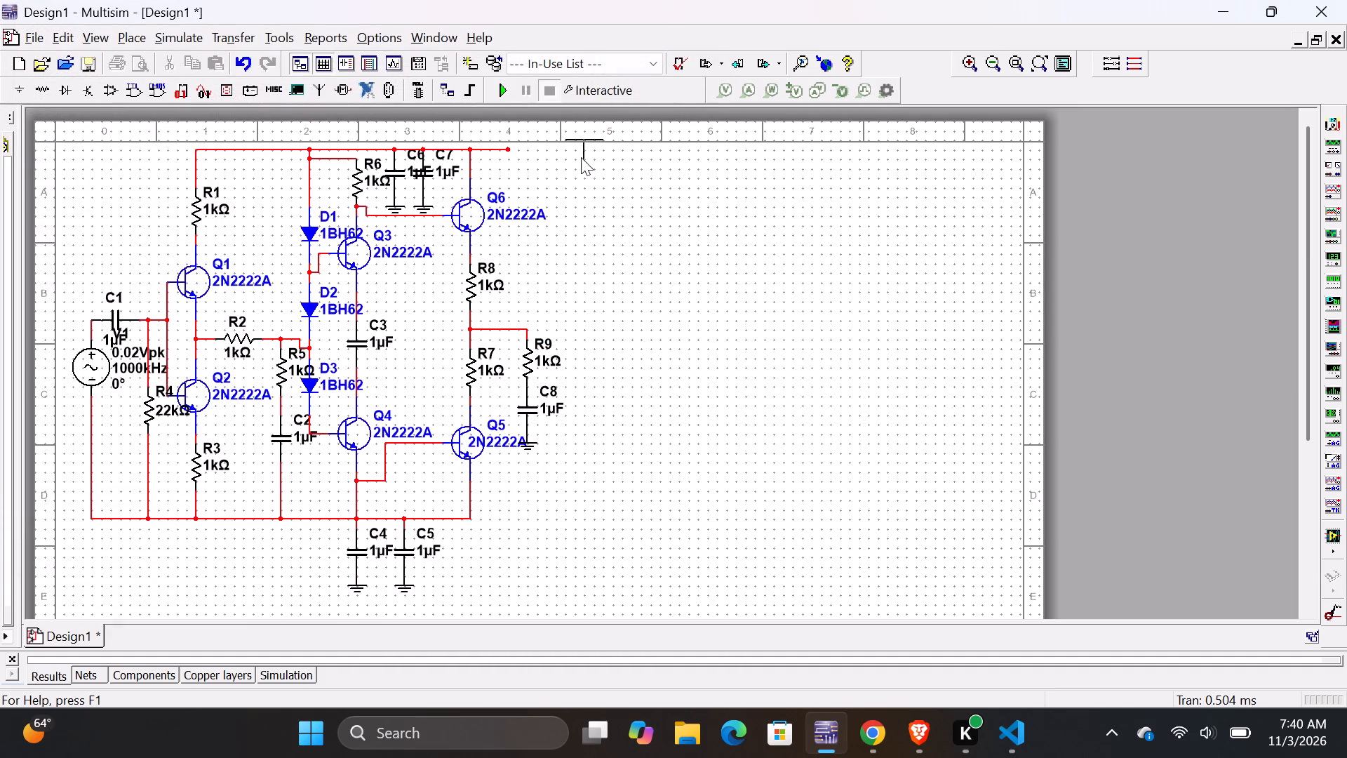
click(575, 165)
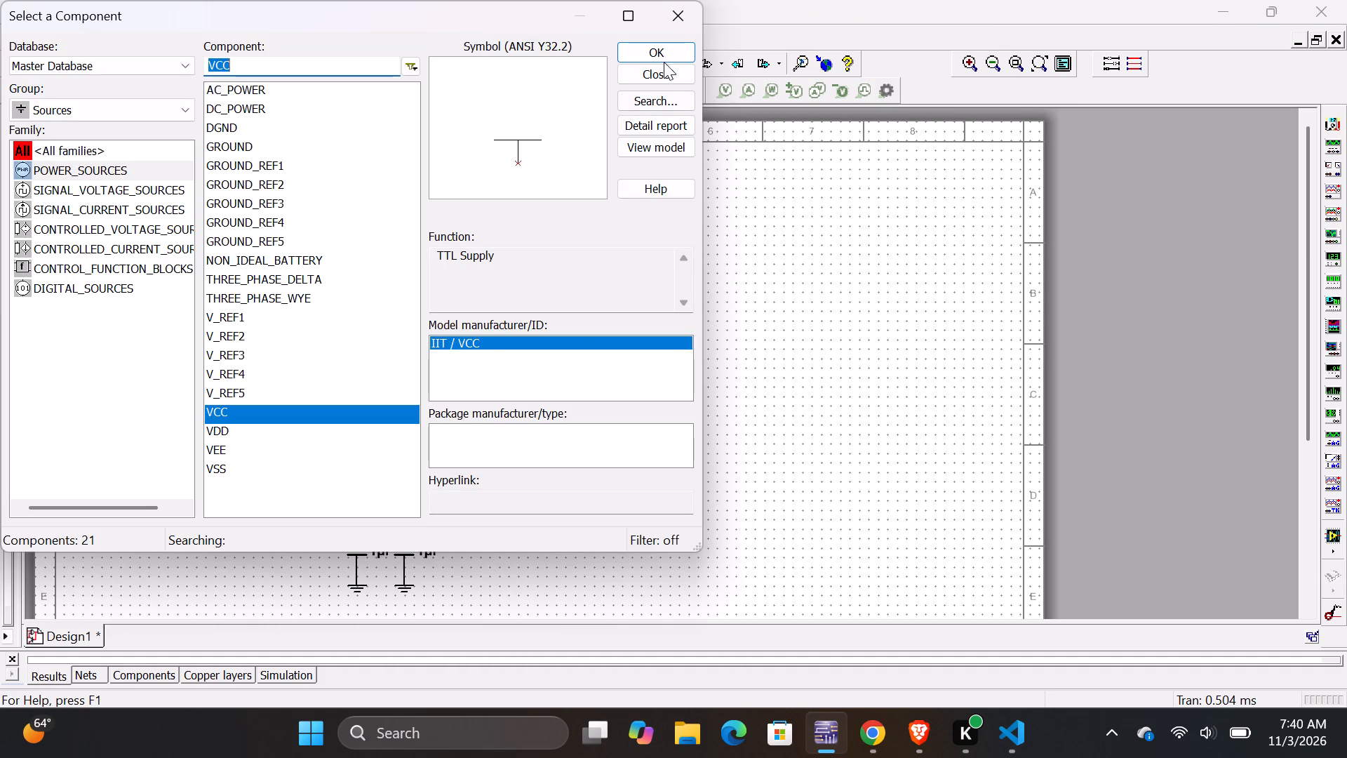
click(665, 53)
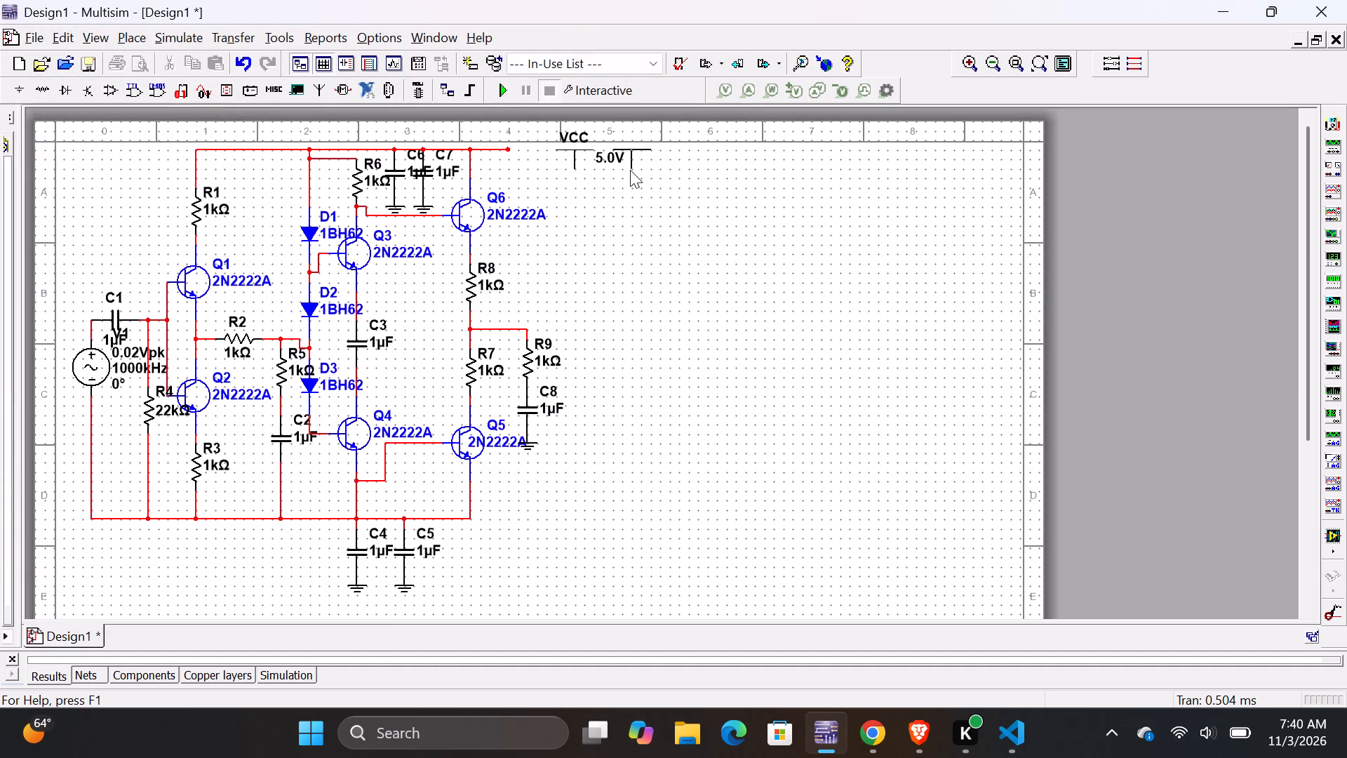
right_click(630, 170)
click(577, 169)
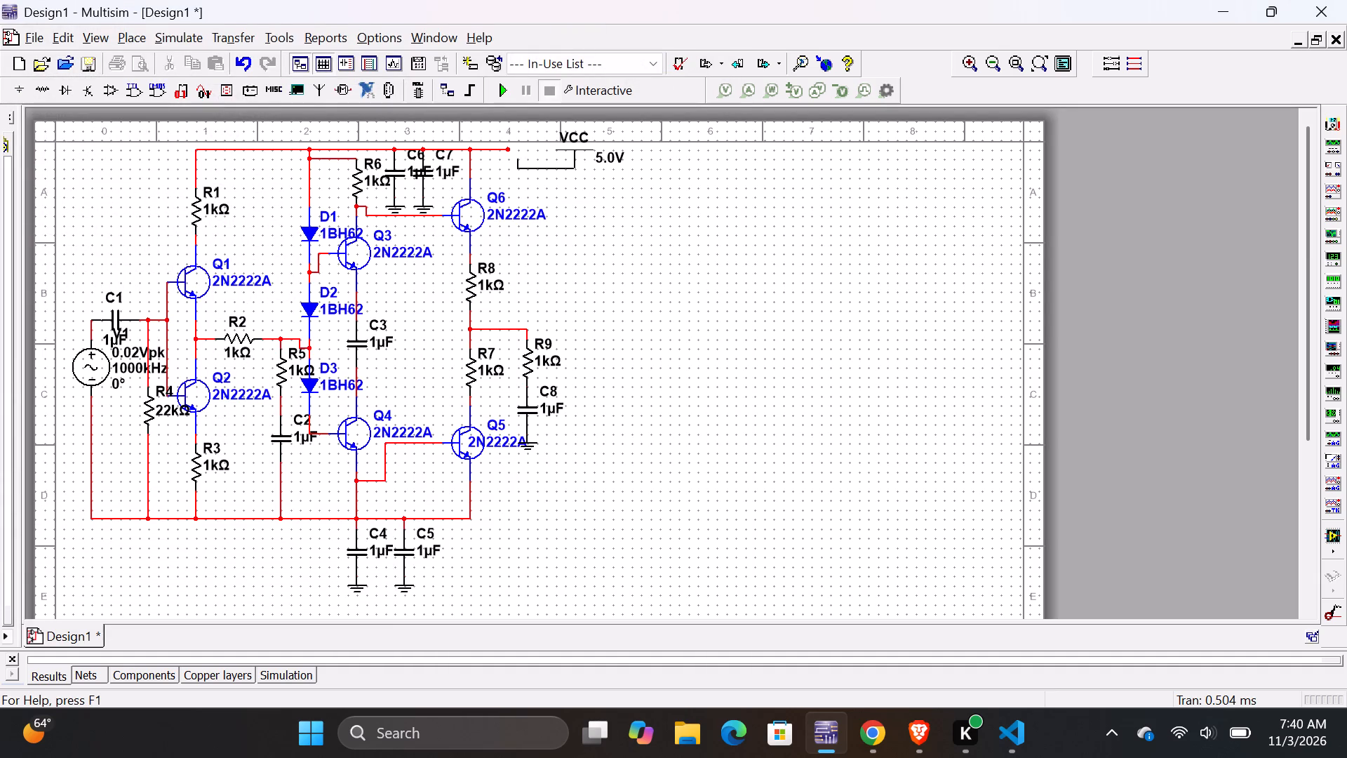
click(509, 149)
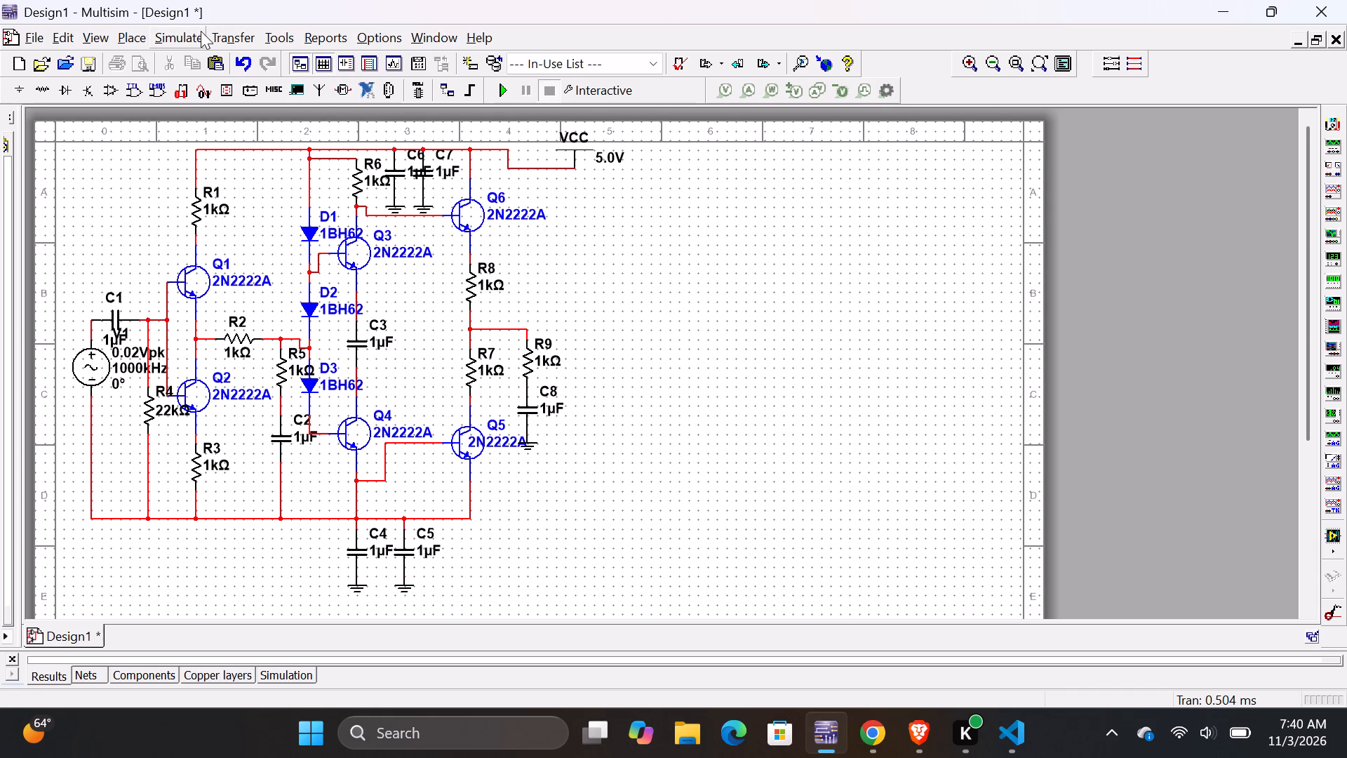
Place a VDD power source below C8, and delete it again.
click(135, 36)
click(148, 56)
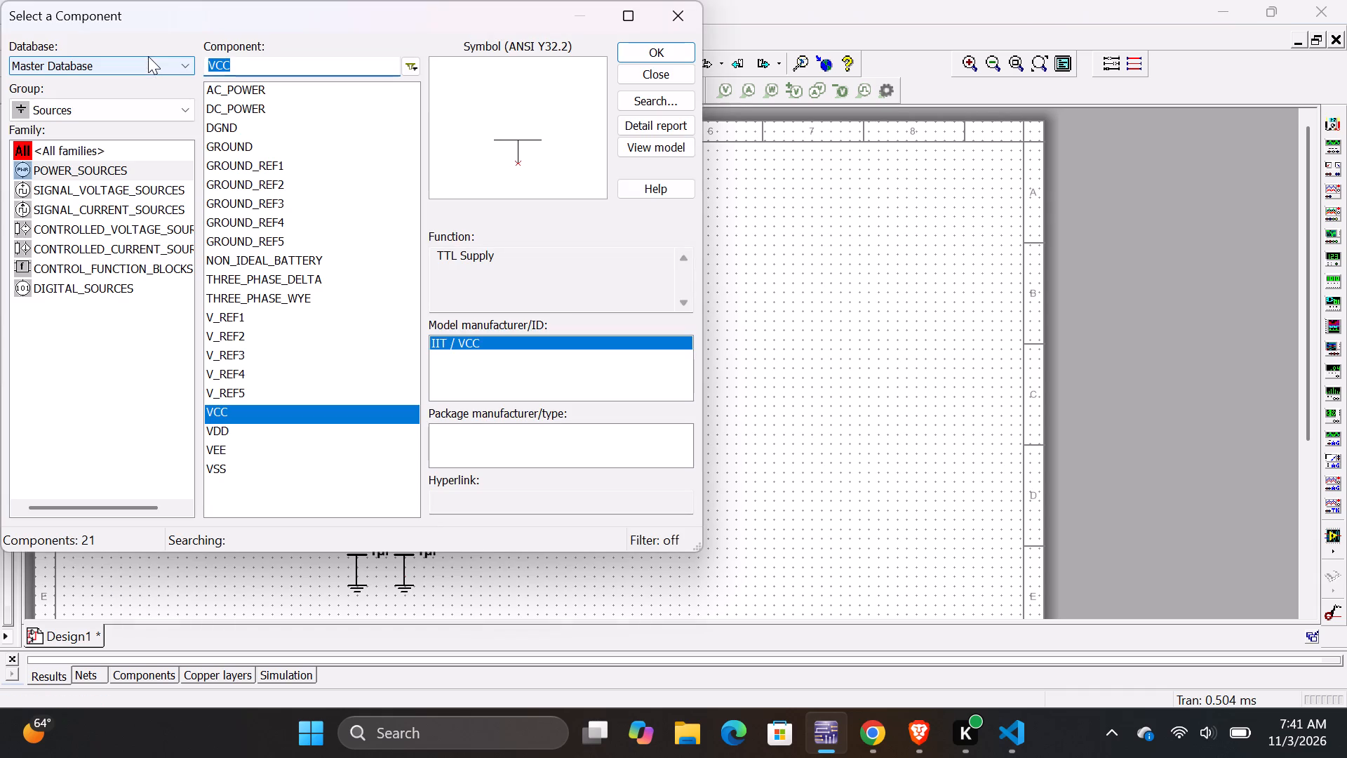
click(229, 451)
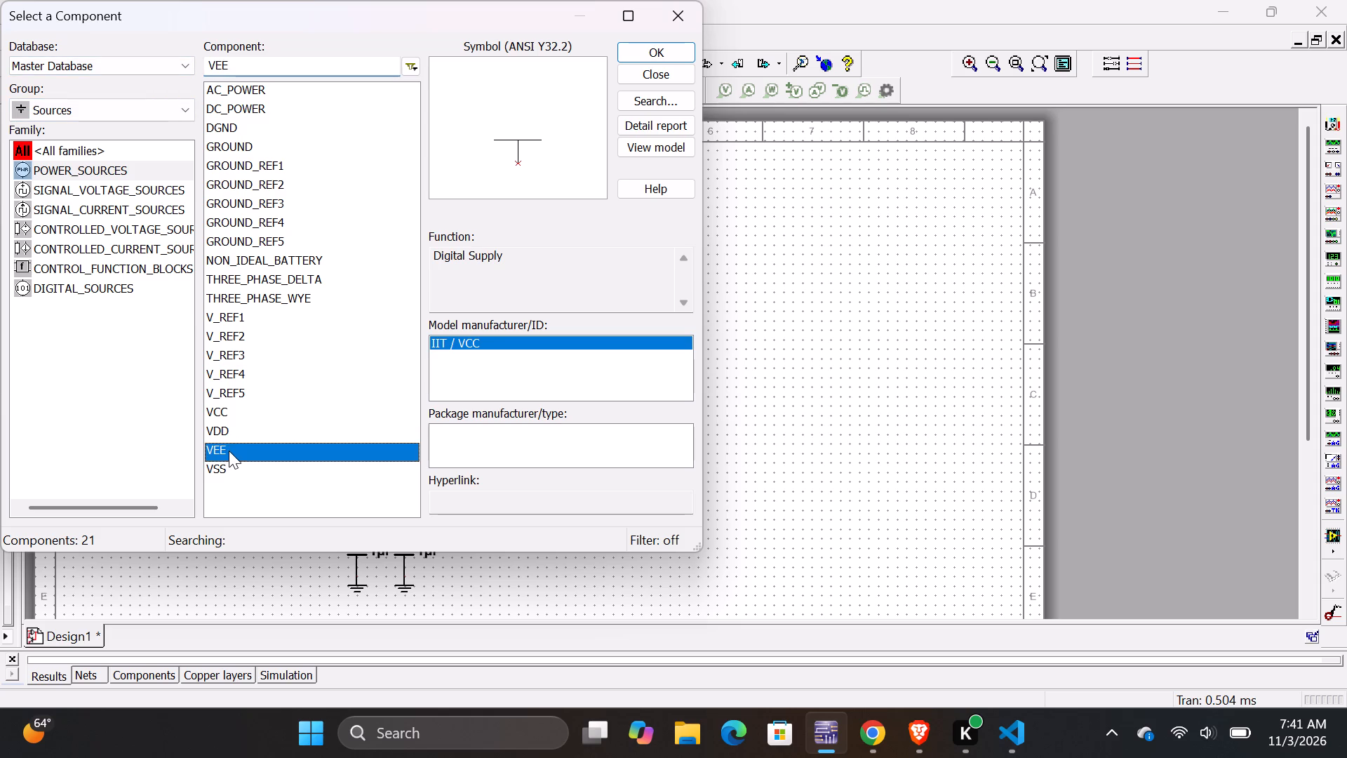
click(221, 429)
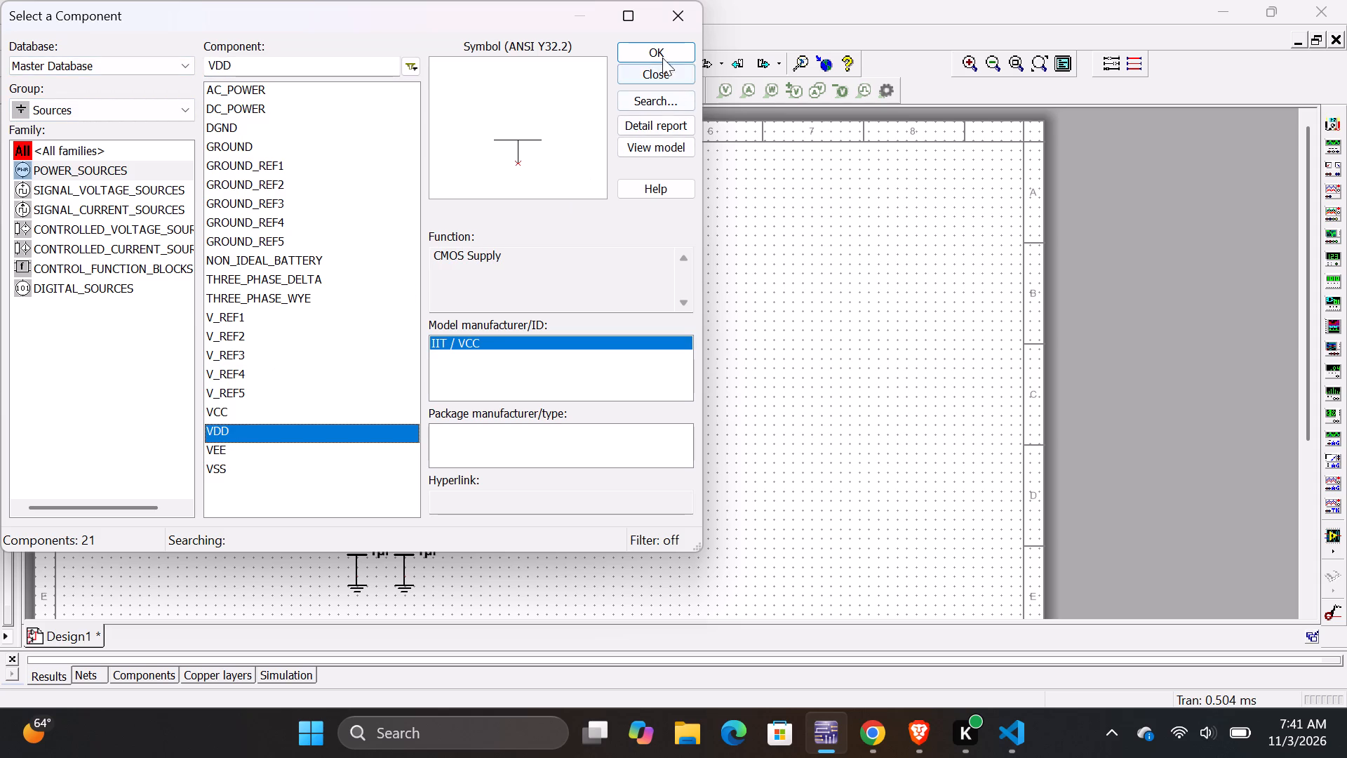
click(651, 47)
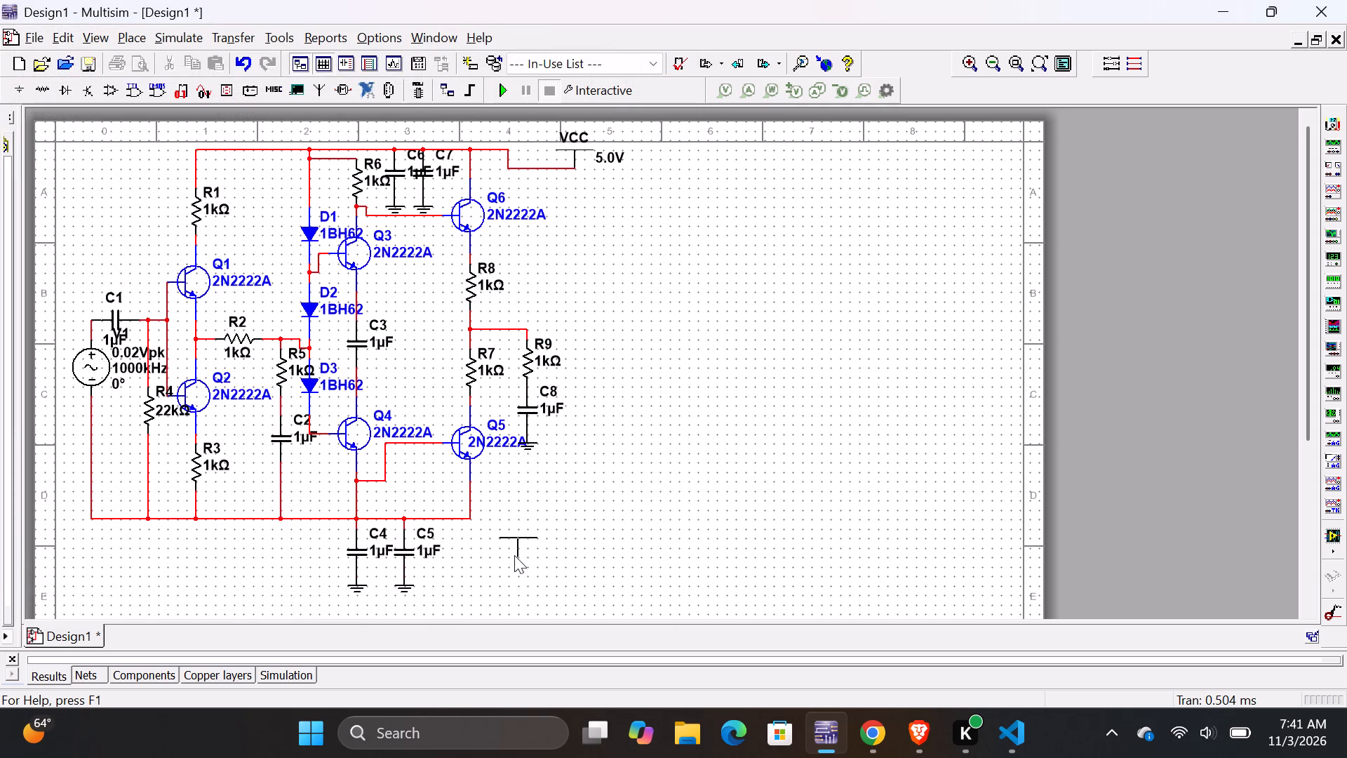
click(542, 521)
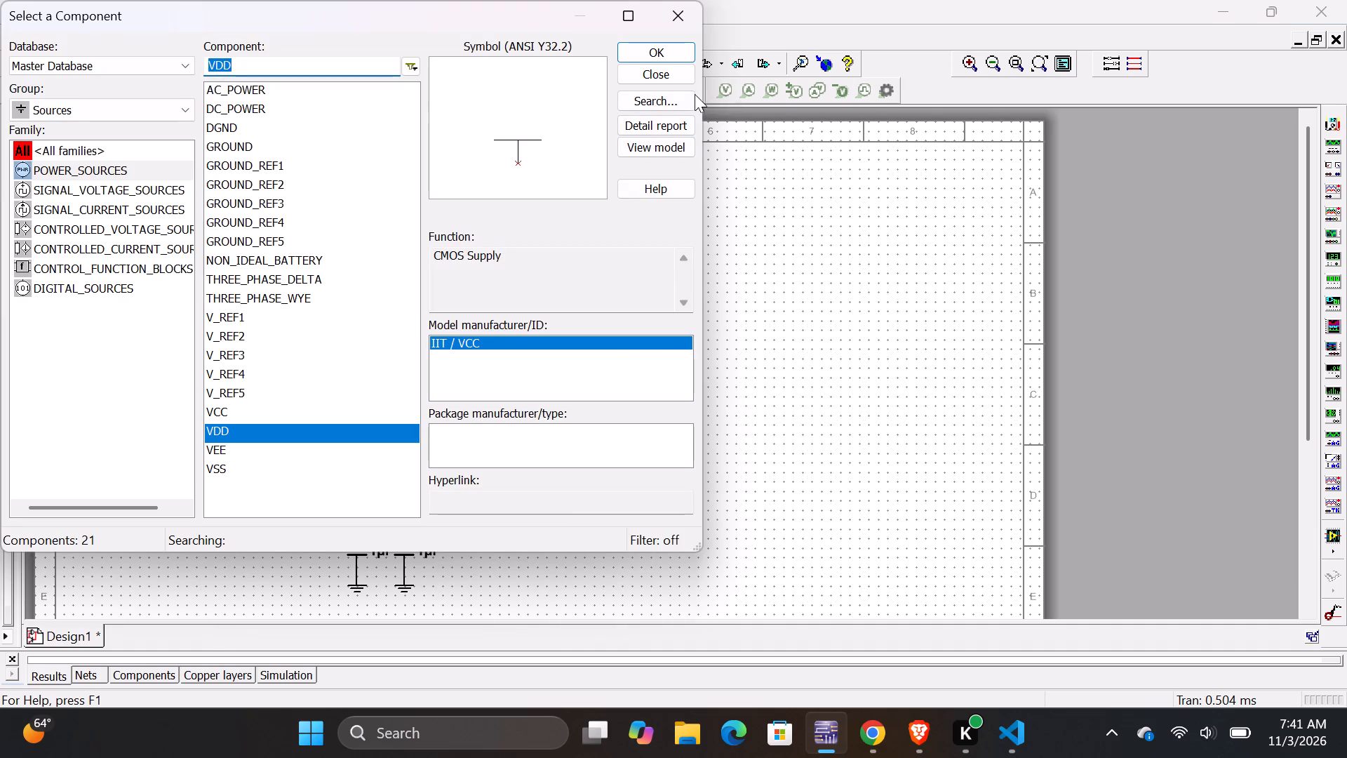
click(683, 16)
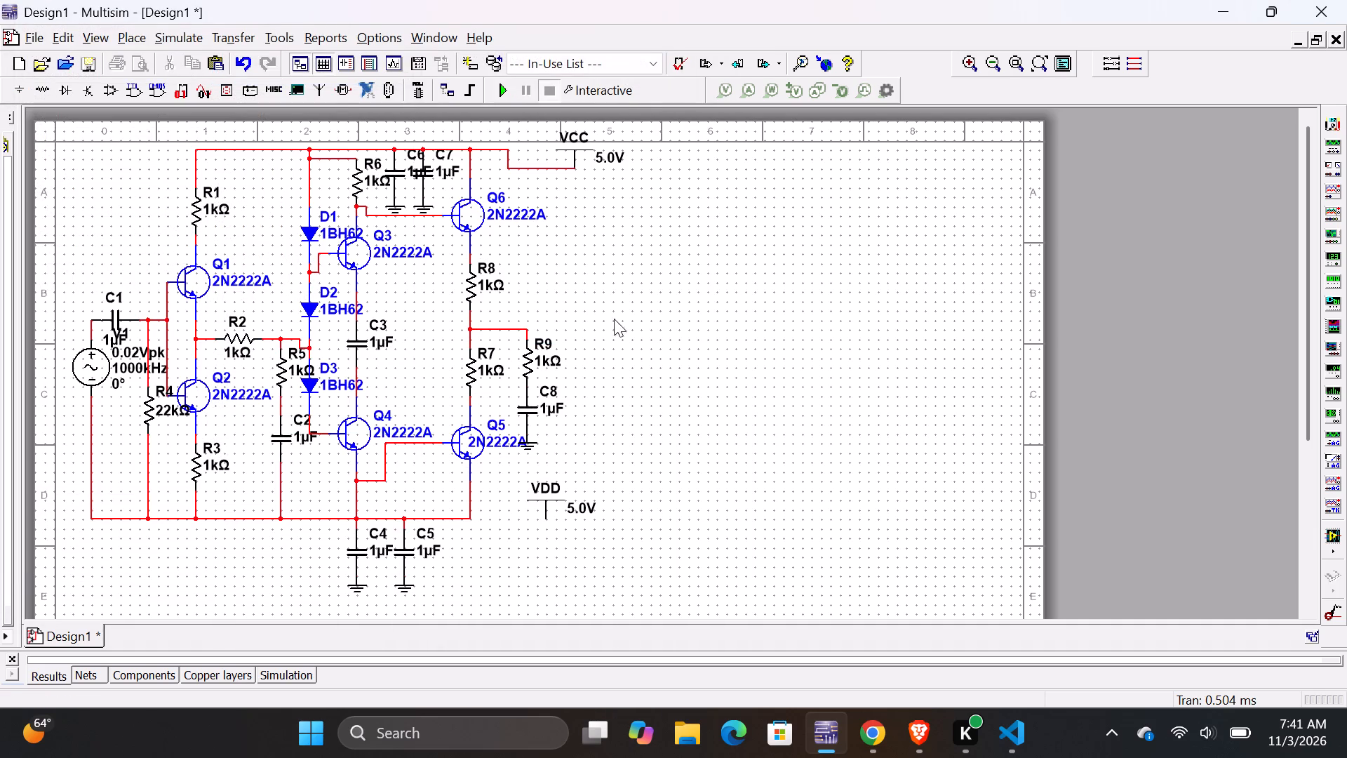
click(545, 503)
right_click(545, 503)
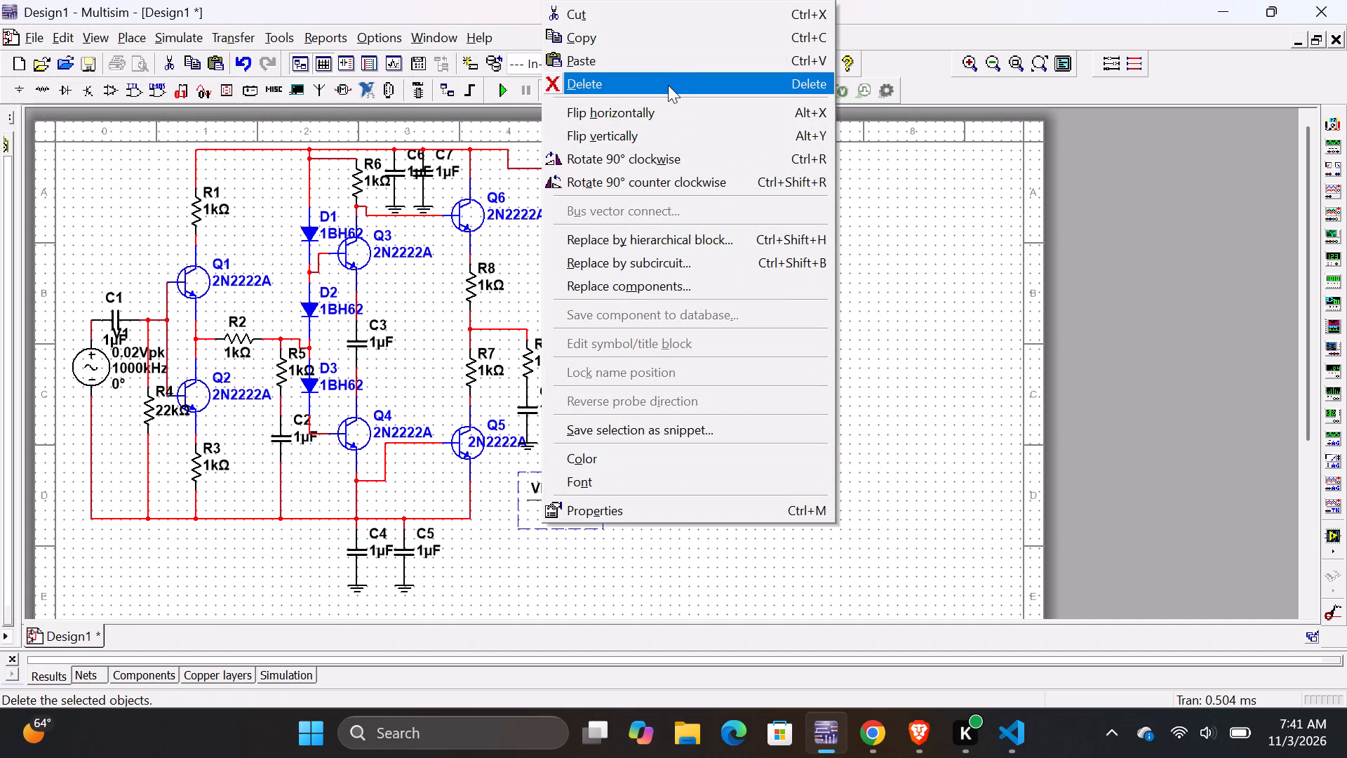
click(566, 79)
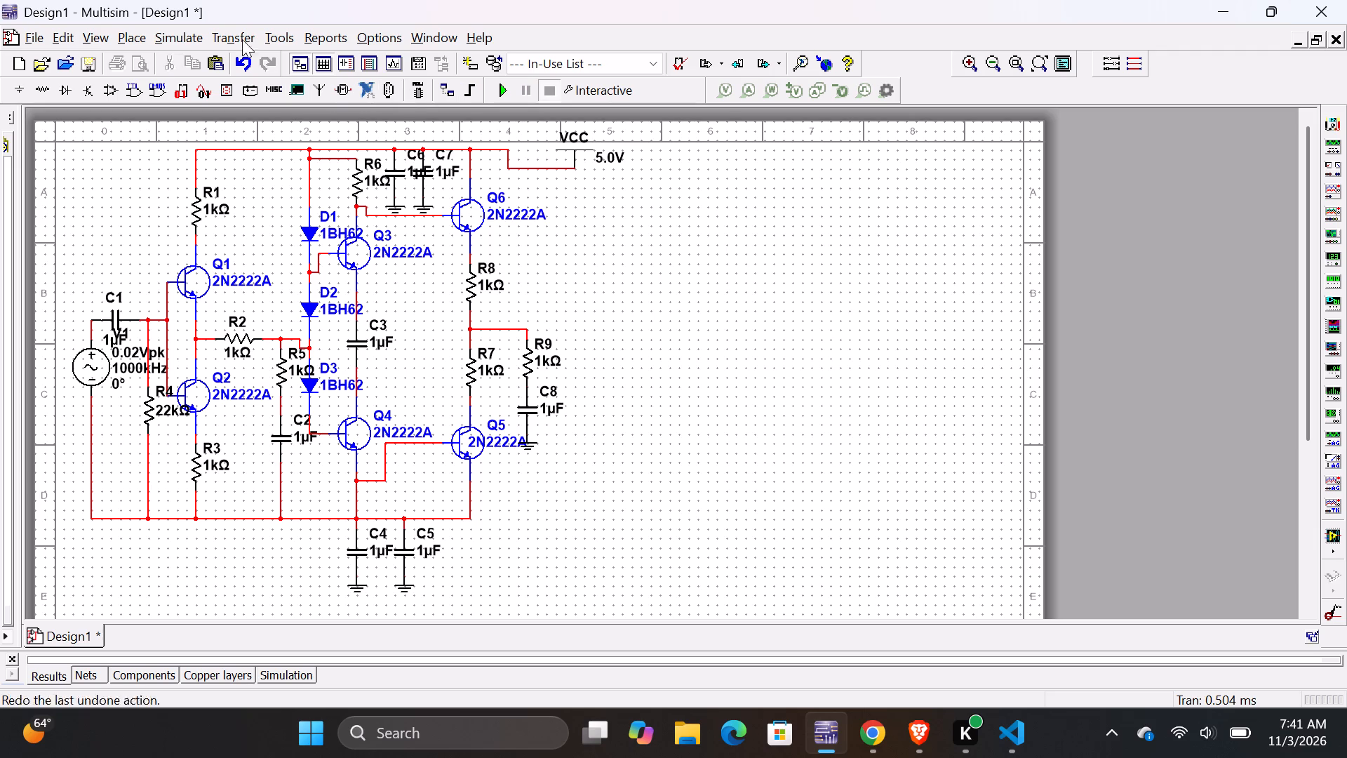
Place a VEE power source beyond C5 and Q5, and wire it to the open end of the bottom rail.
click(131, 38)
click(152, 53)
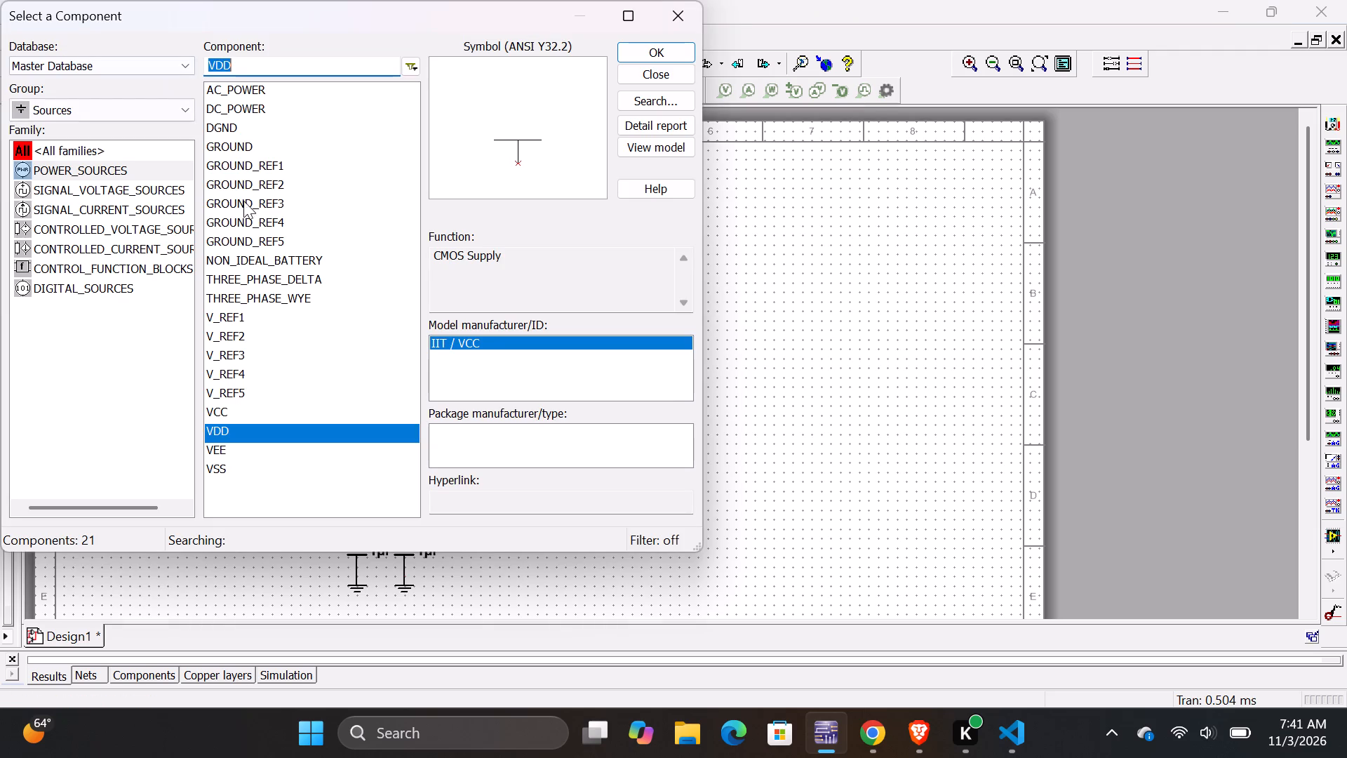
click(248, 458)
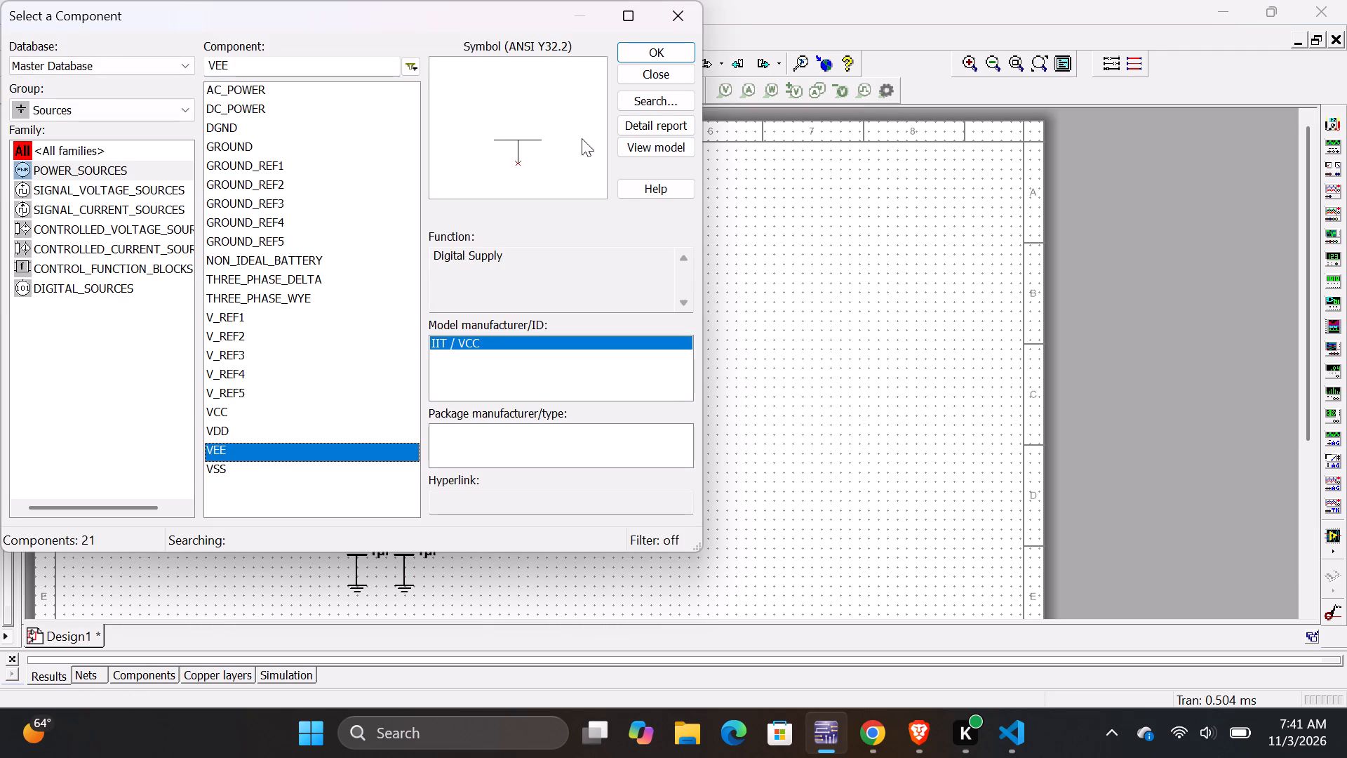
click(641, 58)
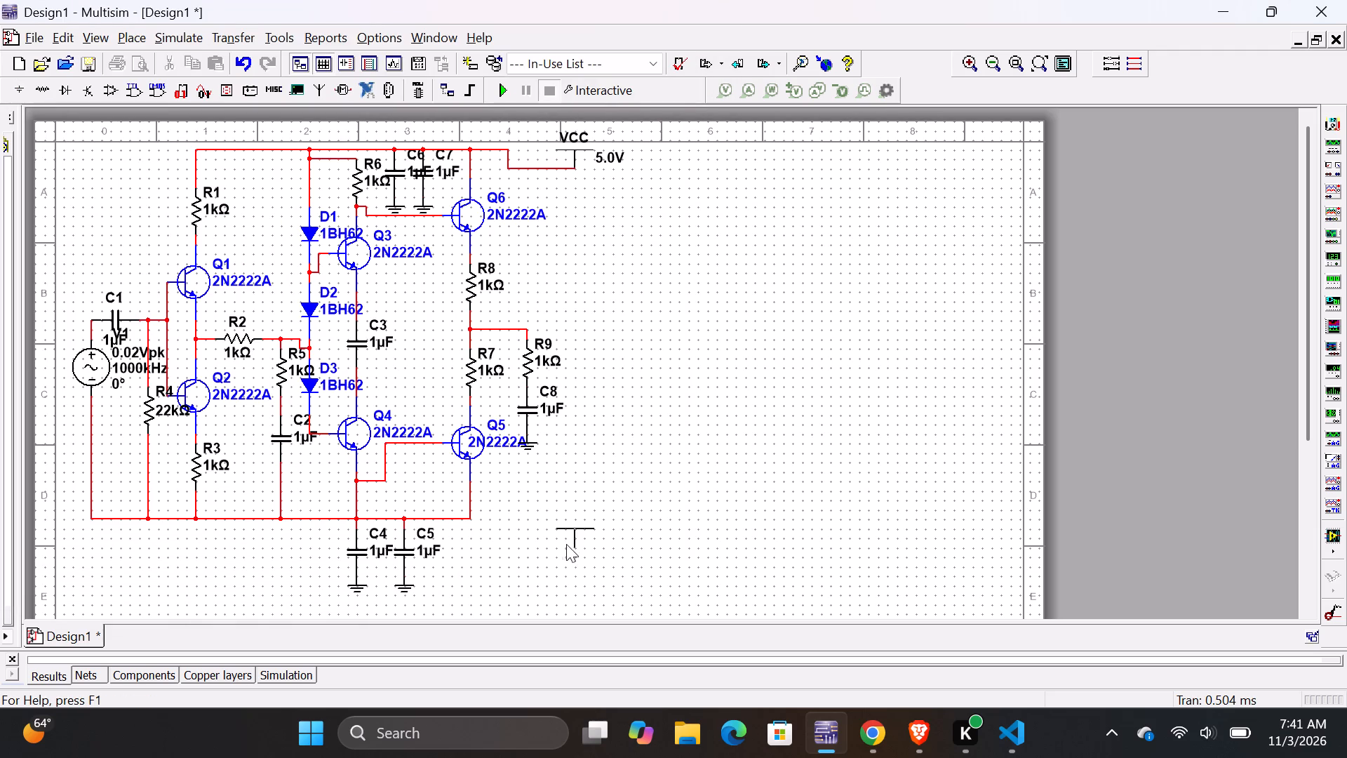
click(556, 537)
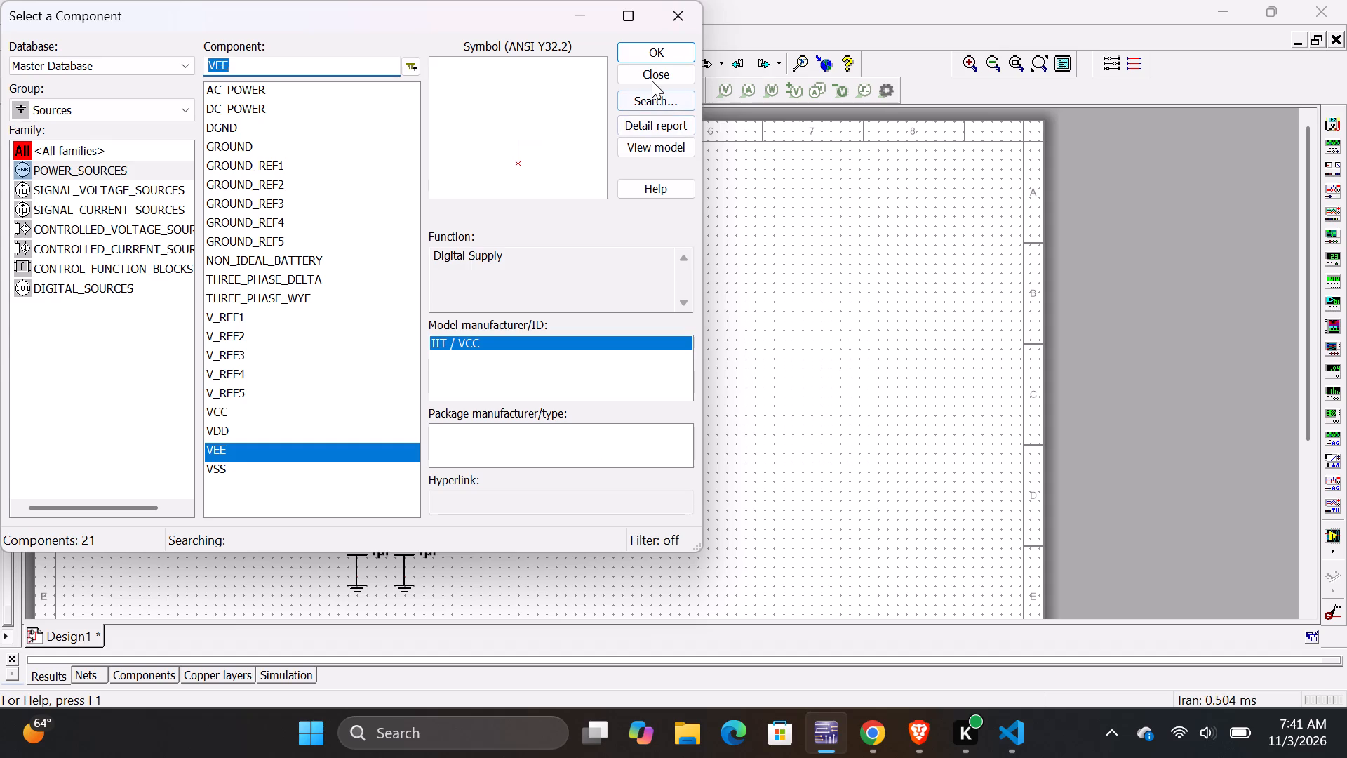
click(652, 81)
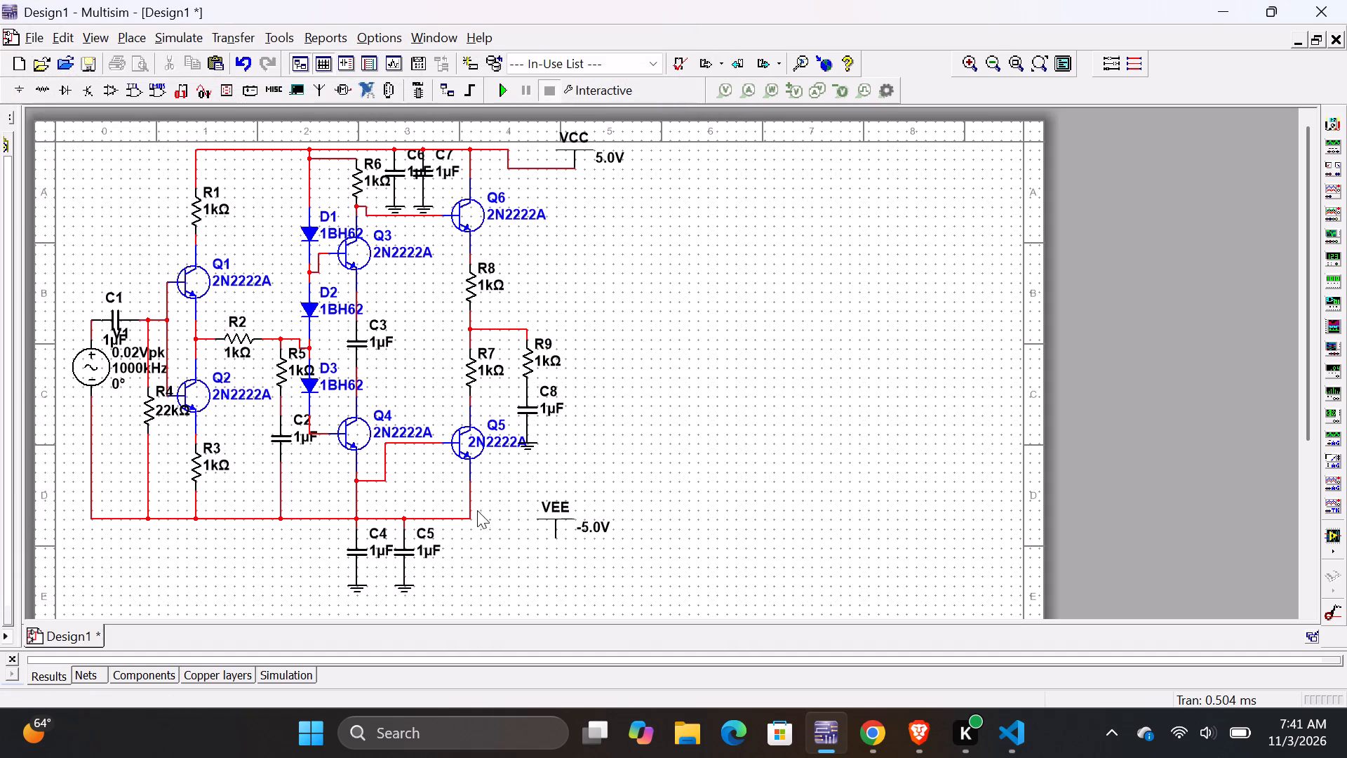
click(551, 539)
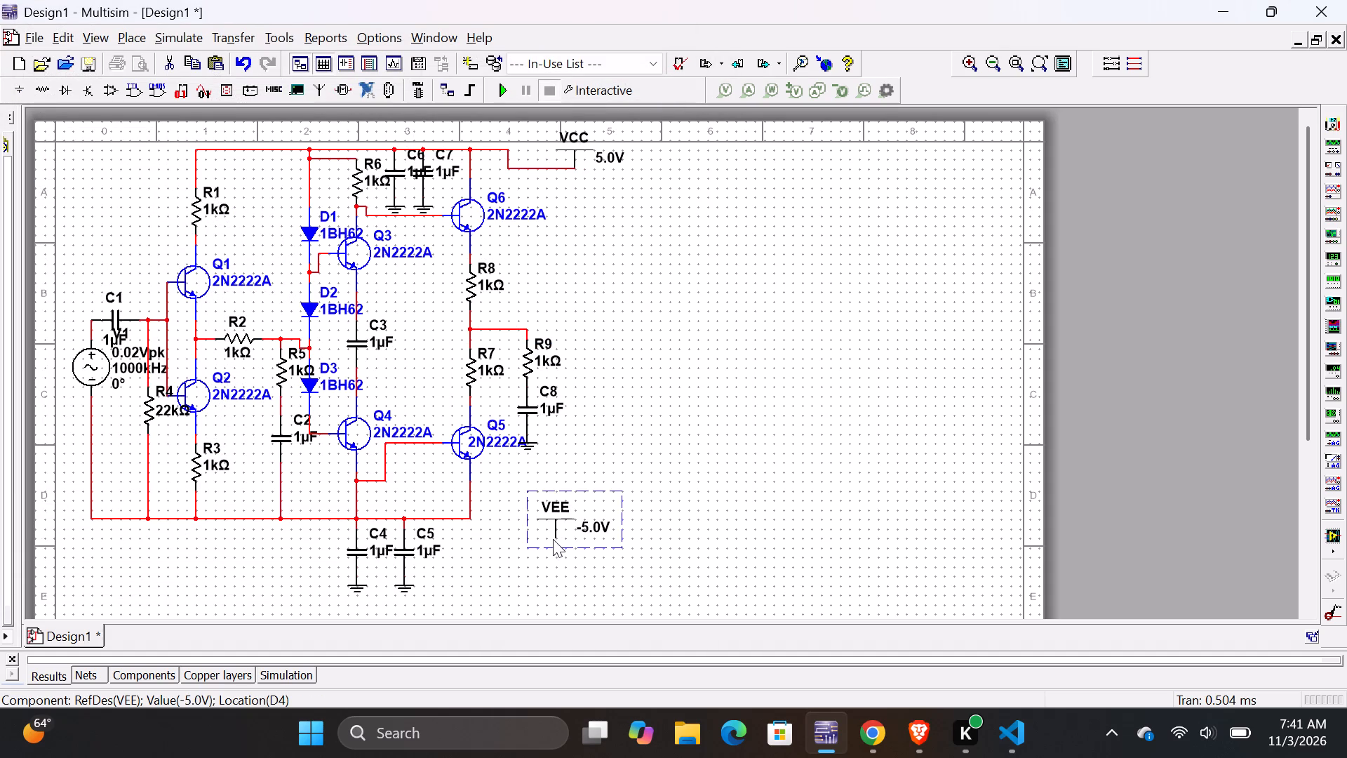
click(558, 570)
click(553, 539)
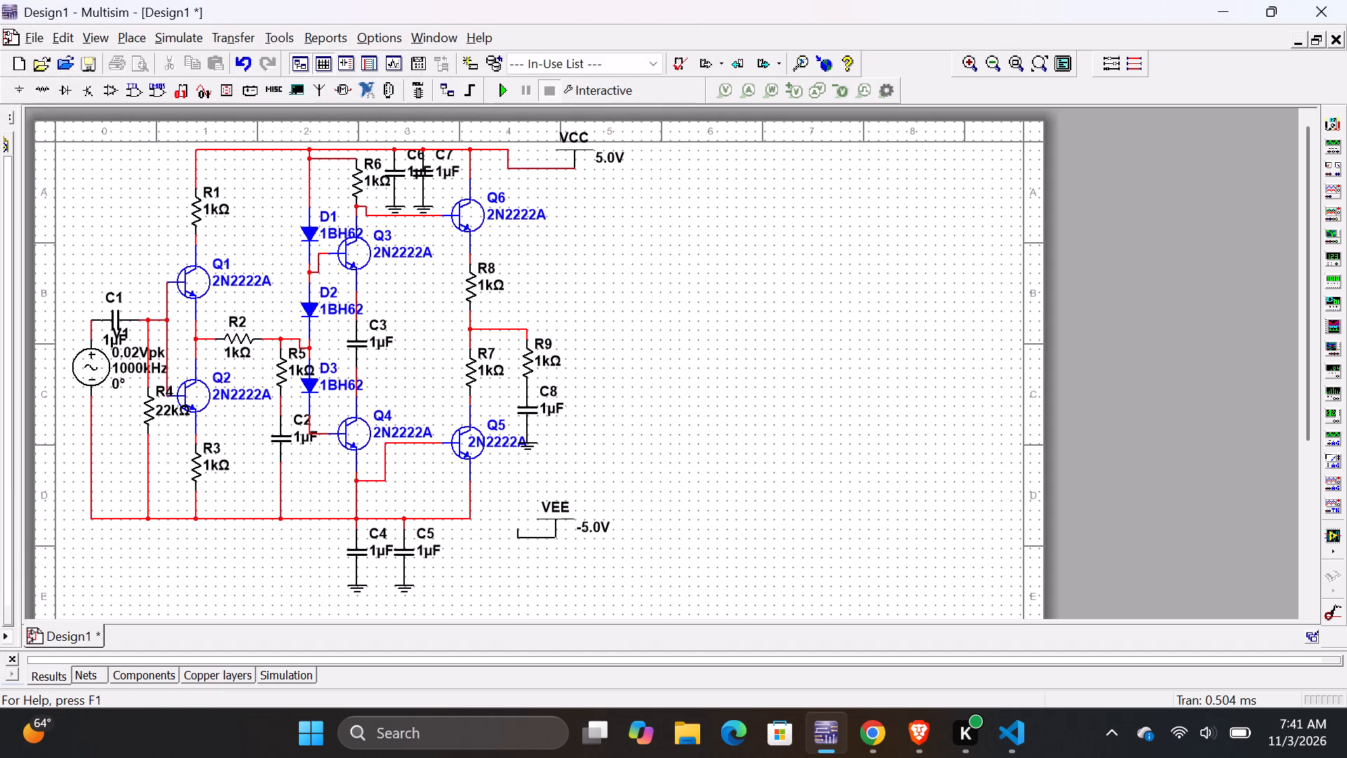
click(472, 517)
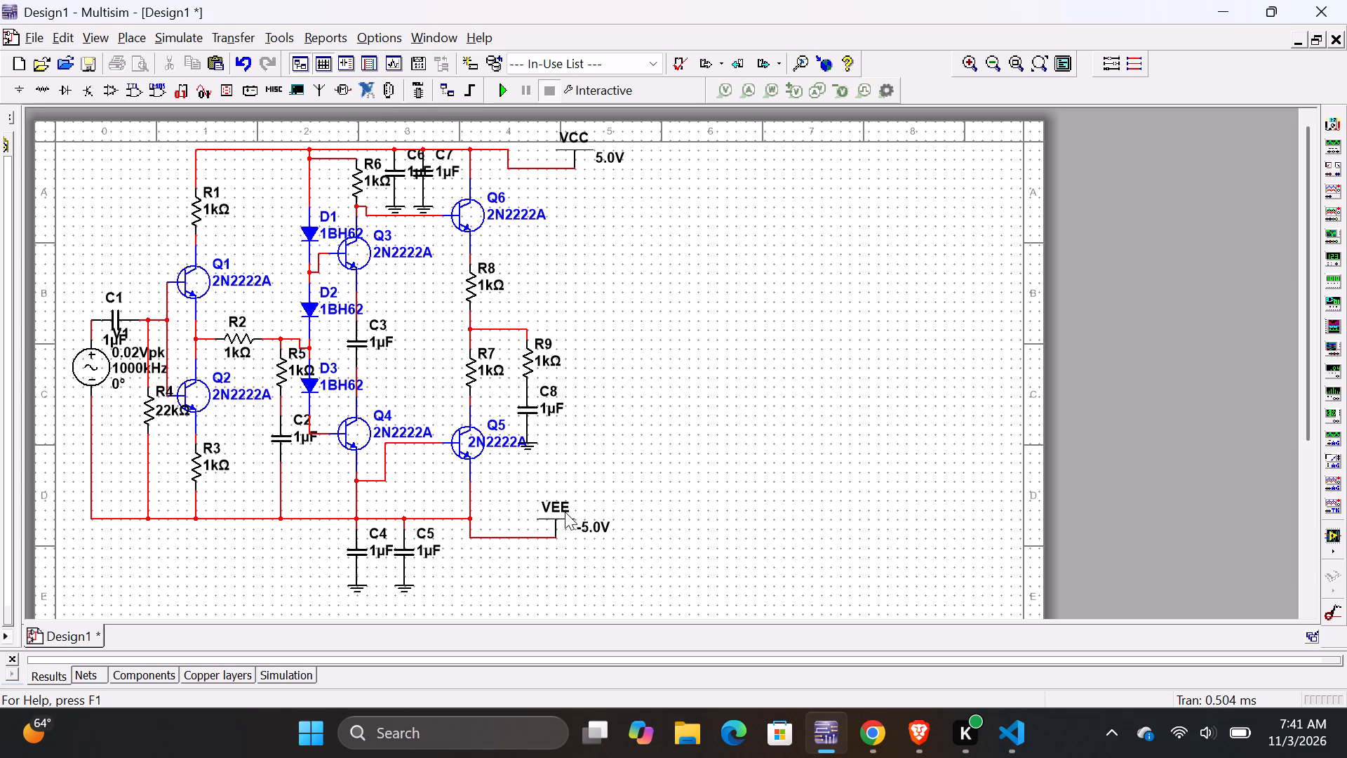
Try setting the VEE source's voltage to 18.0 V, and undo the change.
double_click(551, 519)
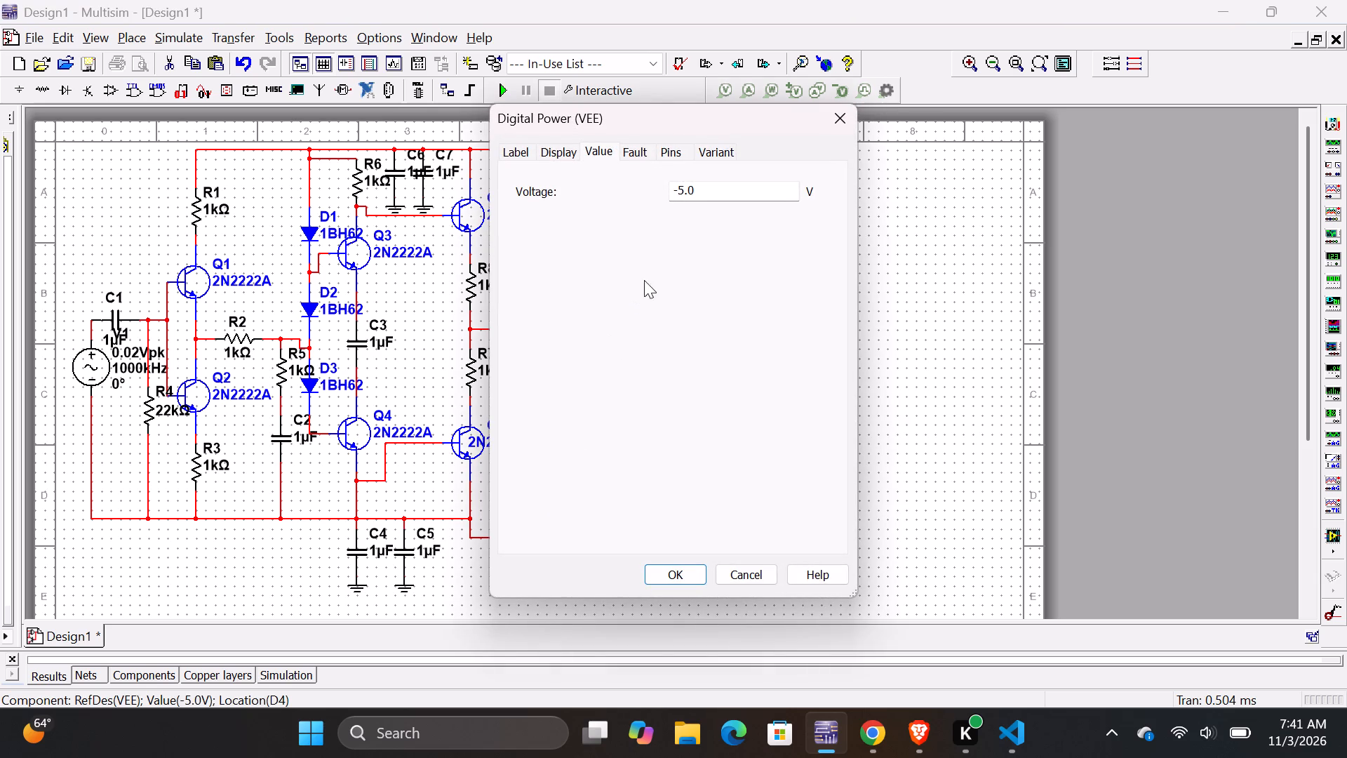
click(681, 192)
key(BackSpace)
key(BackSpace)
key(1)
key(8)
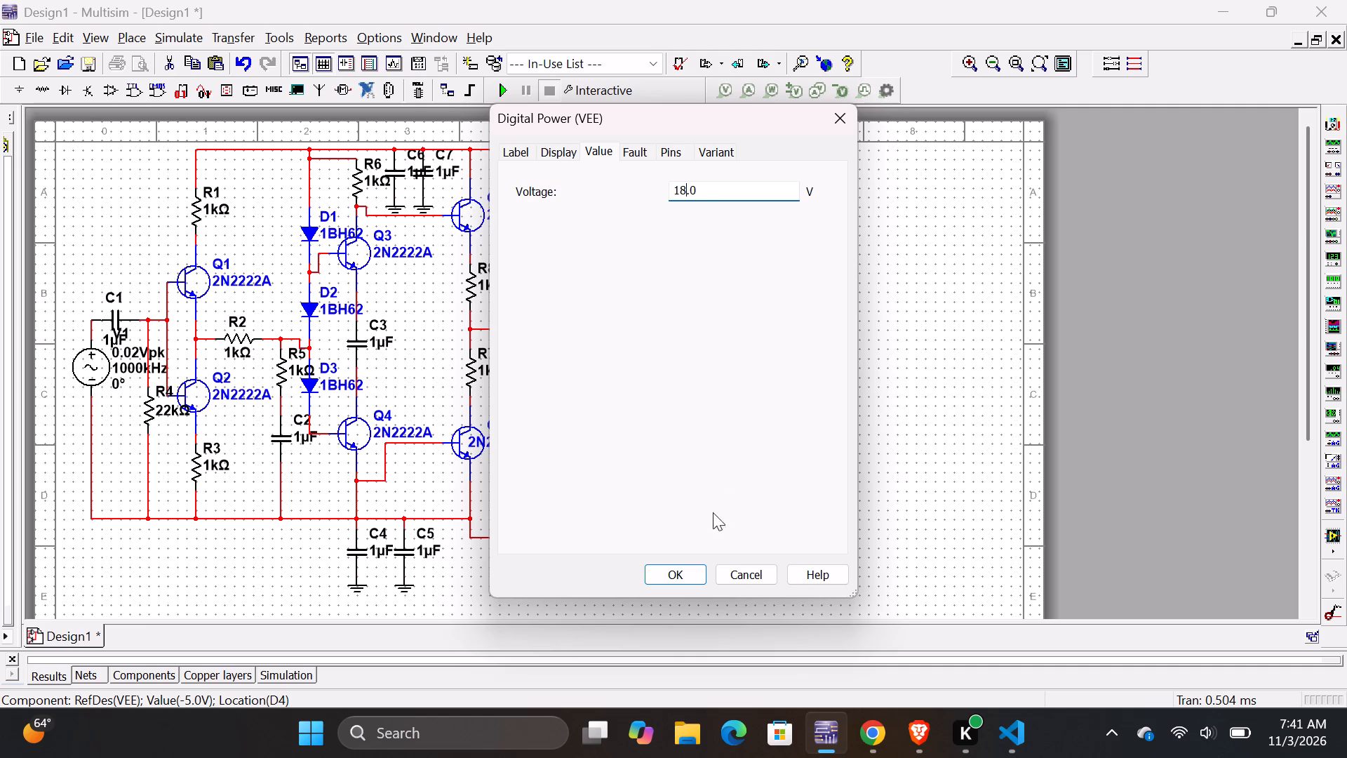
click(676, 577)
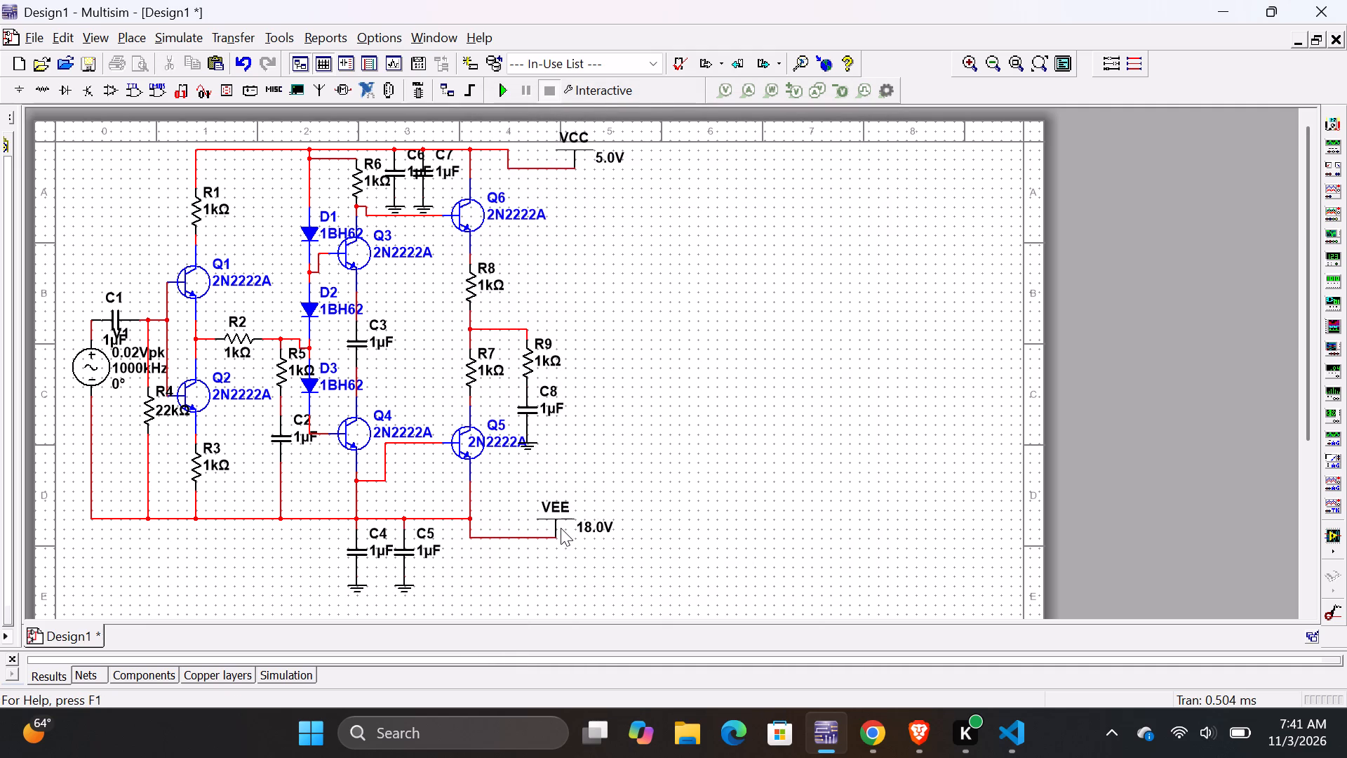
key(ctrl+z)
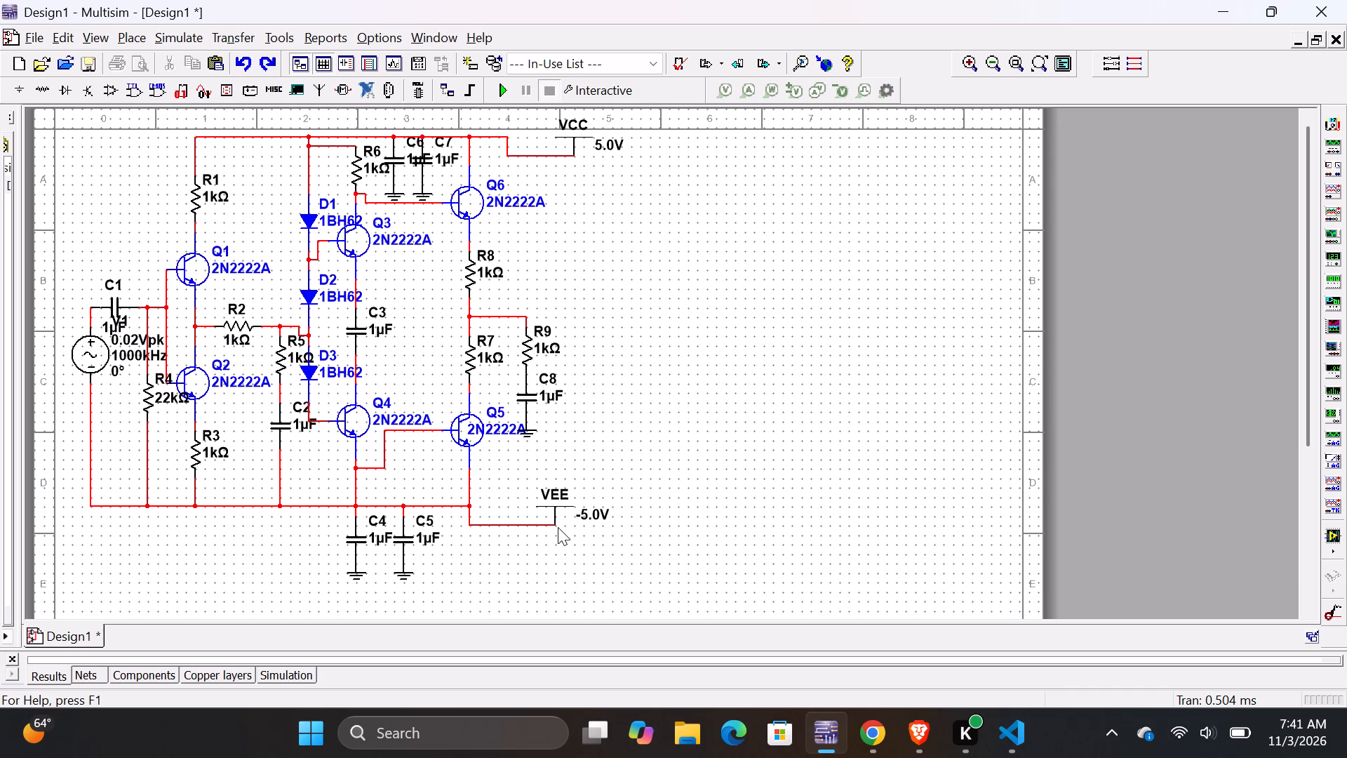
Set the VEE source's voltage to -18.0 V.
double_click(556, 499)
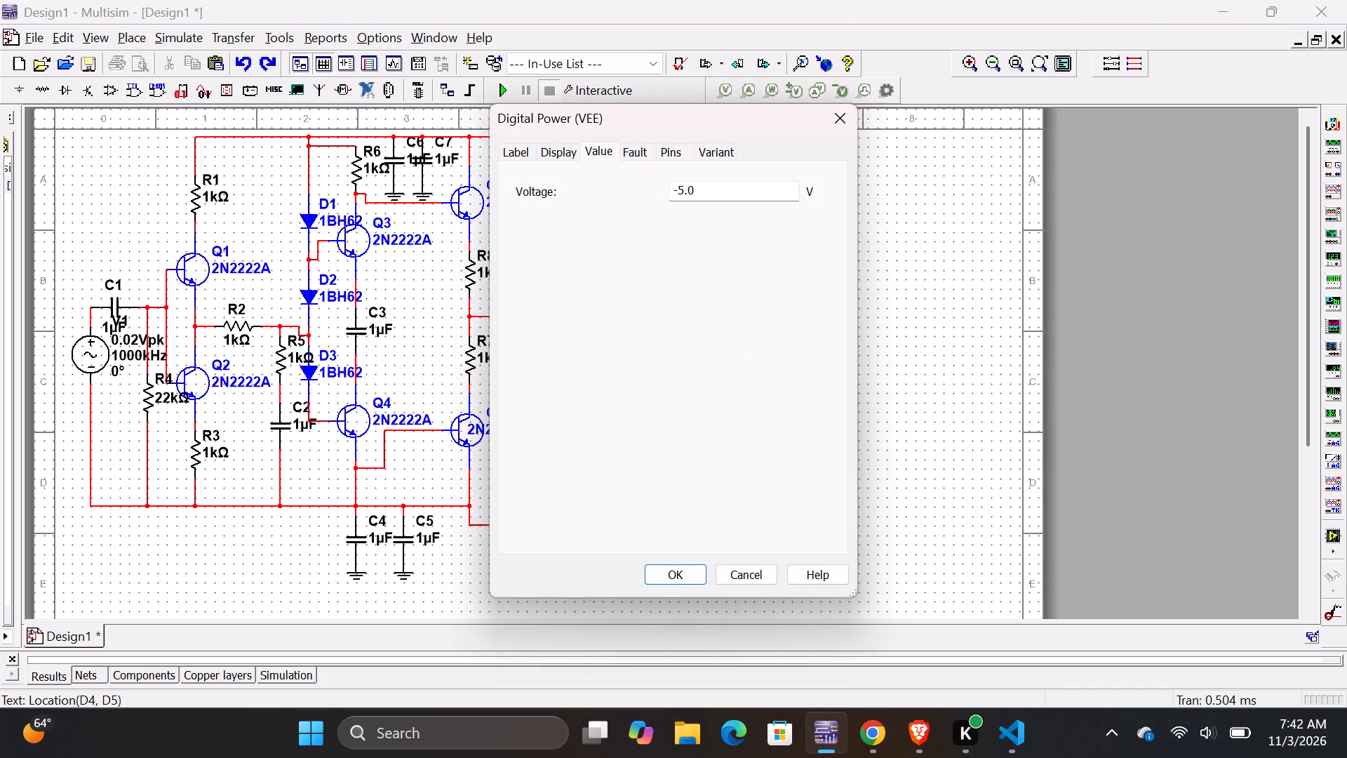
click(682, 189)
key(BackSpace)
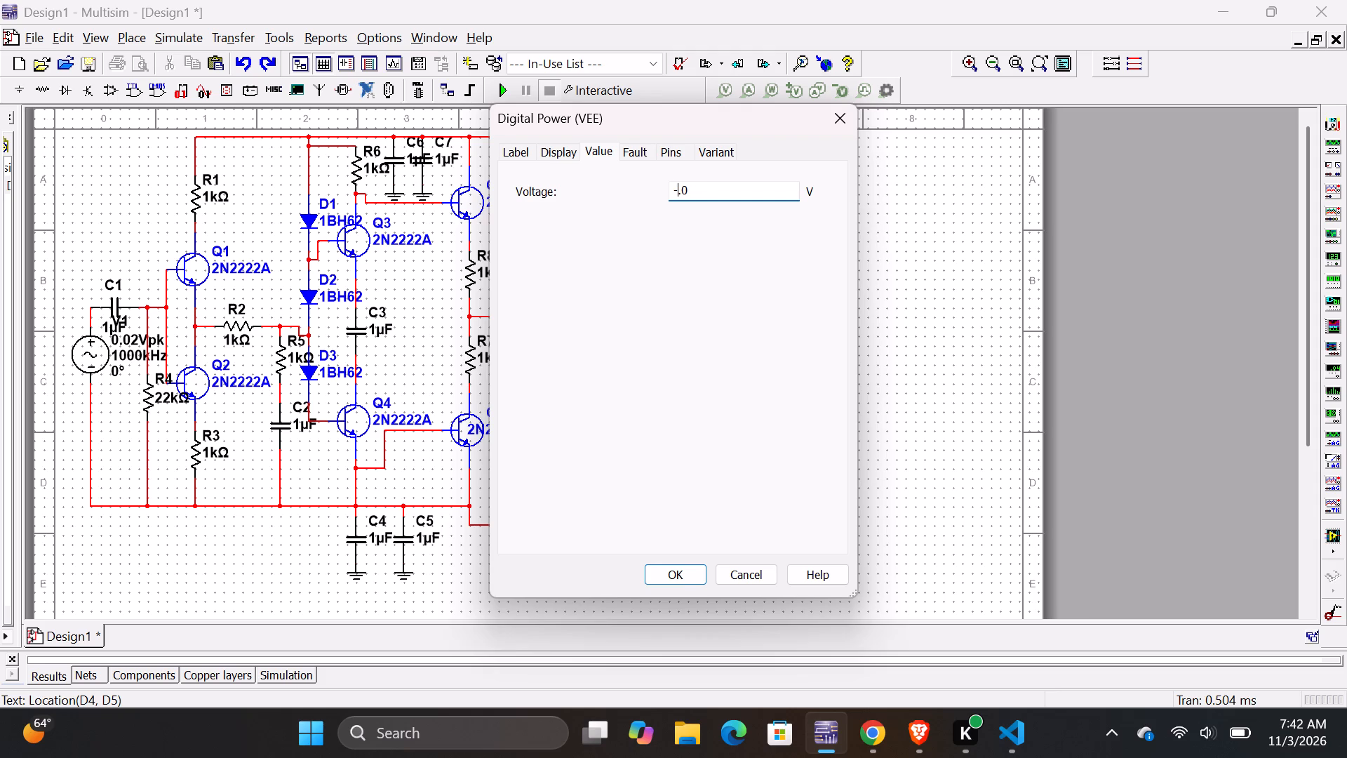
text(18)
click(682, 574)
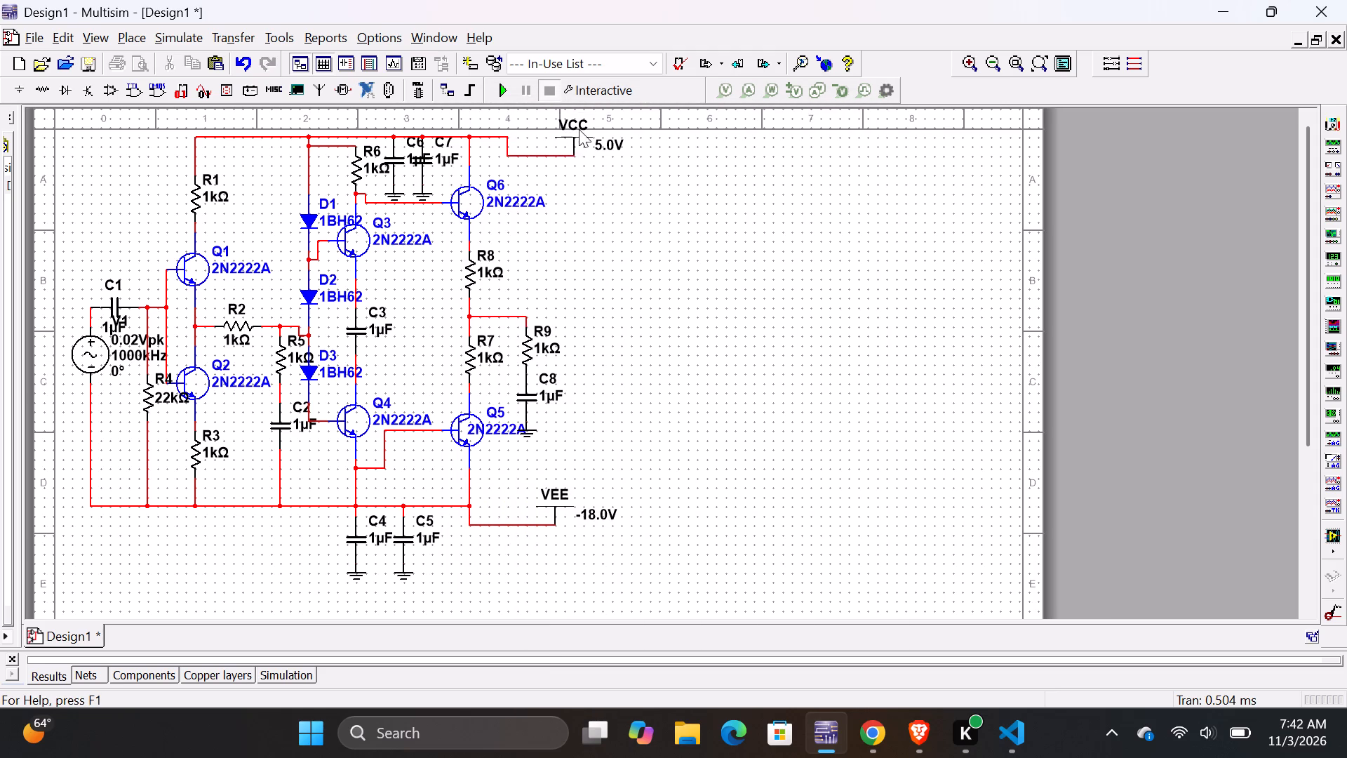
Set the VCC source's voltage to 18.0 V.
double_click(573, 137)
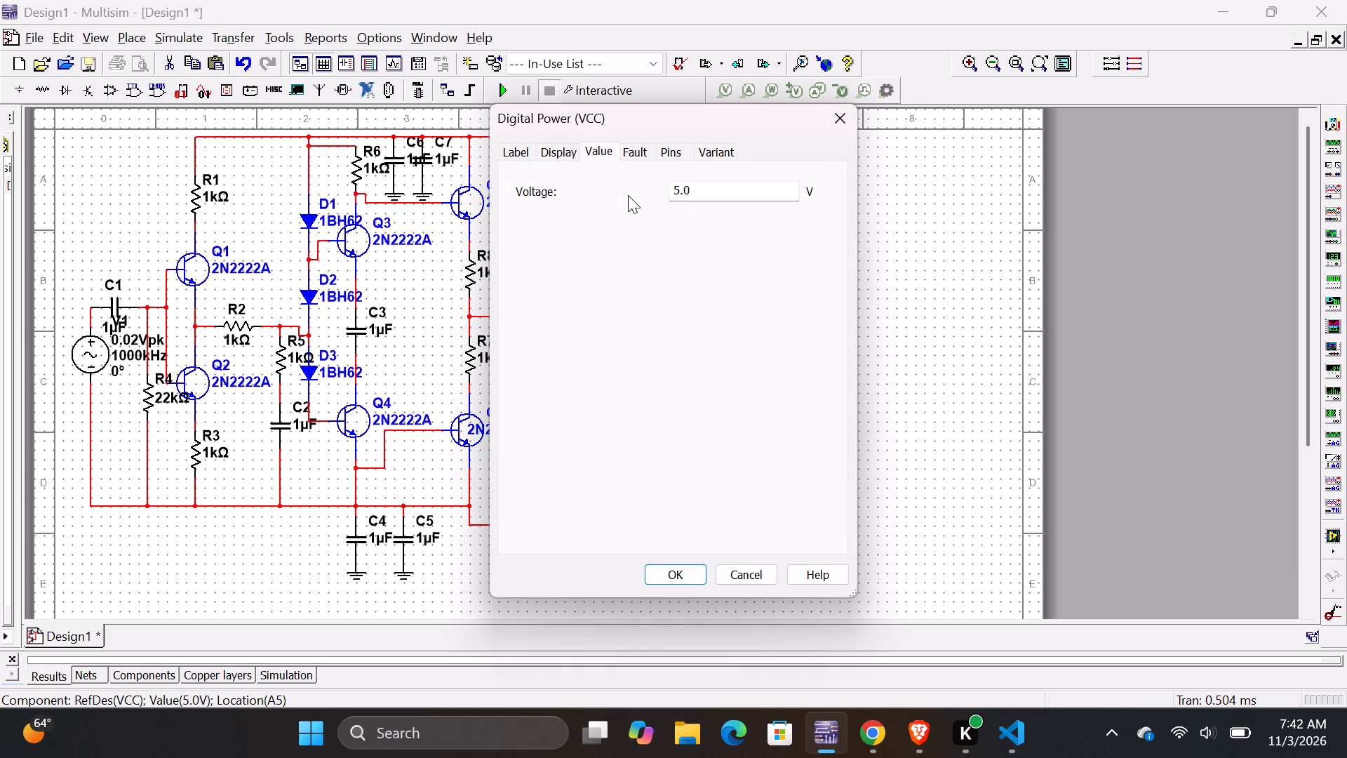
click(678, 191)
key(BackSpace)
text(\1)
key(8)
key(BackSpace)
key(BackSpace)
key(BackSpace)
key(1)
key(8)
click(681, 576)
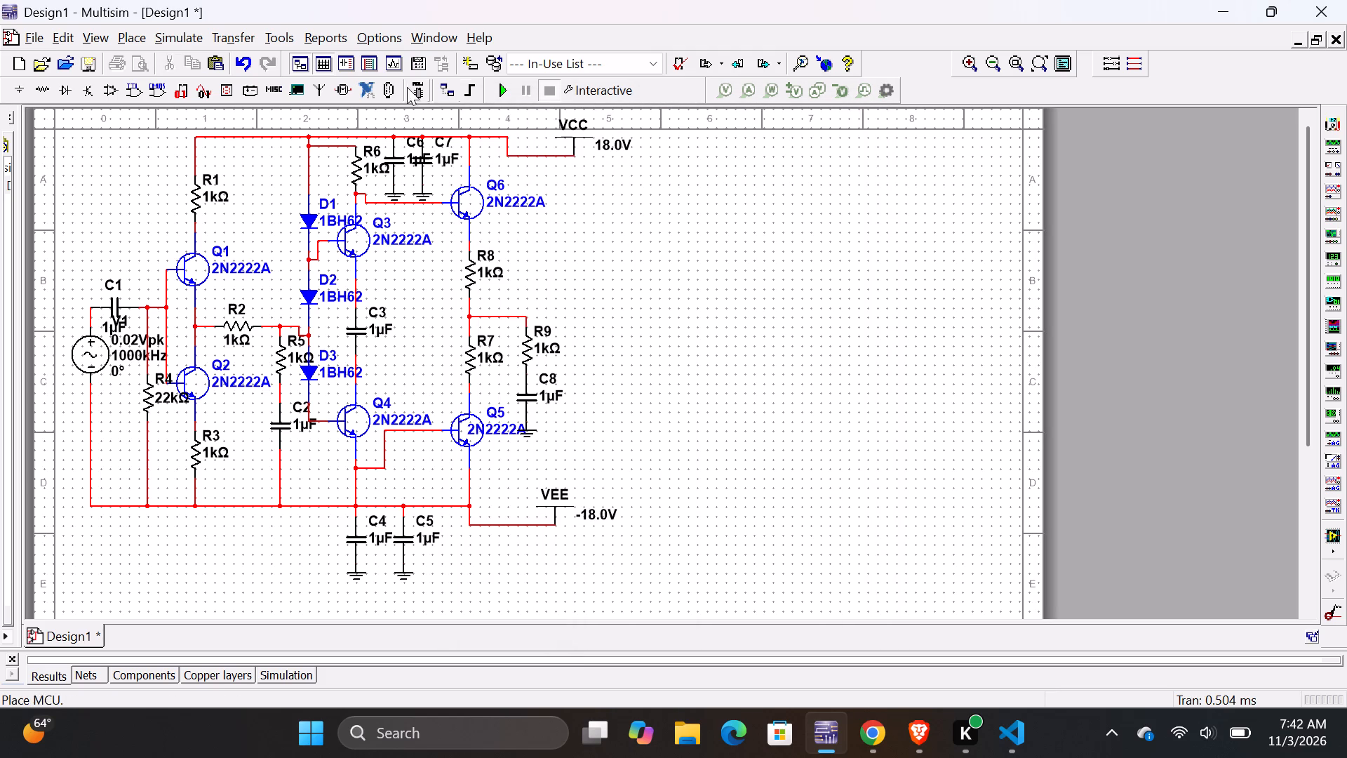
Run the interactive simulation of the circuit, declining the Convergence Assistant.
click(498, 92)
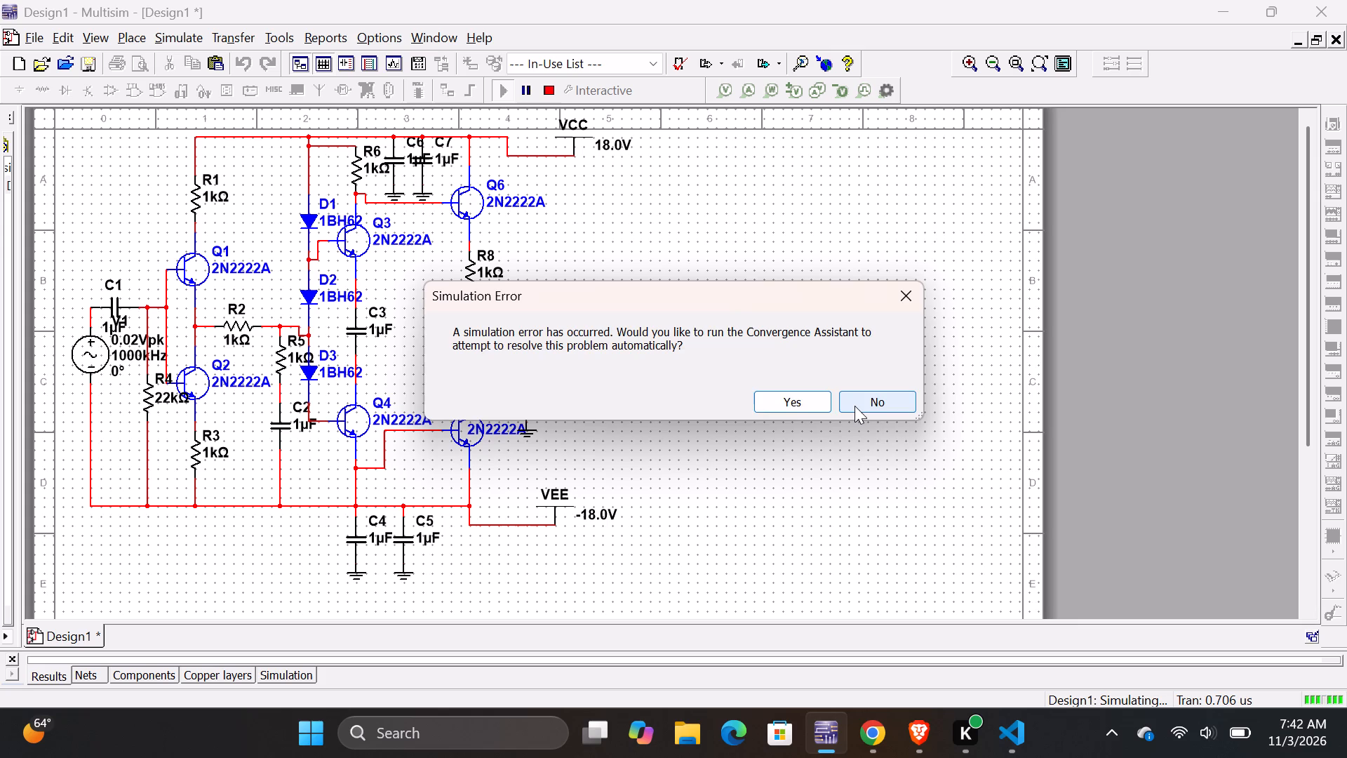
click(855, 406)
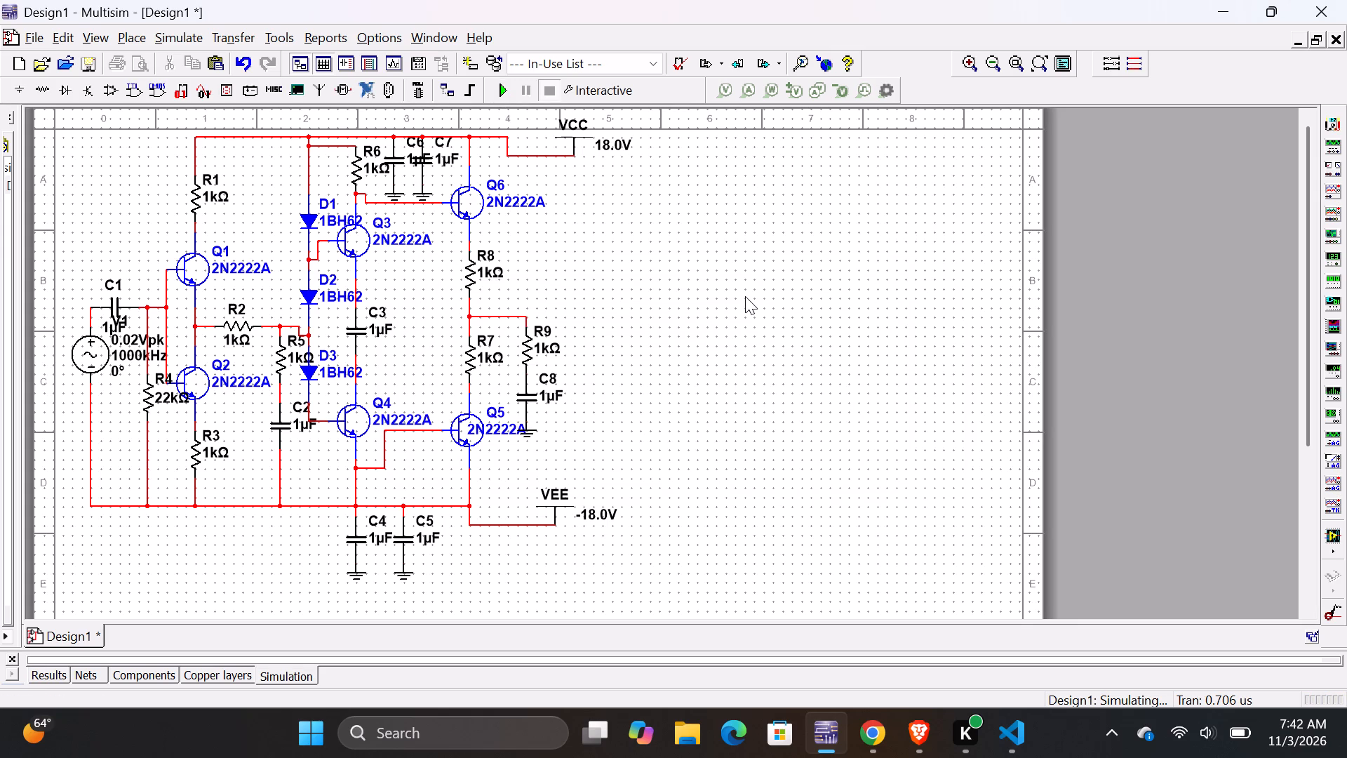
Check the supply voltages on the Pinterest schematic in Chrome, and set the VCC source's voltage to 12.0 V in Multisim.
click(876, 714)
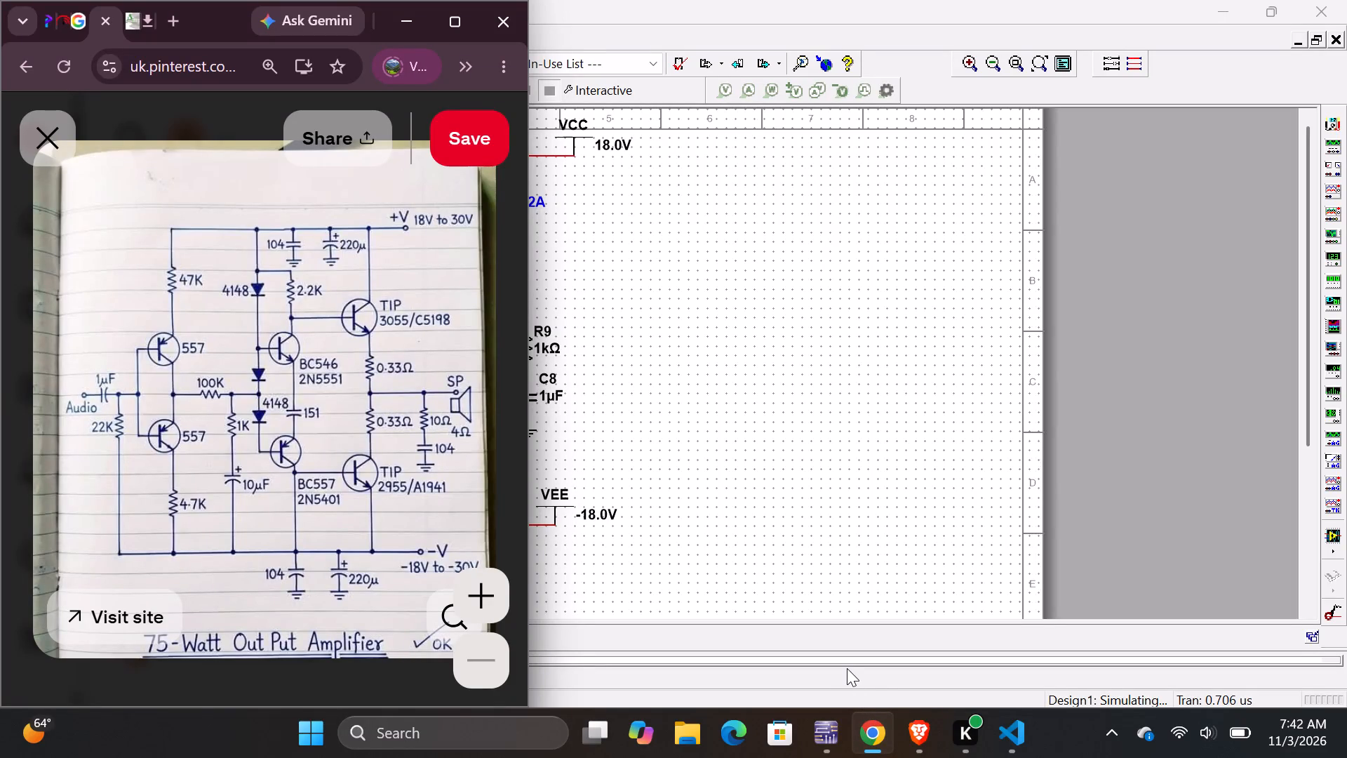
click(808, 474)
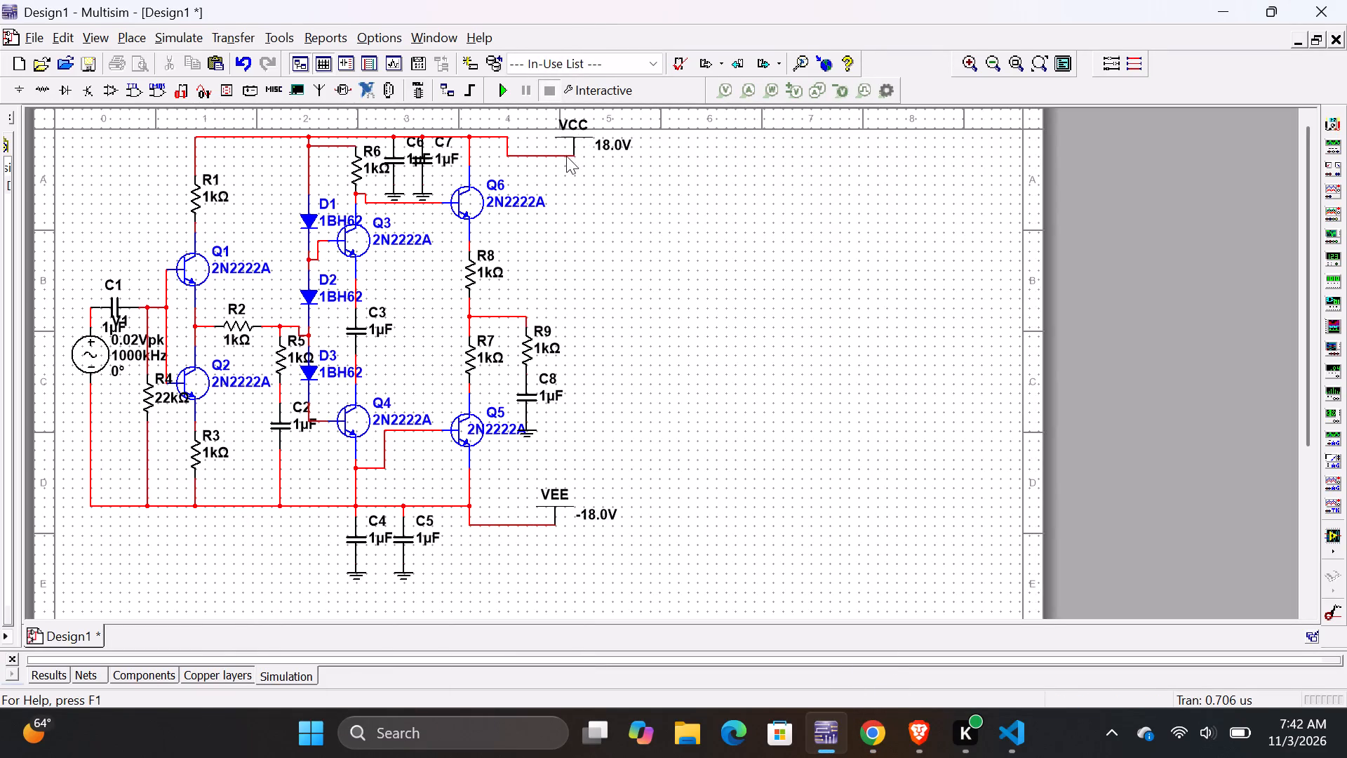
double_click(573, 138)
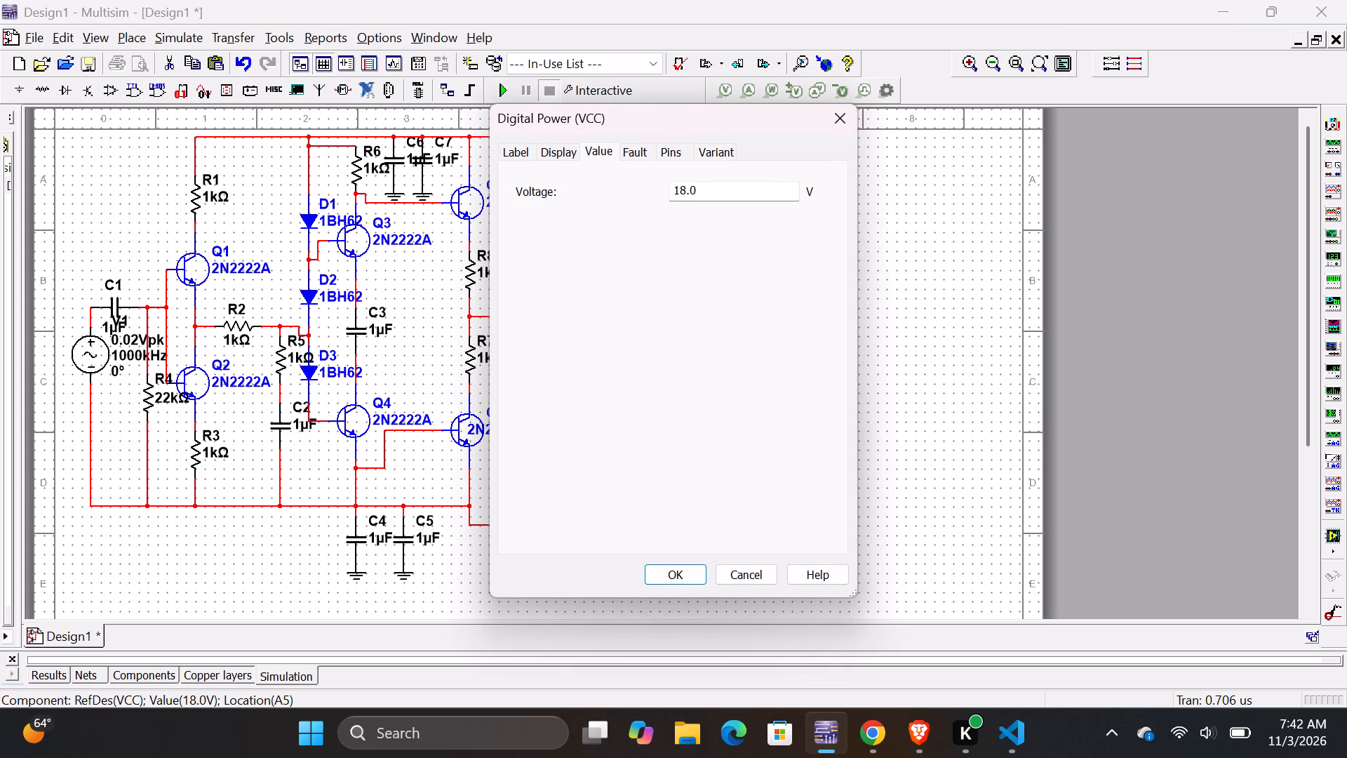
click(683, 186)
key(BackSpace)
key(BackSpace)
text(12)
click(676, 574)
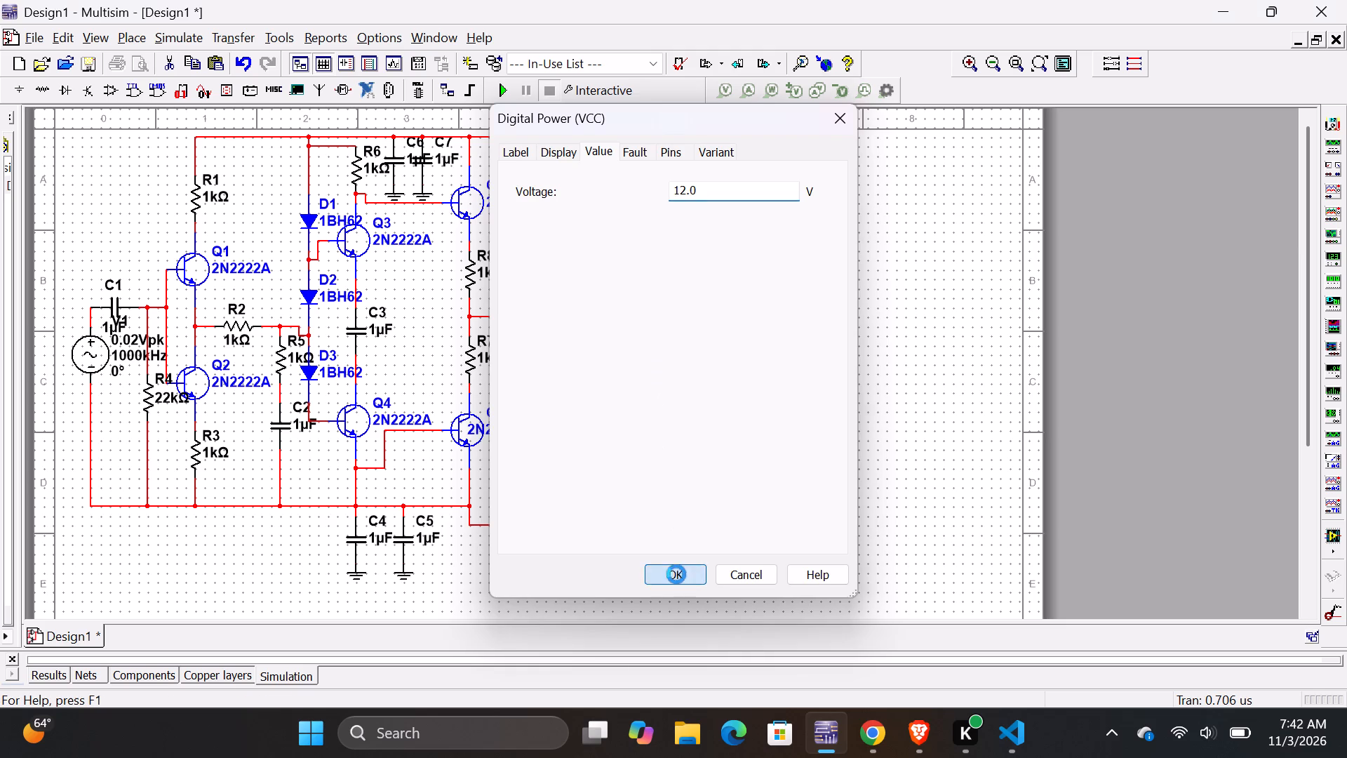
Set the VEE source's voltage to -12.0 V.
double_click(589, 517)
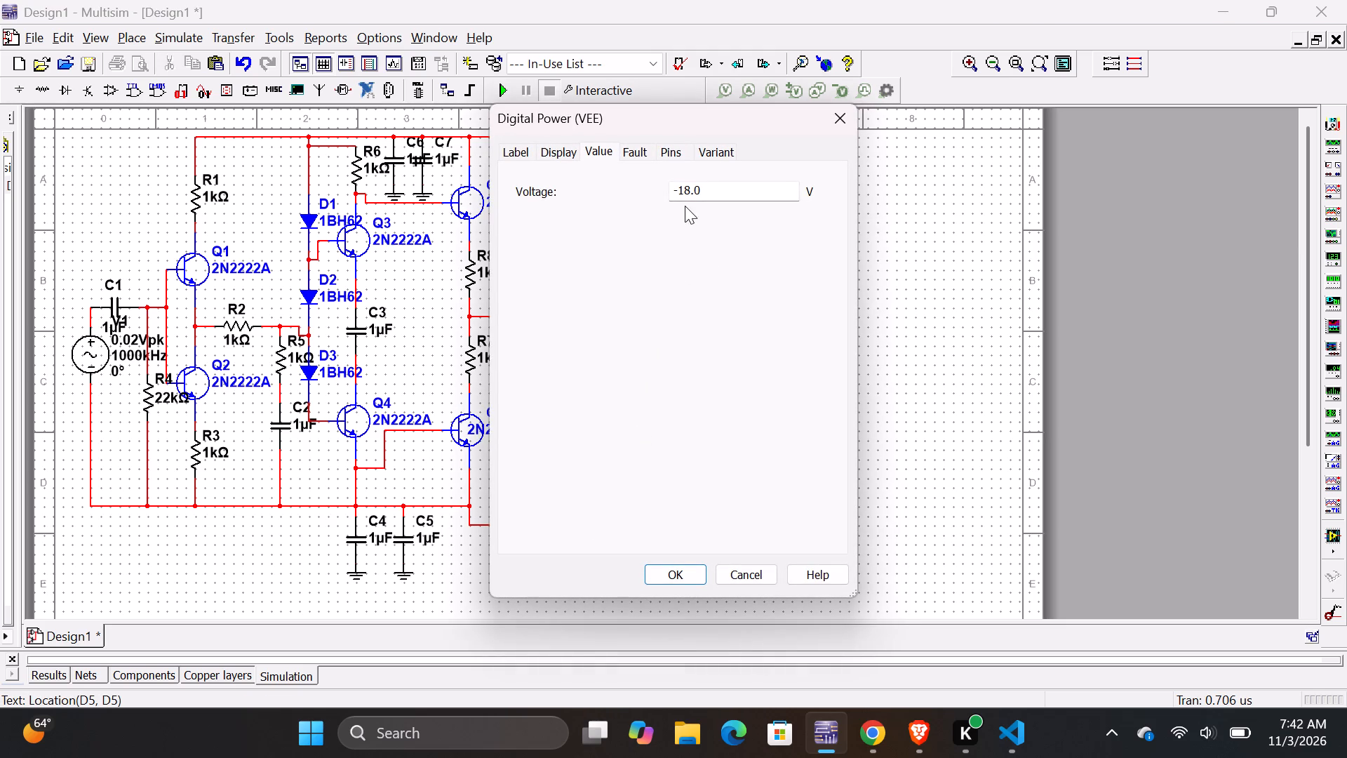
click(689, 194)
key(BackSpace)
key(2)
click(669, 575)
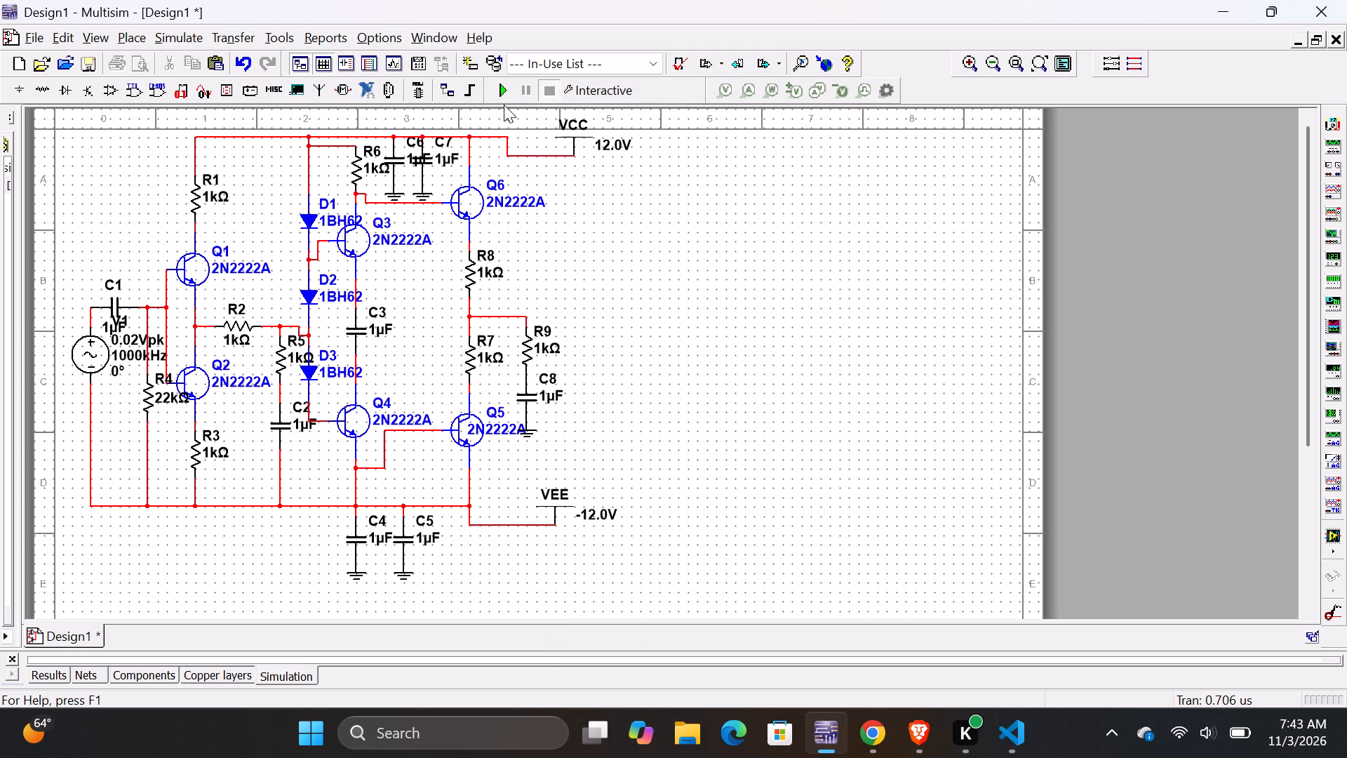
Run the interactive simulation of the circuit again, accepting the Convergence Assistant to resolve the simulation error.
click(500, 91)
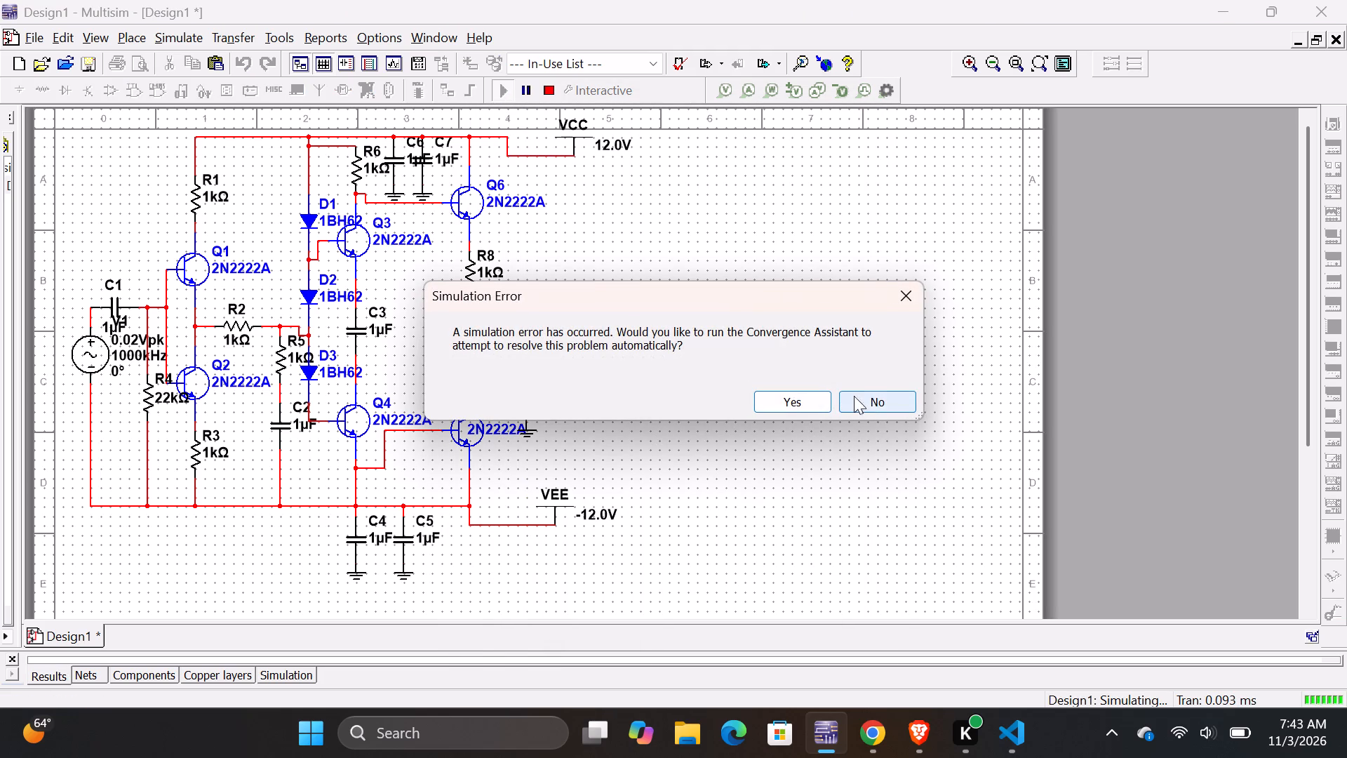
click(805, 395)
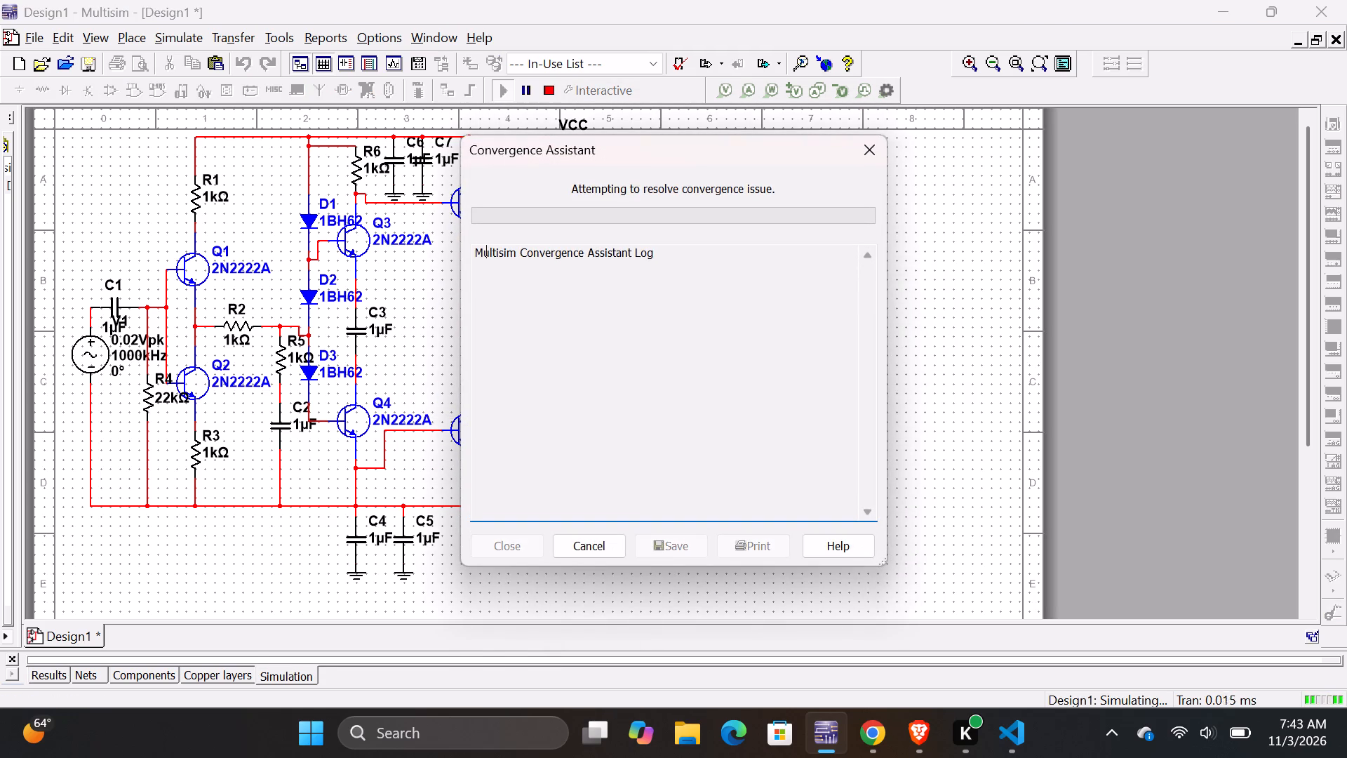
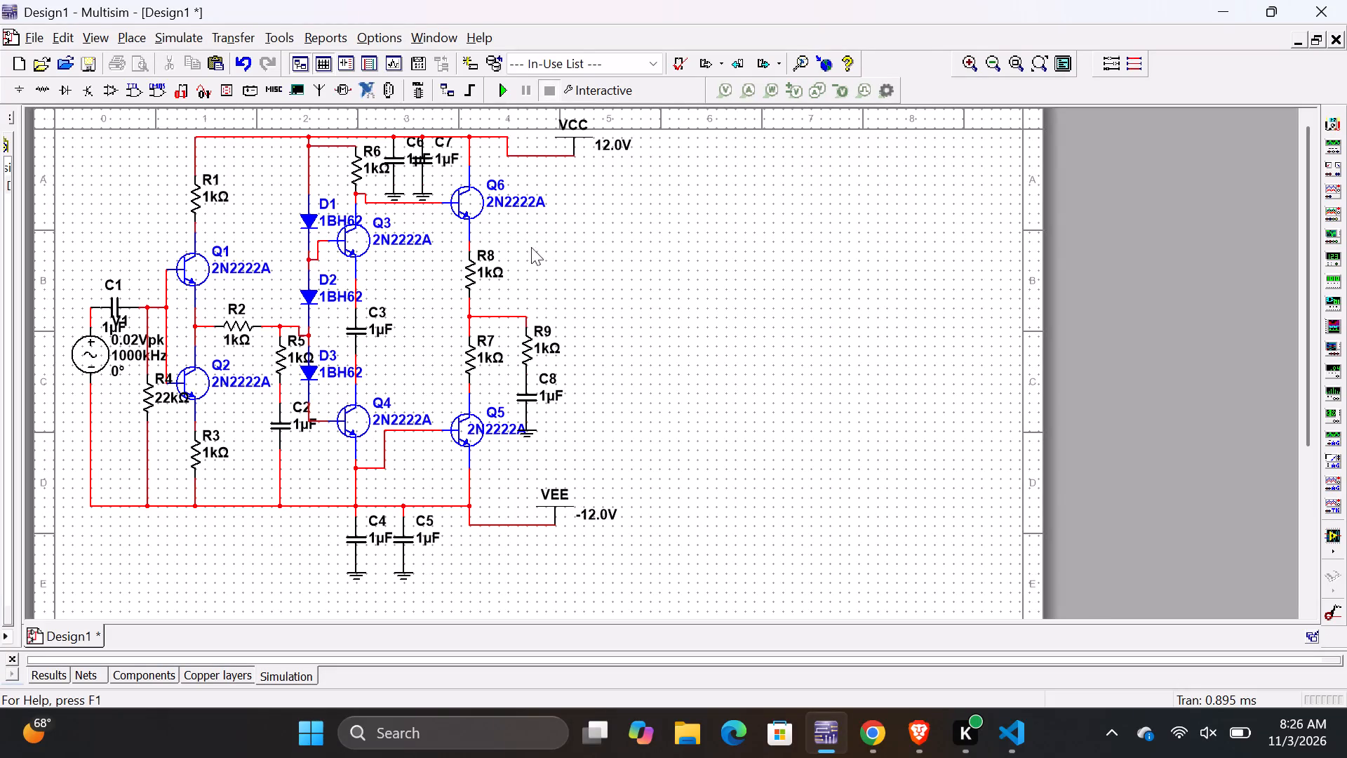
Run the interactive simulation of the circuit briefly and stop it.
click(505, 91)
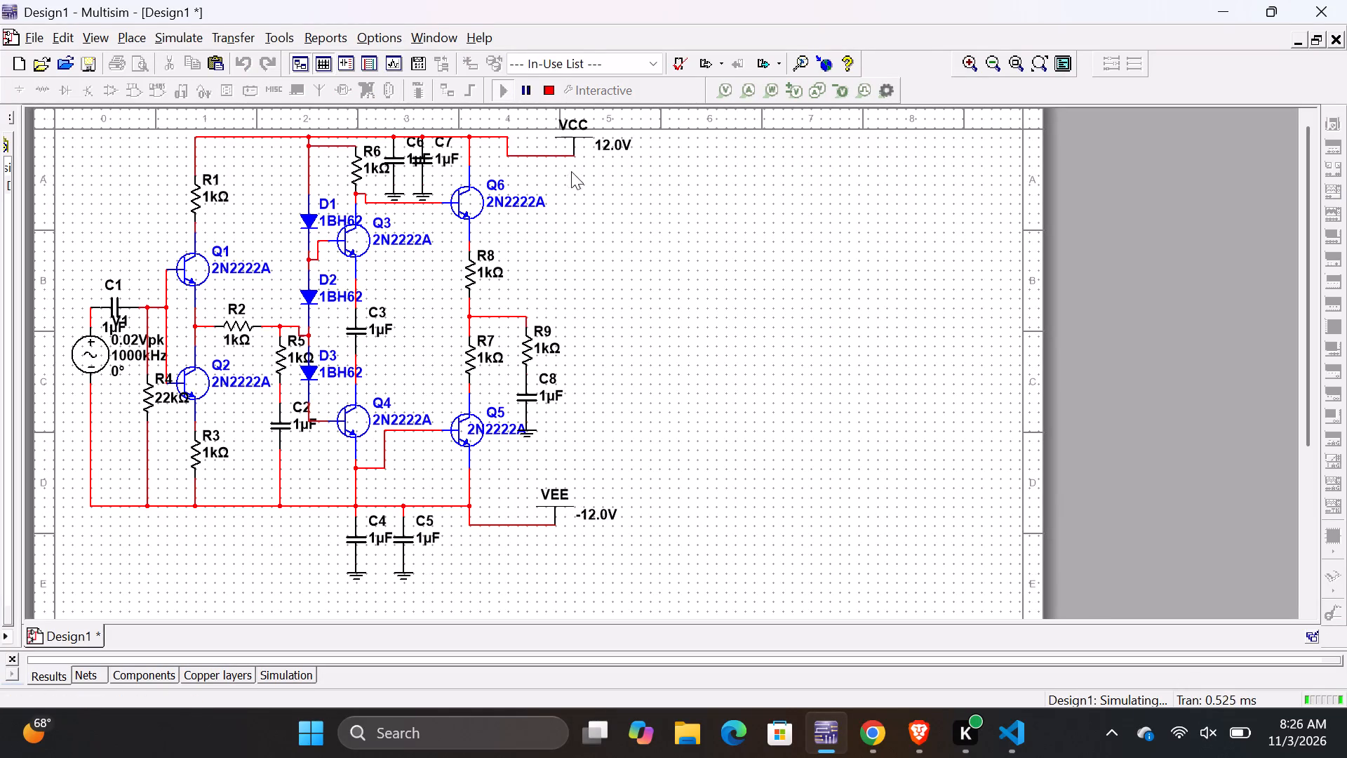
click(547, 100)
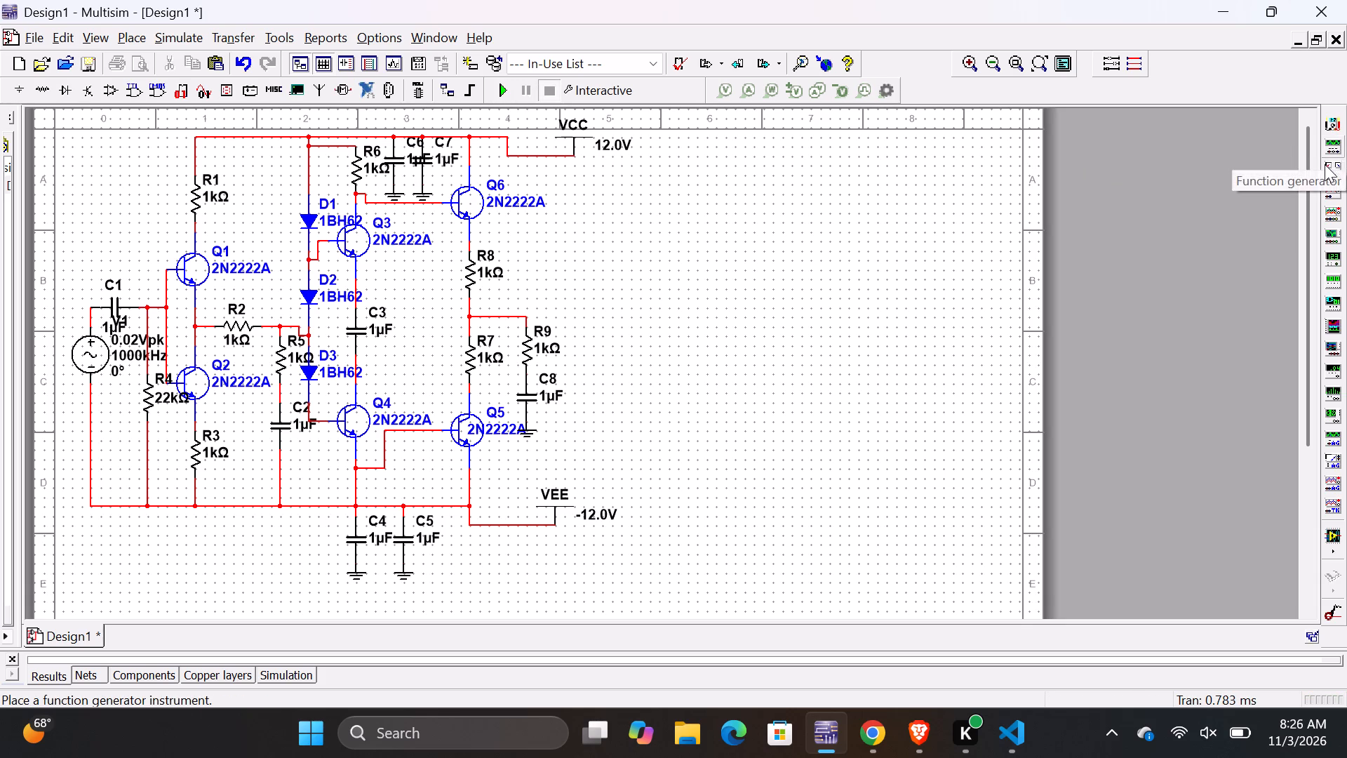
Place an oscilloscope in the empty area beside the Q6 and Q5 output stage.
click(1325, 194)
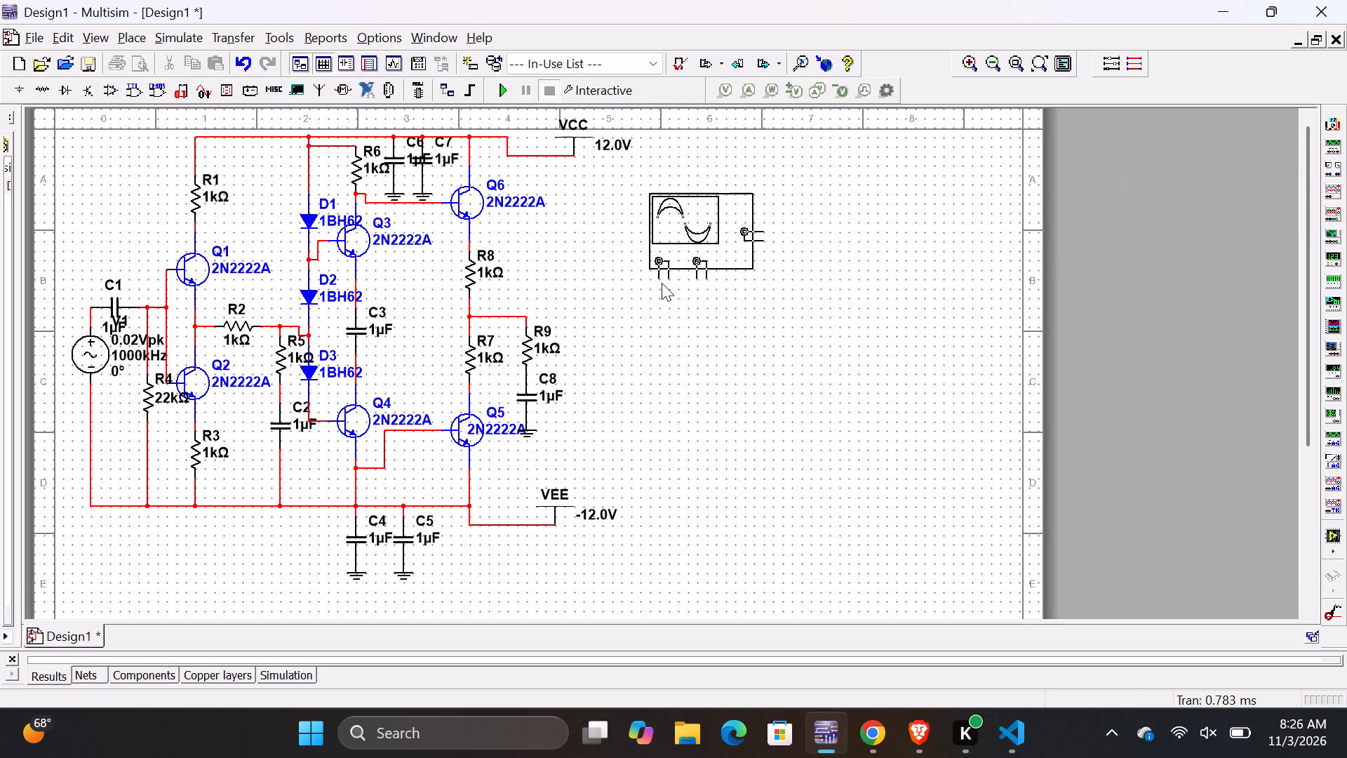
click(645, 309)
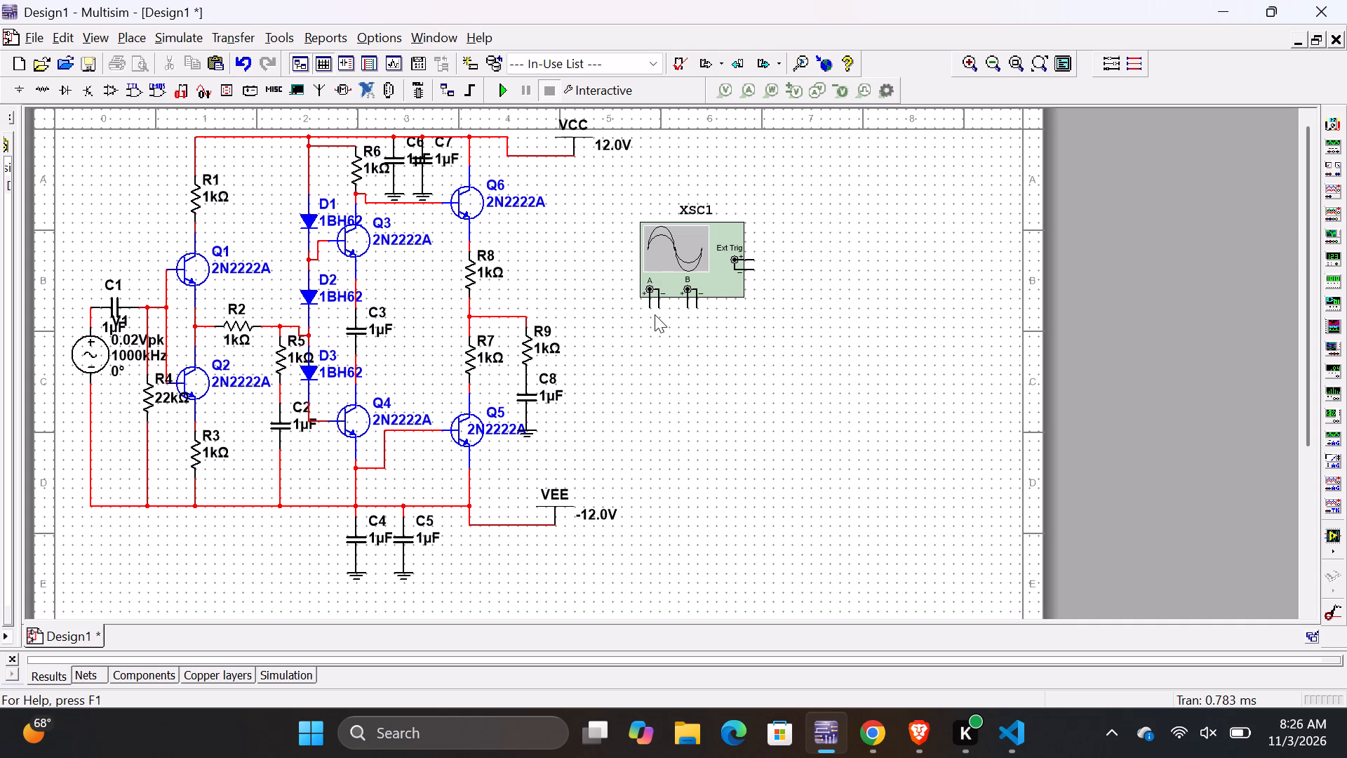
Wire the oscilloscope's channel A positive terminal to the output node at the top of R9, and its negative terminal to the VEE rail.
click(650, 308)
click(528, 318)
click(659, 307)
click(404, 554)
click(406, 554)
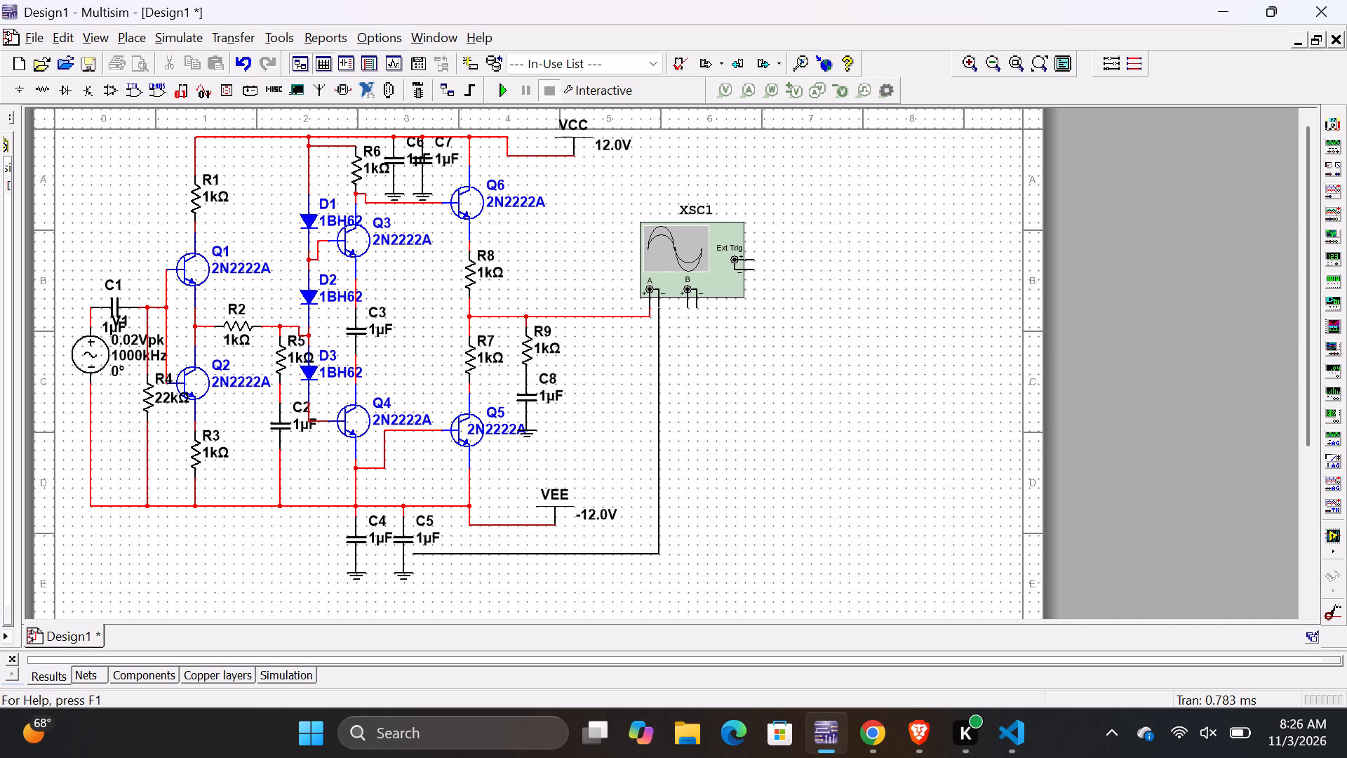
click(375, 507)
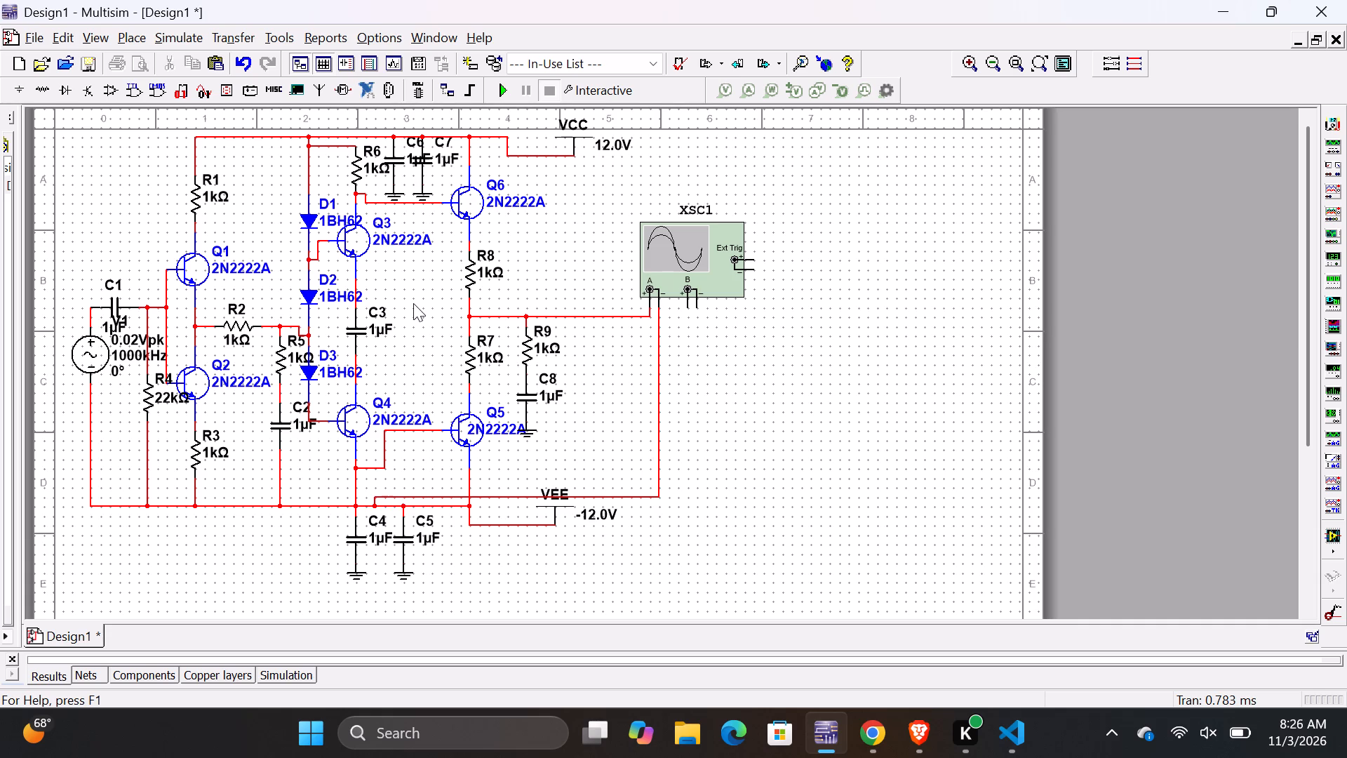
Start the interactive simulation, open the XSC1 oscilloscope and set its Channel A scale to 50 mV/Div.
click(503, 93)
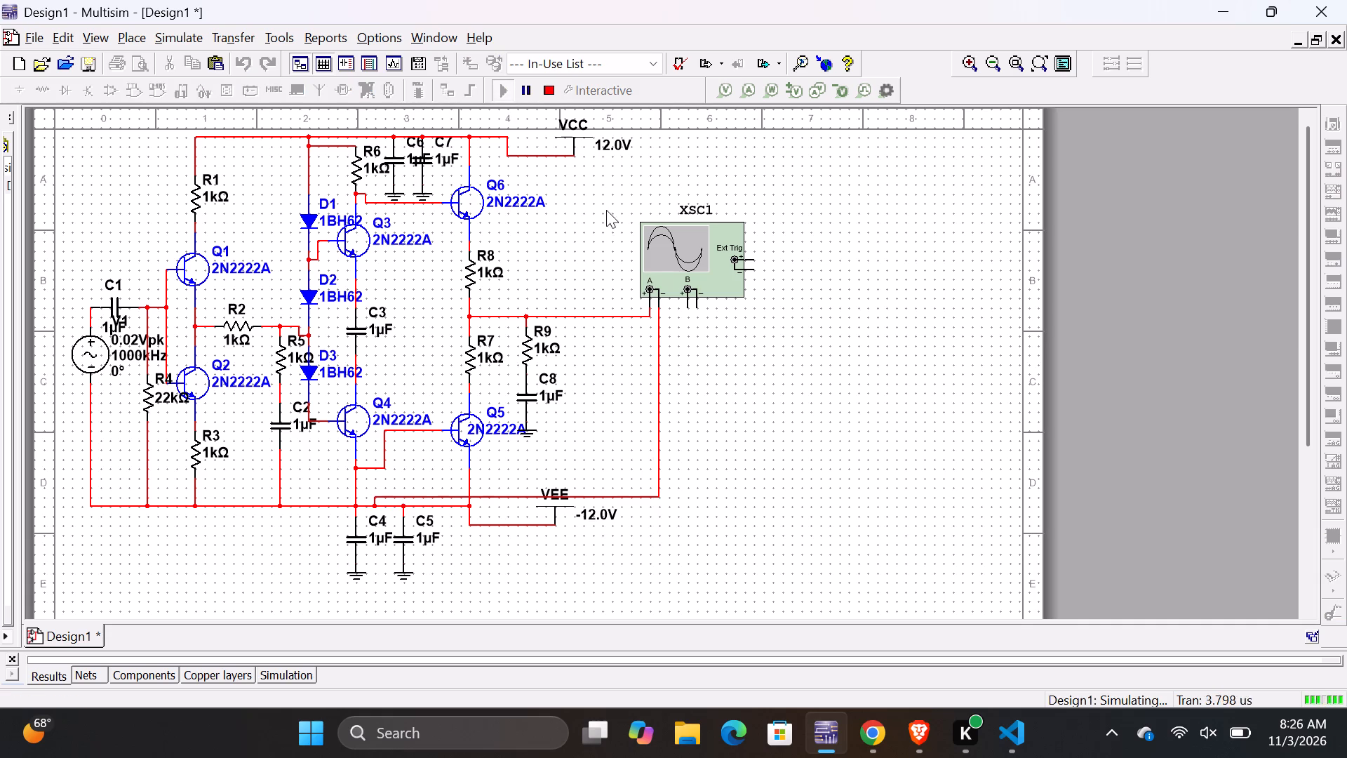
double_click(672, 265)
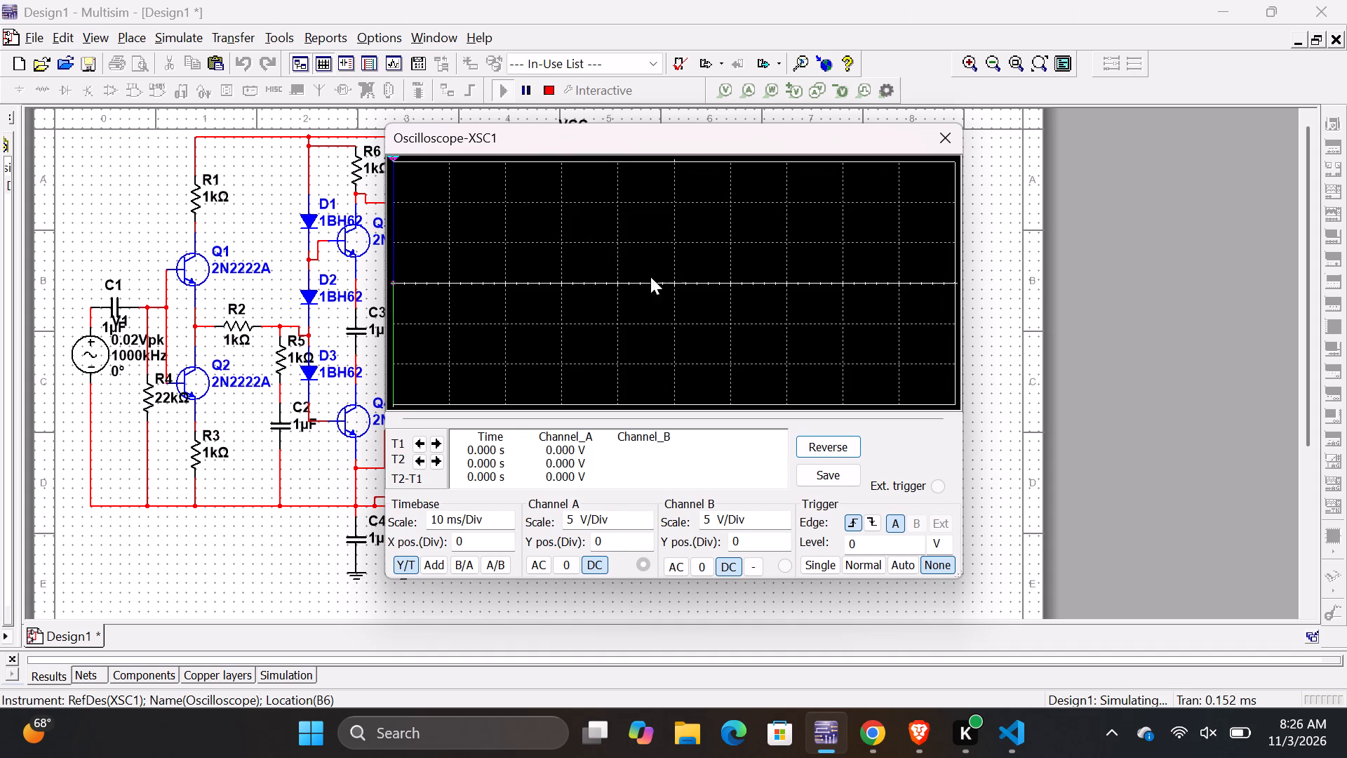
click(576, 517)
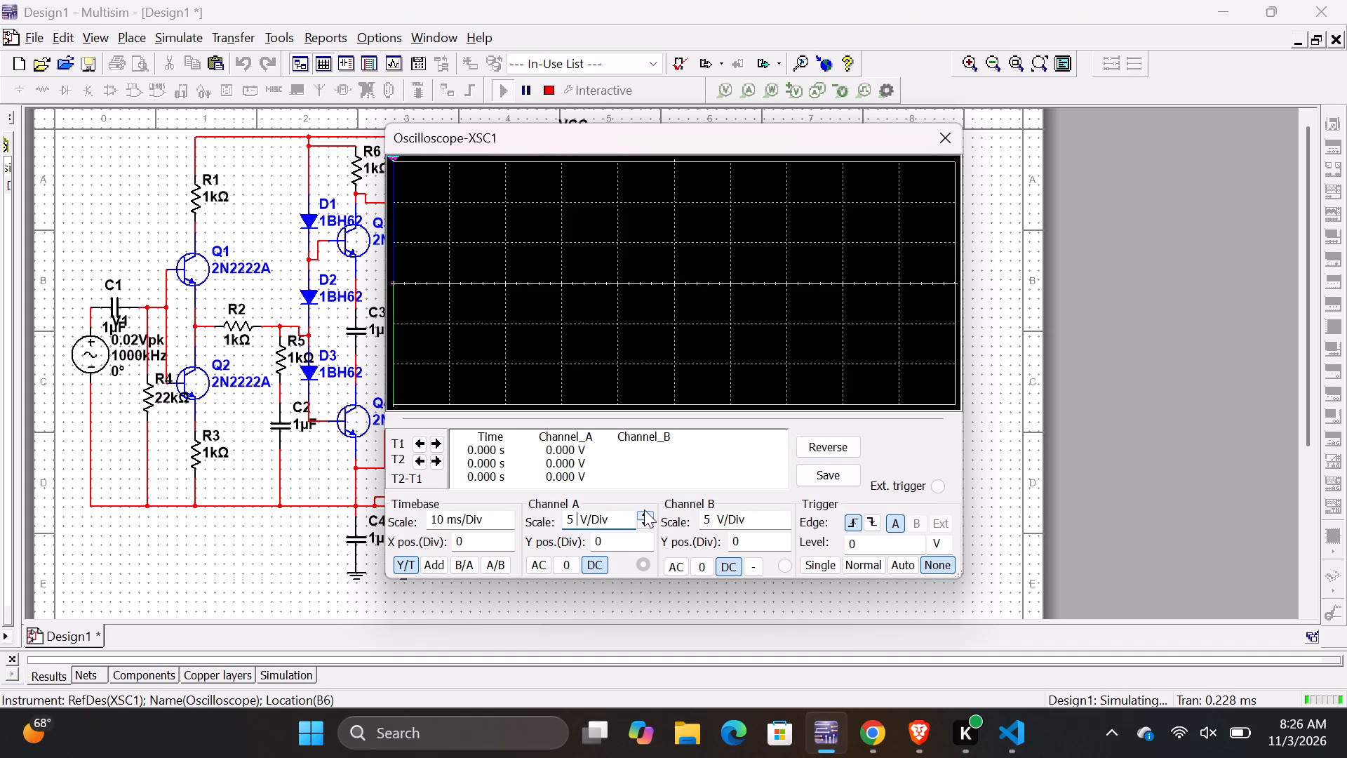
double_click(646, 514)
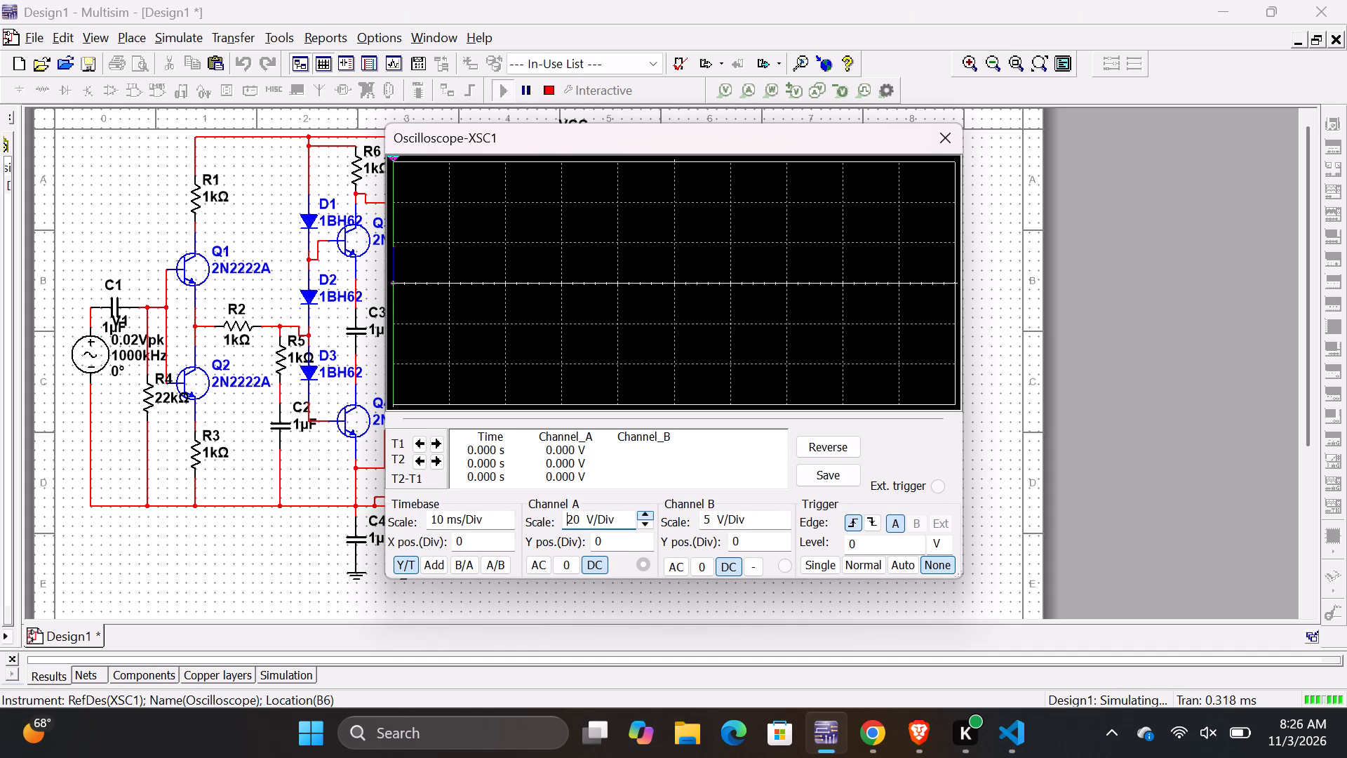
triple_click(646, 524)
triple_click(646, 525)
click(648, 525)
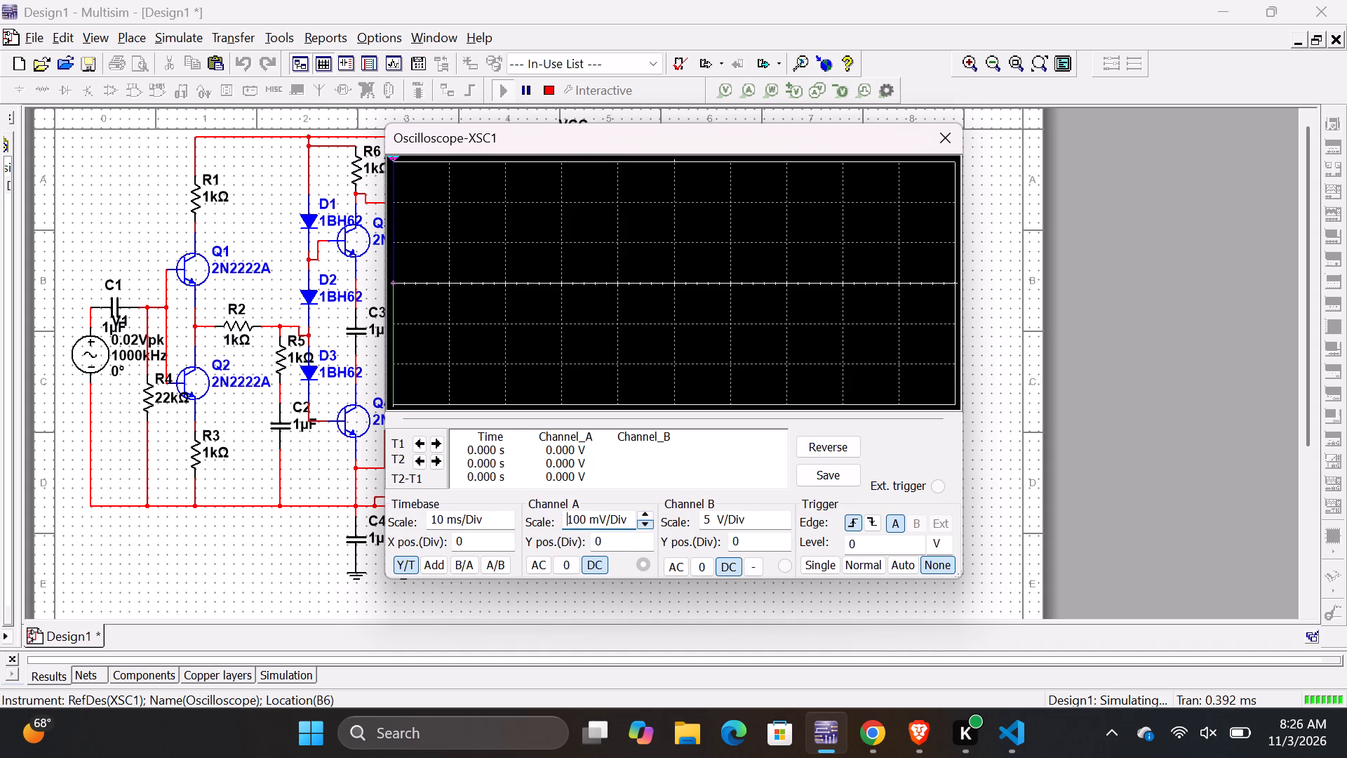
click(648, 525)
Set the oscilloscope's timebase scale to 500 us/Div and close its window.
click(495, 522)
triple_click(509, 524)
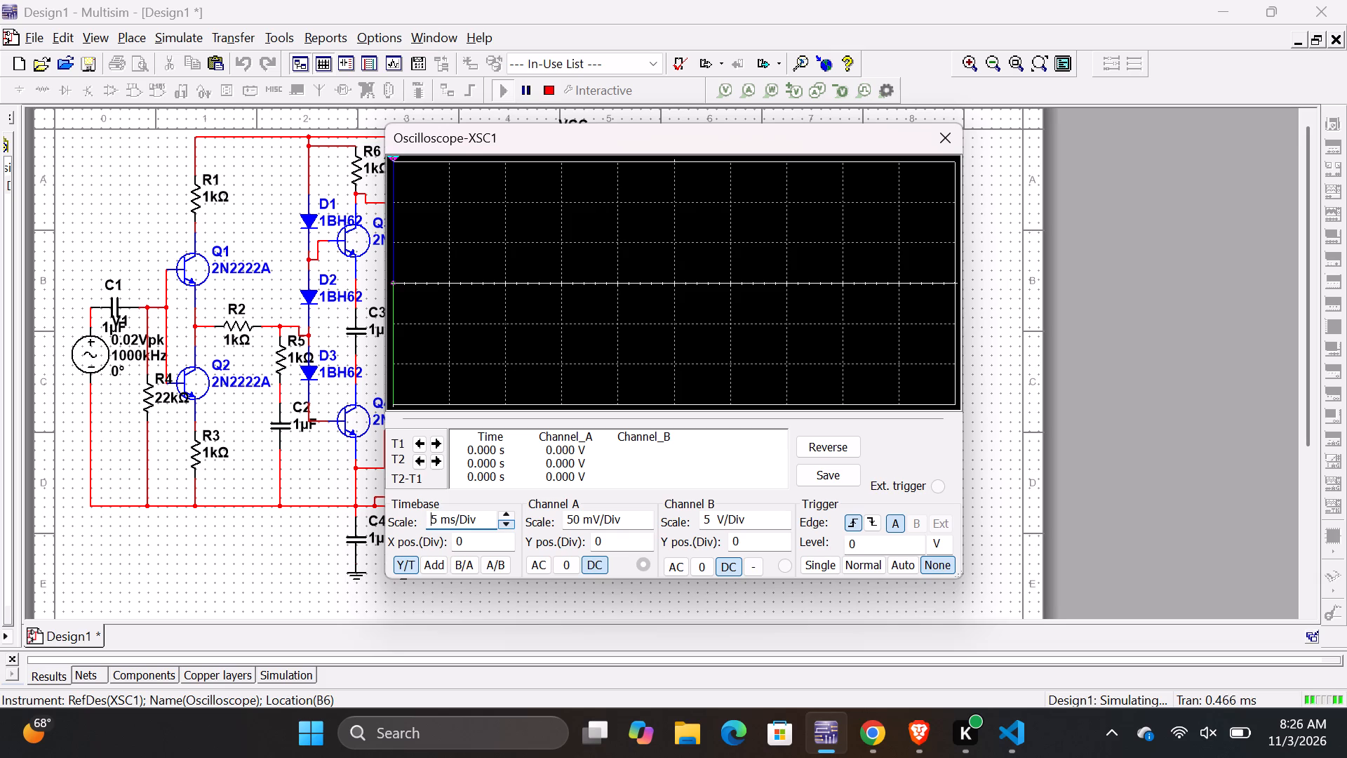
click(511, 524)
click(925, 144)
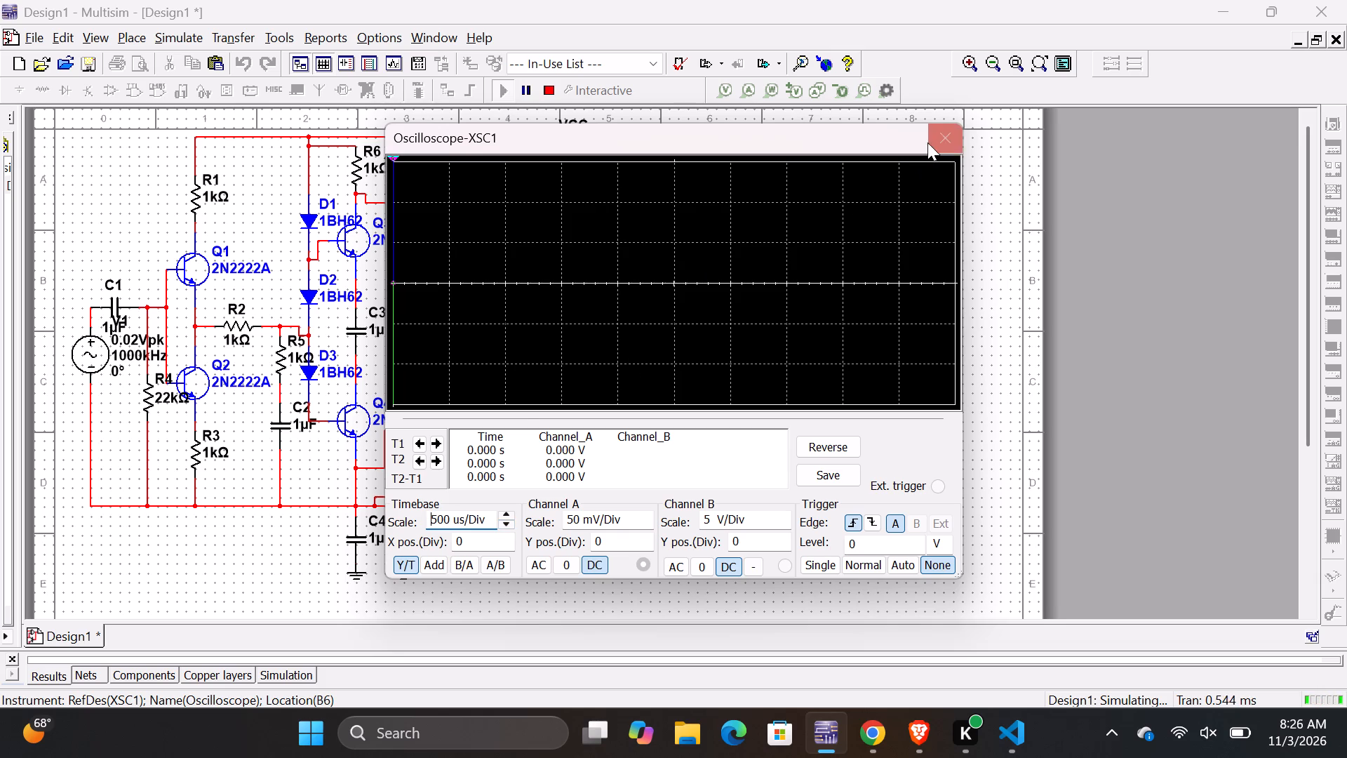
click(935, 143)
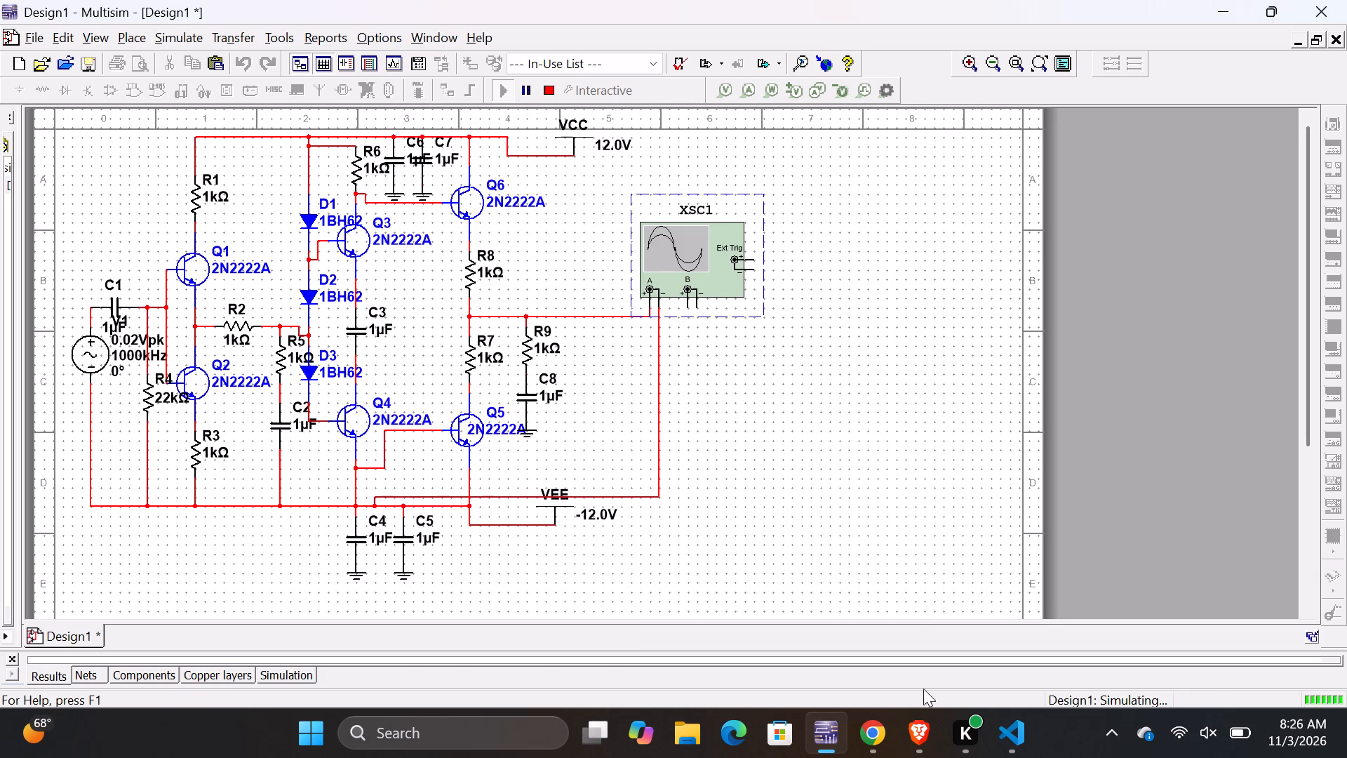